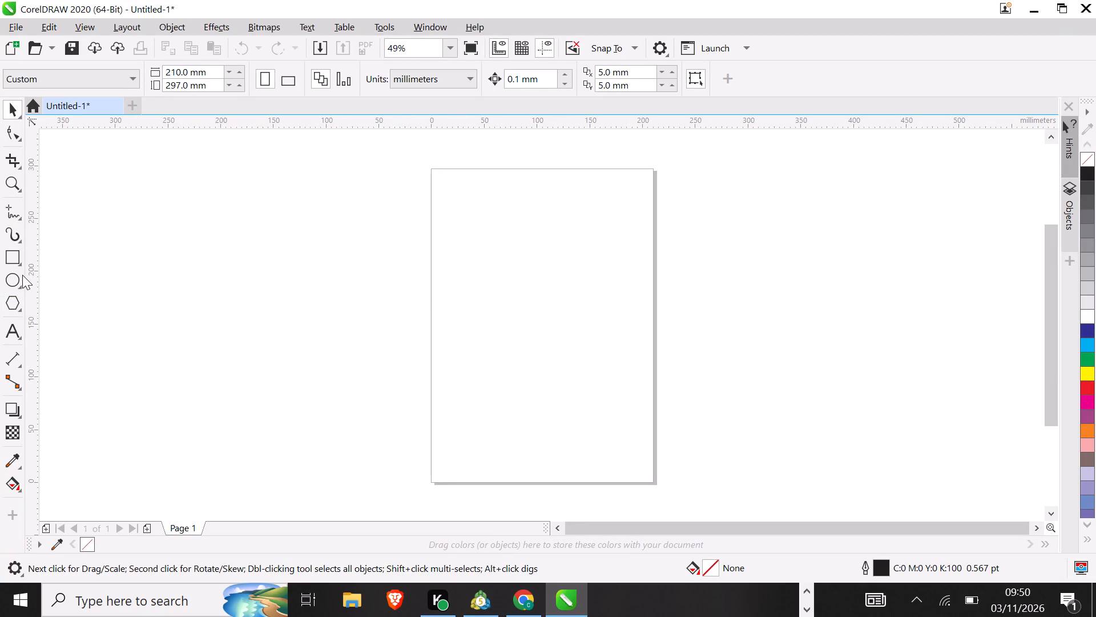
Draw a near-circular ellipse near the page's upper-left corner and scale it down to about 63 by 66 mm.
left_click(6, 282)
left_click_drag(444, 191, 526, 278)
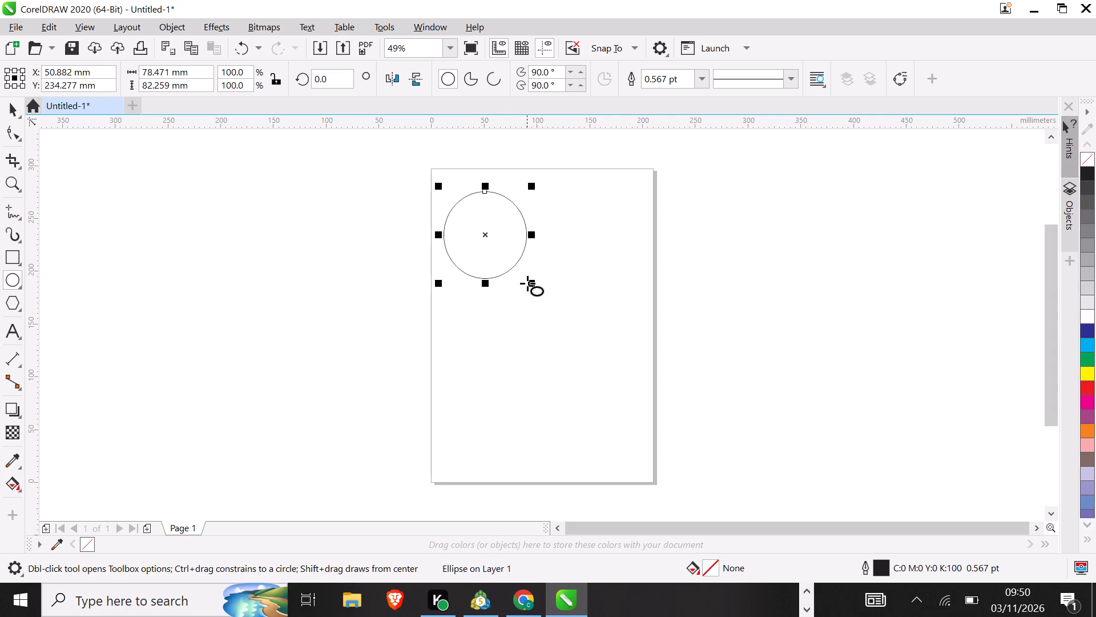
left_click_drag(533, 283, 515, 268)
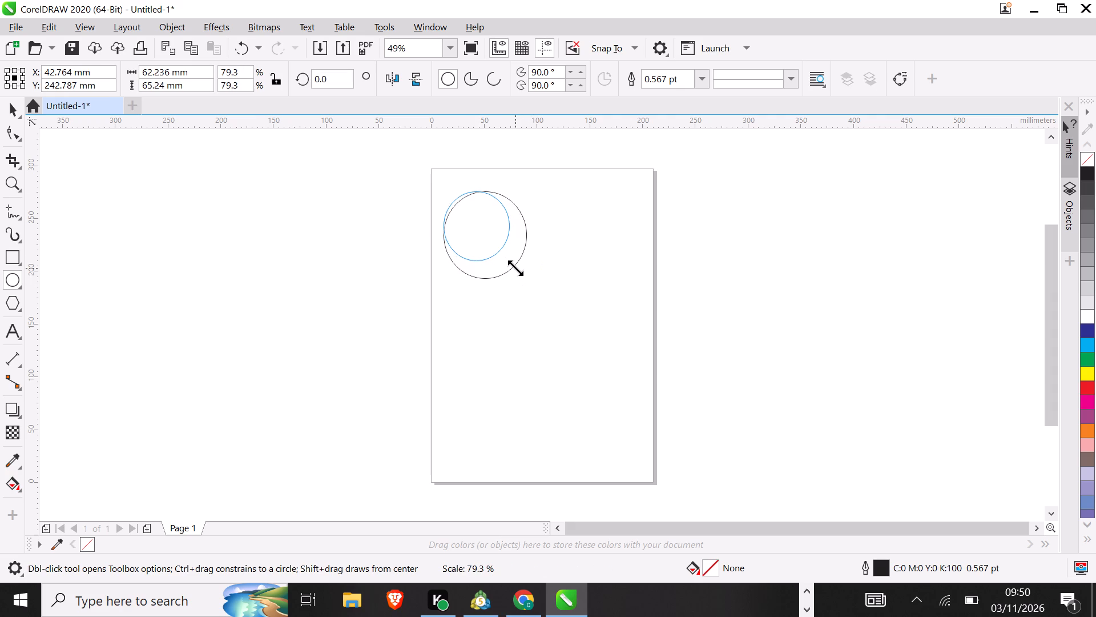
left_click_drag(515, 268, 516, 269)
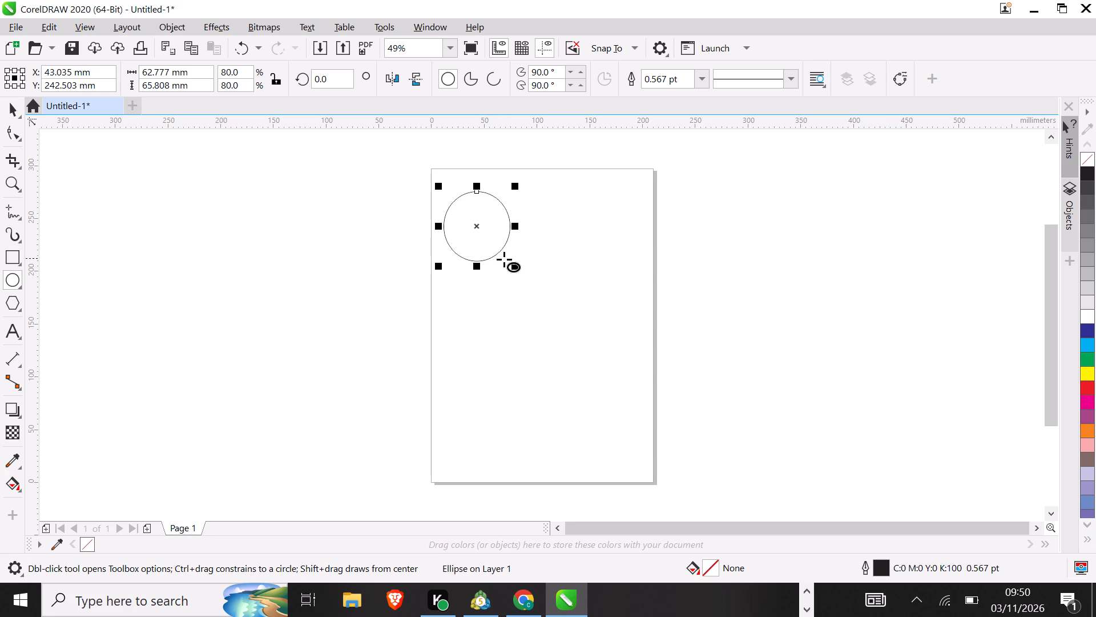
right_click_drag(513, 267, 538, 279)
left_click(461, 203)
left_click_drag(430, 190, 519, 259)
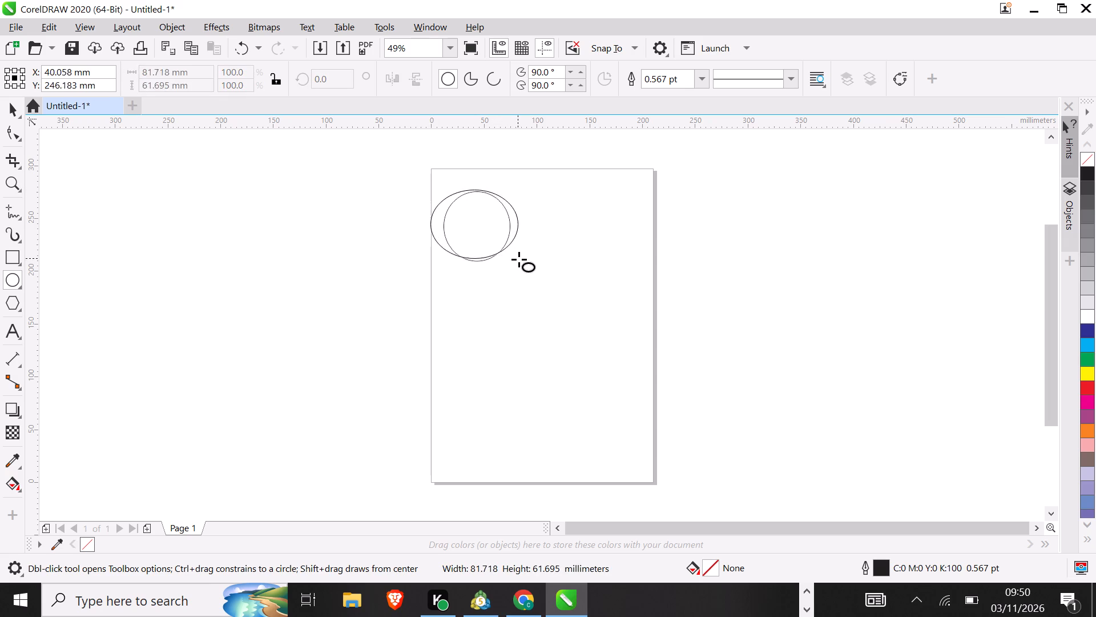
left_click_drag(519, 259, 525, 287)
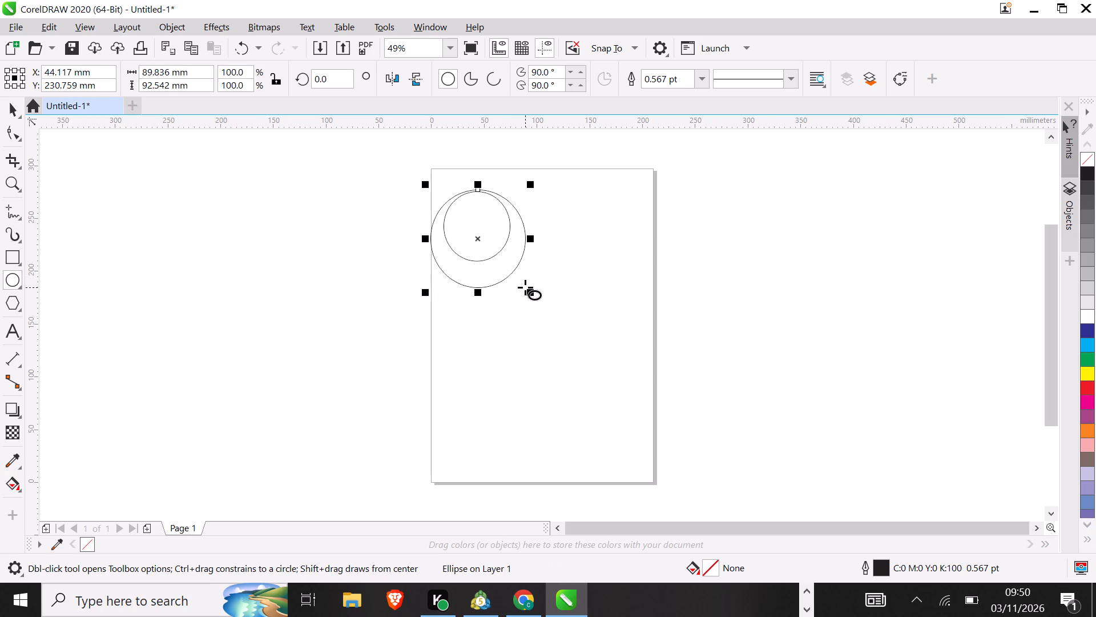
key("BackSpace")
Shift the circle slightly and place a same-size copy overlapping its right side, centred at about X 82 mm, Y 240 mm.
left_click(2, 113)
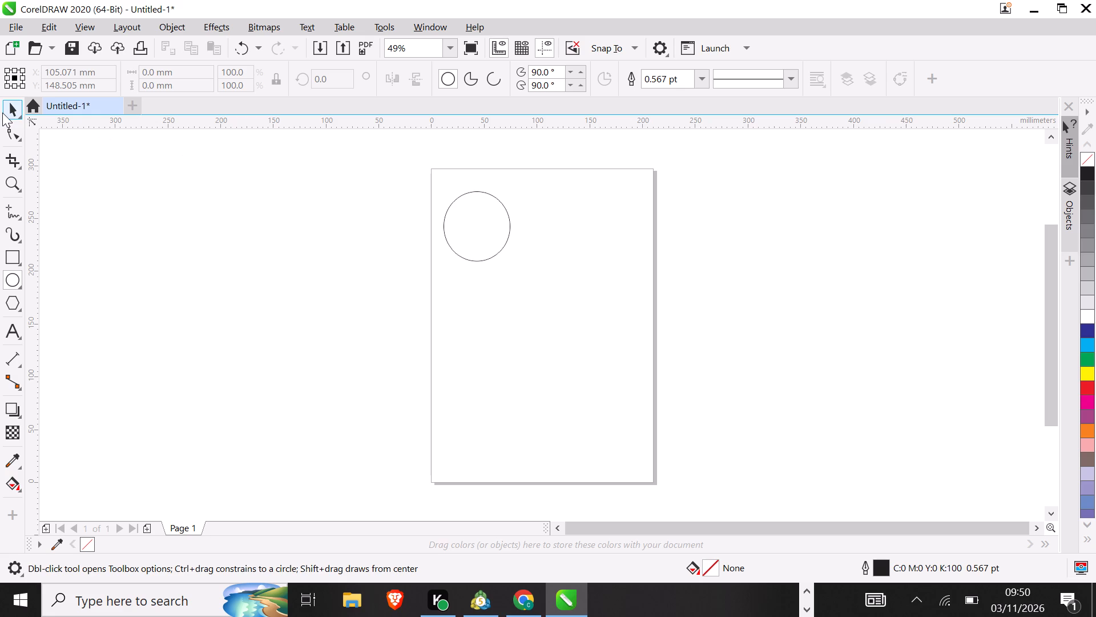
left_click(483, 213)
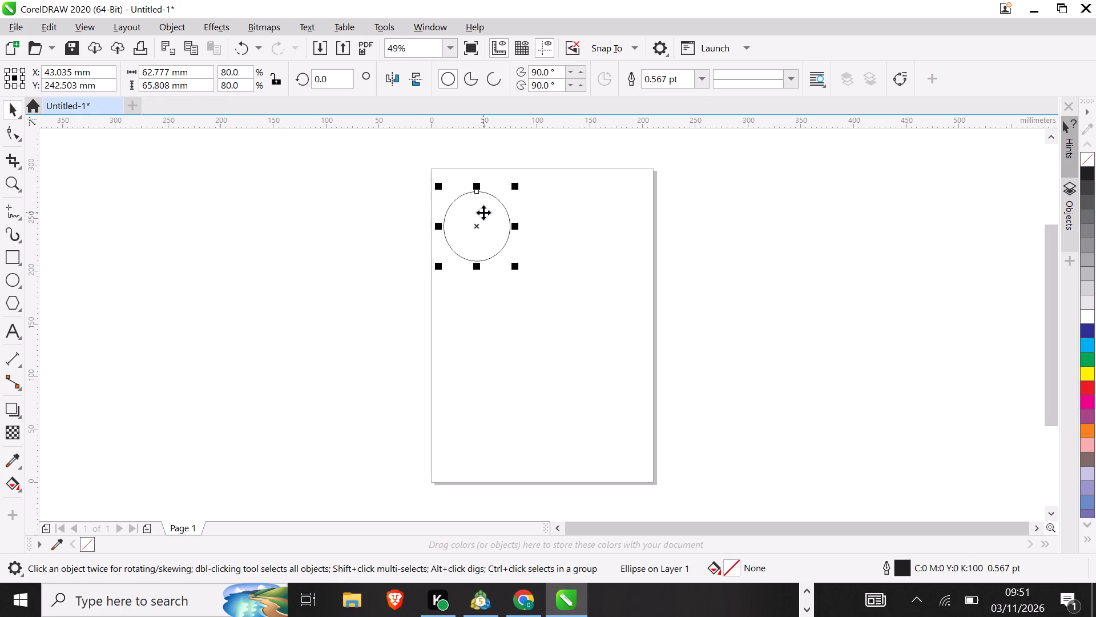
left_click(483, 213)
left_click(486, 213)
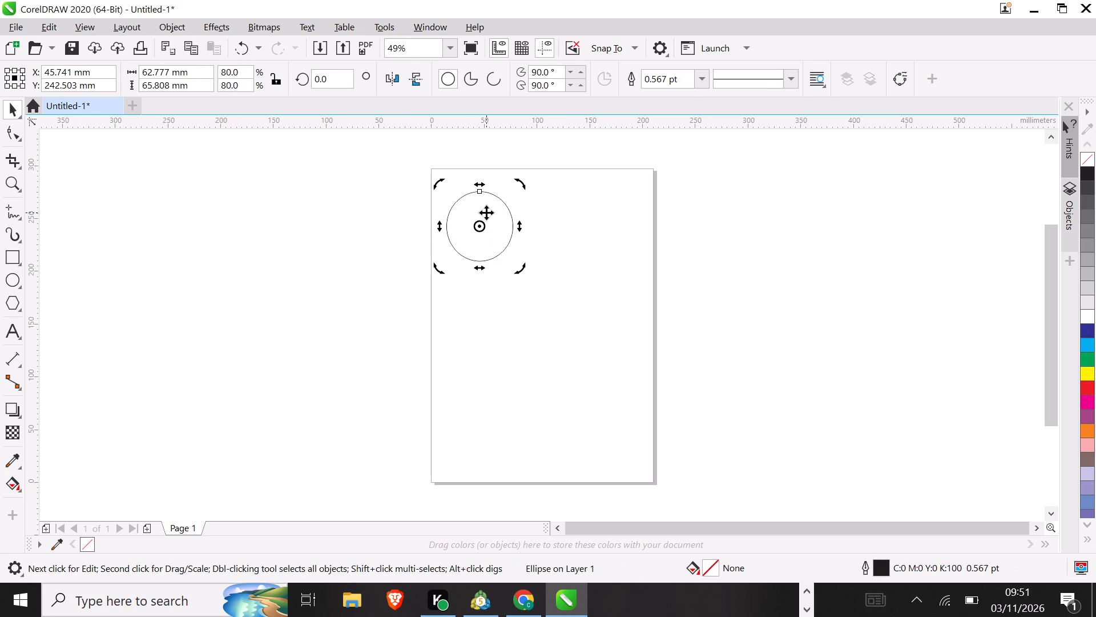
left_click(494, 221)
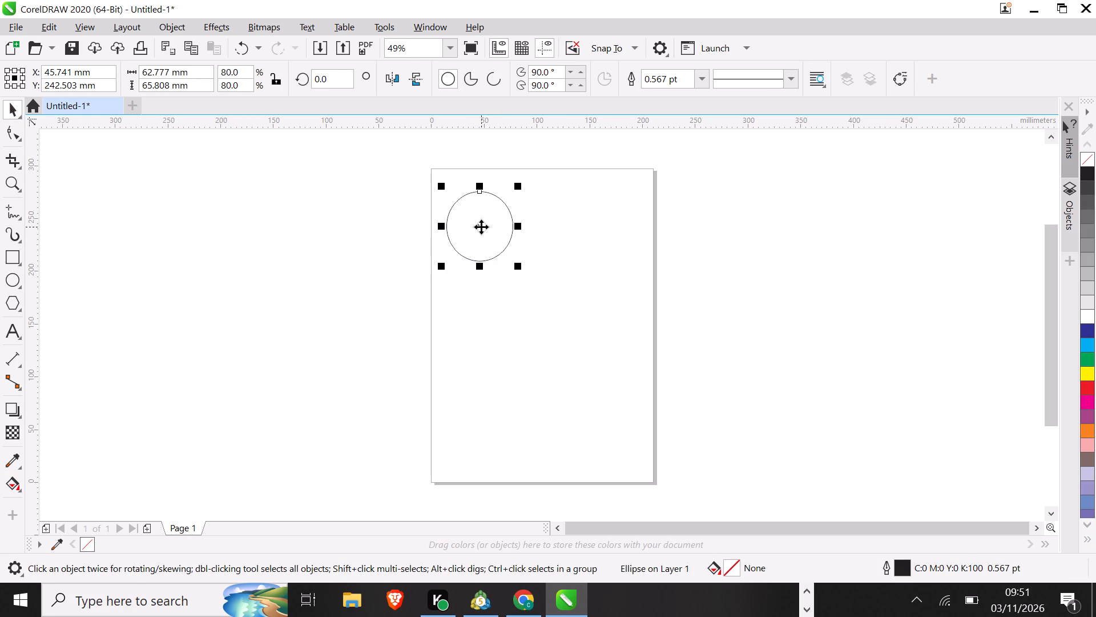
right_click_drag(481, 227, 518, 229)
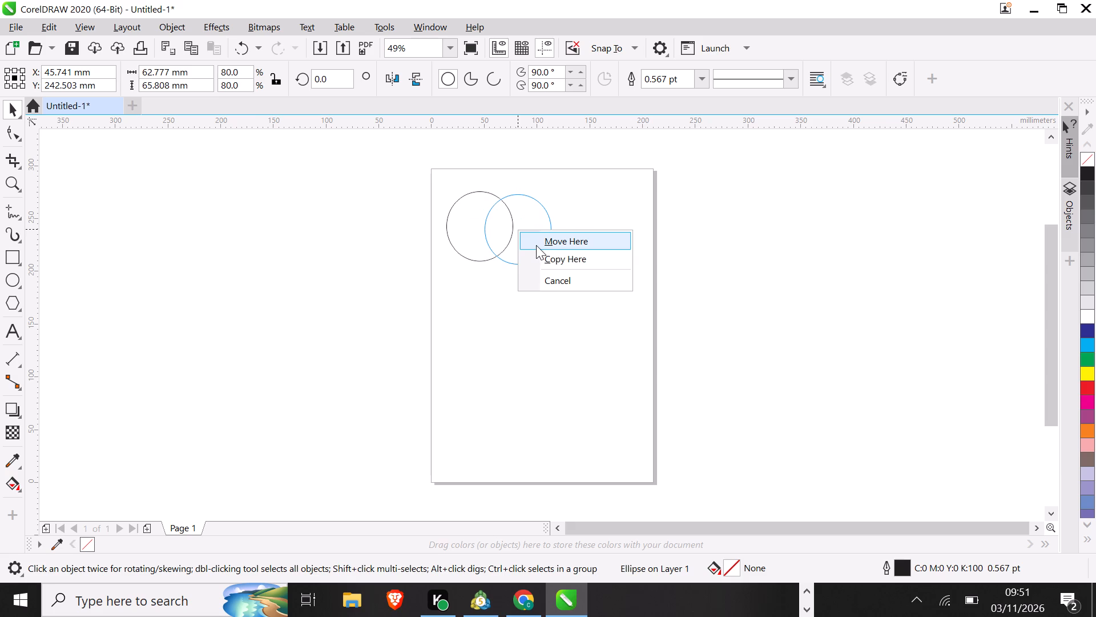
left_click(544, 253)
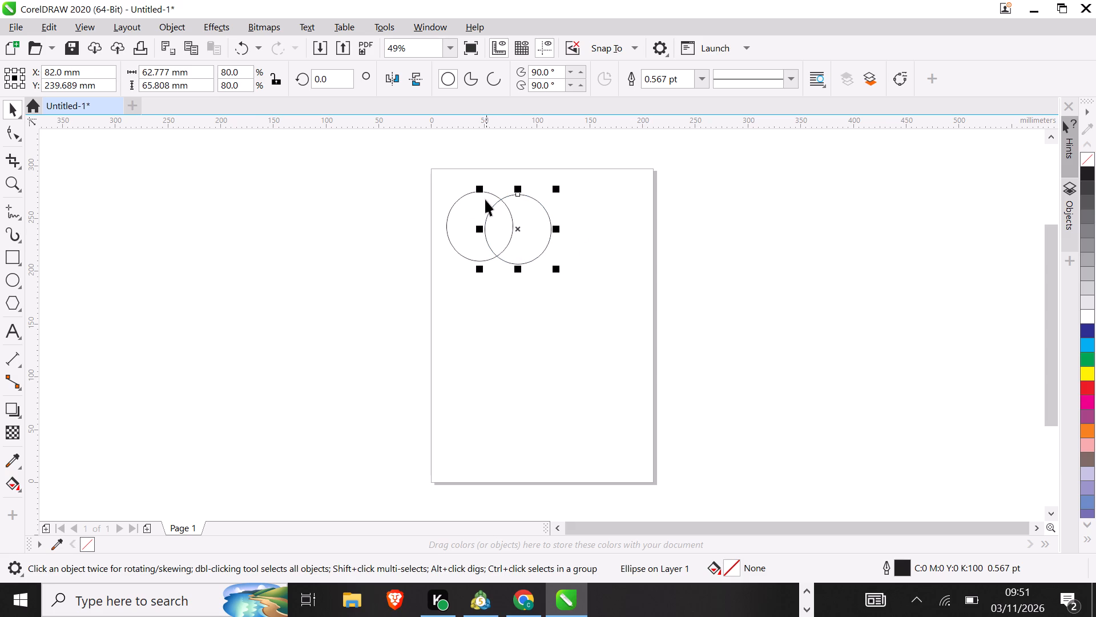
Enlarge the copied circle to about 83 by 87 mm and centre it on the original circle.
left_click_drag(481, 190, 449, 170)
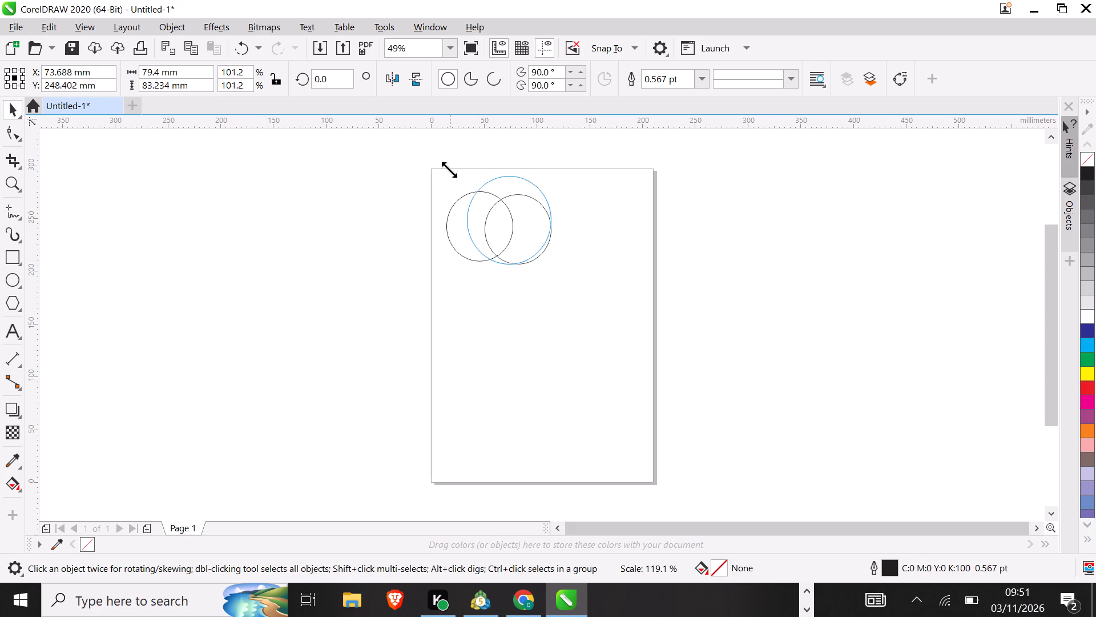
left_click_drag(449, 170, 444, 167)
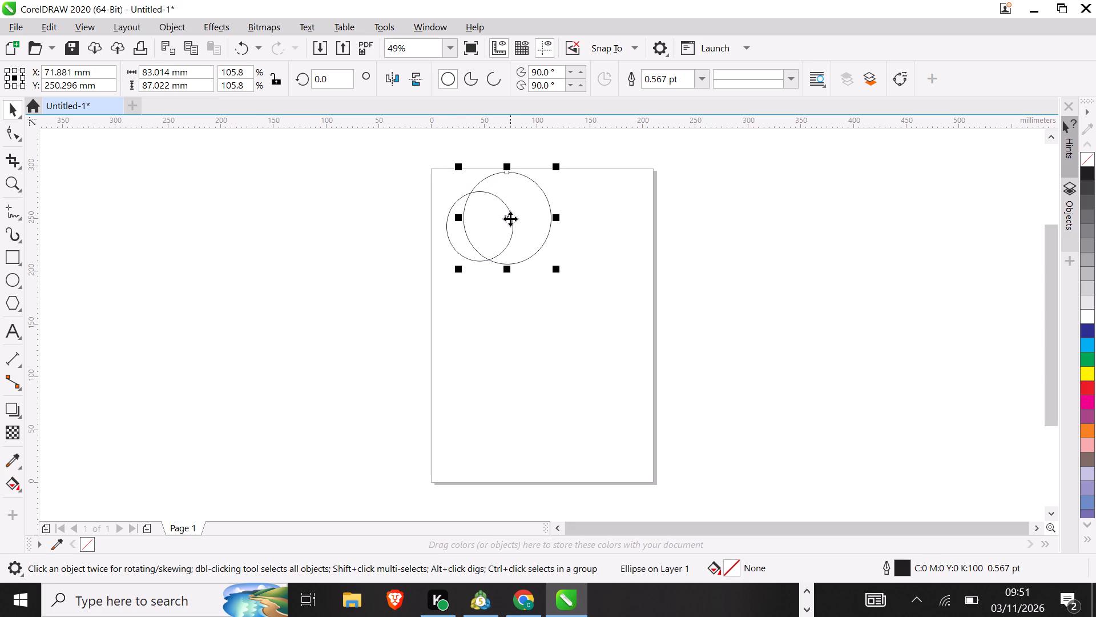
left_click_drag(510, 219, 476, 228)
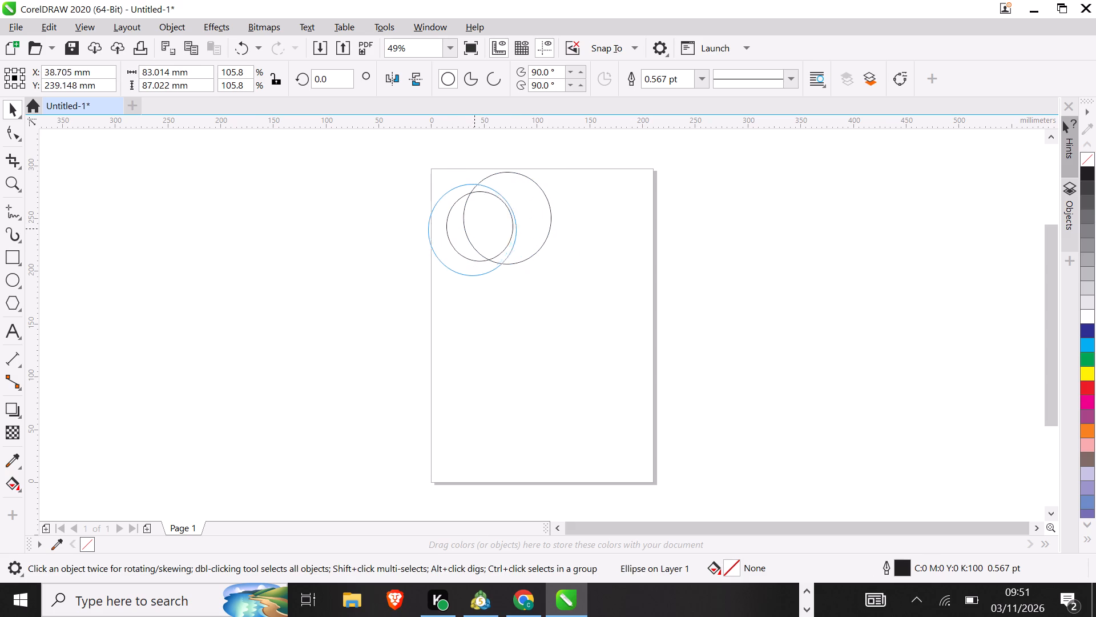
left_click_drag(476, 228, 479, 226)
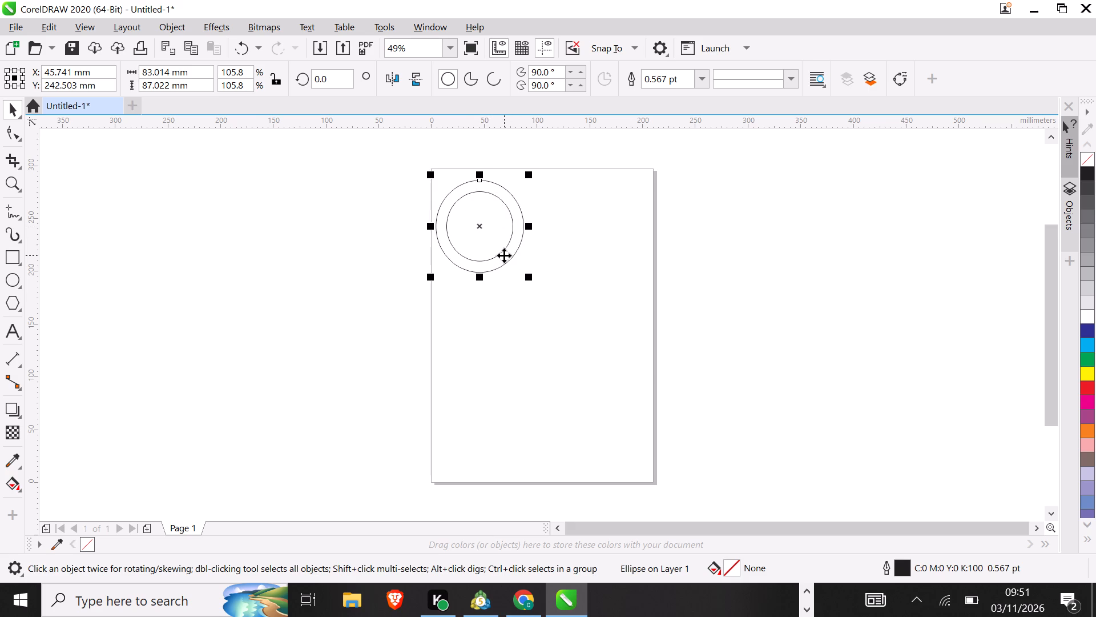
left_click(503, 255)
left_click(636, 259)
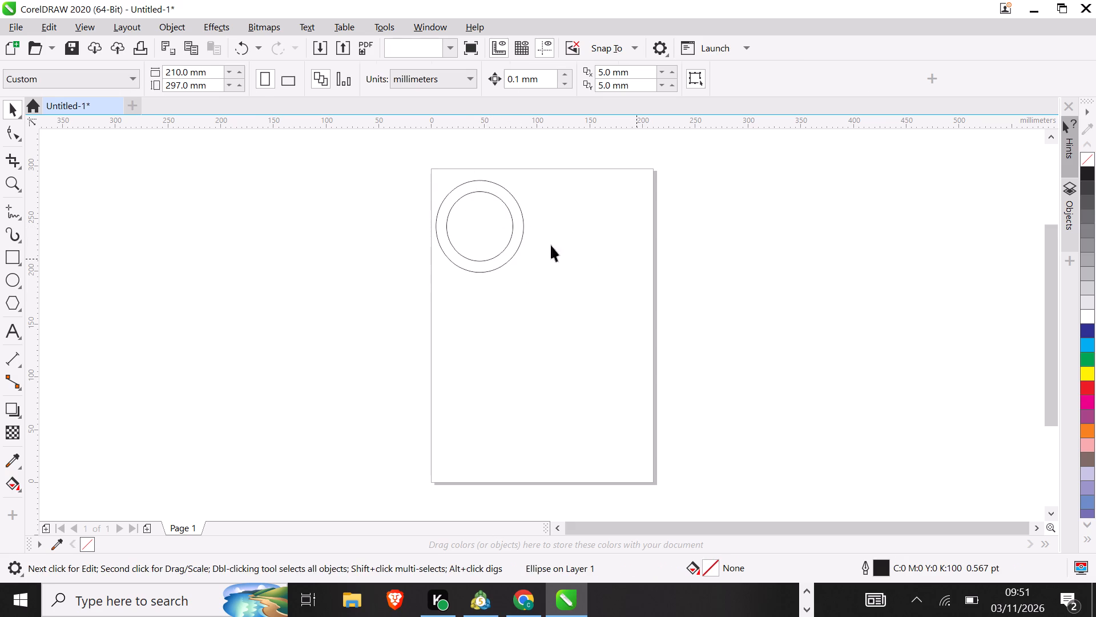
Shrink the inner circle to about 58 by 61 mm and nudge it back to about X 45.6 mm, Y 241.6 mm.
left_click(508, 246)
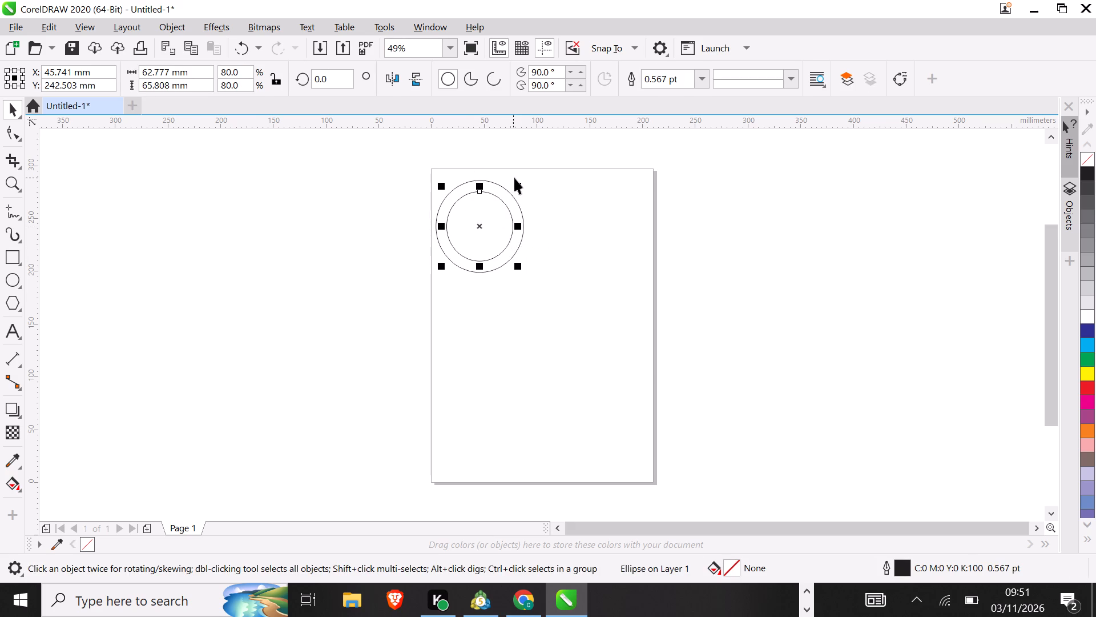
left_click_drag(518, 184, 517, 191)
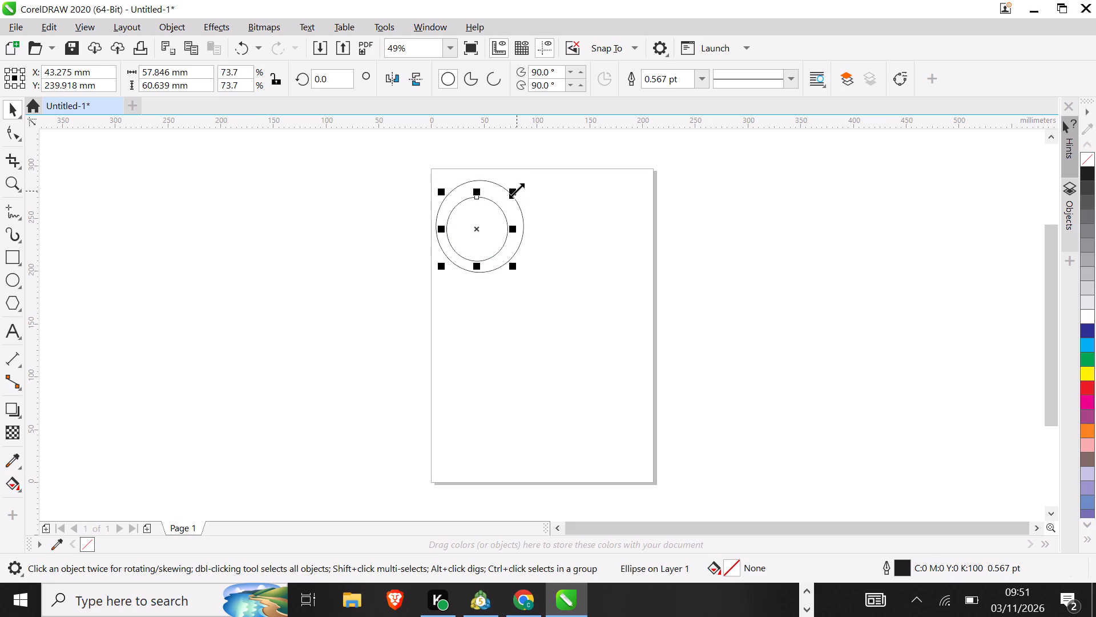
key("Right")
key("Right")
key("Right")
key("Right")
key("Right")
key("Right")
key("Right")
key("Right")
key("Right")
key("Right")
key("Right")
key("Right")
key("Right")
key("Right")
key("Right")
key("Right")
key("Right")
key("Right")
key("Right")
key("Right")
key("Up")
key("Up")
key("Up")
key("Up")
key("Up")
key("Up")
key("Up")
key("Up")
key("Up")
key("Up")
key("Up")
key("Up")
key("Up")
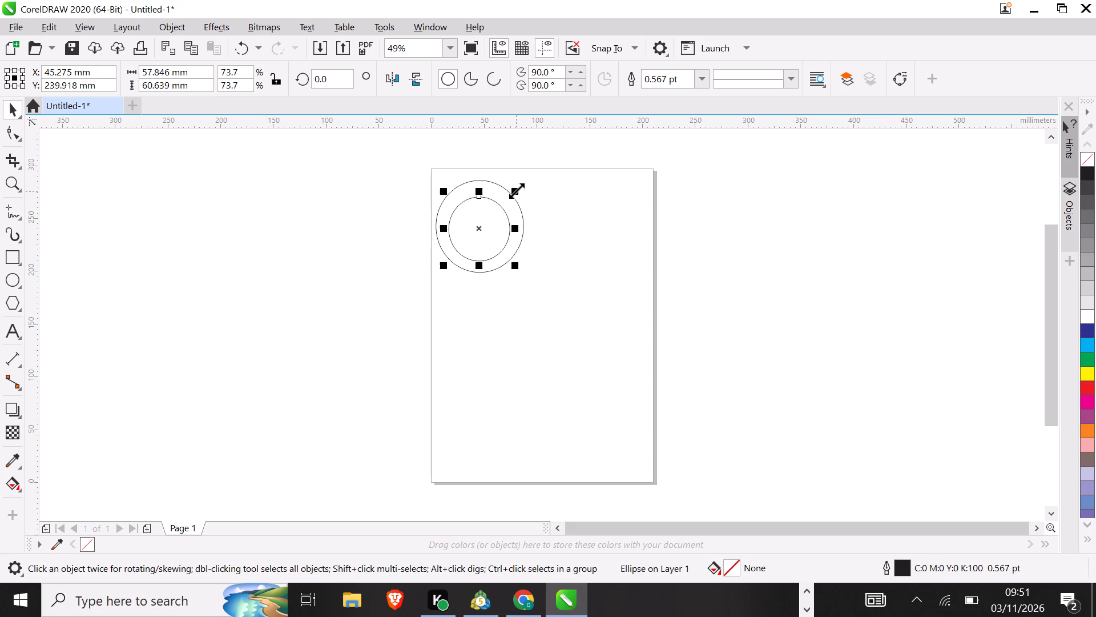
key("Up")
key("Up")
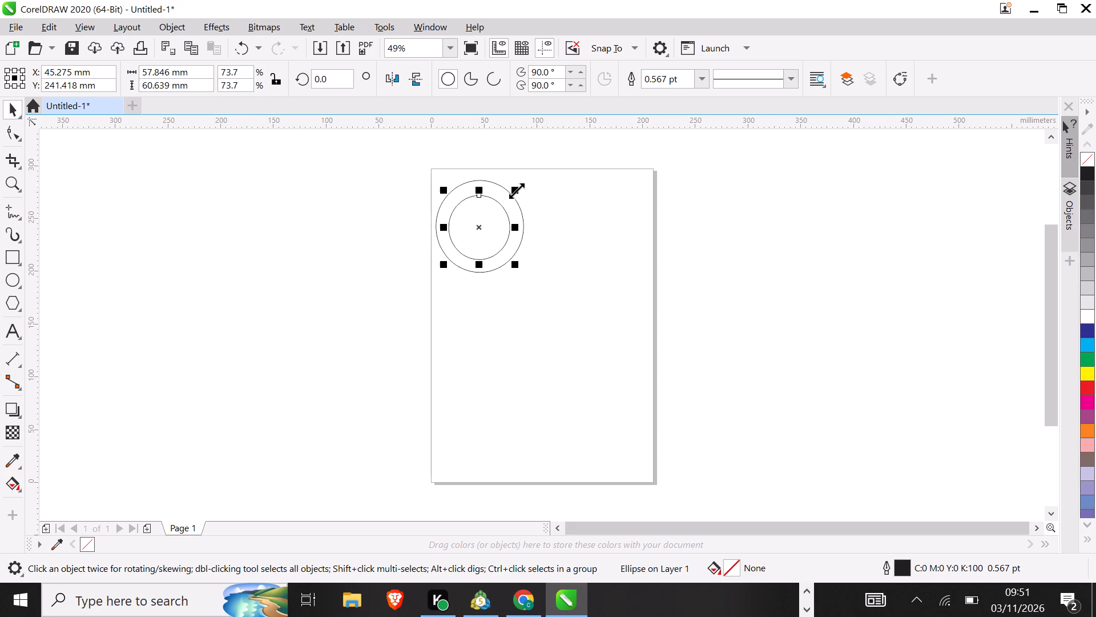
key("Right")
key("Right")
key("Right")
key("Up")
key("Up")
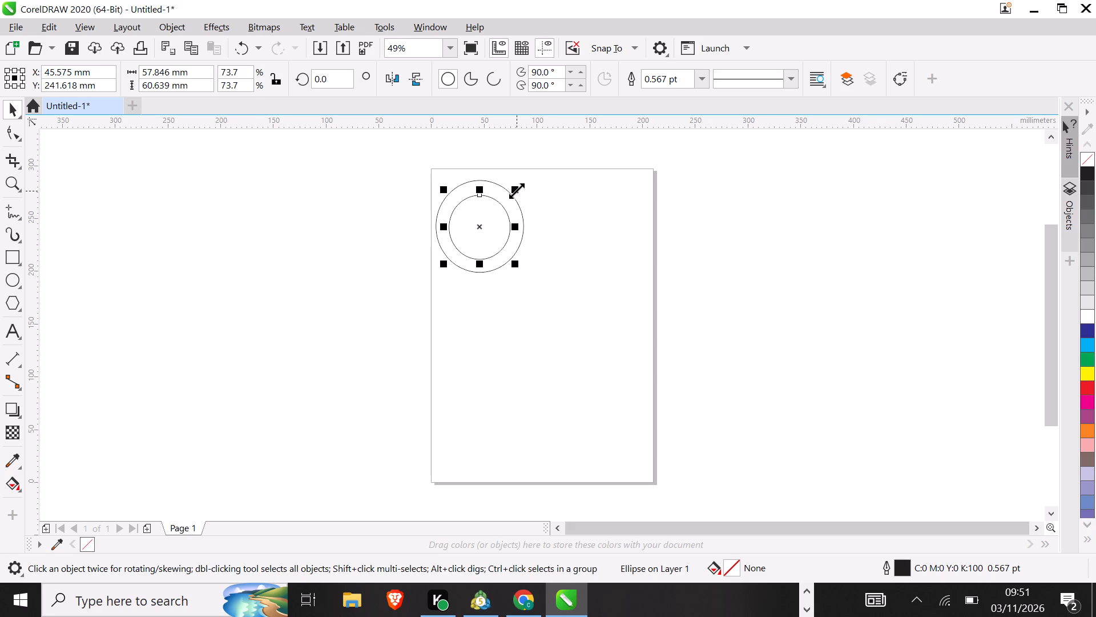
left_click(609, 309)
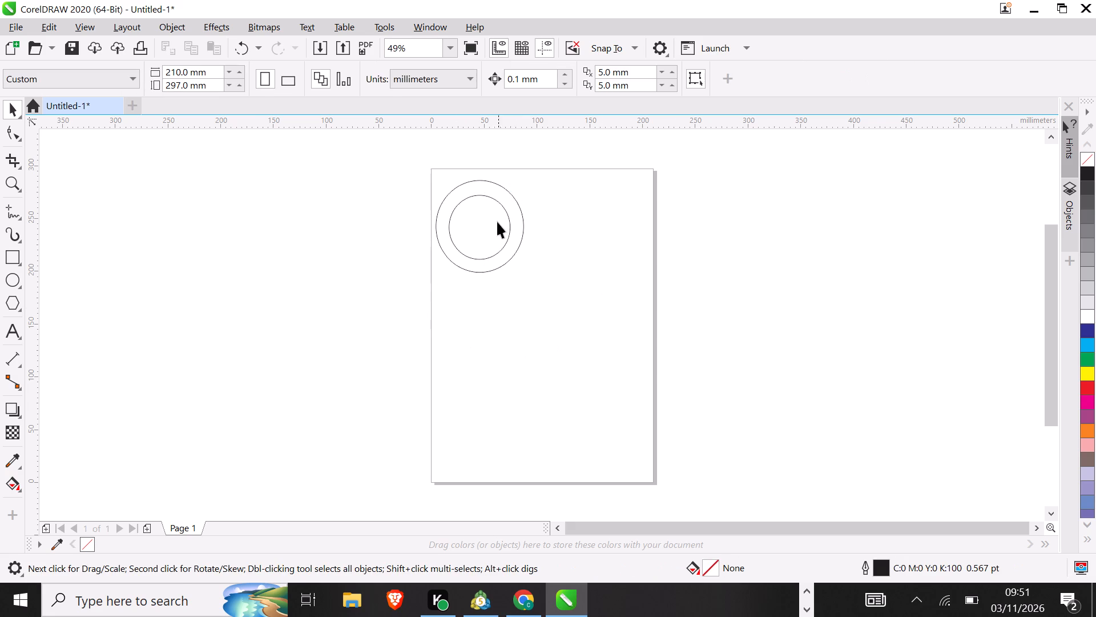
Enlarge the outer circle to about 91 by 95 mm and realign its centre with the inner circle's centre.
left_click(497, 222)
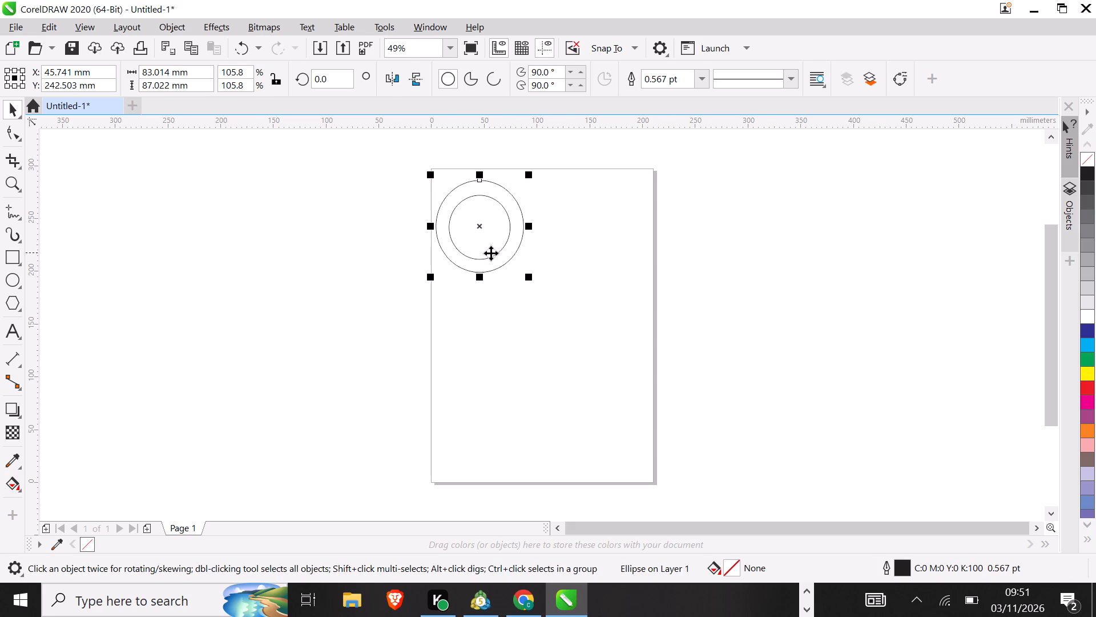
left_click_drag(526, 275, 531, 283)
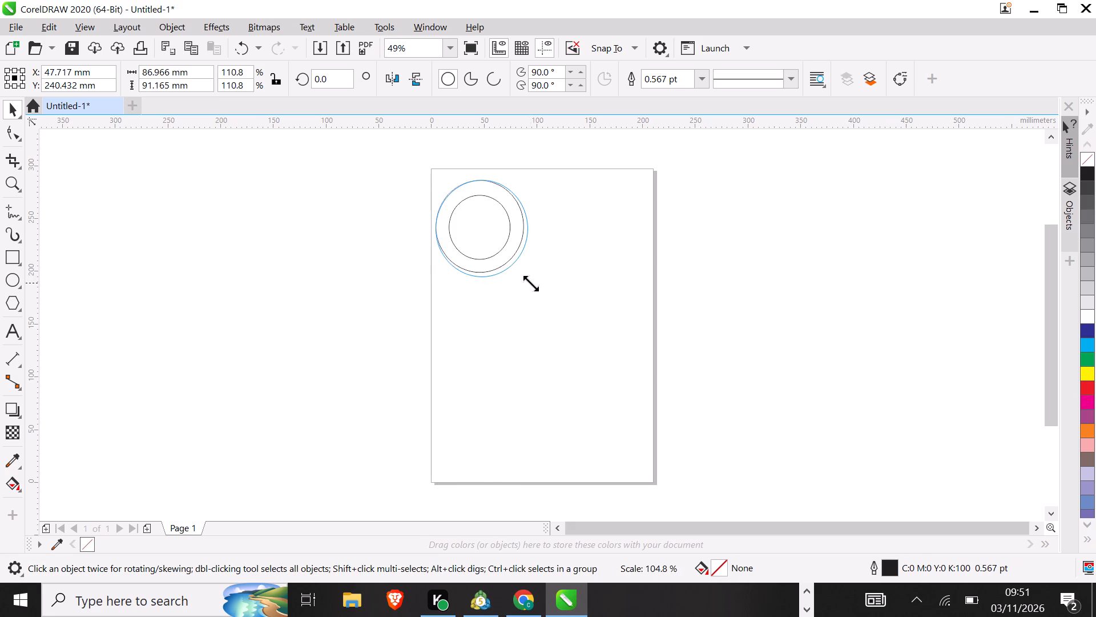
left_click_drag(531, 283, 534, 286)
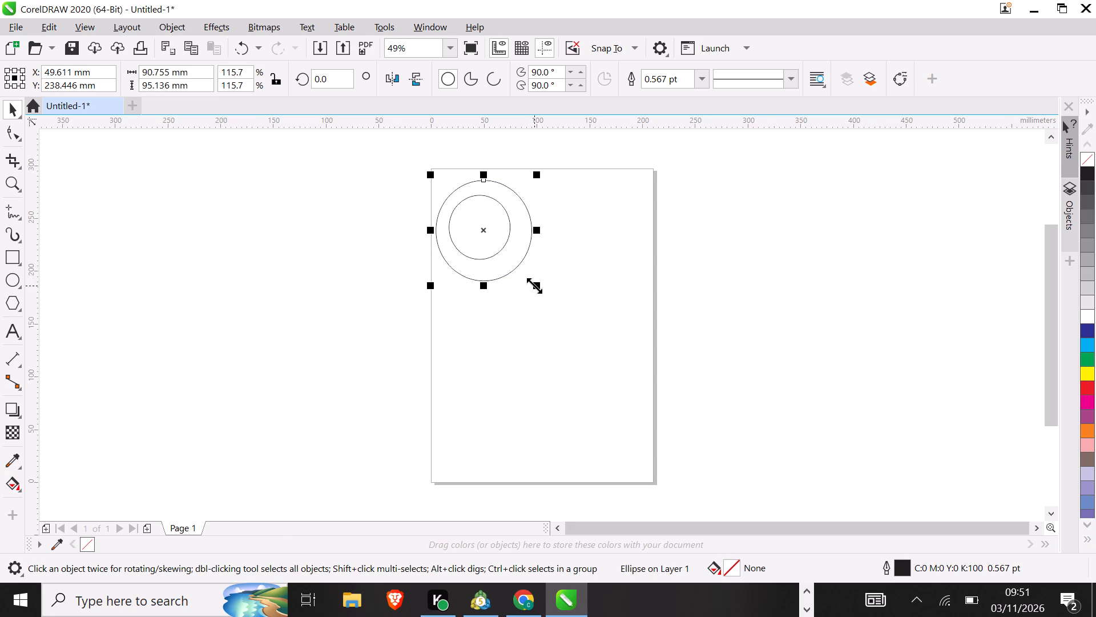
key("Left")
key("Left")
key("Left")
key("Left")
key("Left")
key("Left")
key("Left")
key("Left")
key("Left")
key("Left")
key("Left")
key("Left")
key("Left")
key("Left")
key("Left")
key("Left")
key("Left")
key("Left")
key("Left")
key("Left")
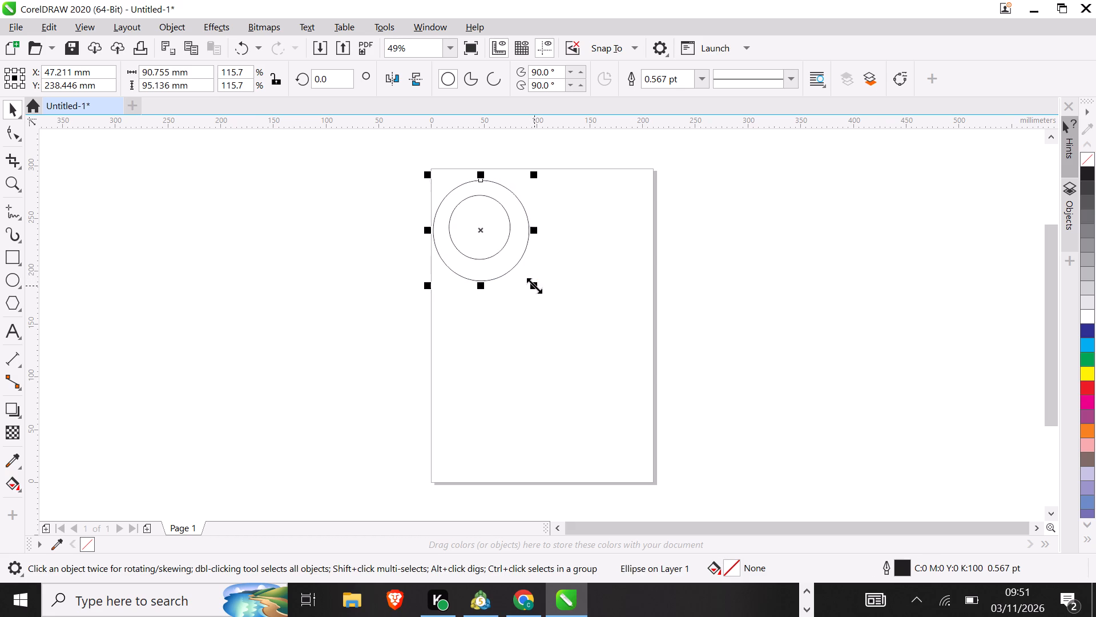
key("Up")
key("Up")
key("Up")
key("Up")
key("Up")
key("Up")
key("Up")
key("Up")
key("Up")
key("Up")
key("Up")
key("Up")
key("Up")
key("Up")
key("Up")
key("Up")
key("Up")
key("Up")
key("Up")
key("Up")
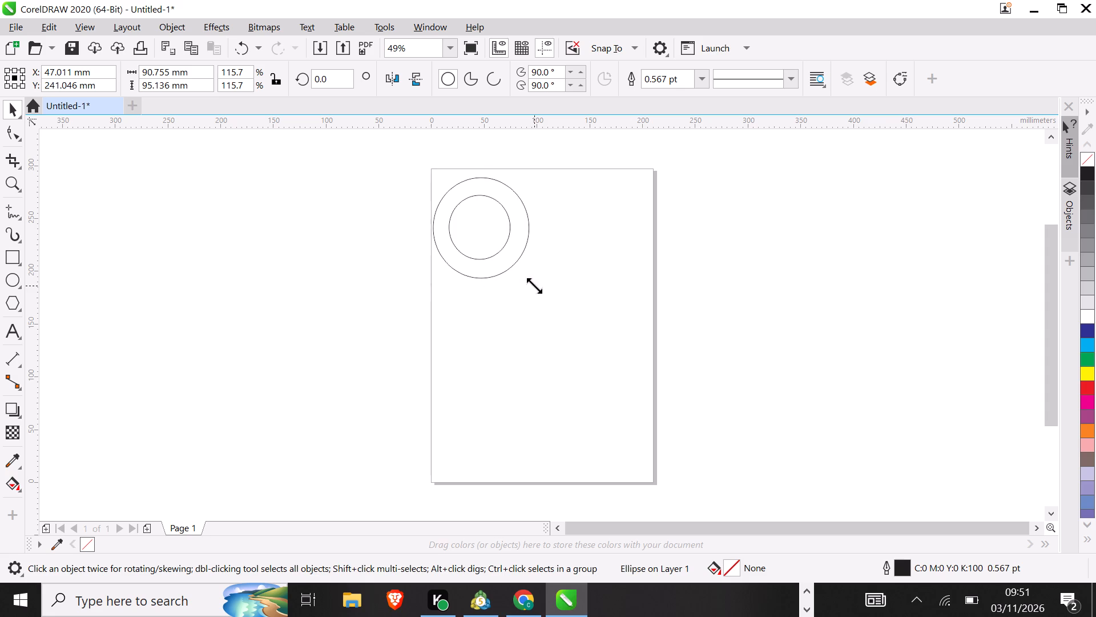
key("Up")
key("Left")
key("Left")
key("Left")
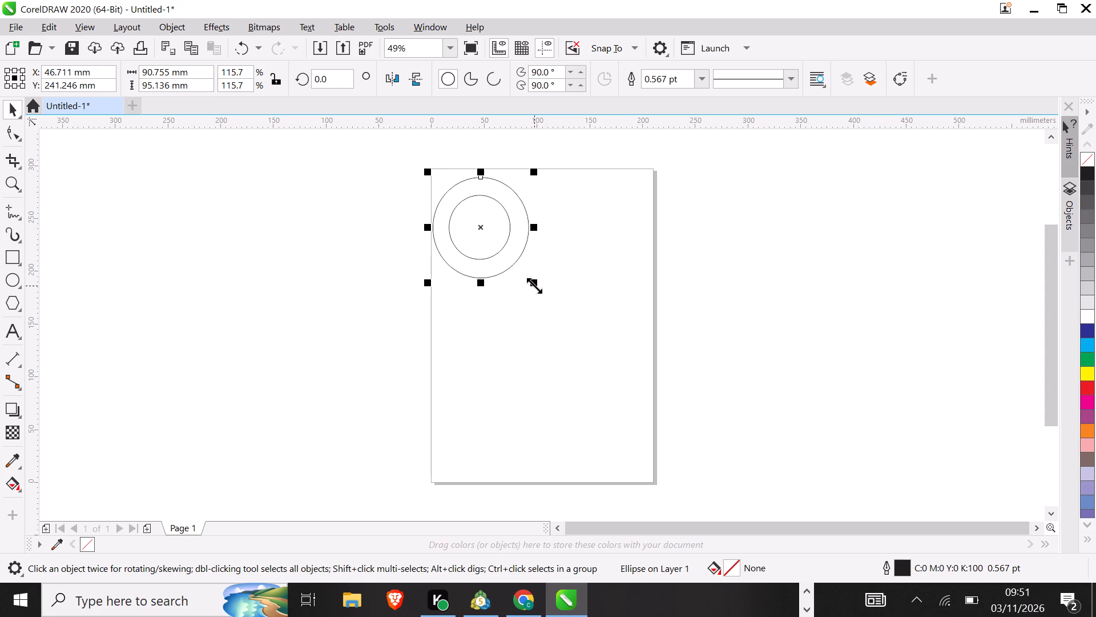
left_click(482, 227)
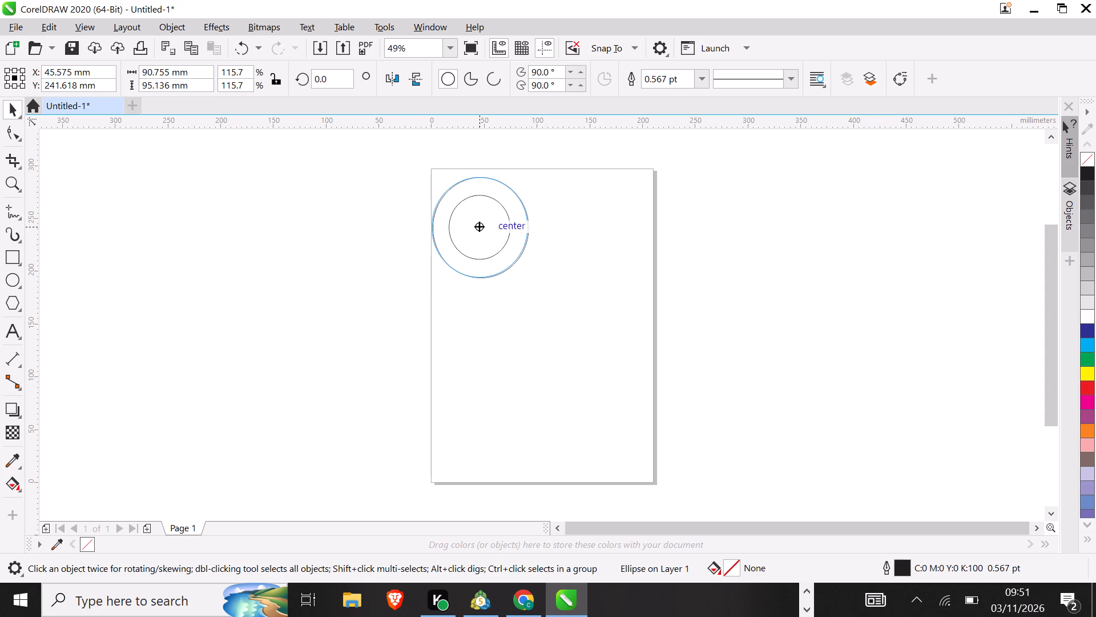
left_click(616, 257)
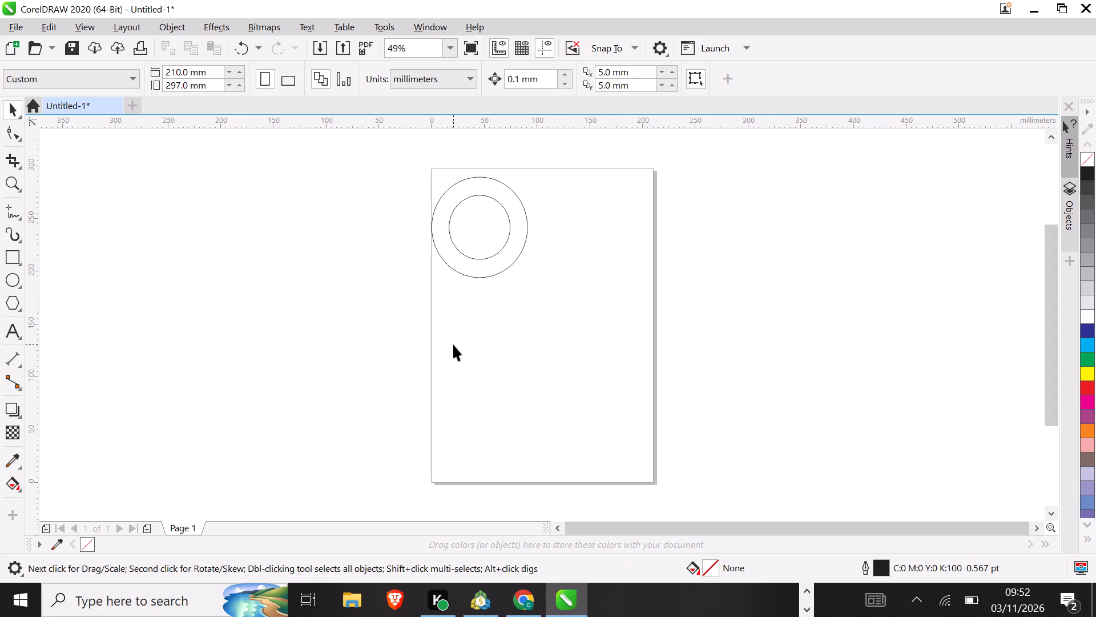
Add the artistic text "KAPUTI SENIOR SCHOOL" in 24 pt Arial below the circles, starting at about X 12 mm, Y 123 mm.
left_click(22, 333)
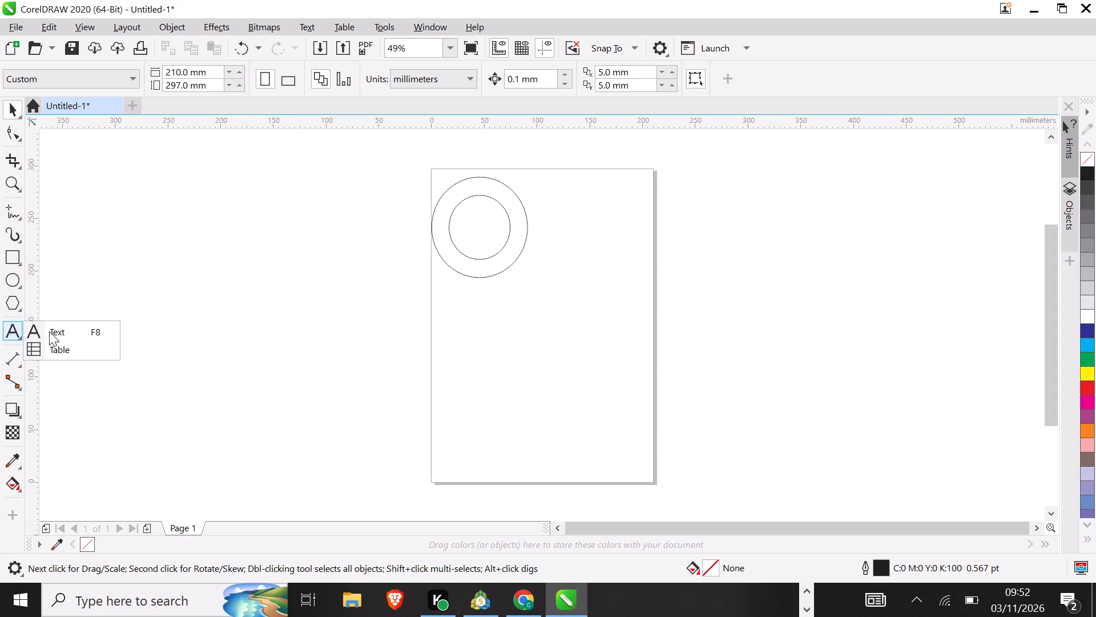
left_click(84, 334)
left_click(444, 352)
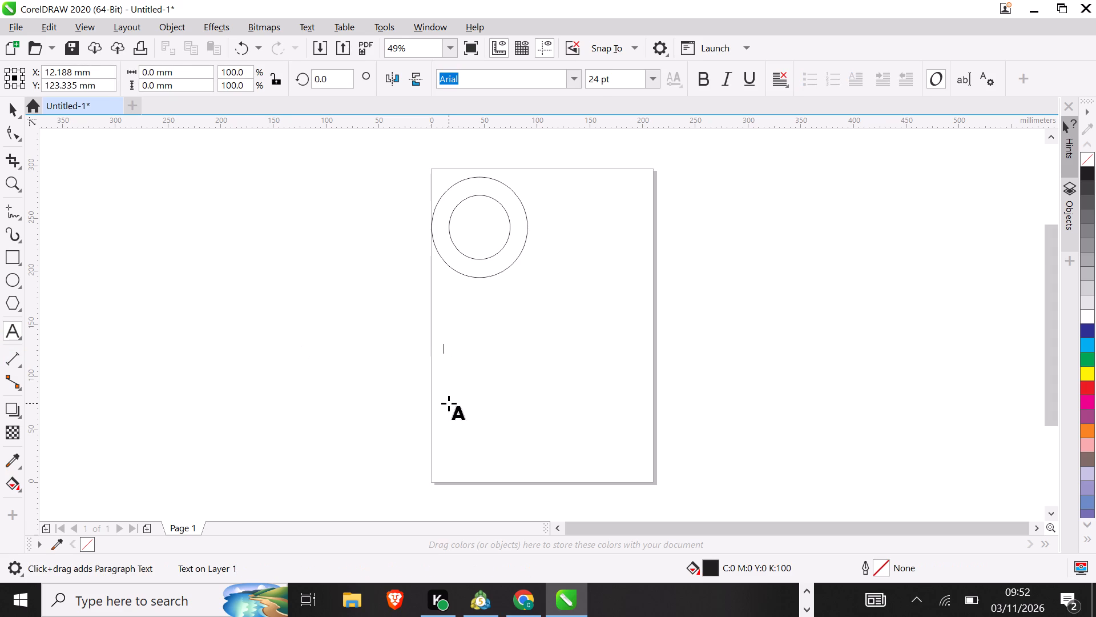
type("KAPUT")
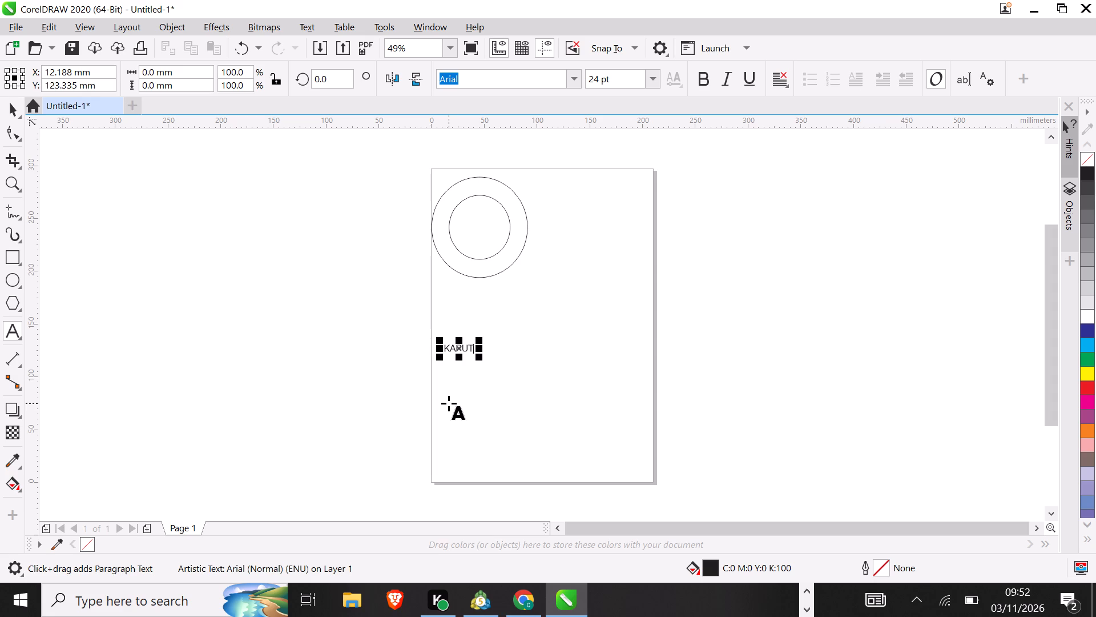
key("i")
key("space")
key("space")
type("SENIOR SC")
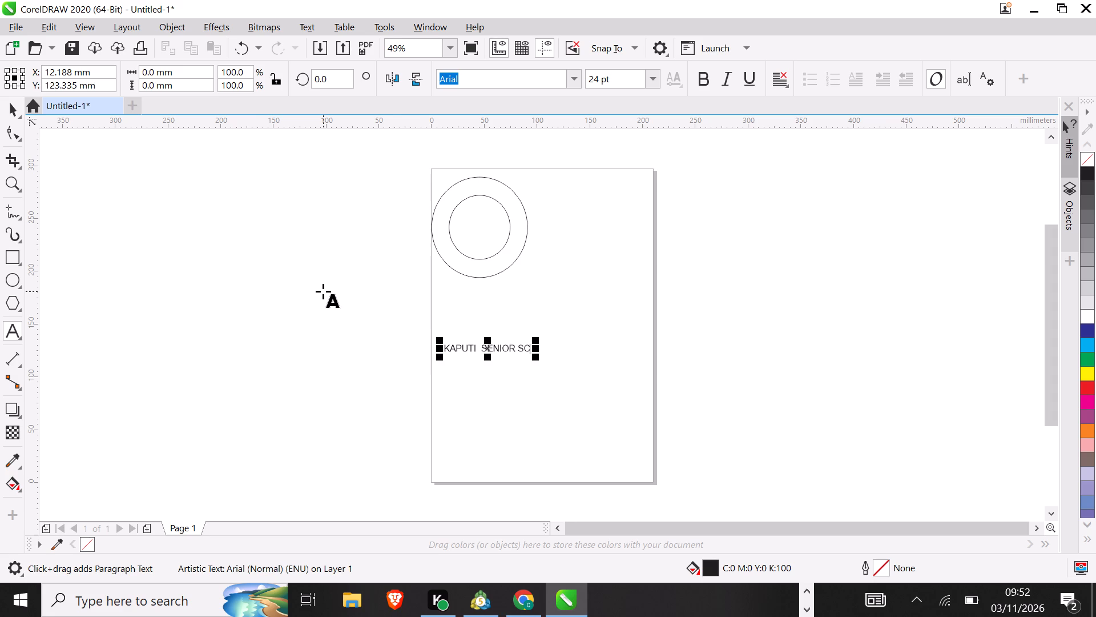
type("HOOL")
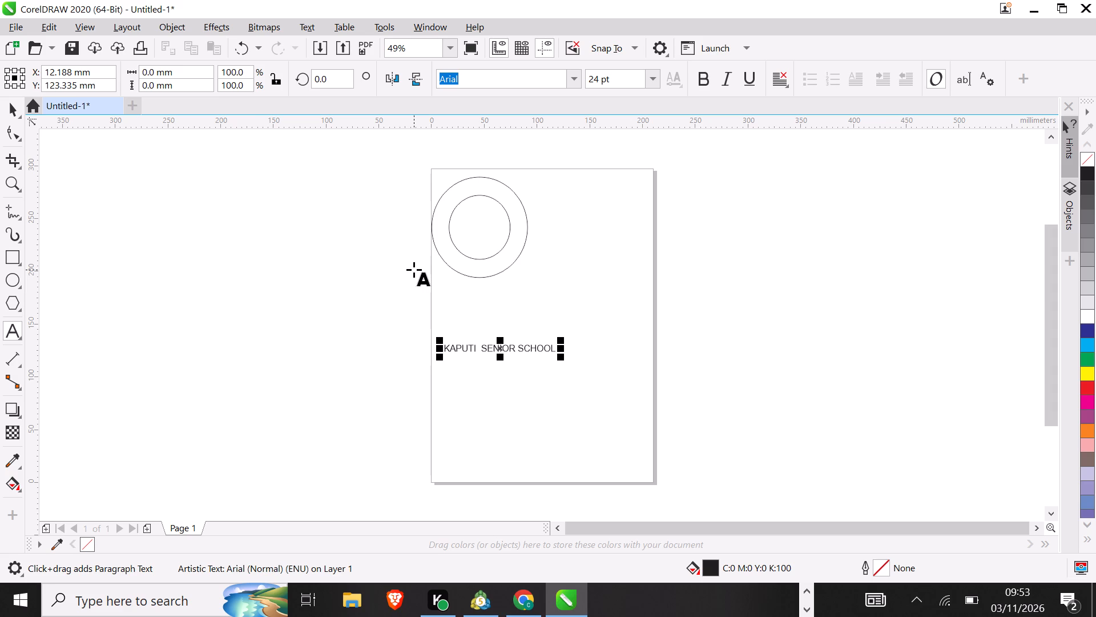
Add the school's P.O. box address with its town as a separate text line below the school name, spacing the town's two words.
left_click(449, 385)
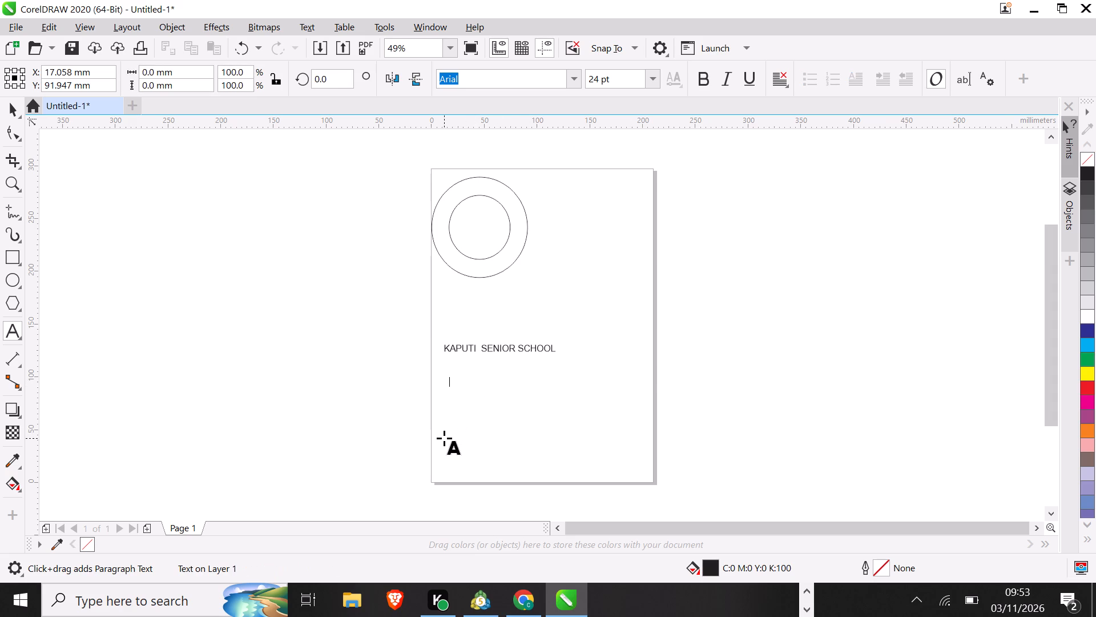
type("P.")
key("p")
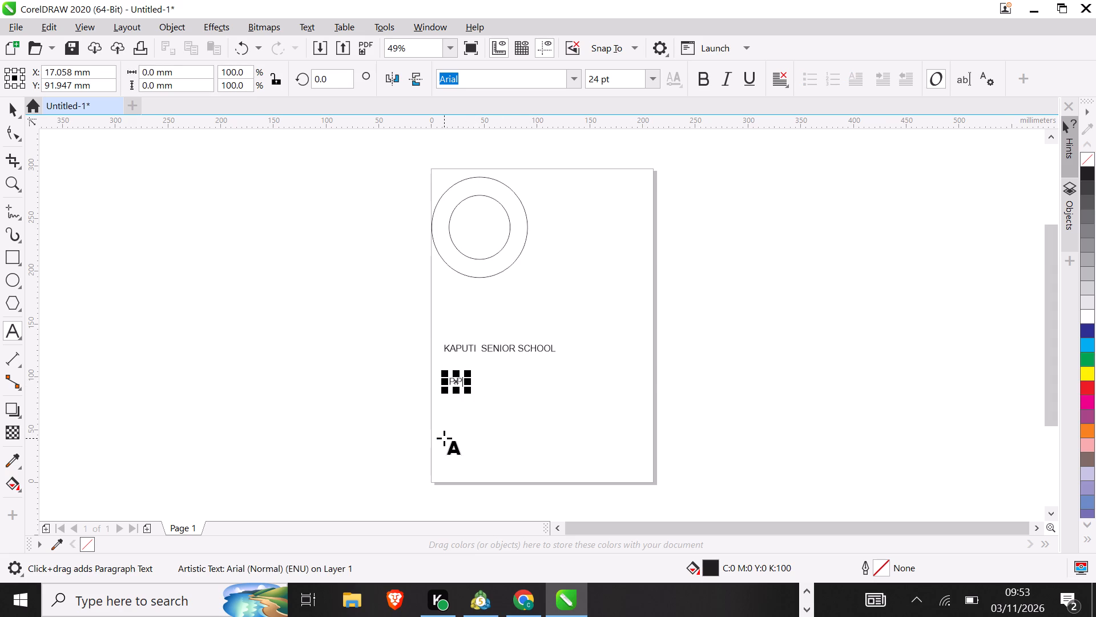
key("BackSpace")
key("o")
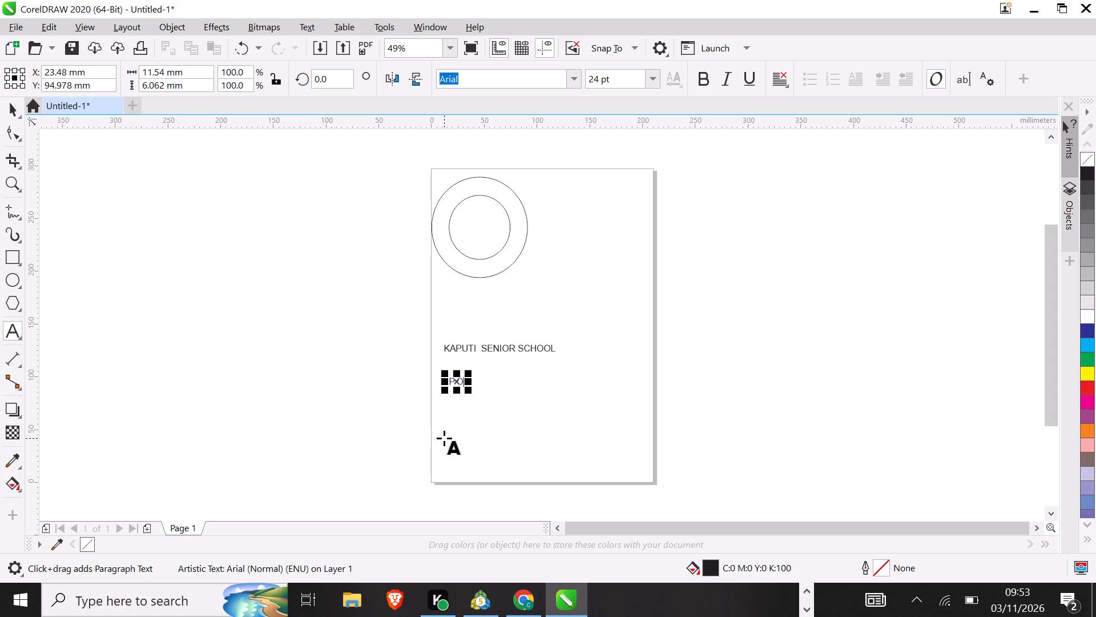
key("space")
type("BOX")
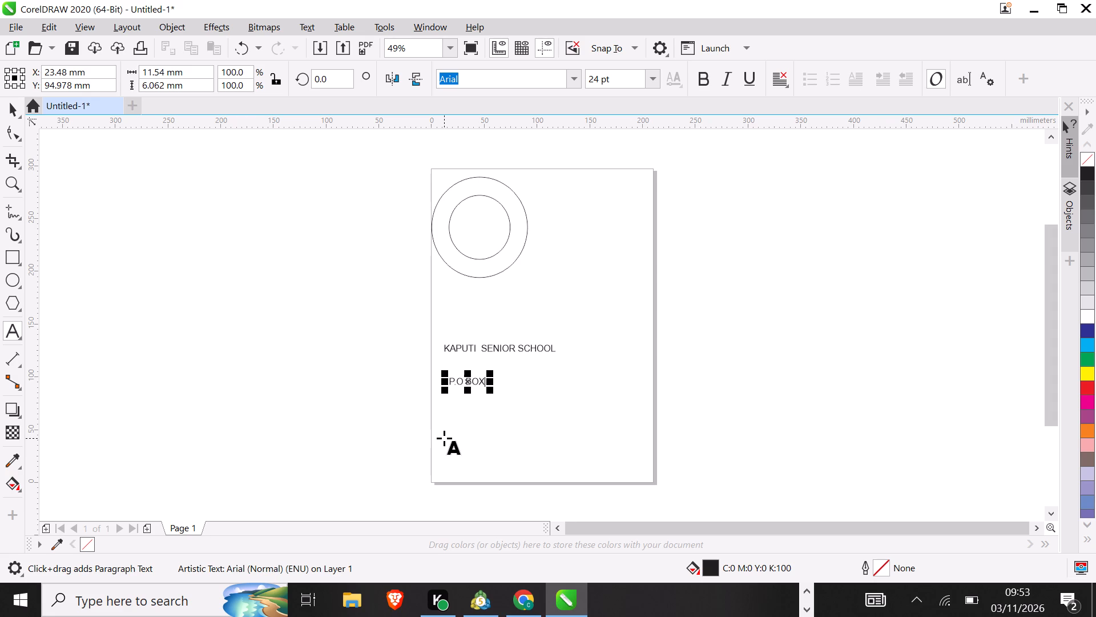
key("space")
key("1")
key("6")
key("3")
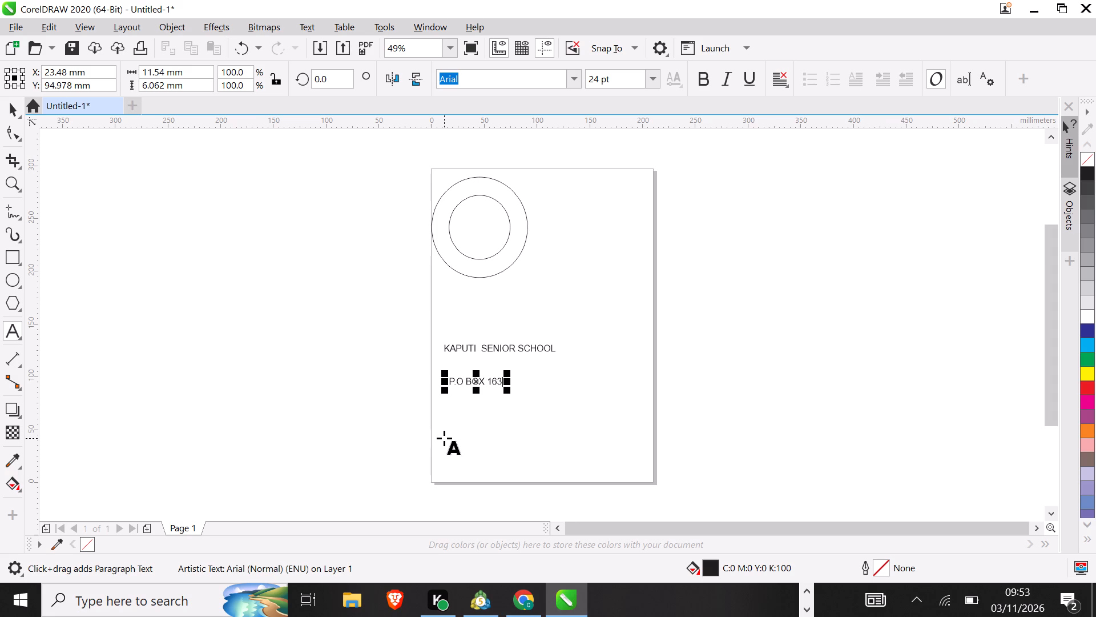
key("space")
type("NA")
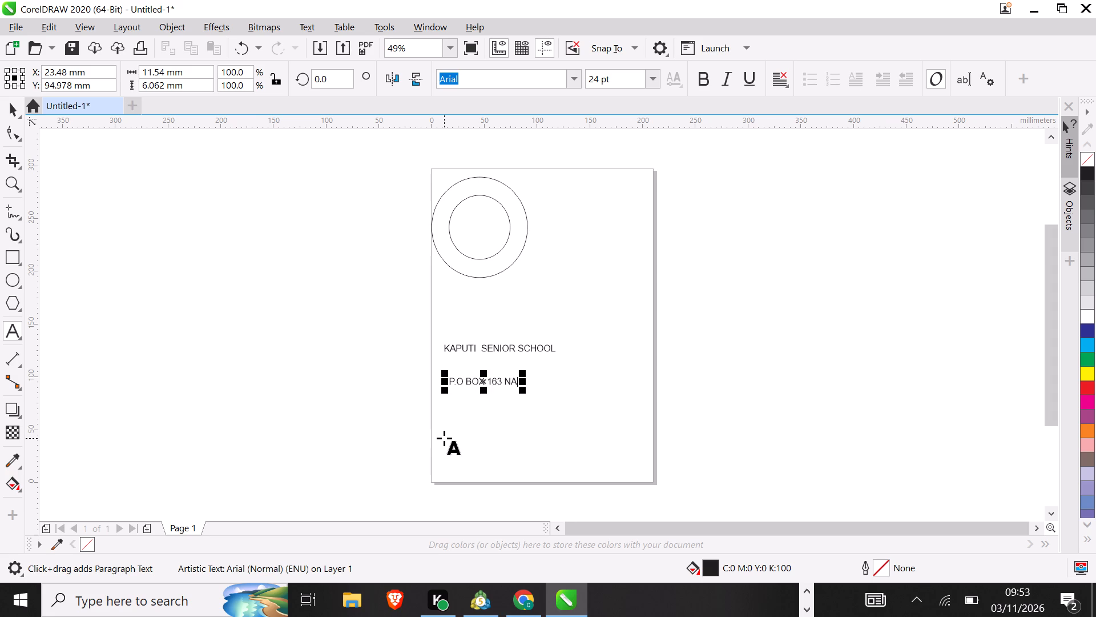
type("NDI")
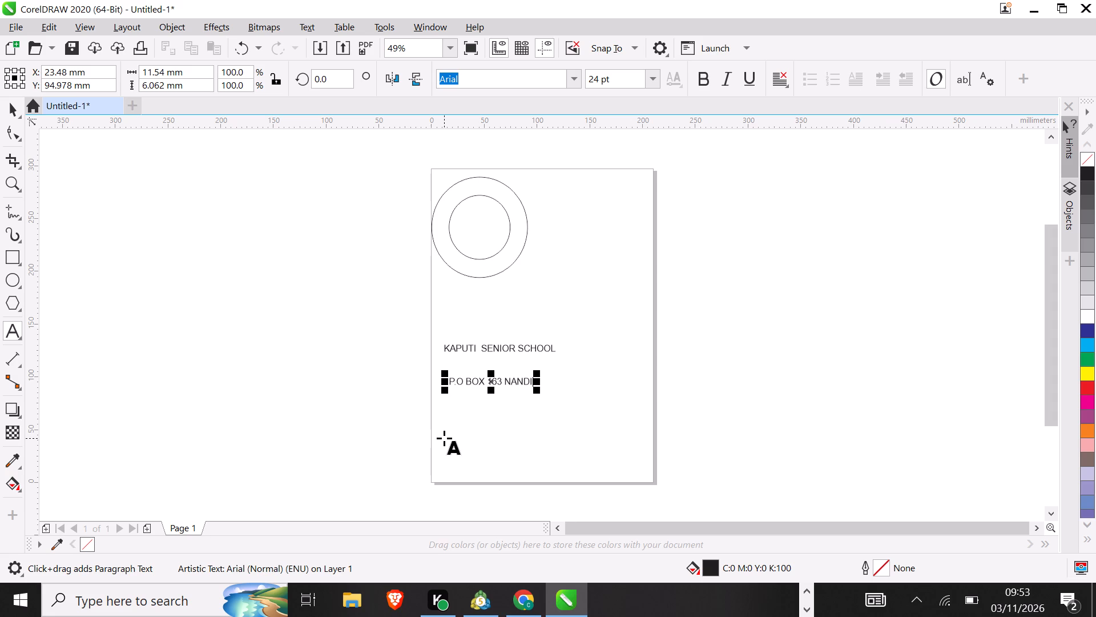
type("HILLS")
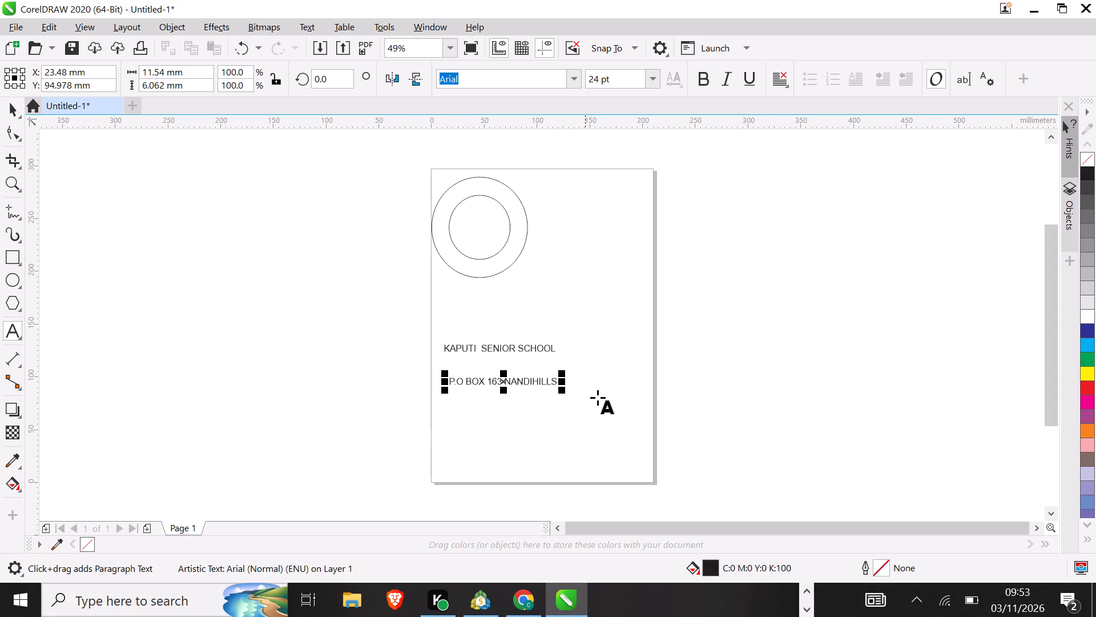
left_click(532, 380)
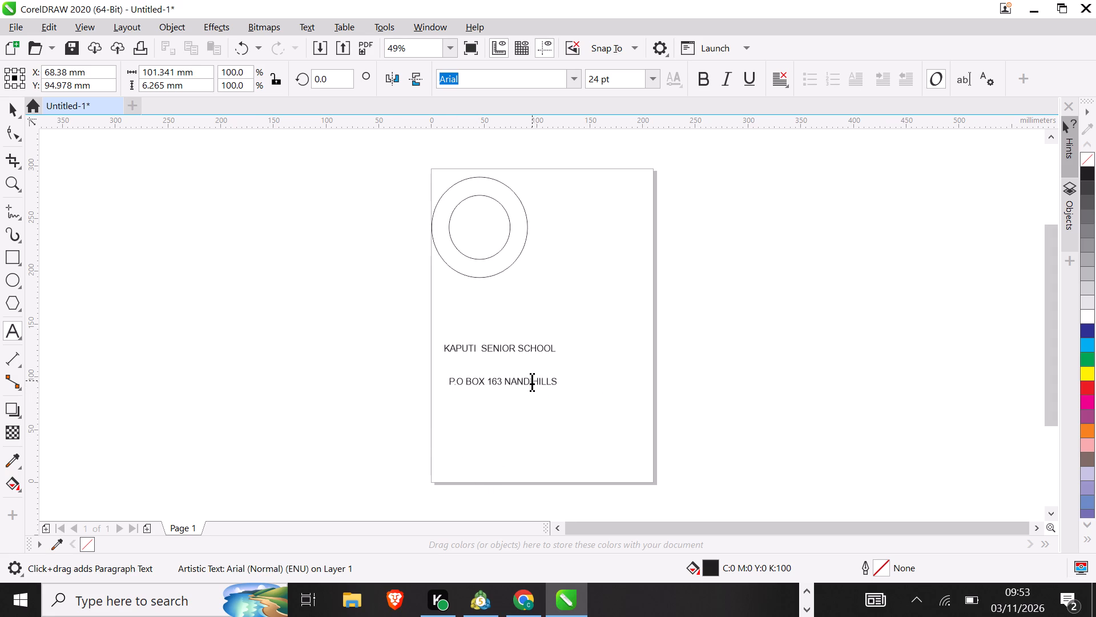
key("space")
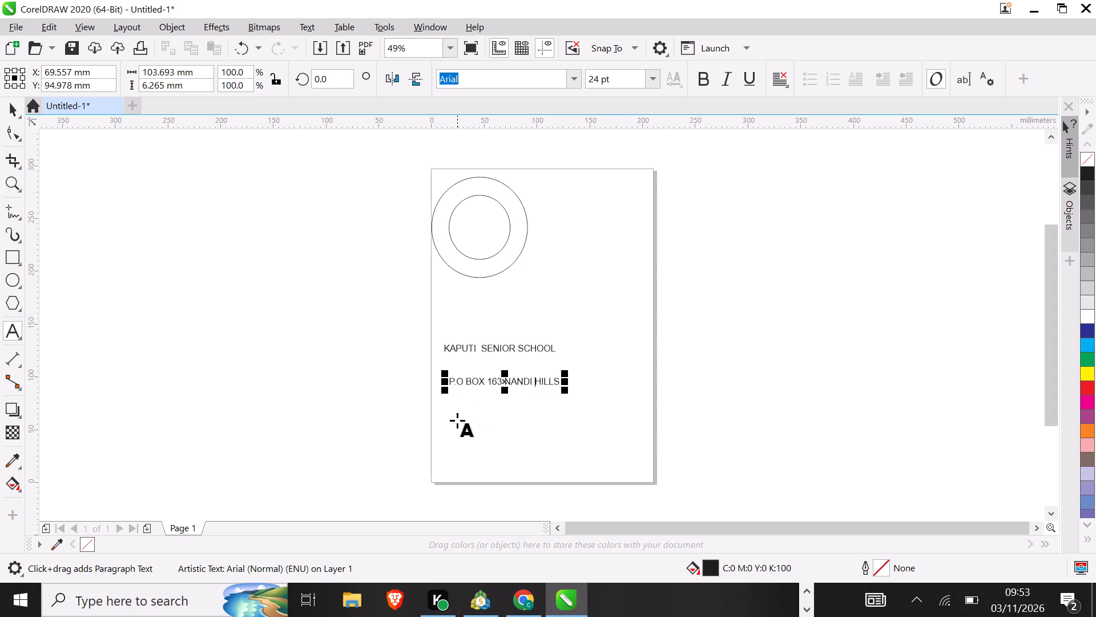
Add two separate short texts, "20" and "14", side by side below the address line.
left_click(457, 420)
type("20")
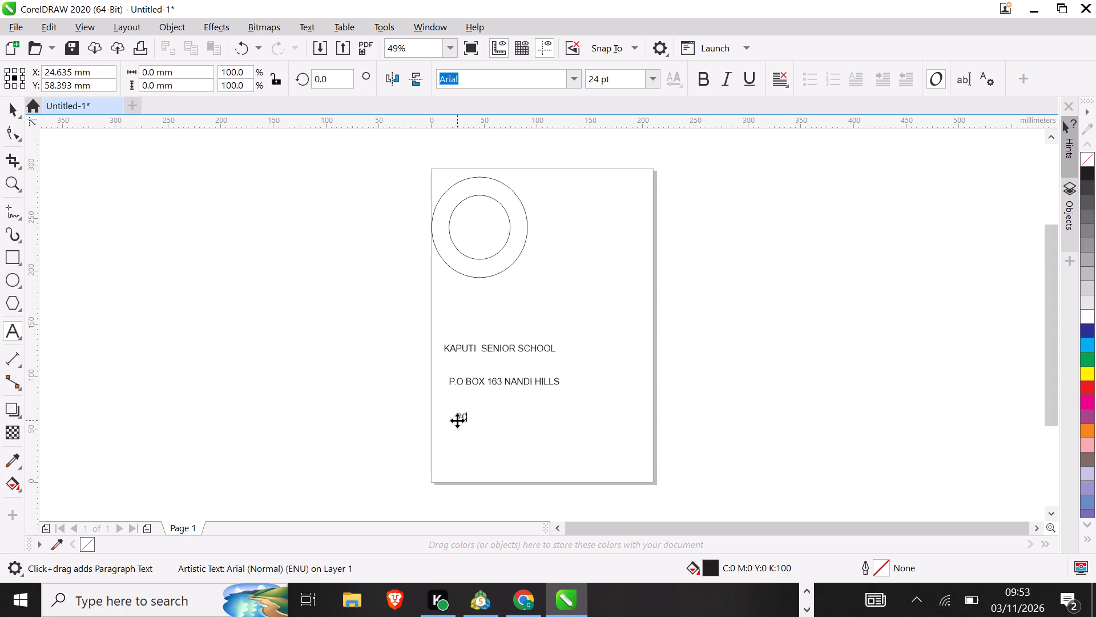
left_click(489, 430)
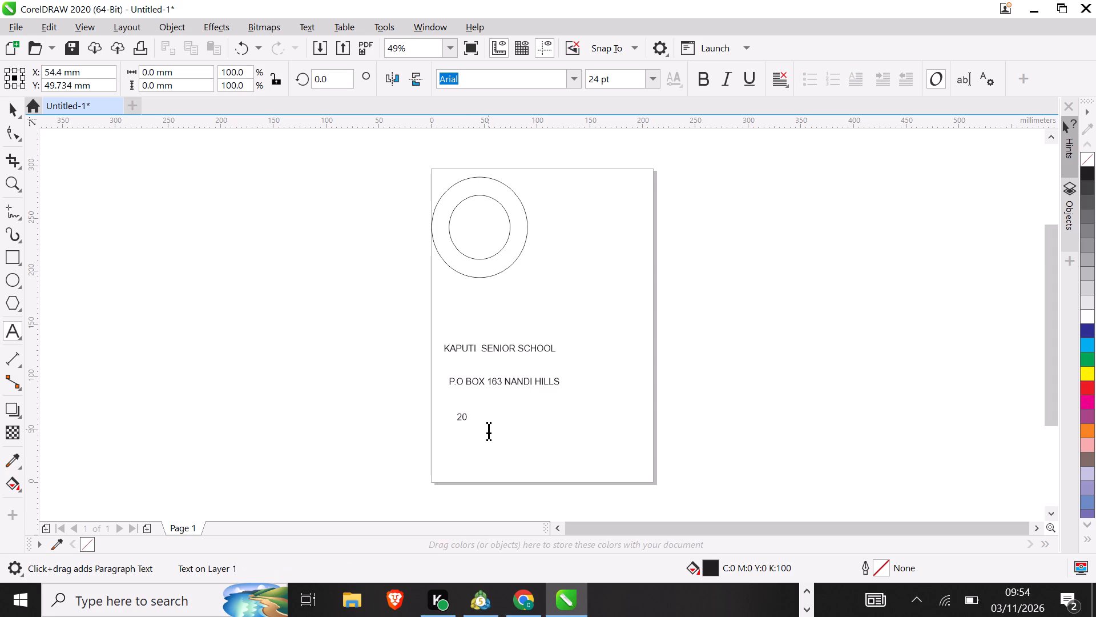
type("14")
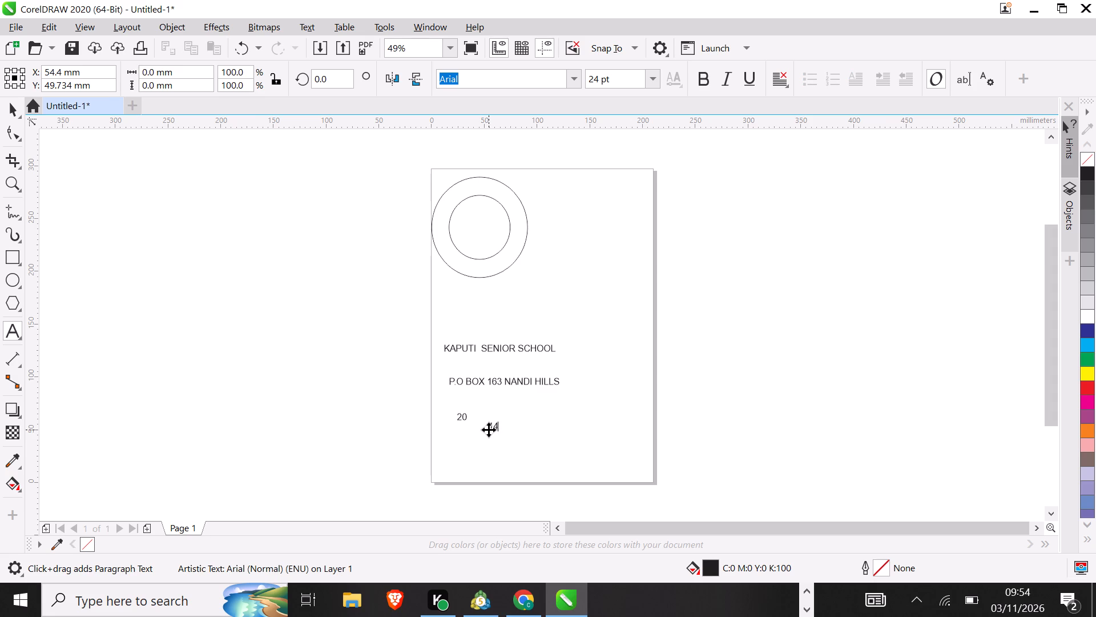
Add the motto "EXPLORE YOUR POTENTIAL" as a separate text line below the two numbers.
left_click(458, 446)
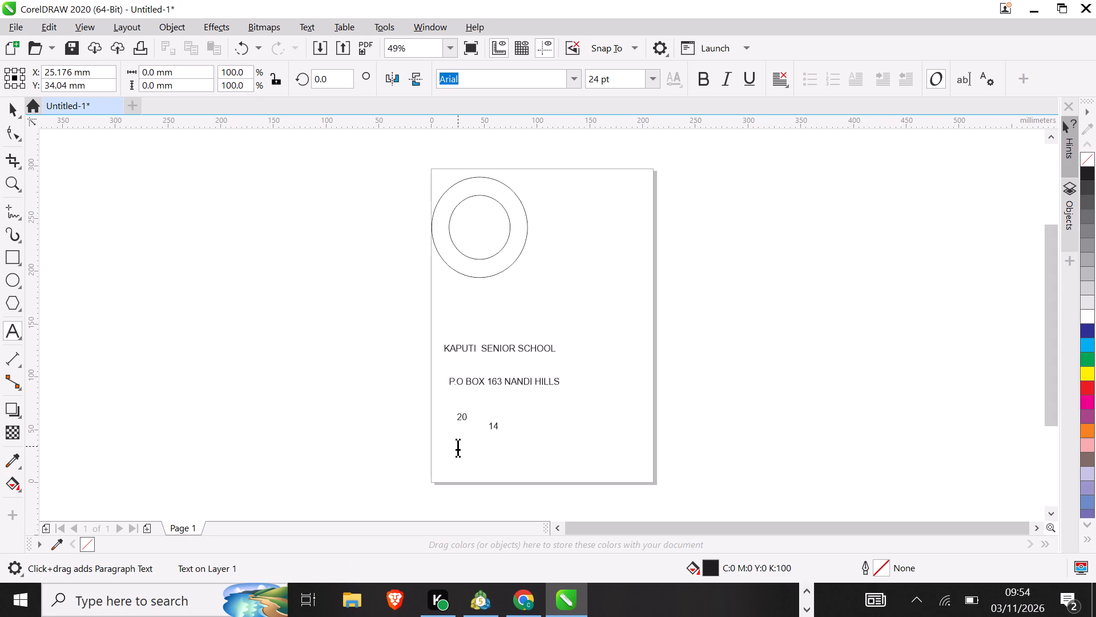
type("EXPLORE YOU POTENTIO")
key("BackSpace")
type("AL")
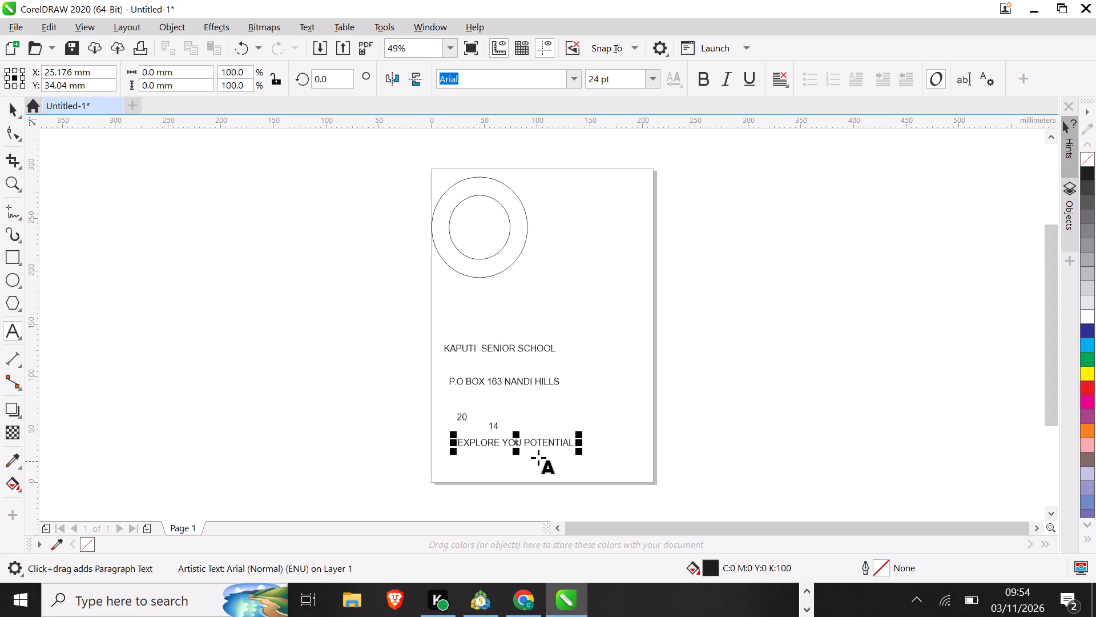
left_click(519, 444)
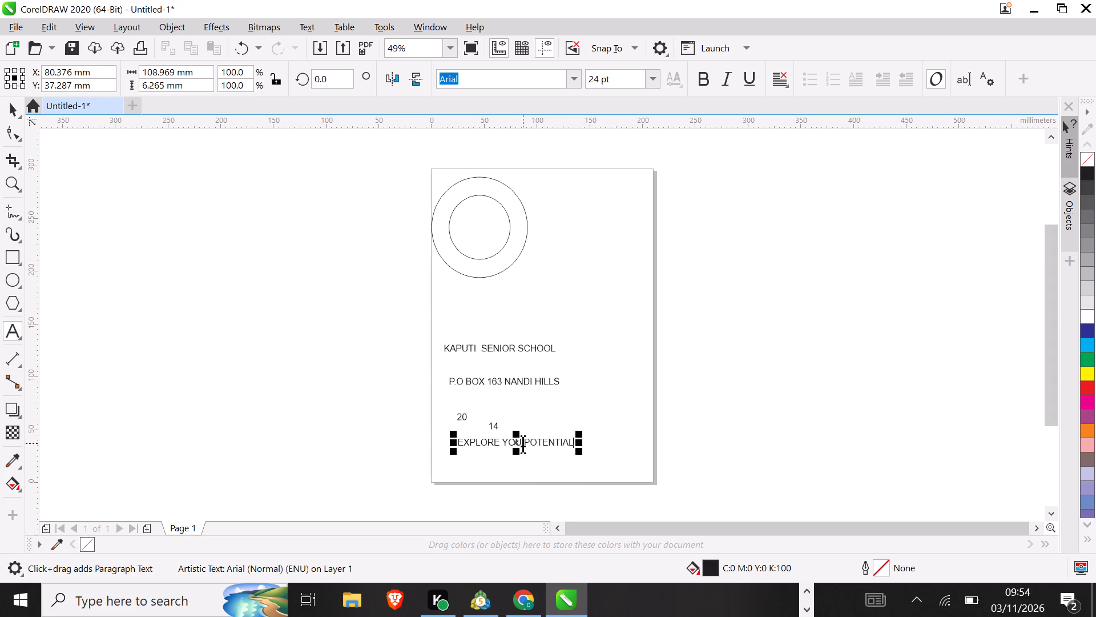
left_click(523, 443)
key("r")
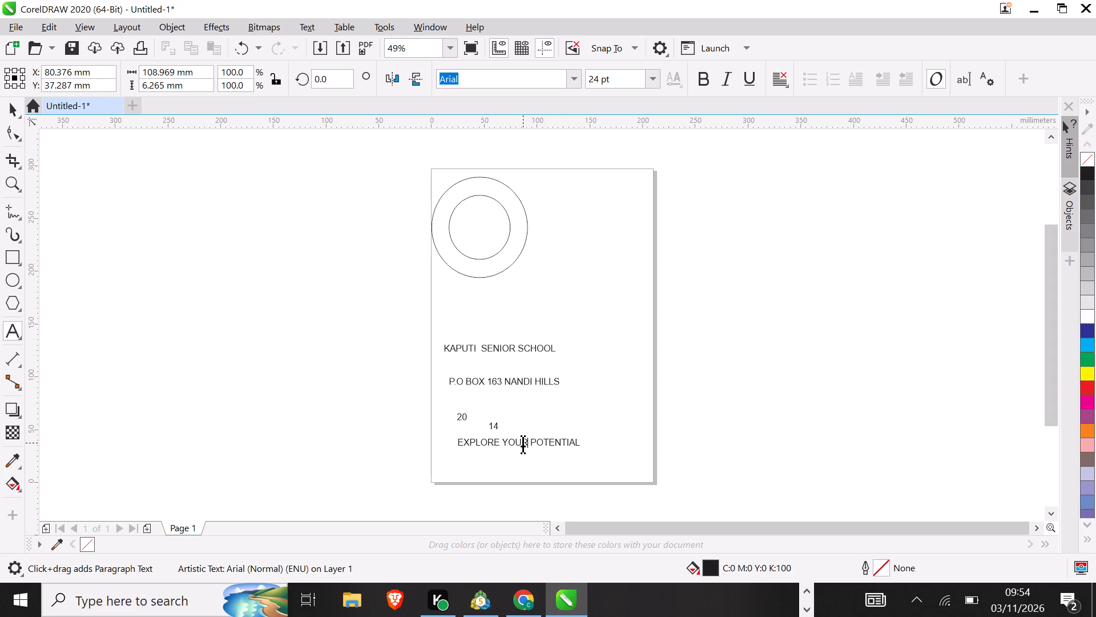
Make the school name, the address line and the motto bold.
left_click(501, 346)
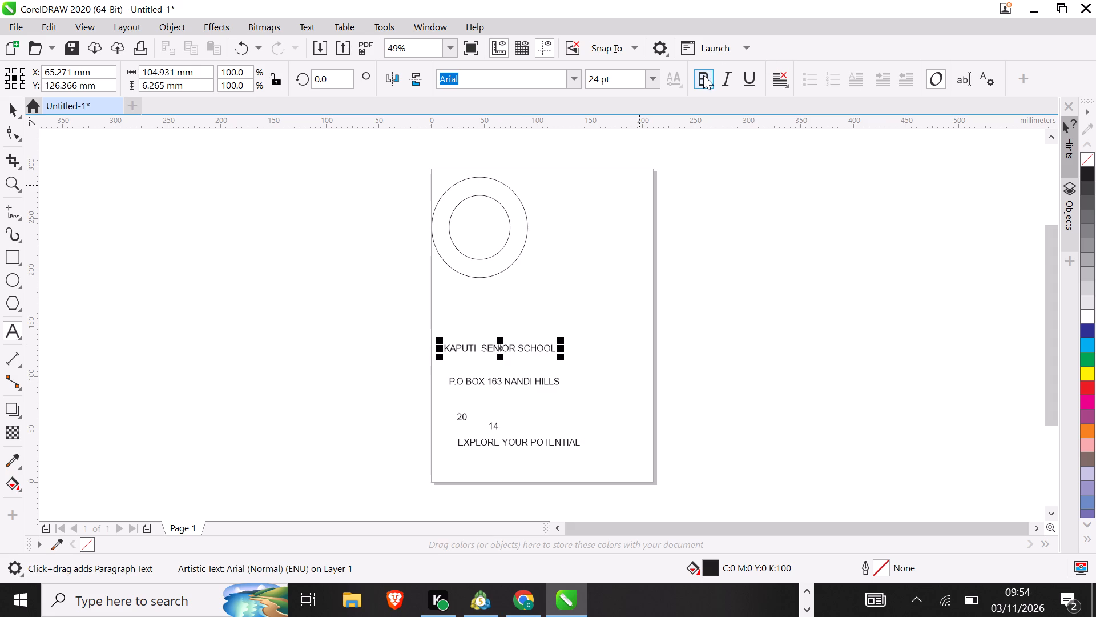
left_click(703, 75)
key("ctrl+a")
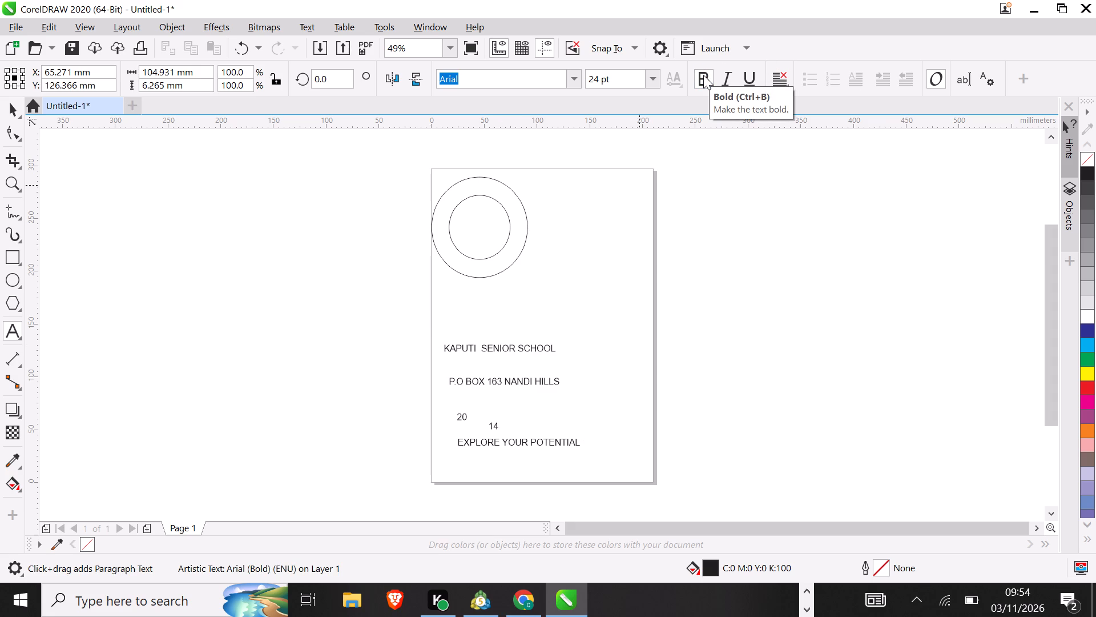
left_click(700, 75)
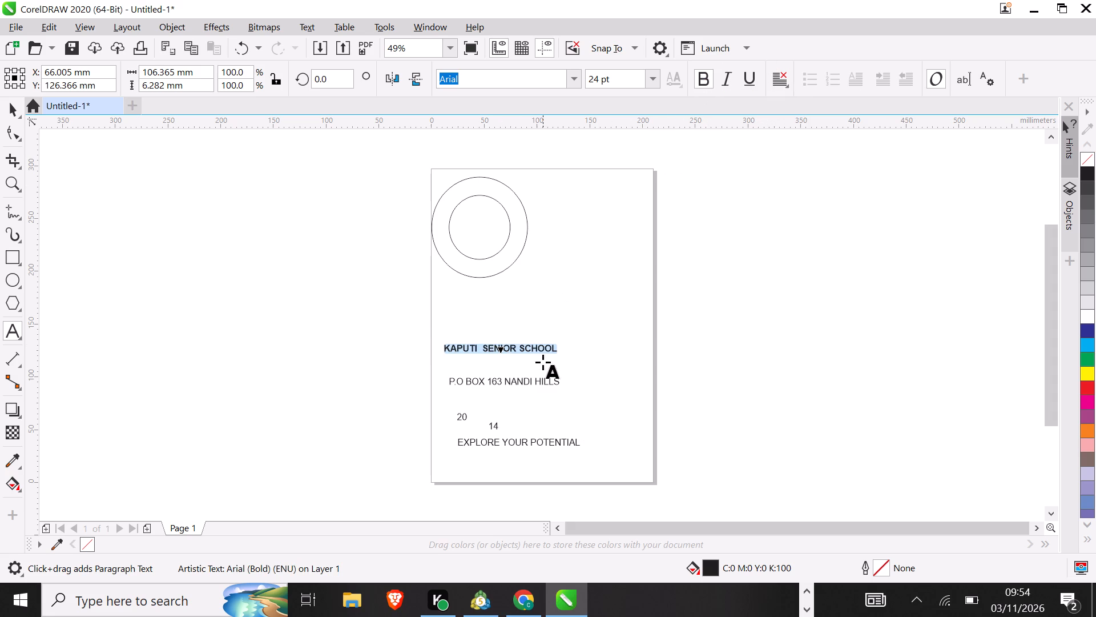
left_click(486, 380)
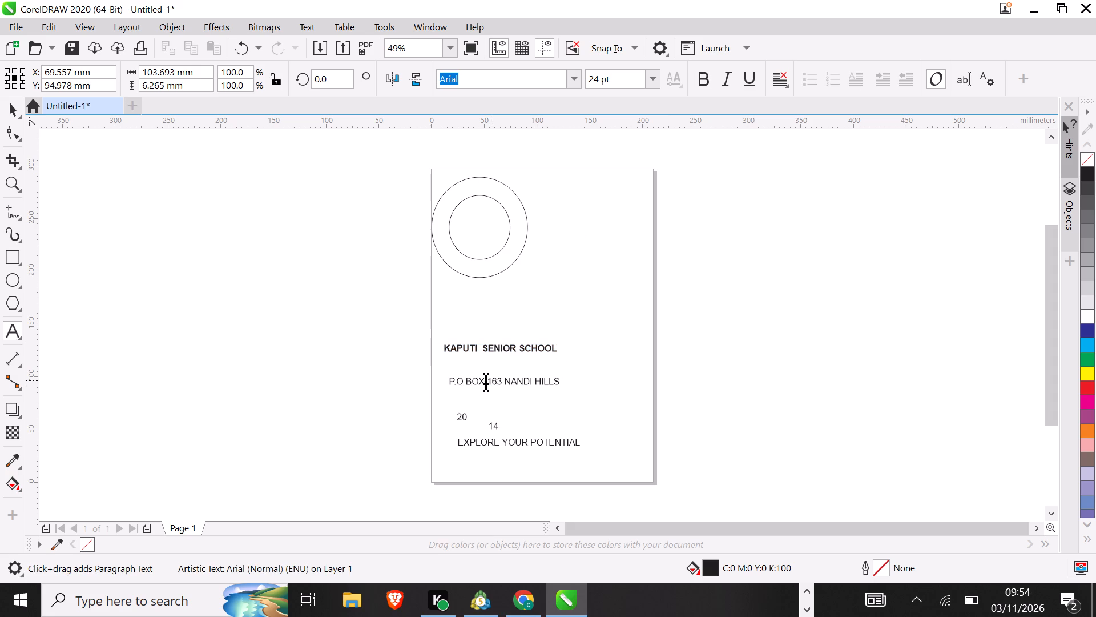
key("ctrl+a")
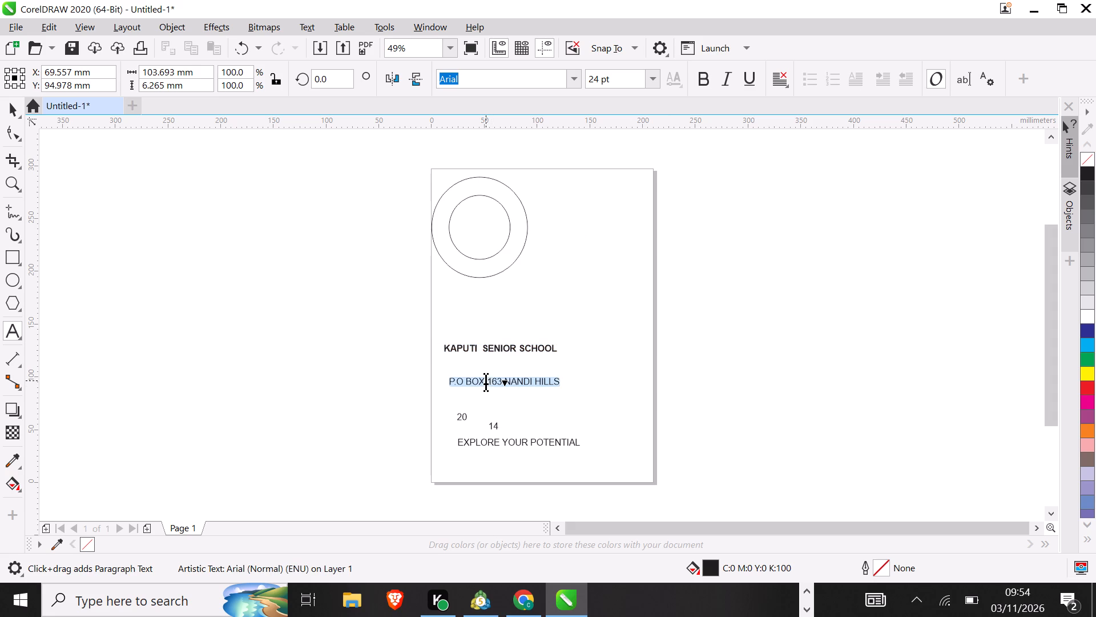
left_click(711, 74)
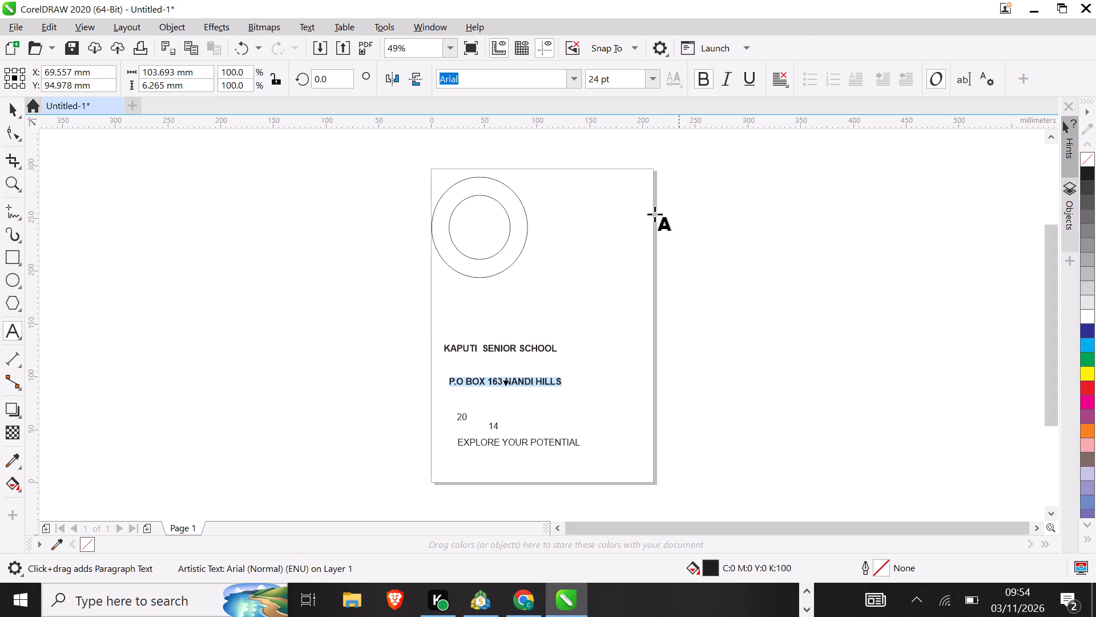
left_click(542, 441)
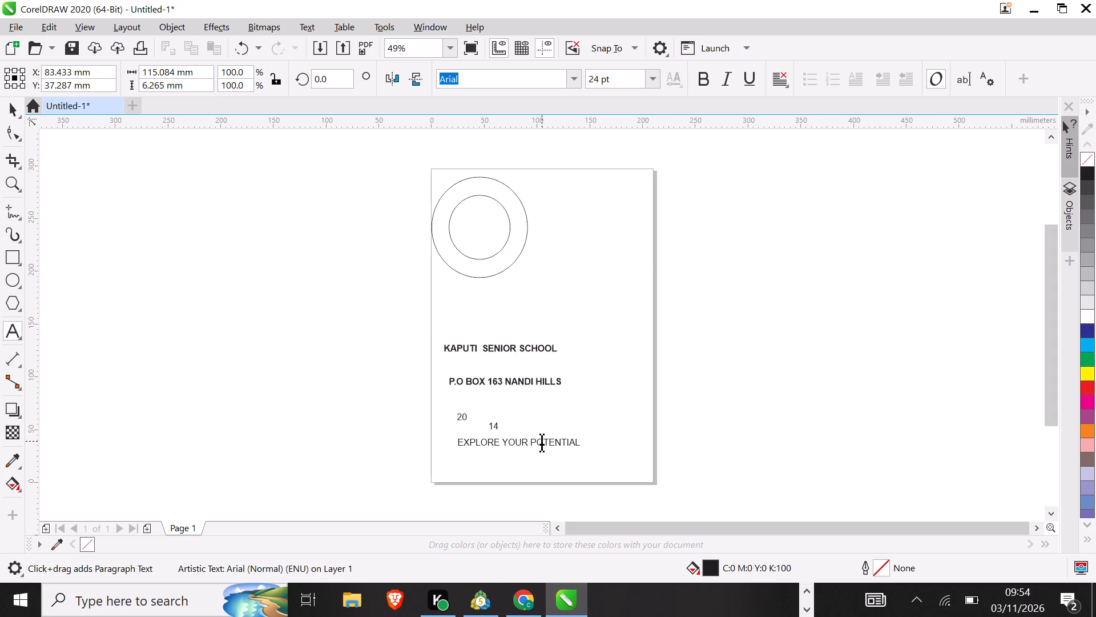
key("ctrl+a")
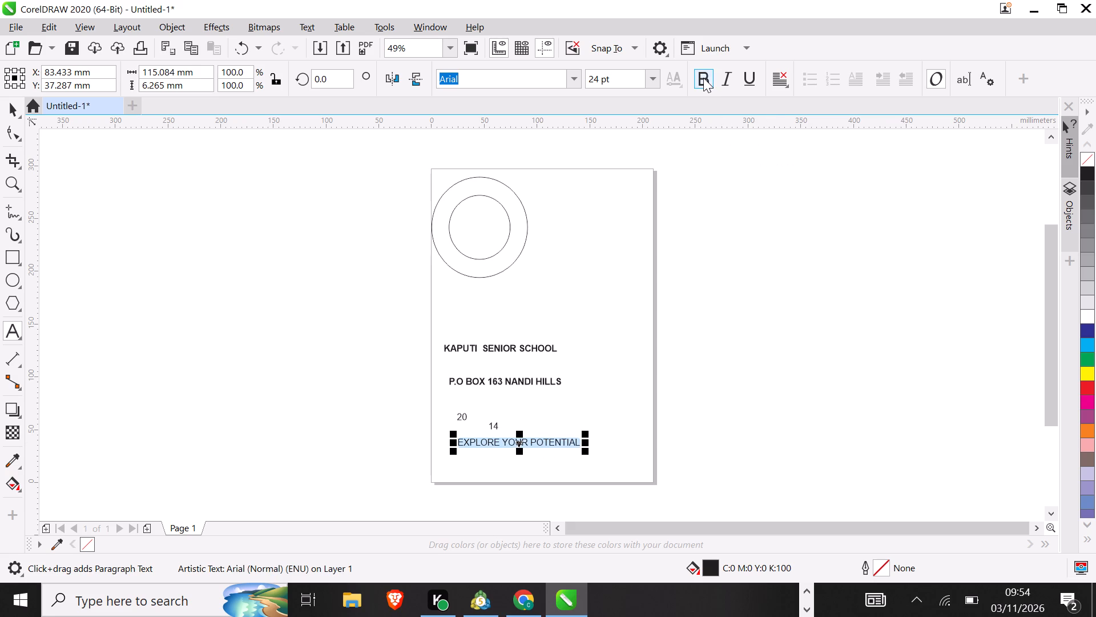
left_click(703, 78)
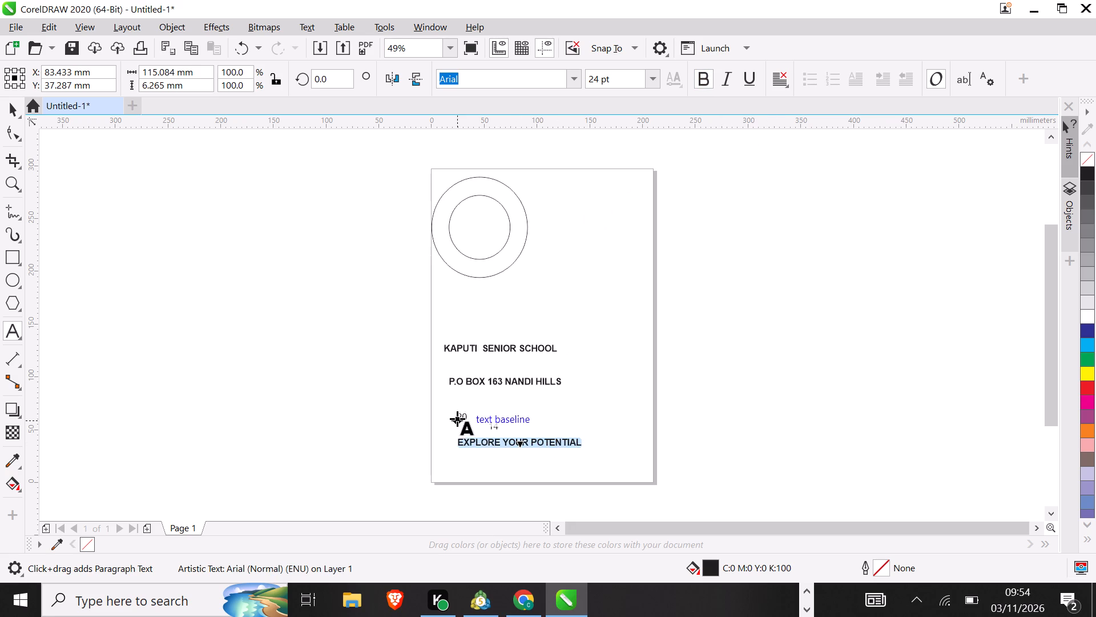
Make the two separate number texts "20" and "14" bold.
left_click(462, 418)
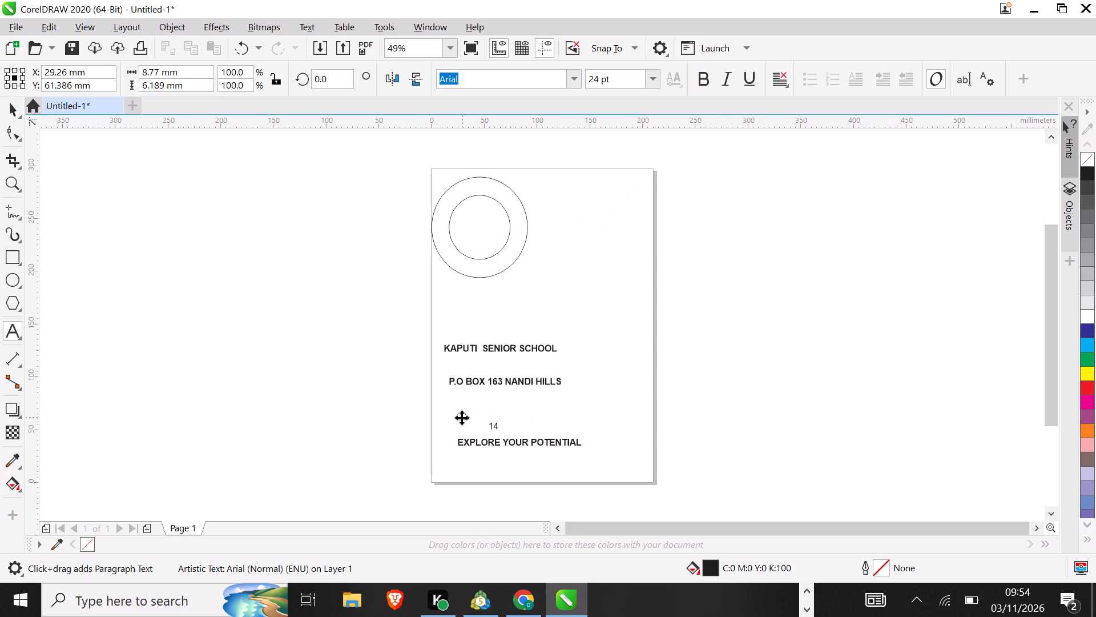
key("ctrl+a")
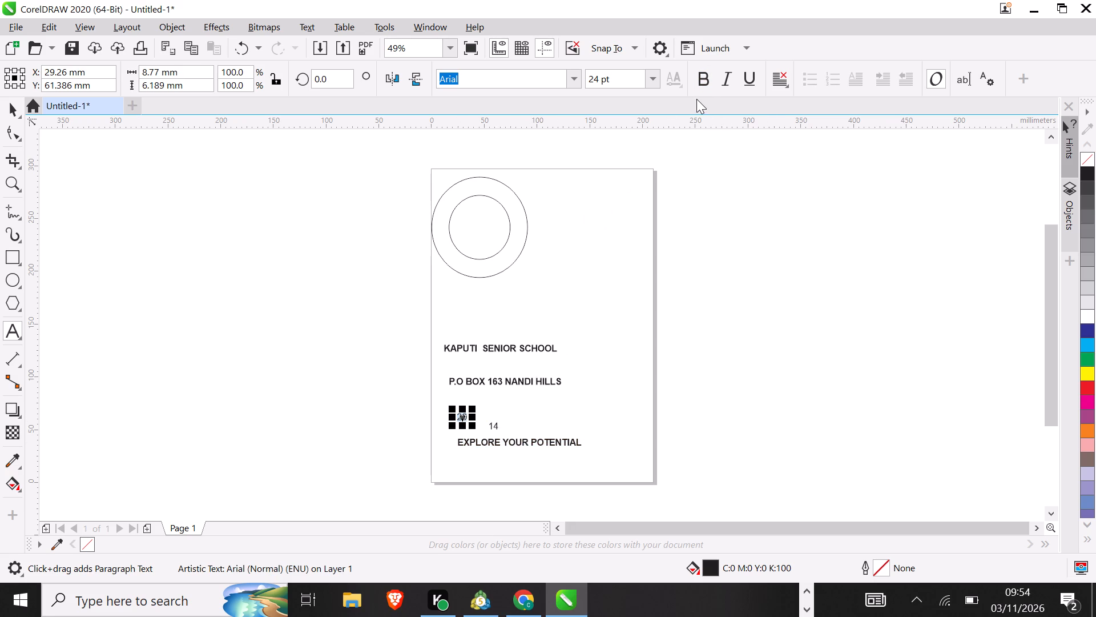
left_click(704, 71)
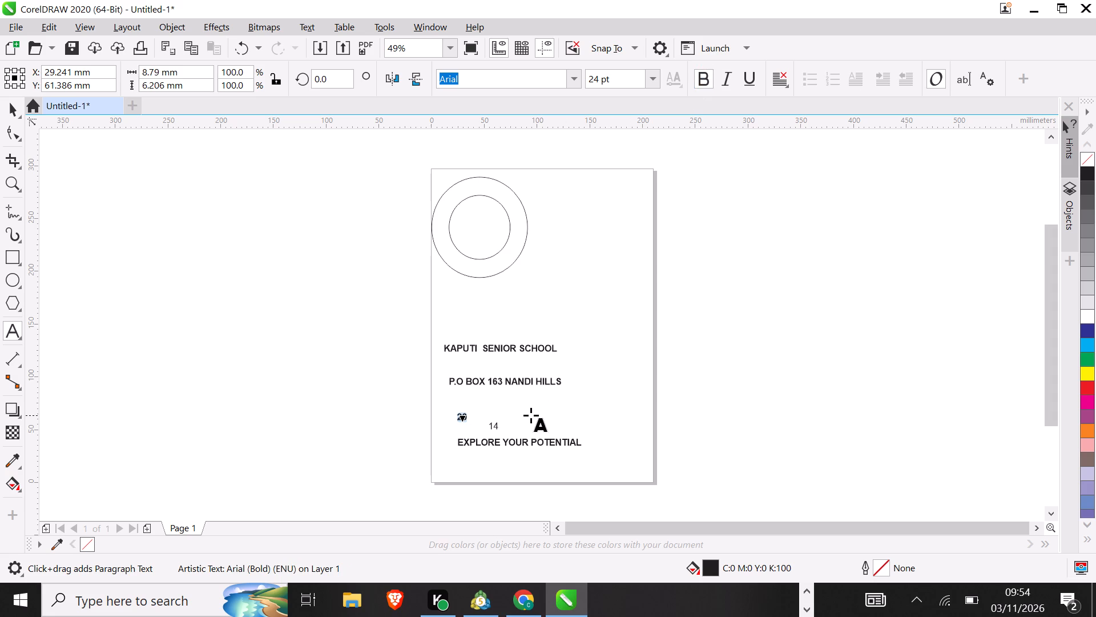
left_click(497, 426)
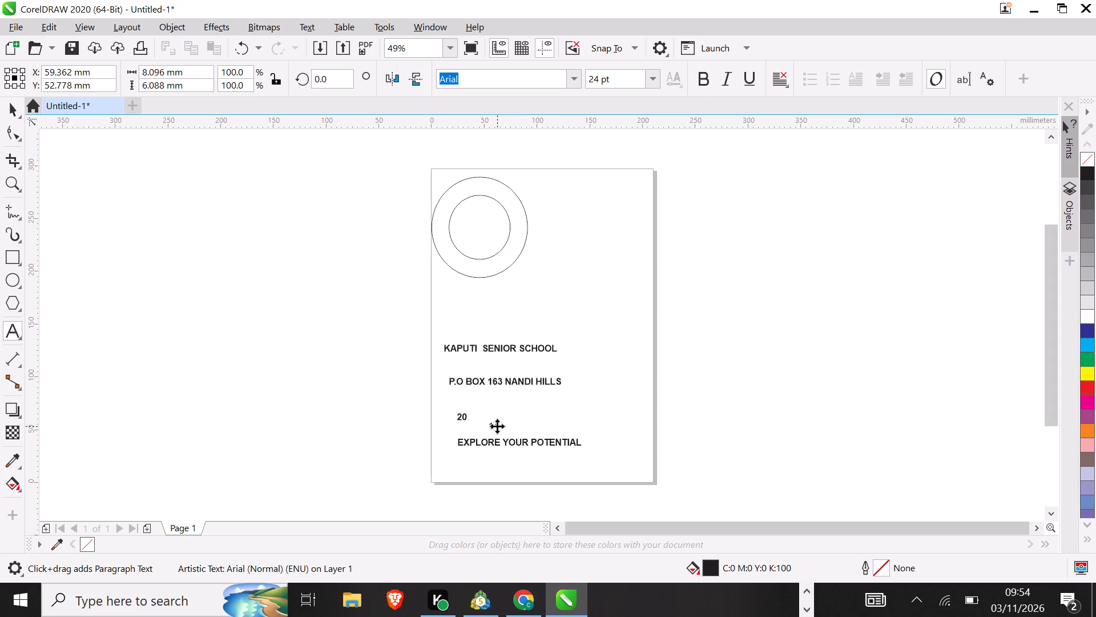
key("ctrl+a")
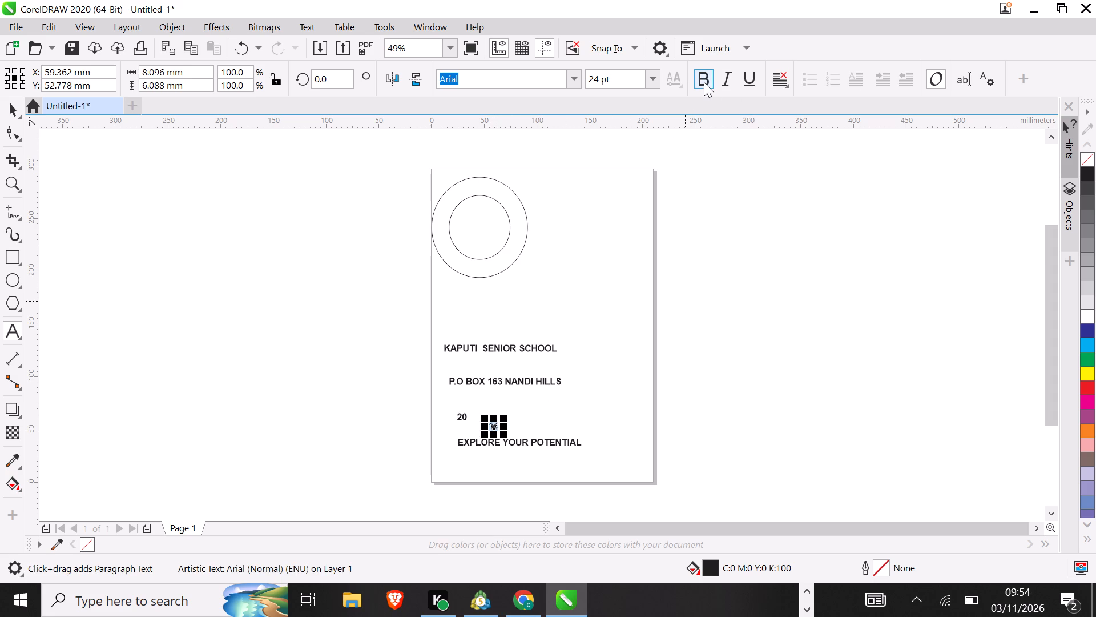
left_click(704, 82)
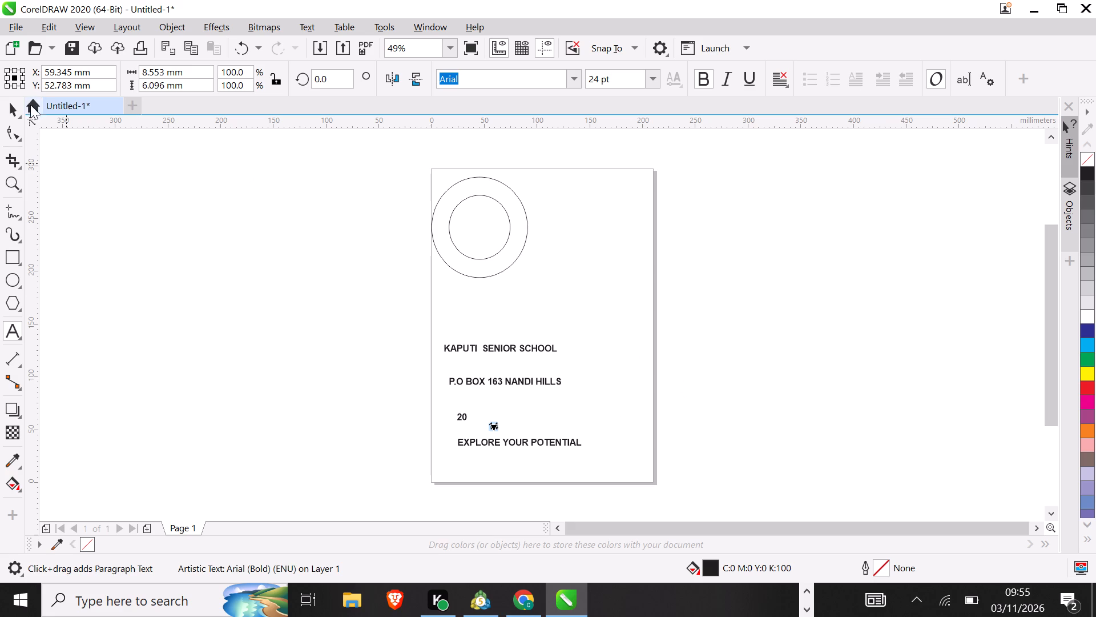
Fit the "KAPUTI SENIOR SCHOOL" text to the outer circle's path, curving inside its upper arc.
left_click(465, 343)
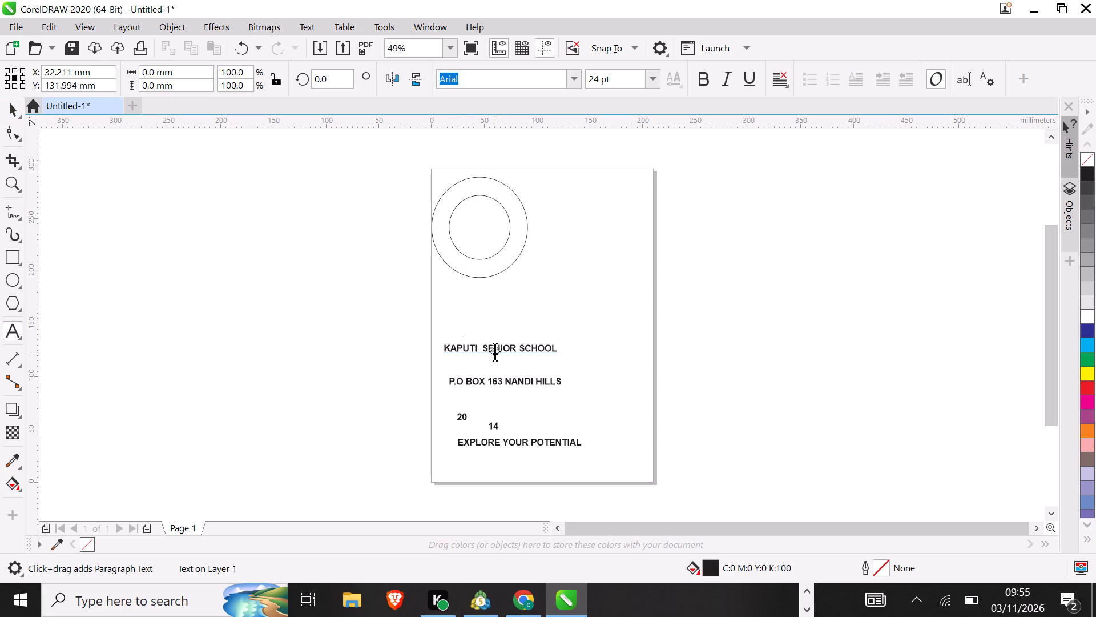
double_click(495, 350)
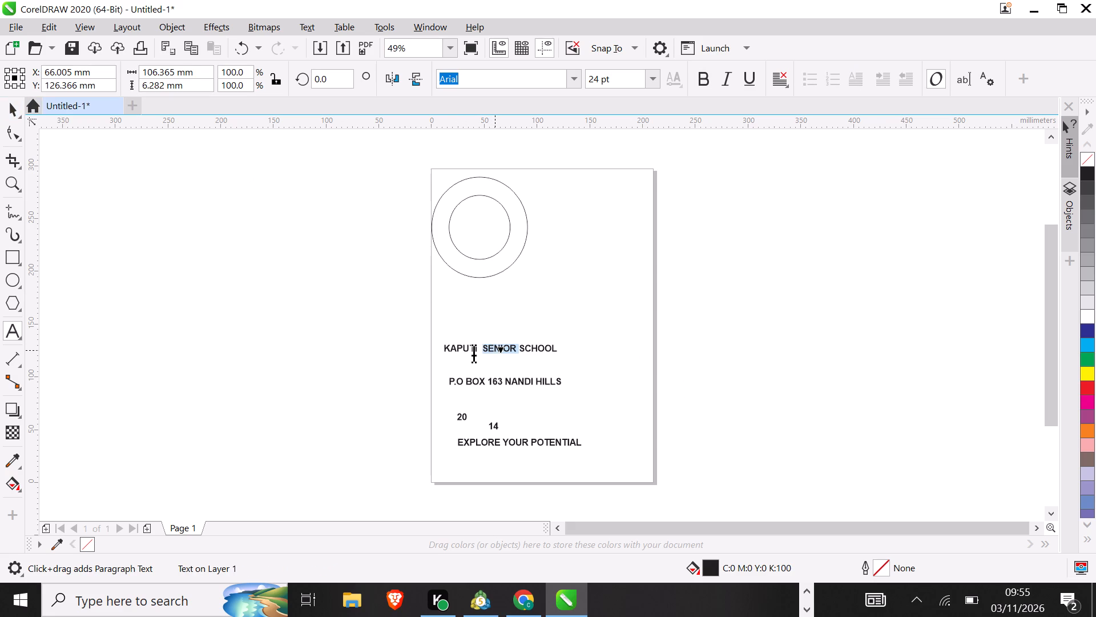
left_click(480, 349)
left_click(470, 350)
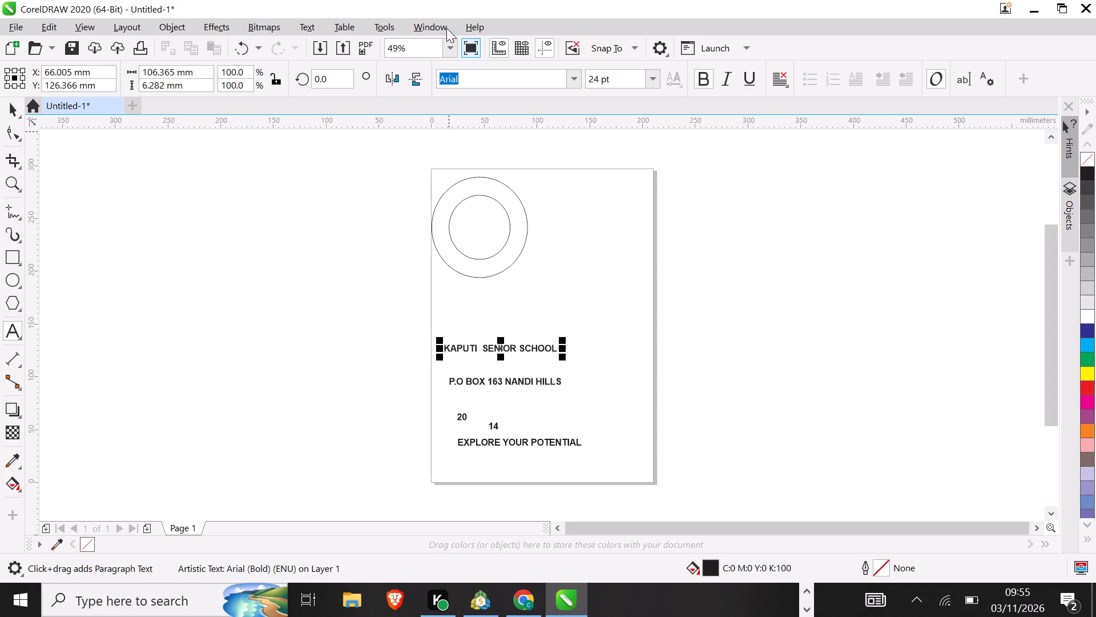
left_click(303, 20)
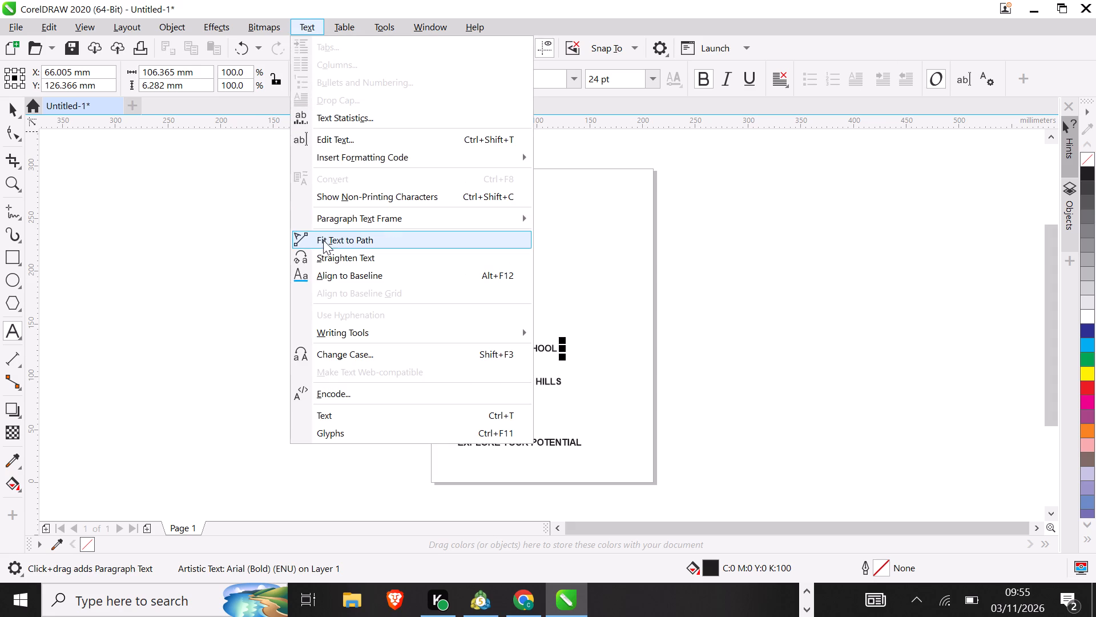
left_click(323, 245)
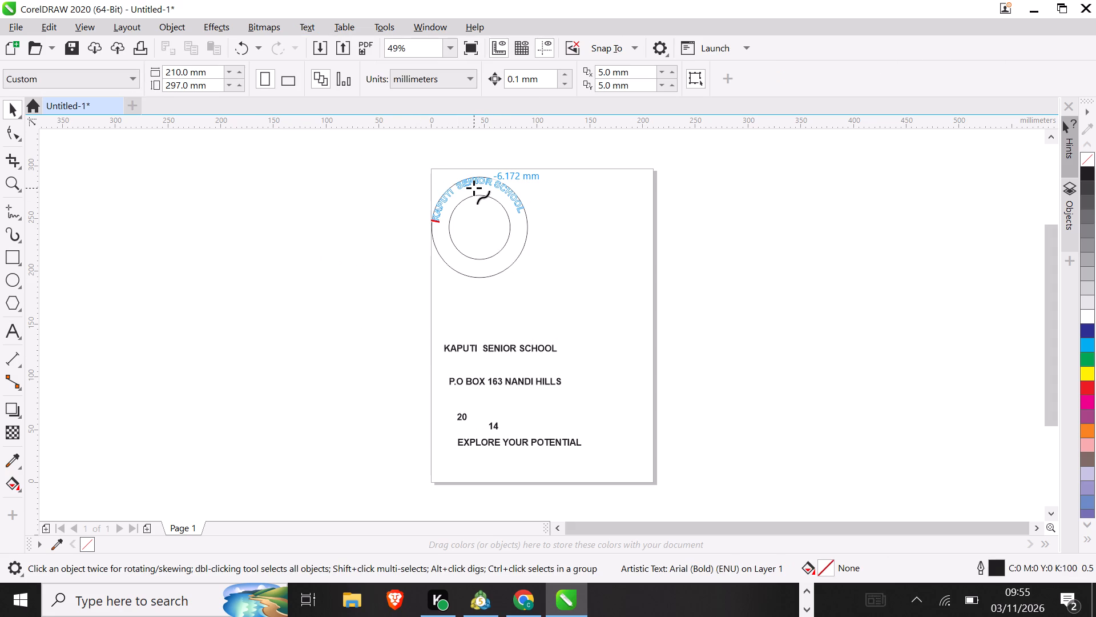
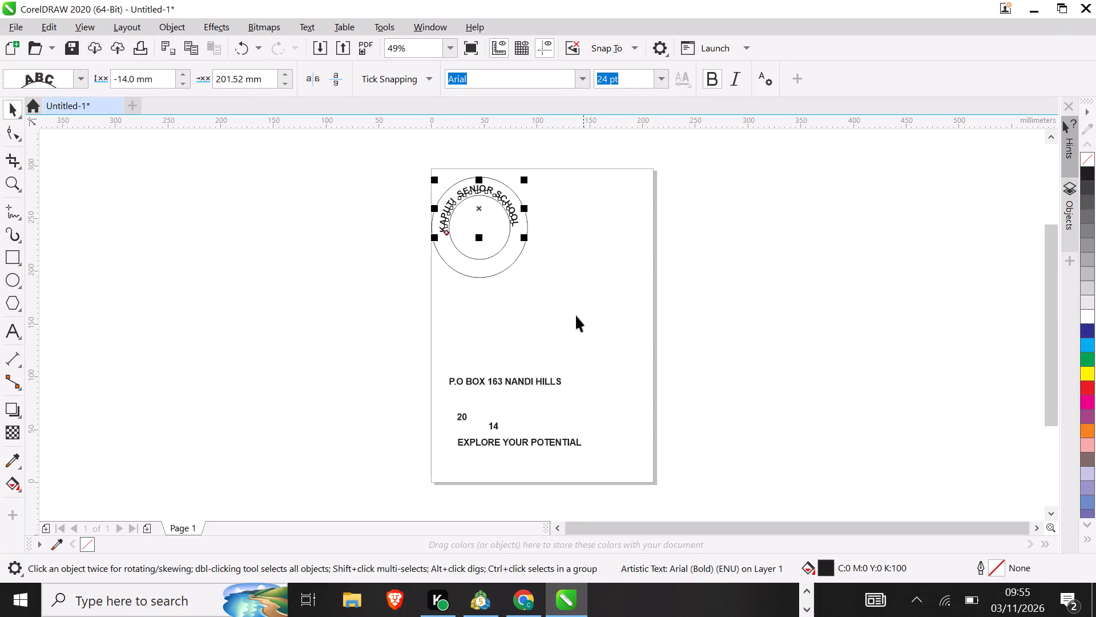
Fit the "P.O BOX 163 NANDI HILLS" text to the outer circle's path along its lower arc, at a -12 mm offset.
left_click(474, 376)
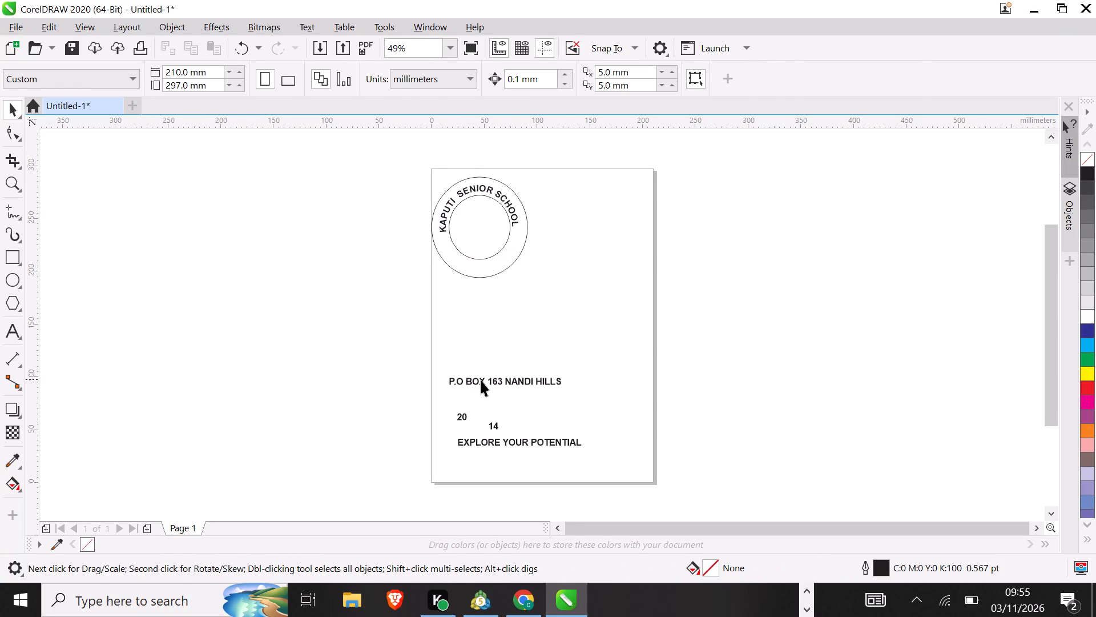
left_click(481, 380)
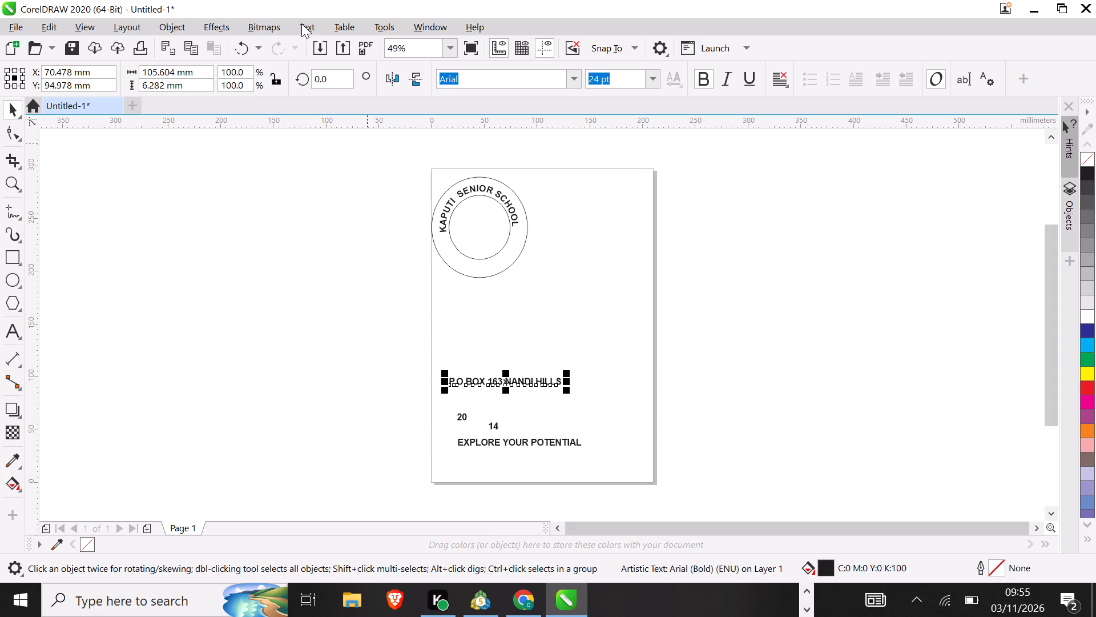
left_click(301, 23)
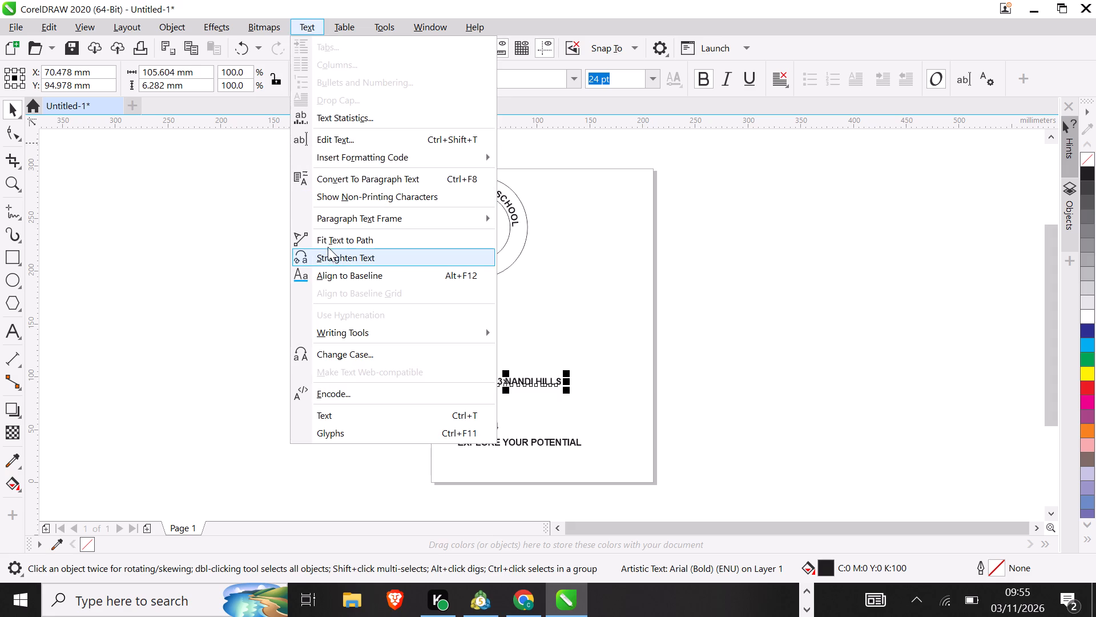
left_click(325, 243)
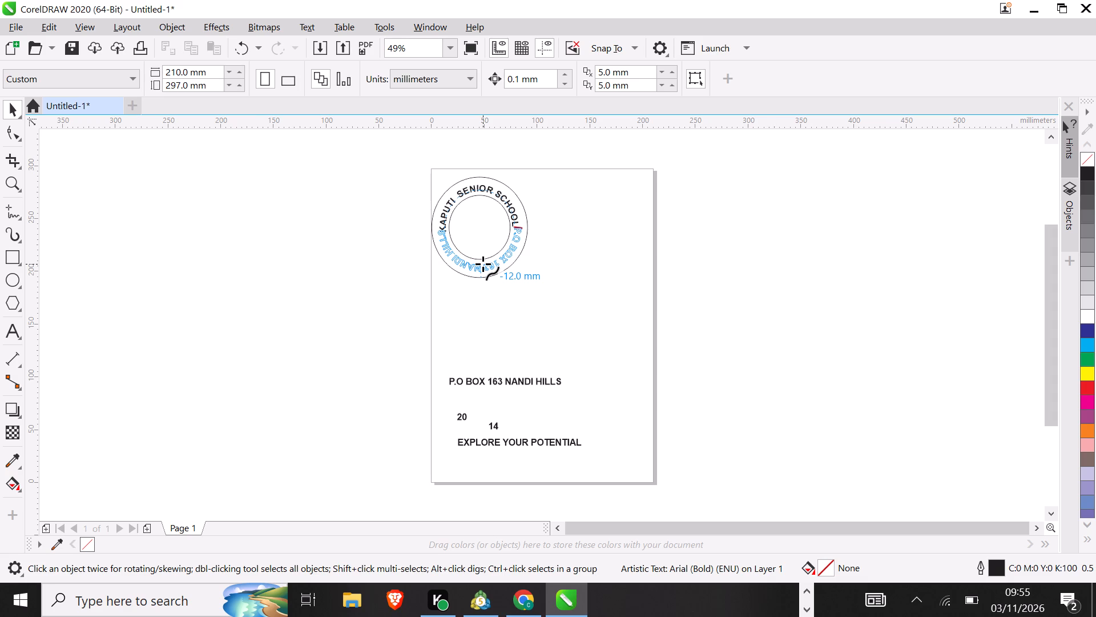
left_click(483, 264)
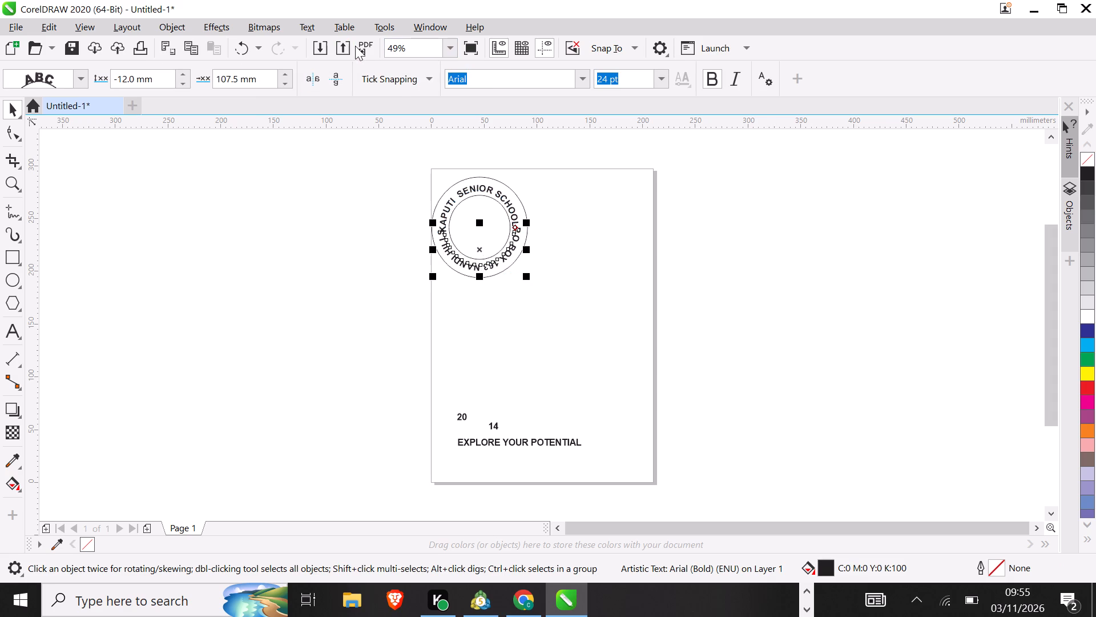
Mirror the address text horizontally and vertically, and shift it along the lower arc to a -6 mm offset between the circles.
left_click(317, 74)
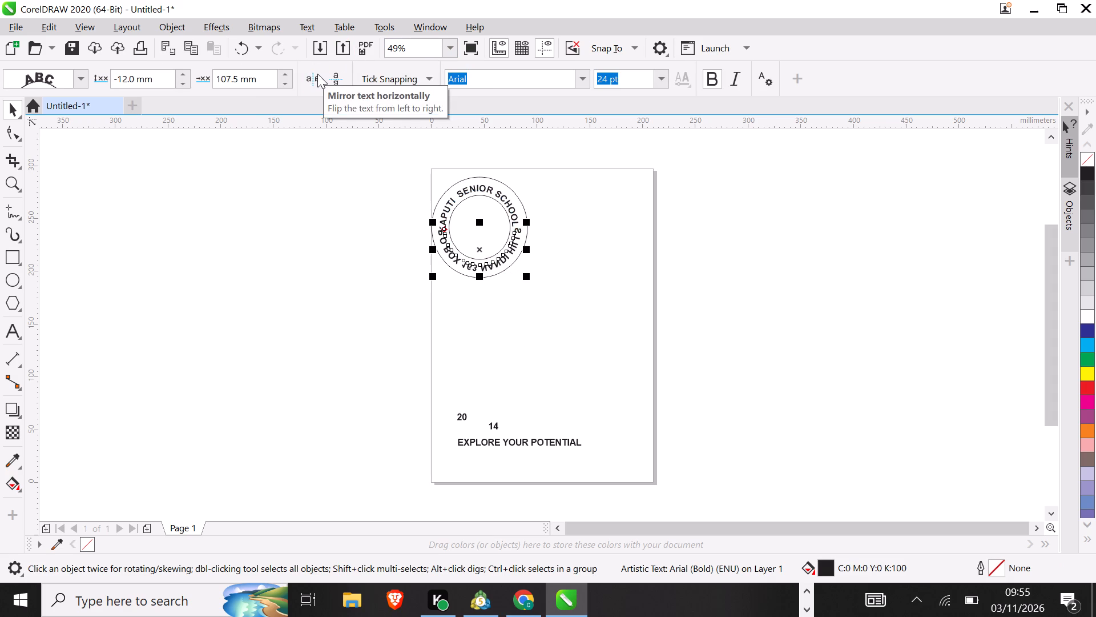
left_click(331, 77)
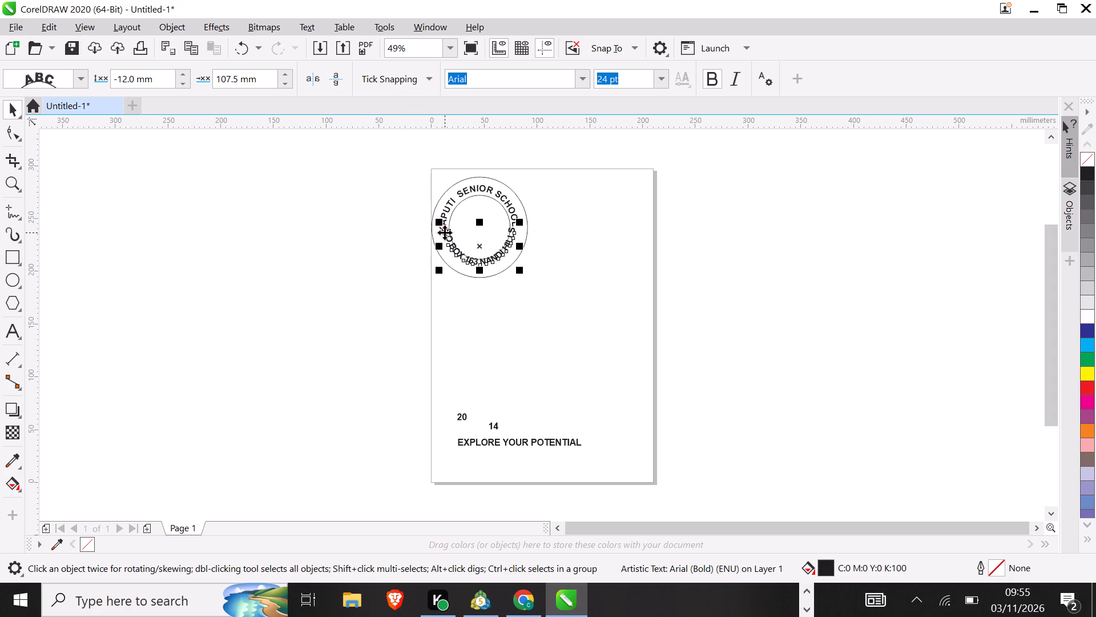
left_click_drag(445, 230, 441, 241)
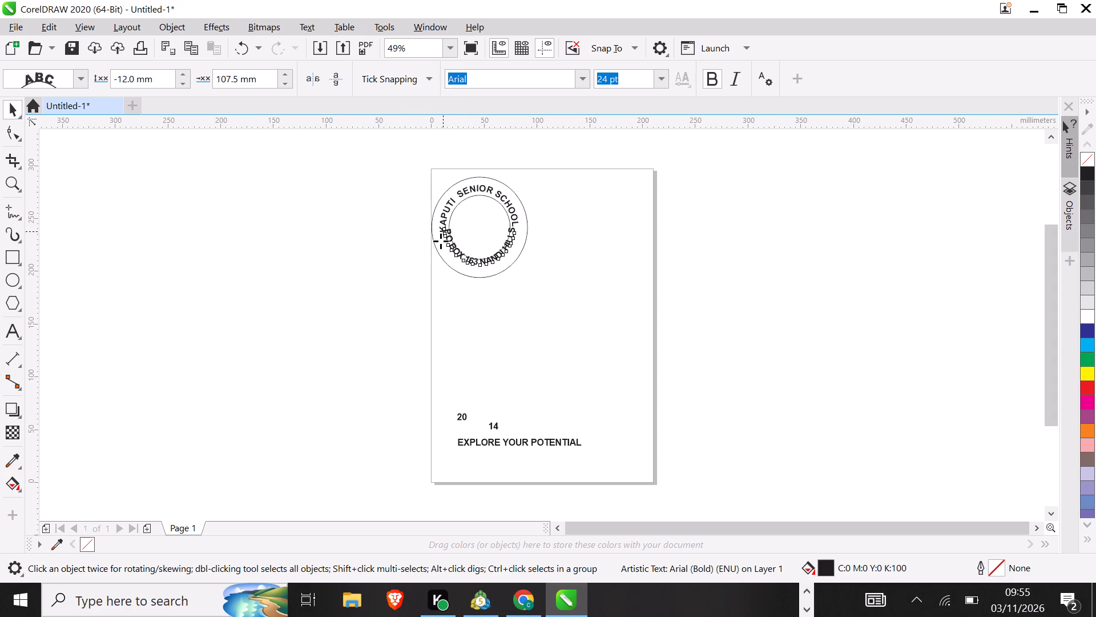
left_click_drag(441, 241, 440, 243)
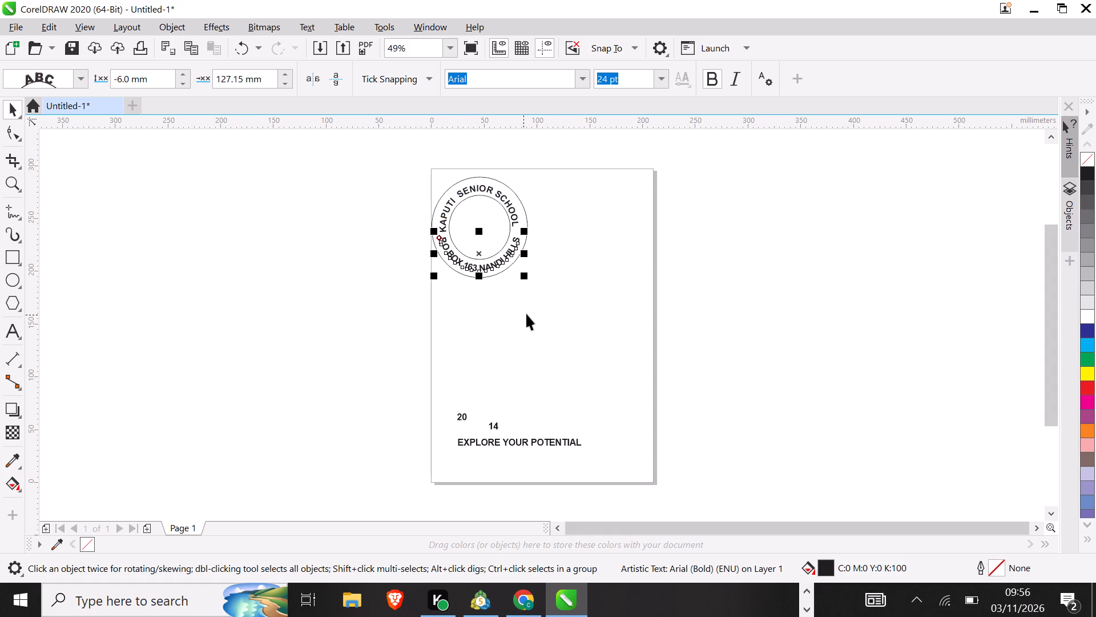
left_click(500, 353)
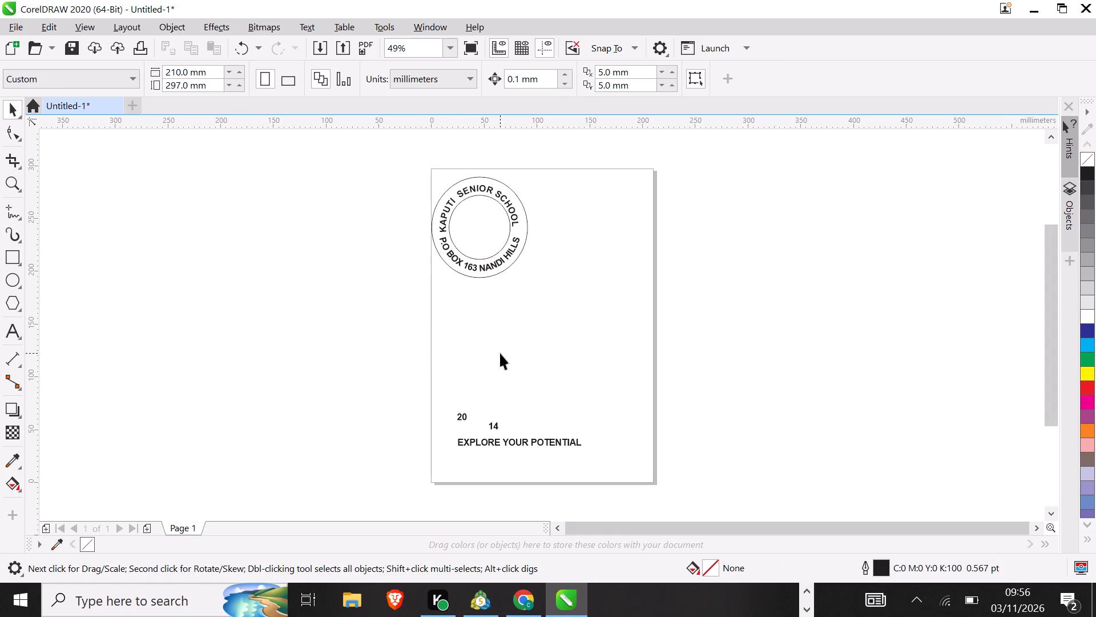
Shift the "KAPUTI SENIOR SCHOOL" text to a -12 mm offset from the outer circle and enlarge it to about 27 pt.
left_click(507, 207)
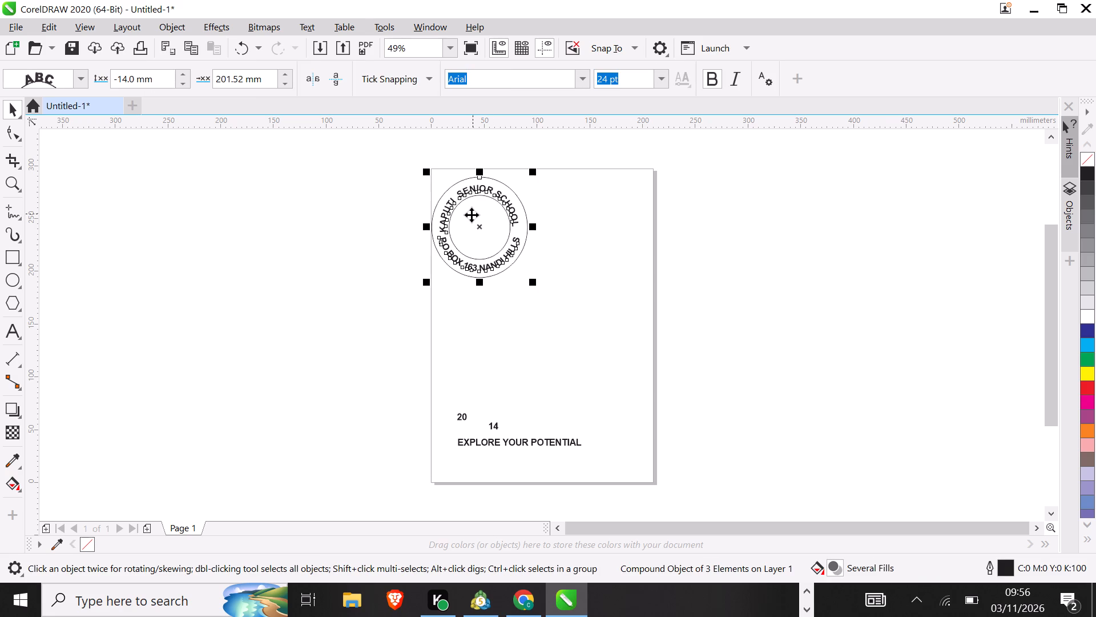
left_click(470, 195)
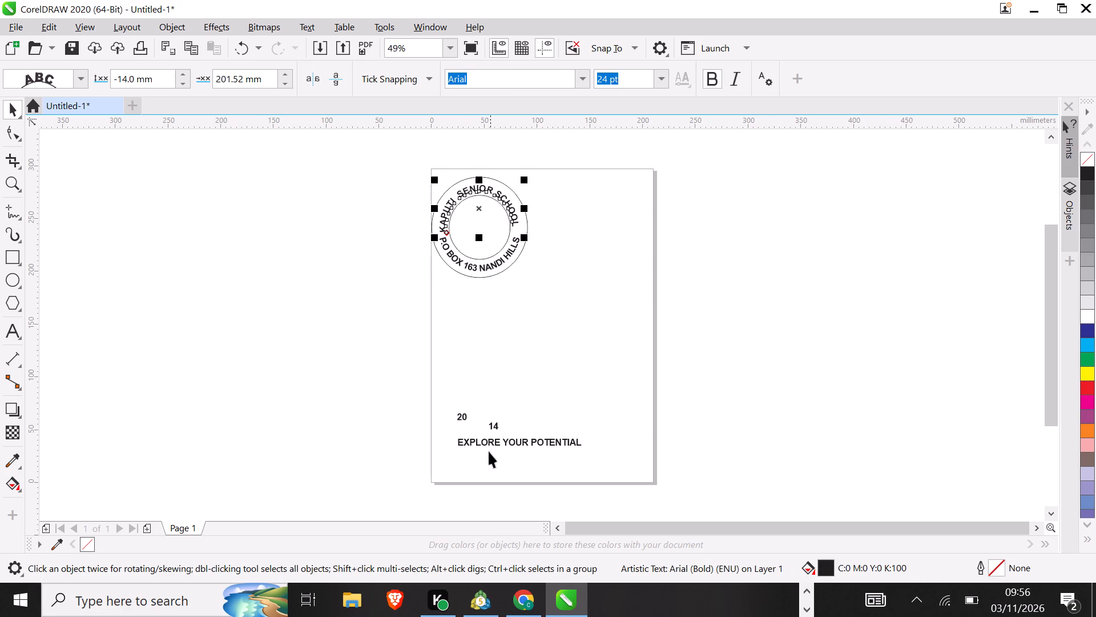
left_click(446, 233)
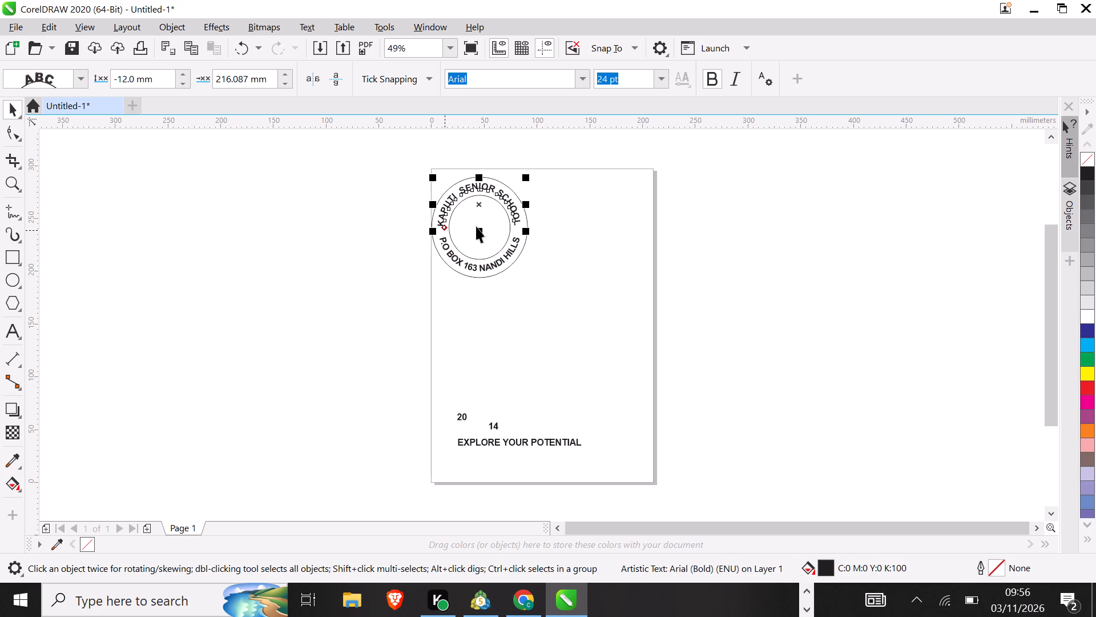
left_click_drag(523, 179, 528, 176)
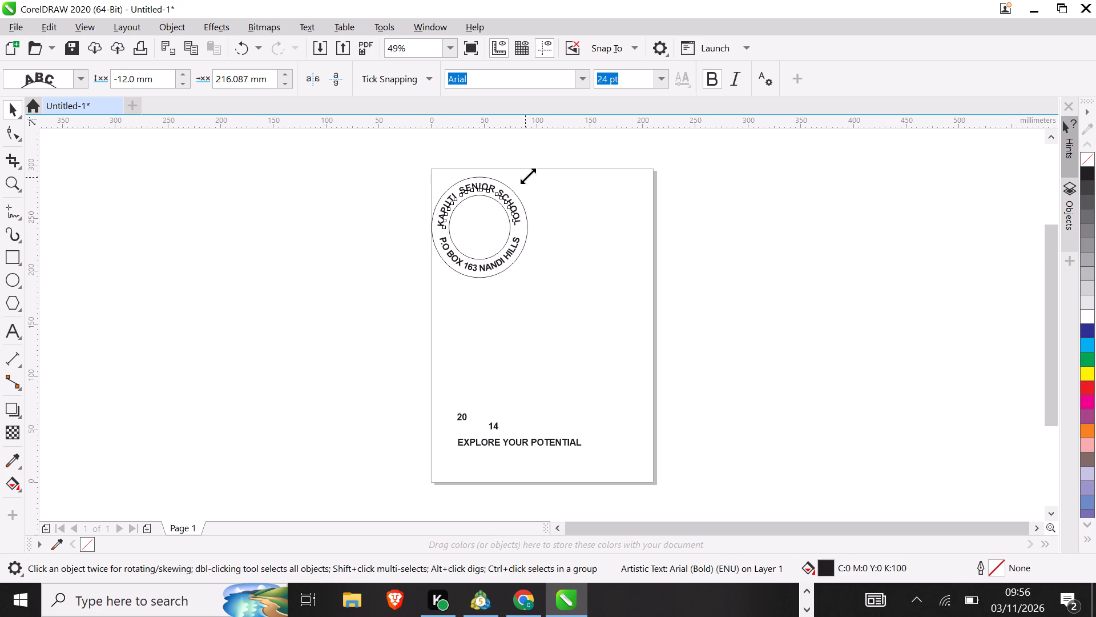
left_click_drag(528, 176, 533, 172)
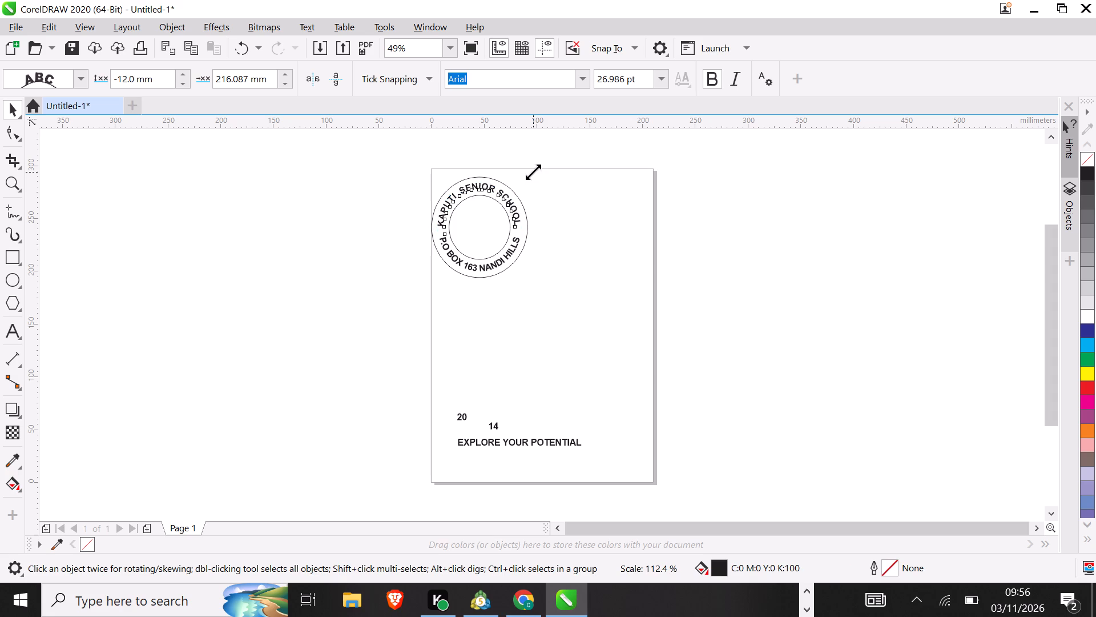
left_click(563, 199)
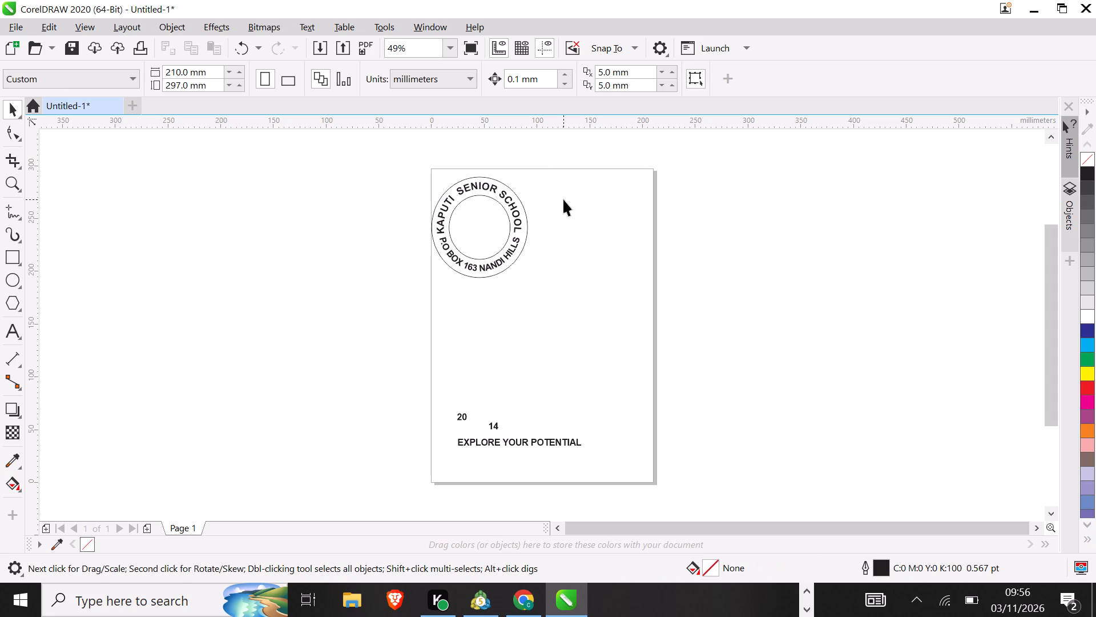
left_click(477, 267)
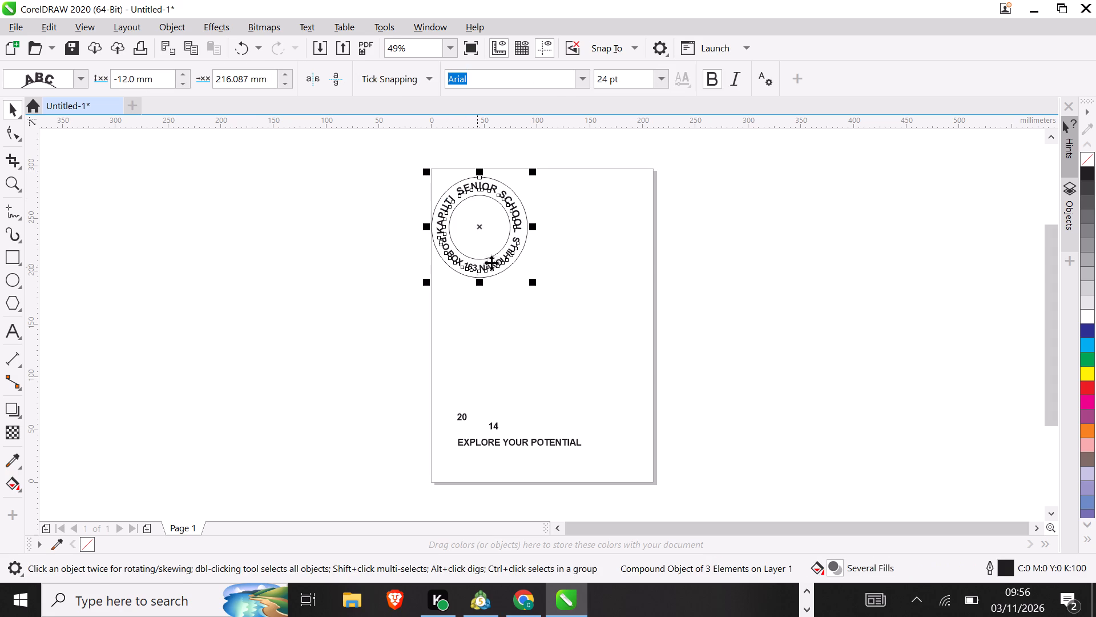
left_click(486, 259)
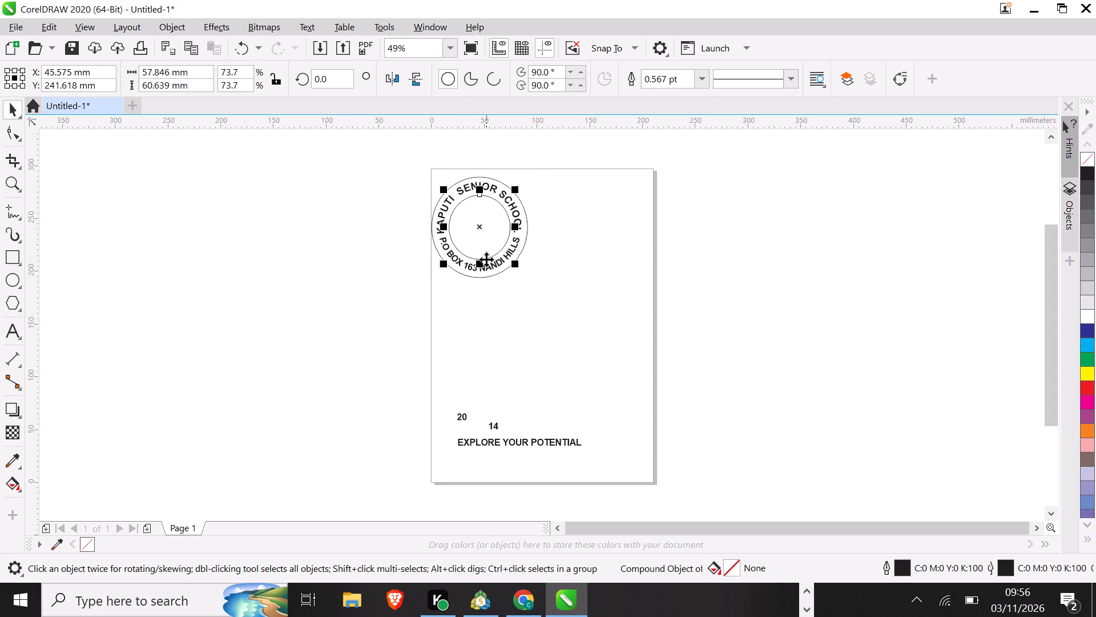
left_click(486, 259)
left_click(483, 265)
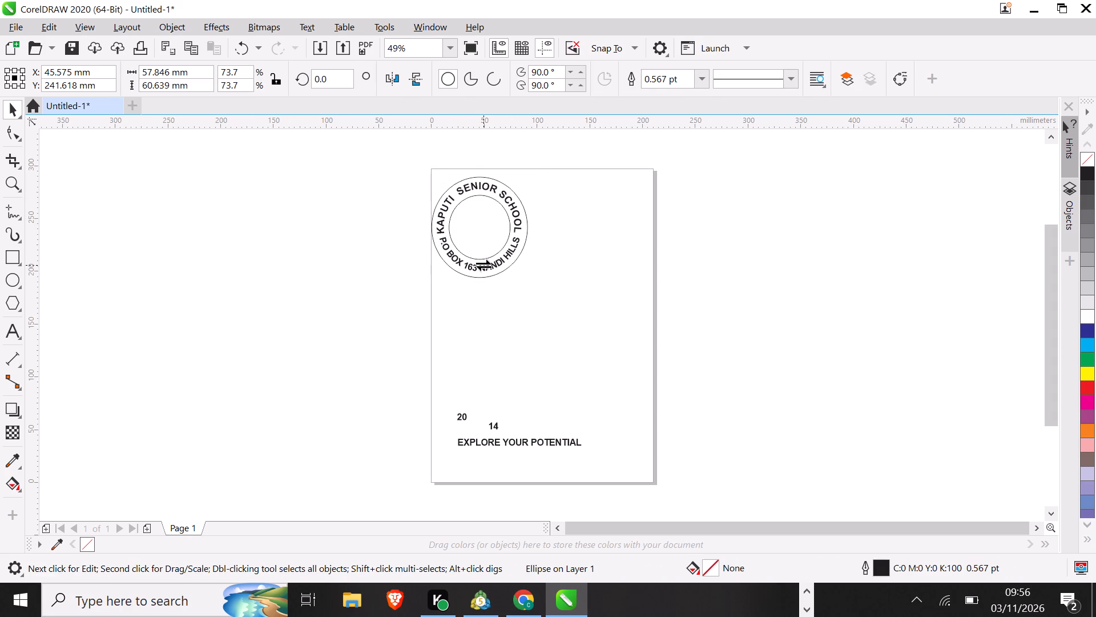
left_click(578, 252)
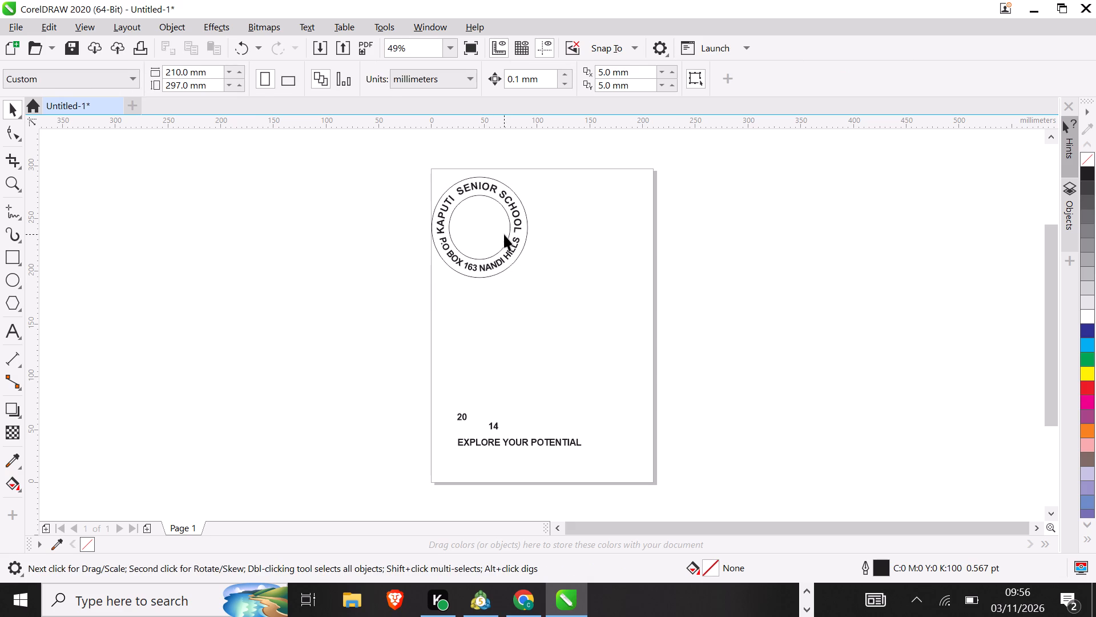
Enlarge the inner circle to about 63.7 × 66.8 mm and re-centre it inside the outer circle.
left_click(507, 234)
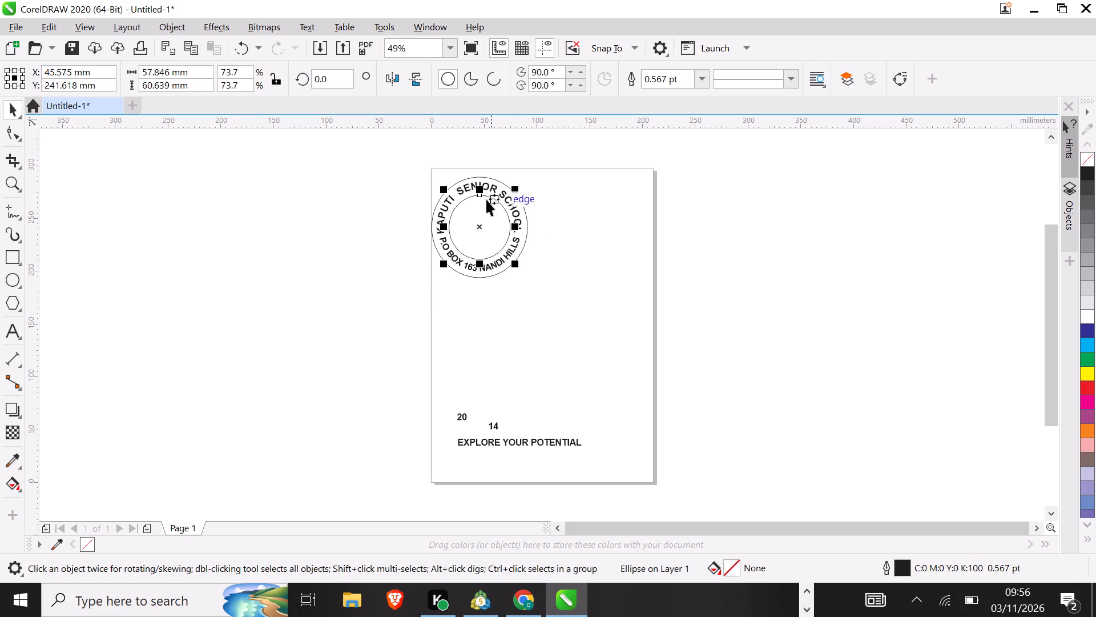
left_click(518, 183)
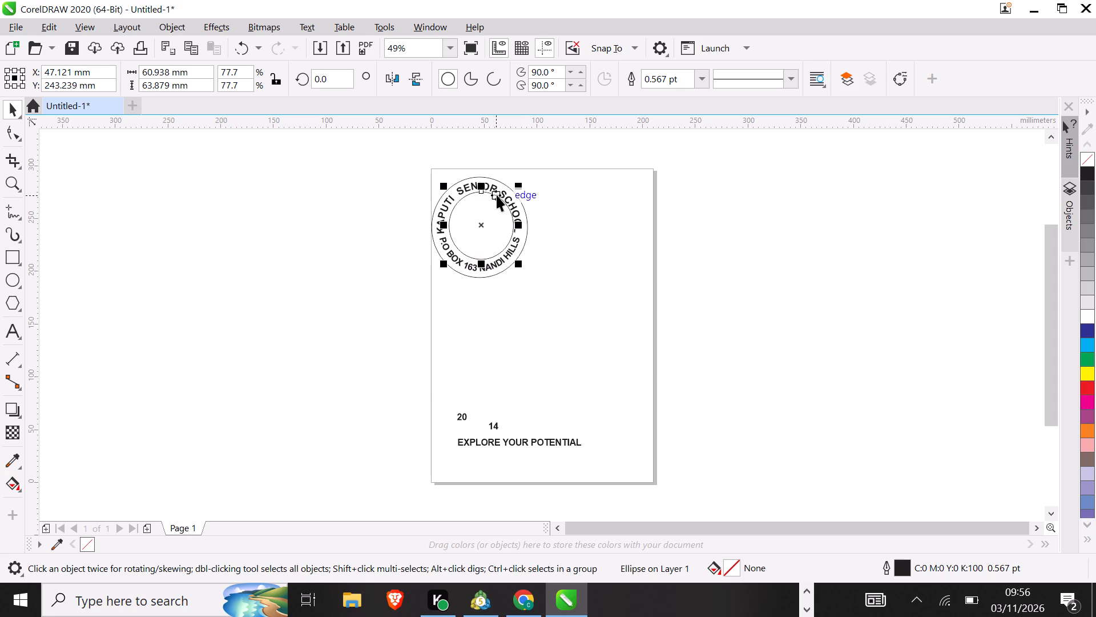
key("Left")
key("Left")
key("Left")
key("Left")
key("Left")
key("Left")
key("Left")
key("Left")
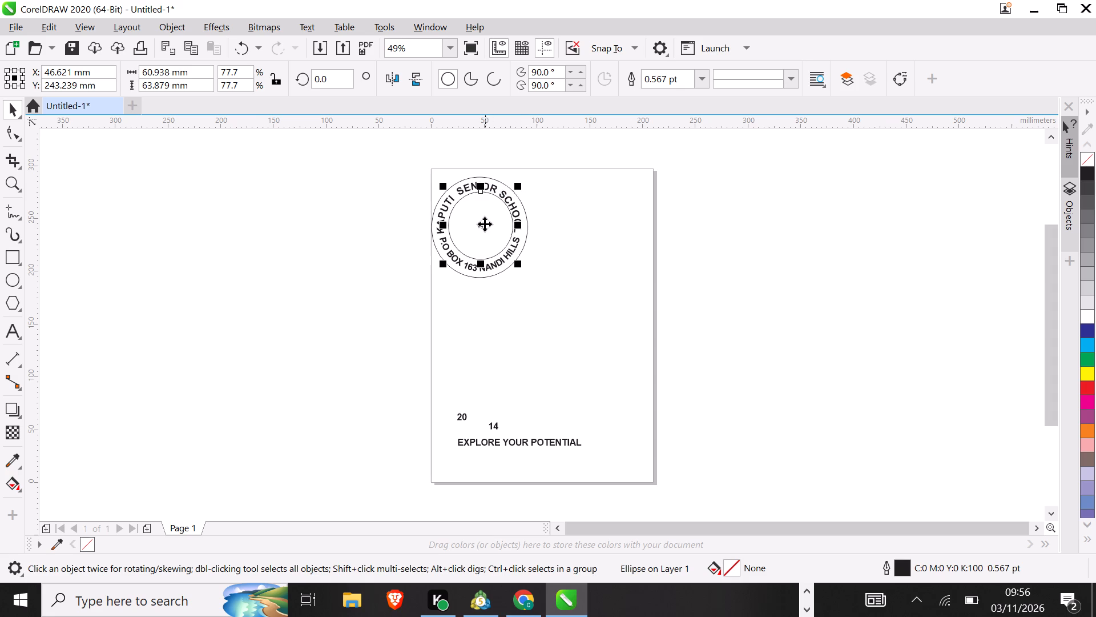
left_click_drag(482, 224, 477, 225)
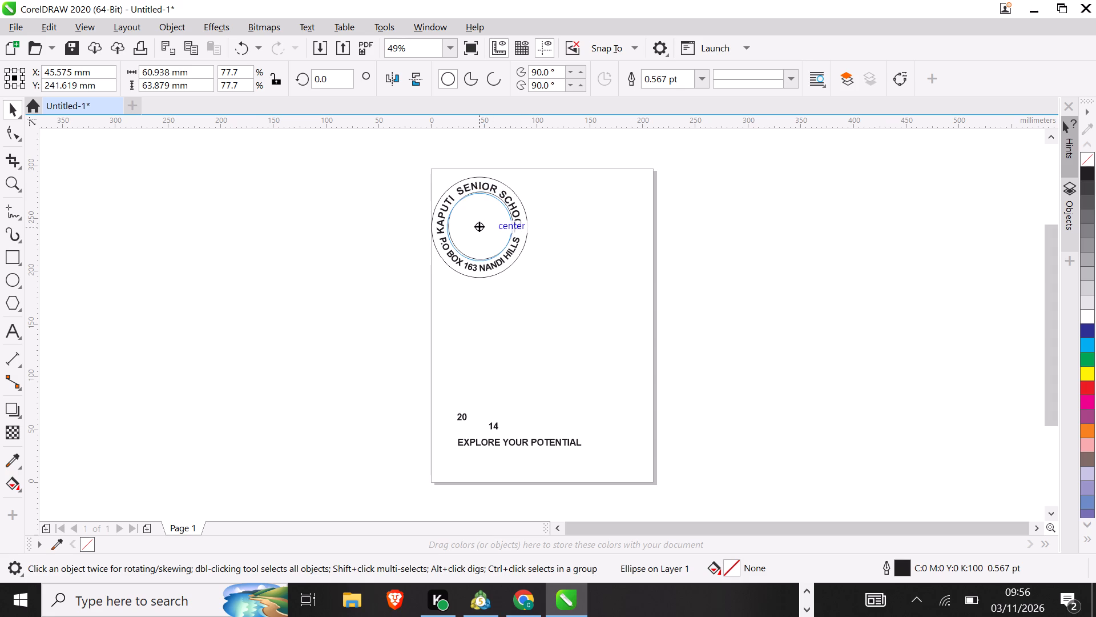
left_click_drag(477, 225, 477, 225)
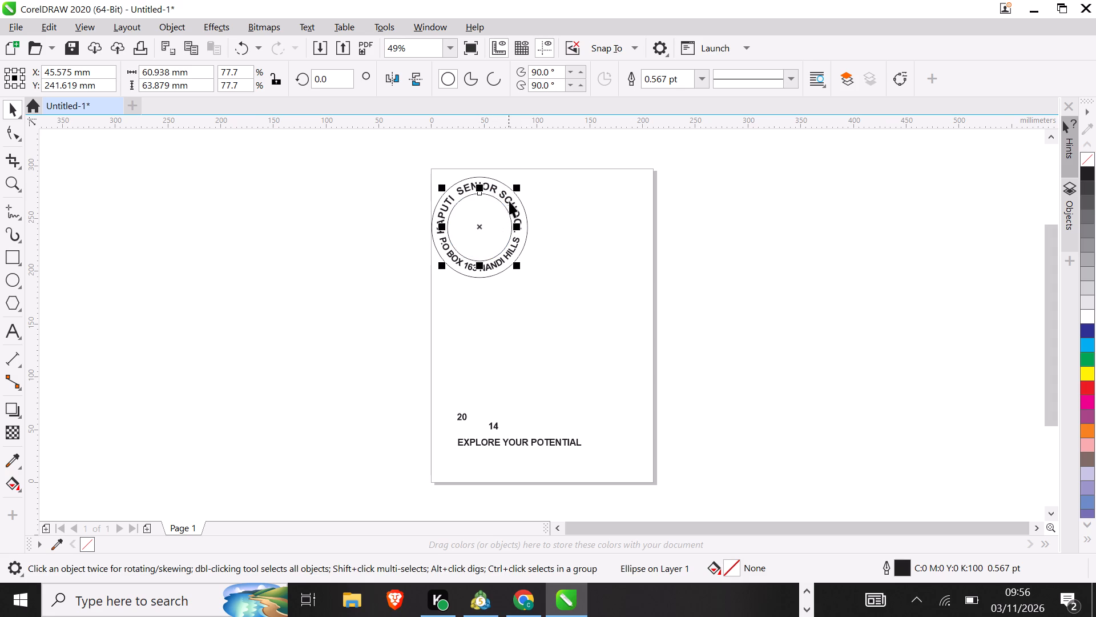
left_click_drag(514, 185, 521, 182)
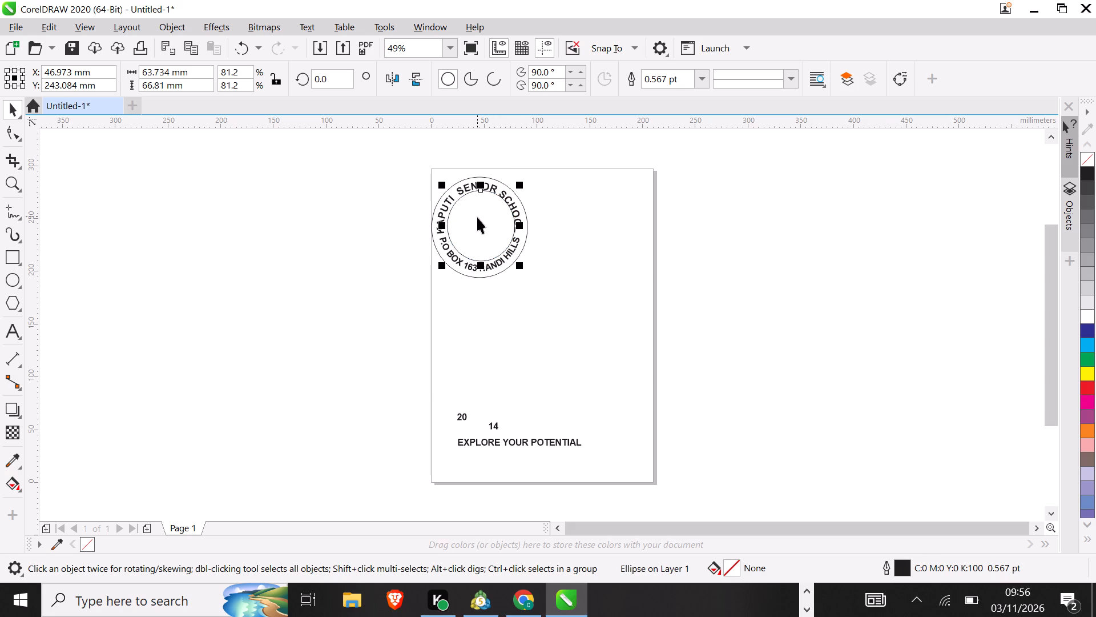
left_click(480, 225)
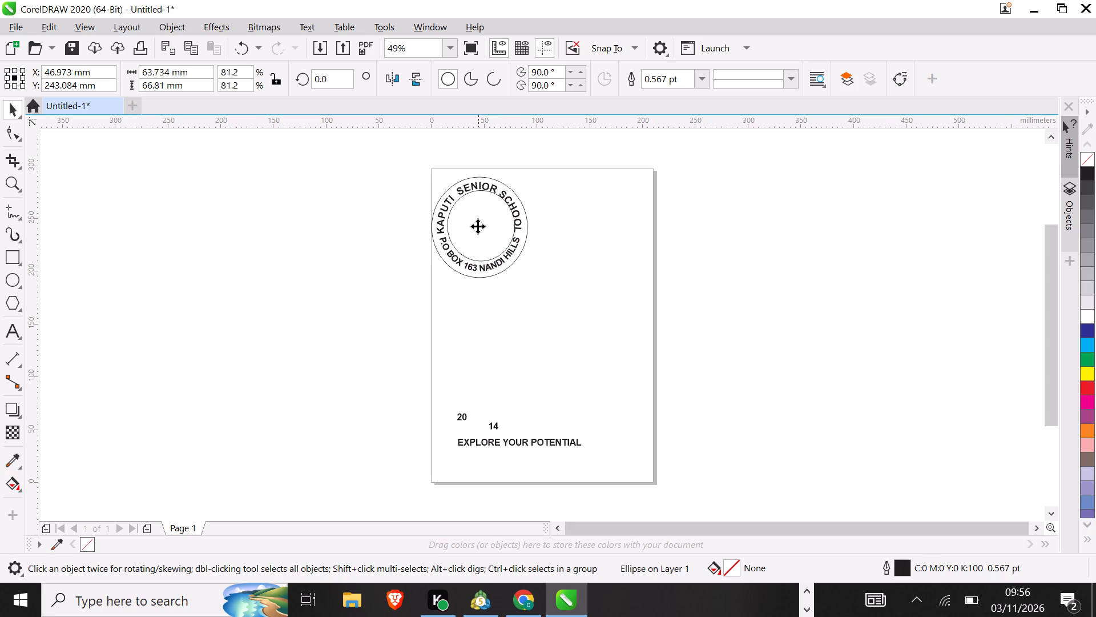
left_click(607, 211)
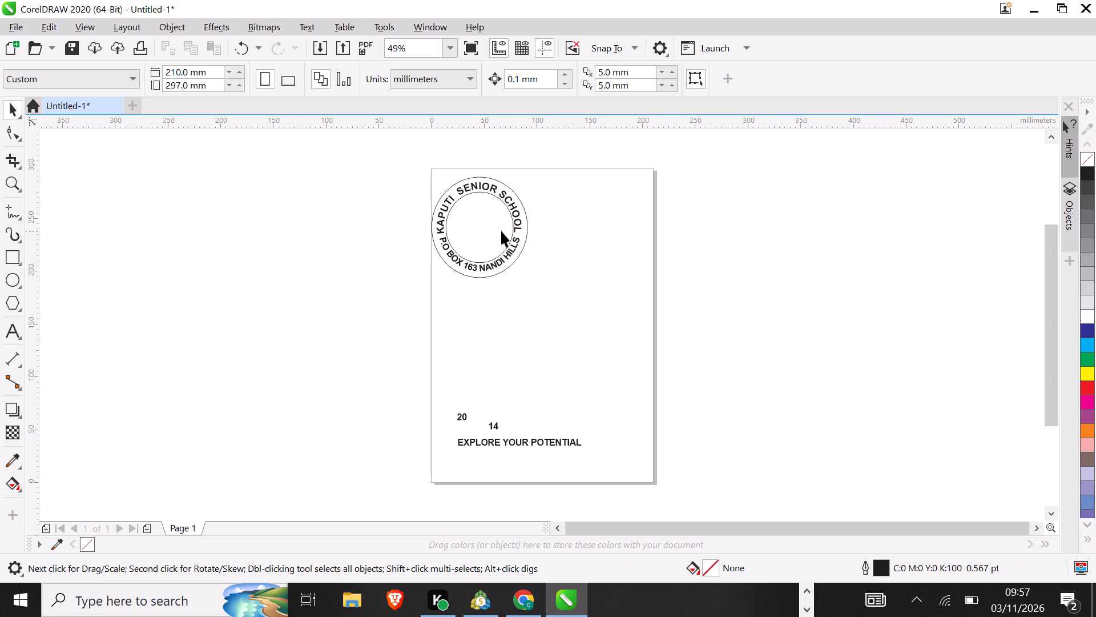
Scale the curved "KAPUTI SENIOR SCHOOL" text down slightly to about 26.4 pt.
left_click(483, 177)
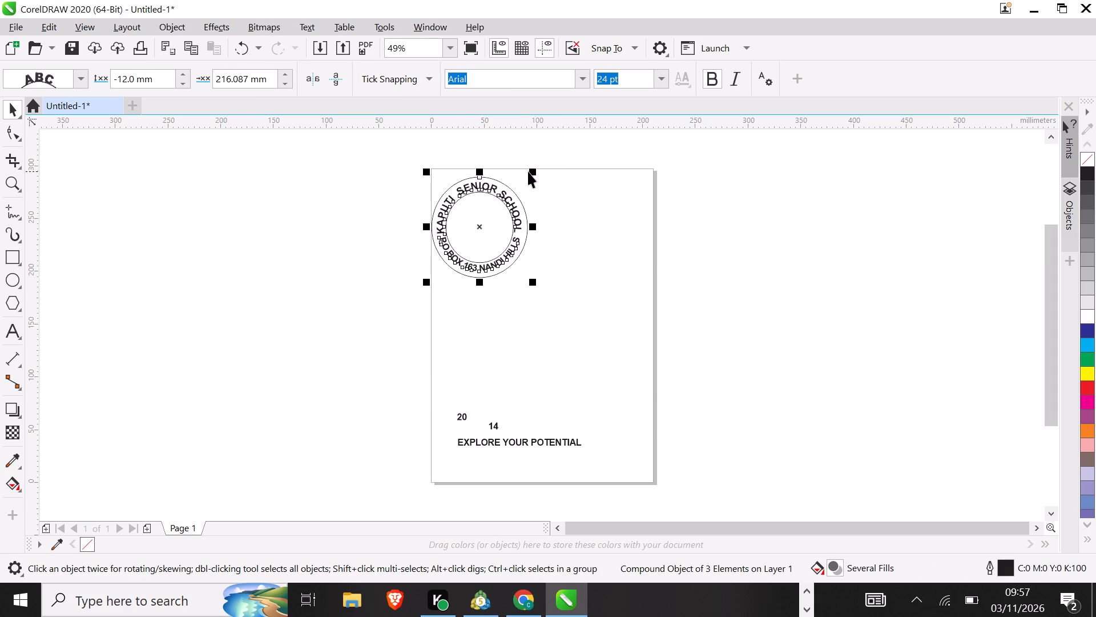
left_click(491, 183)
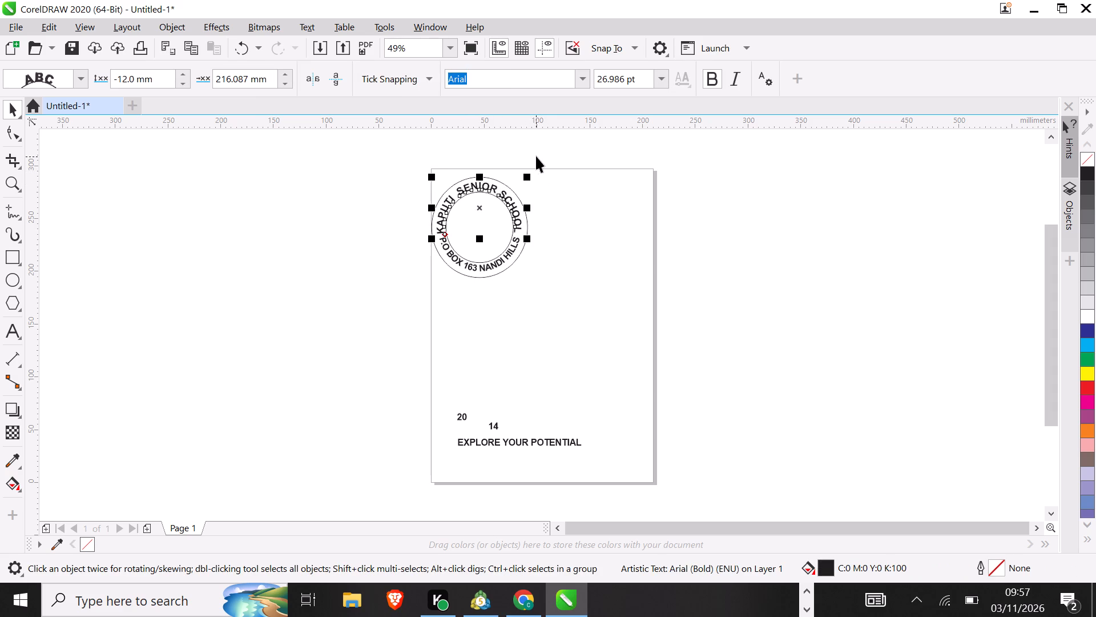
left_click(526, 177)
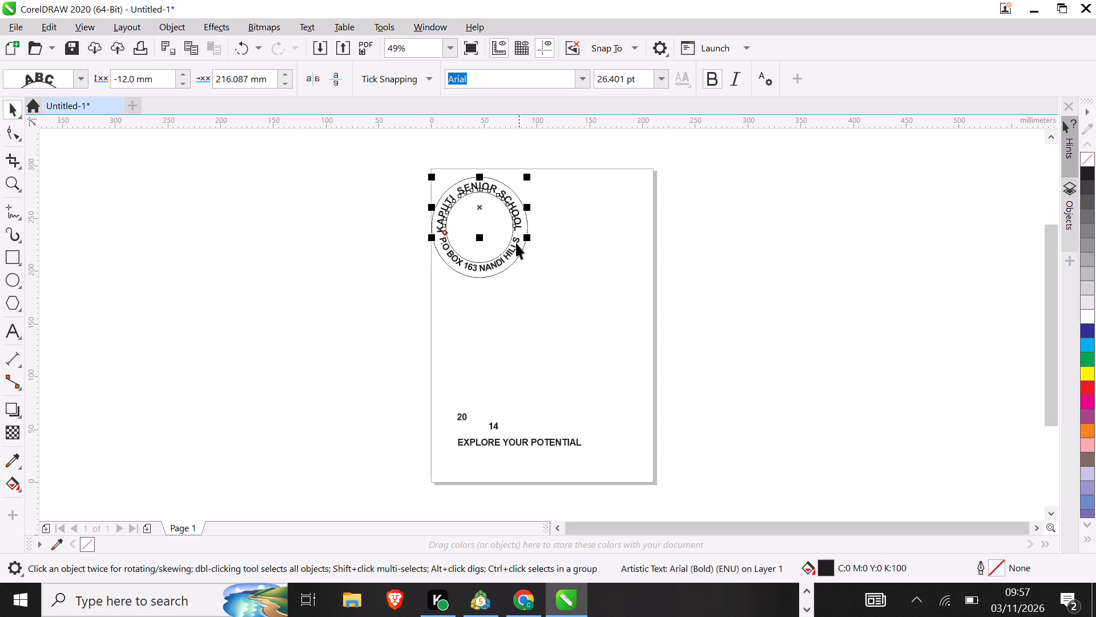
Scale the curved address text up slightly to about 24.2 pt, keeping its -6 mm offset on the lower arc.
left_click(499, 260)
left_click(499, 260)
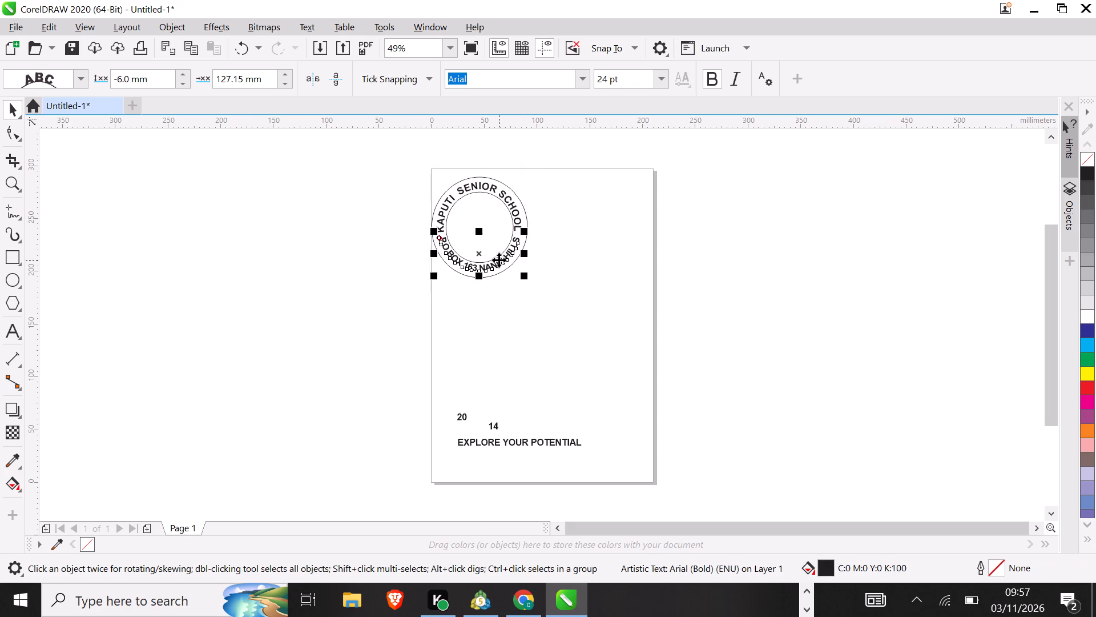
left_click(483, 281)
left_click(440, 240)
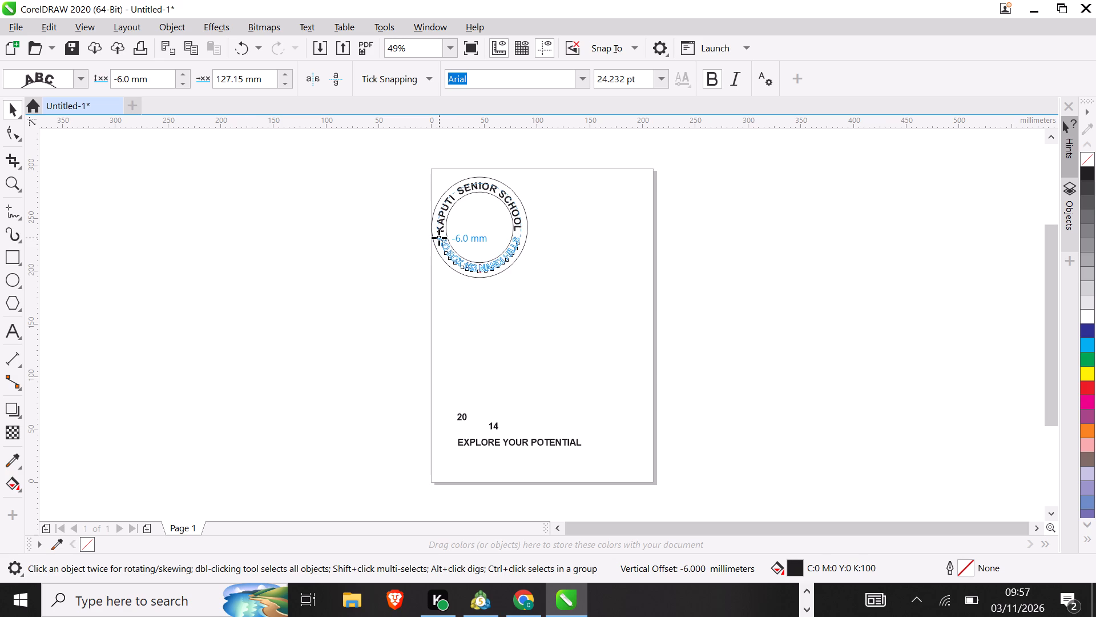
left_click(586, 265)
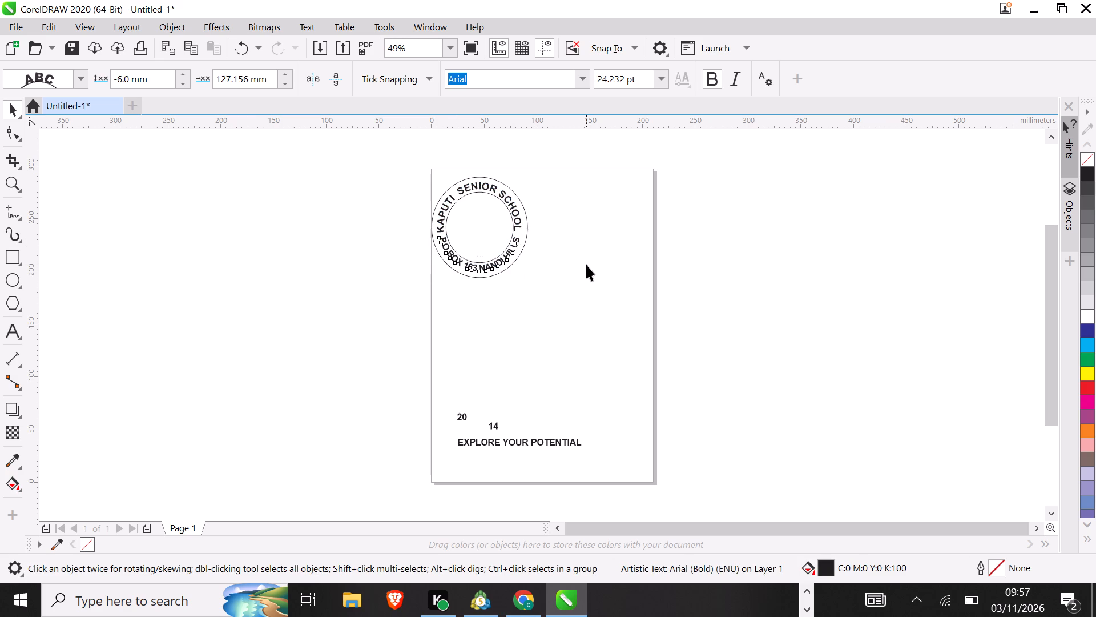
Stretch the curved "KAPUTI SENIOR SCHOOL" text taller, bringing it to about 33.4 pt.
left_click(507, 197)
left_click(498, 187)
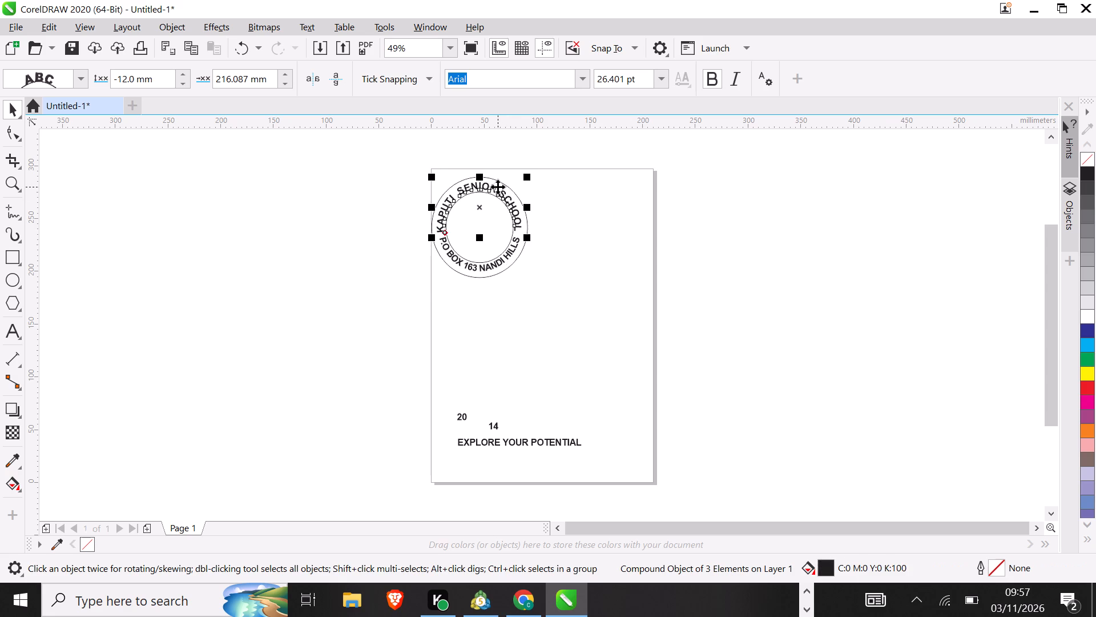
double_click(498, 187)
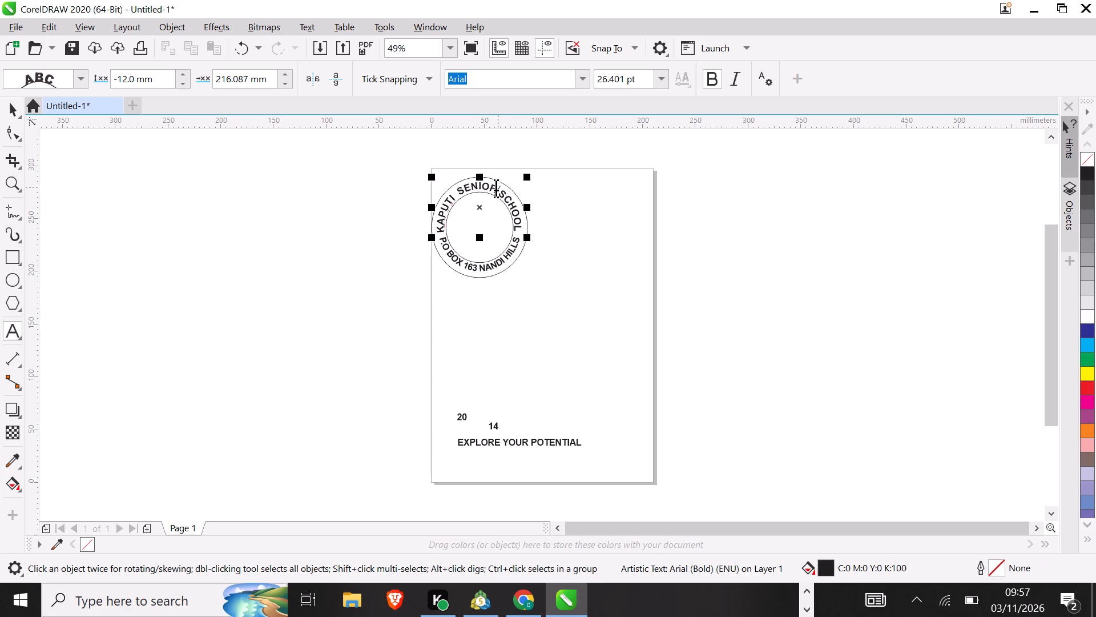
left_click_drag(481, 175, 482, 170)
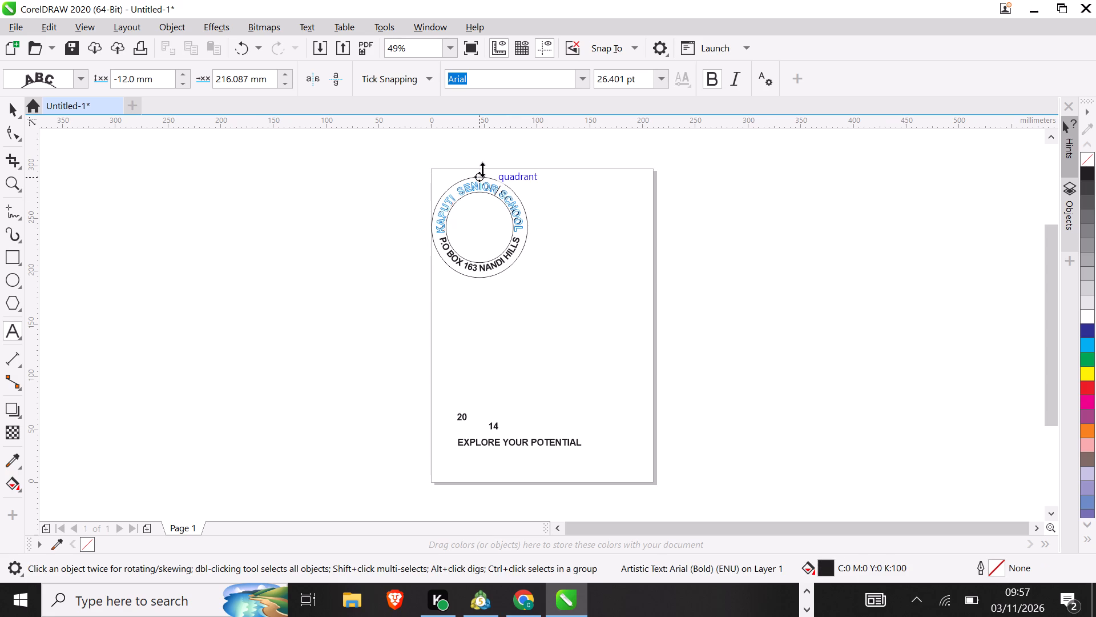
left_click_drag(482, 170, 486, 162)
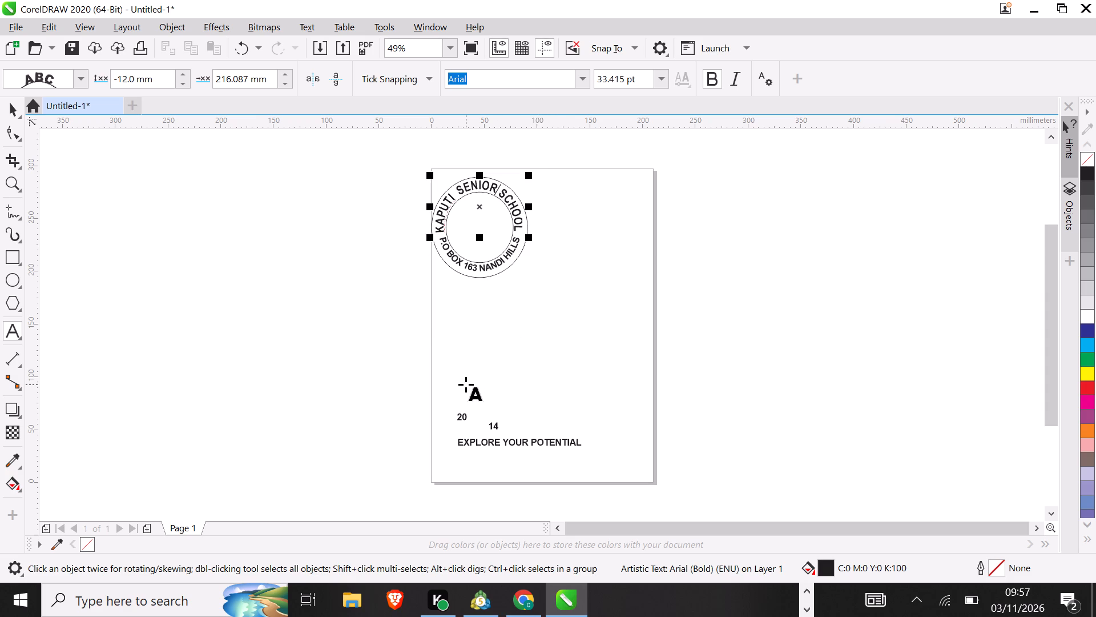
Draw a rectangle about 74.7 × 13 mm just below the outer circle, removing any stray shape.
left_click(13, 264)
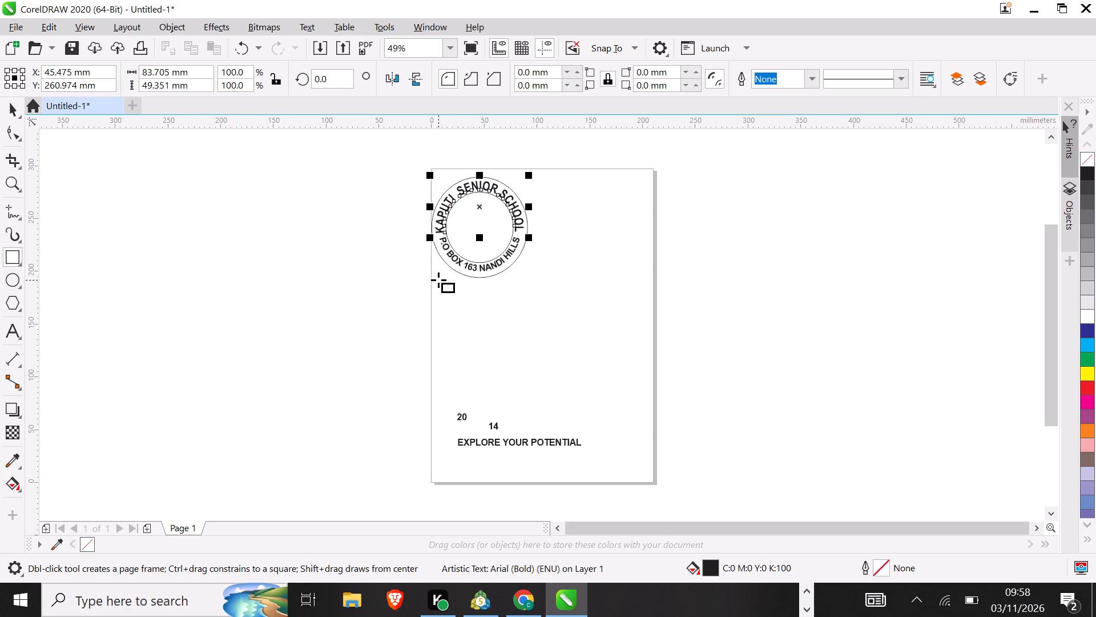
left_click_drag(443, 279, 461, 281)
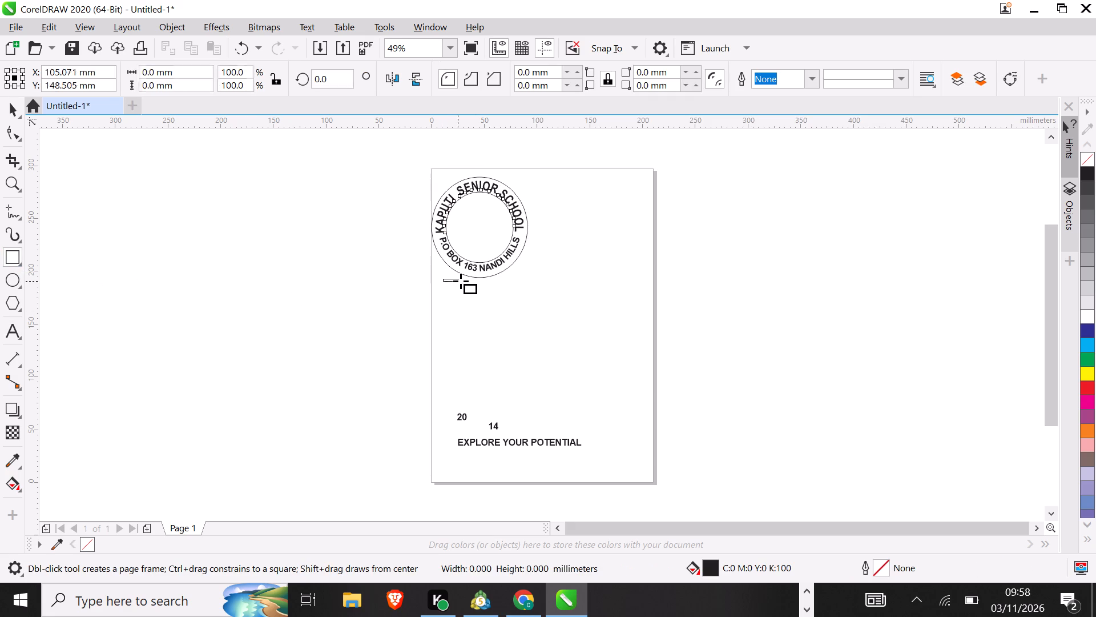
left_click_drag(461, 281, 520, 291)
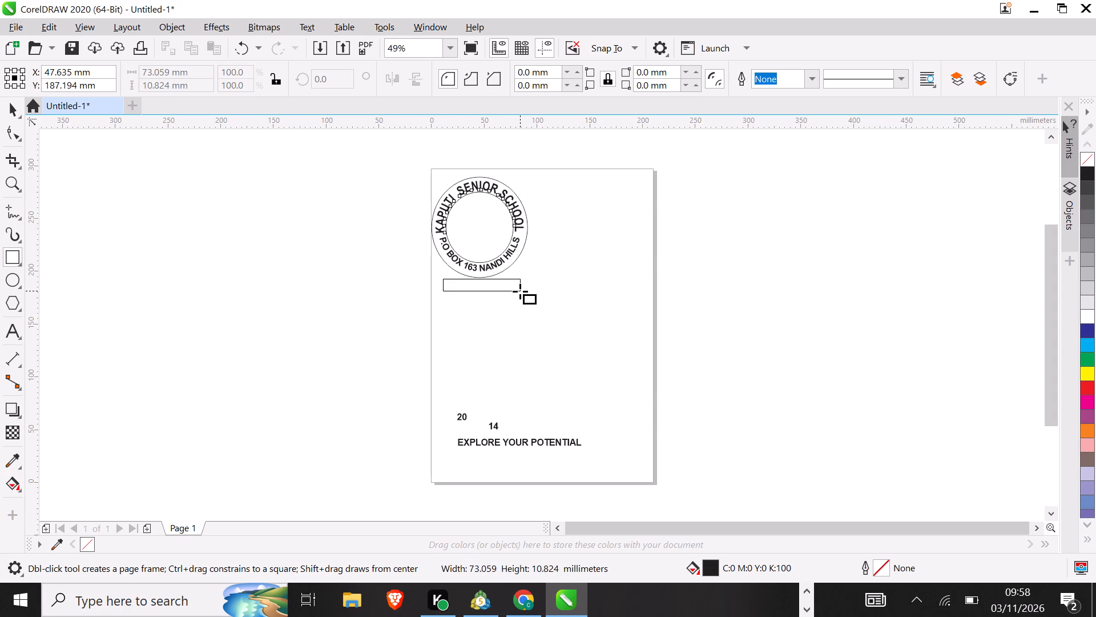
left_click_drag(520, 291, 521, 292)
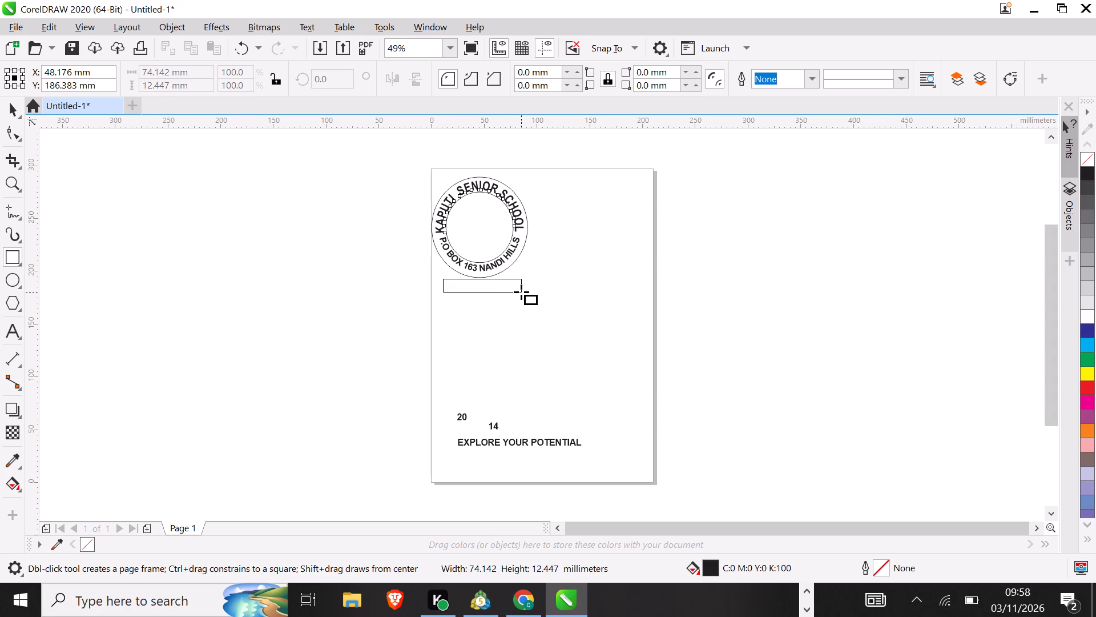
left_click_drag(521, 292, 524, 294)
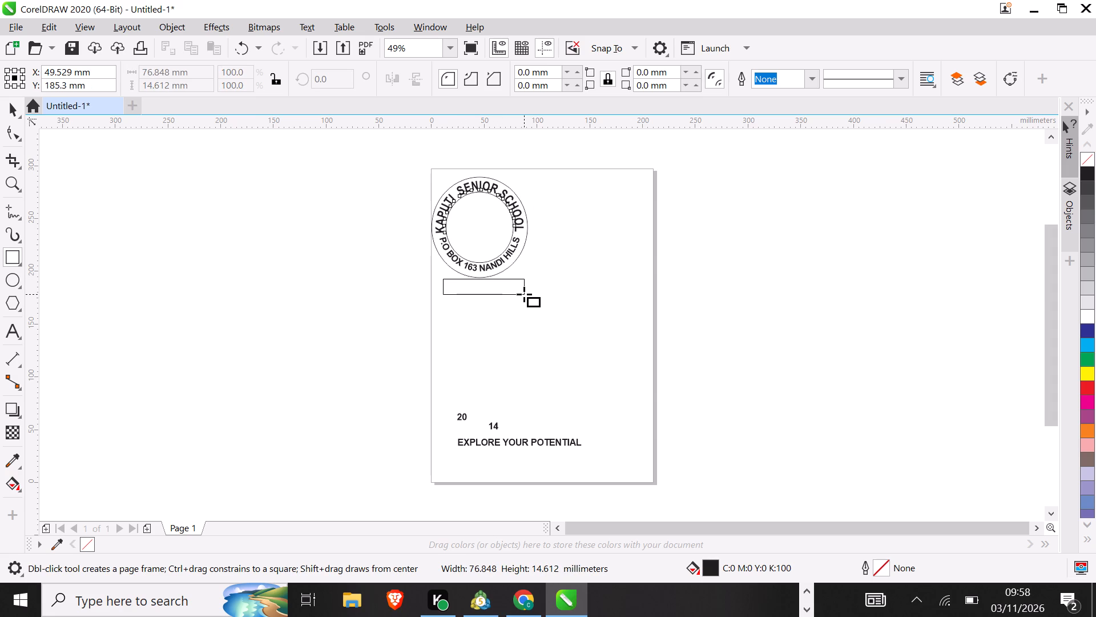
left_click_drag(524, 294, 522, 293)
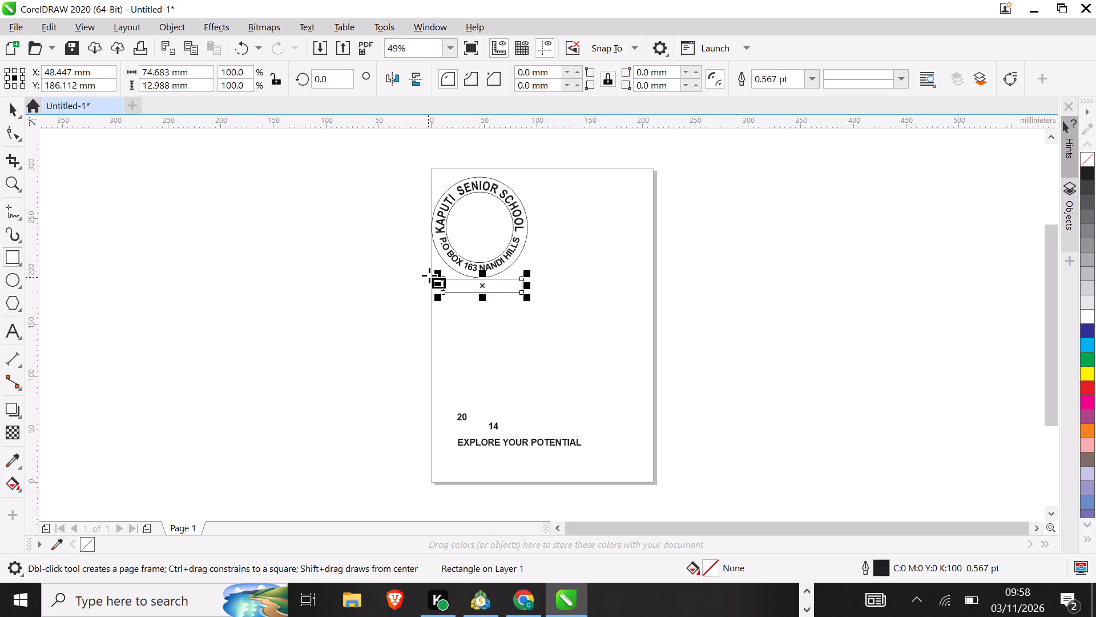
left_click_drag(441, 274, 413, 272)
key("BackSpace")
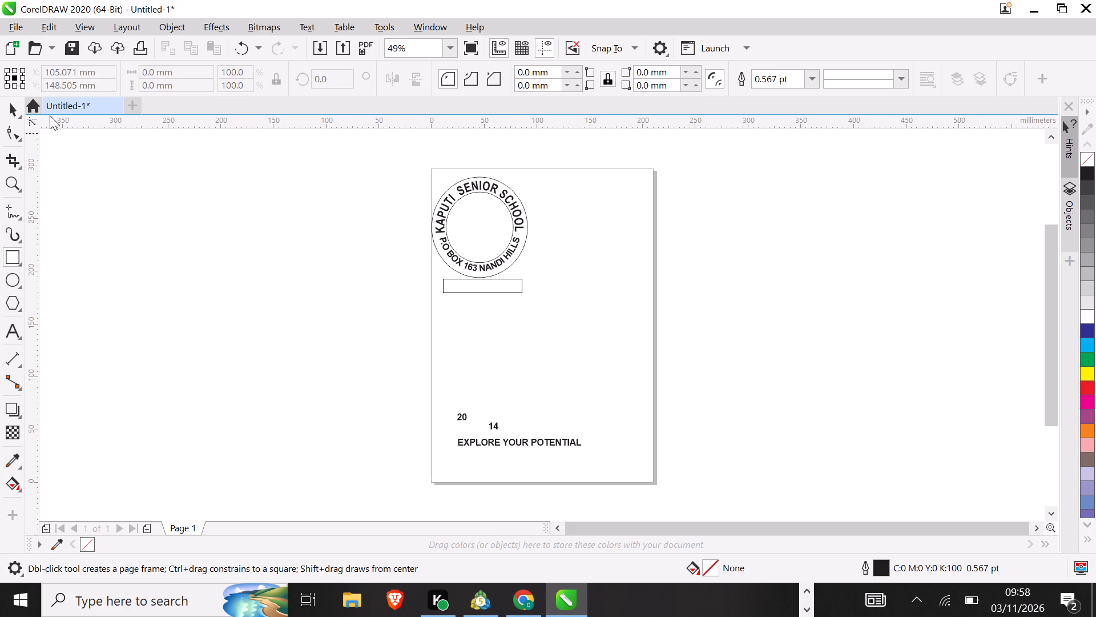
Enlarge the rectangle below the circles to about 81.7 × 20 mm.
left_click(6, 106)
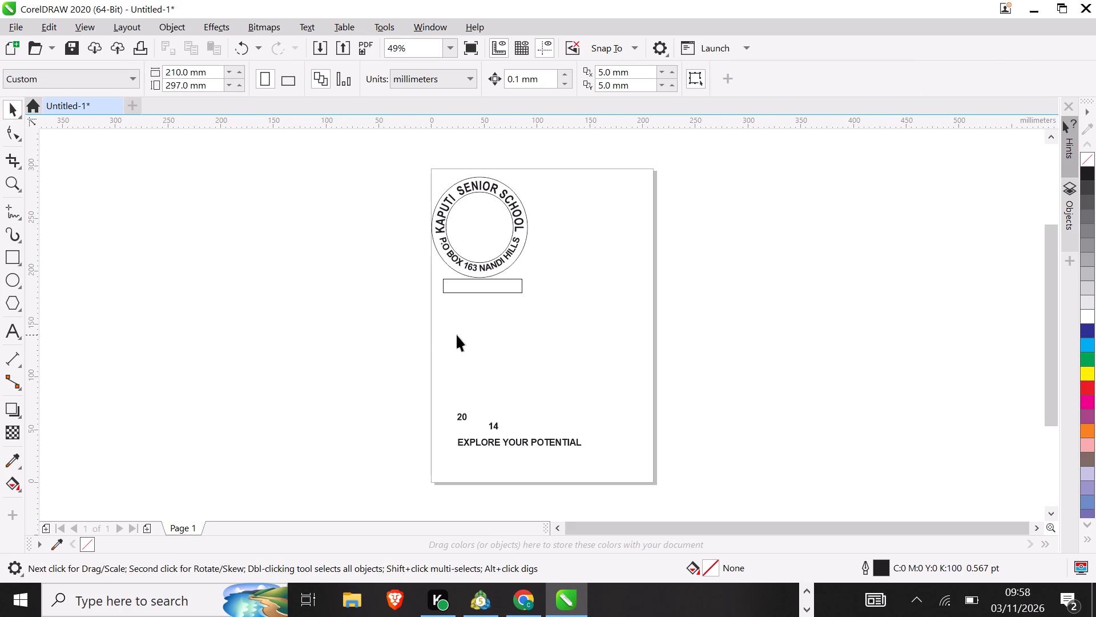
left_click(501, 284)
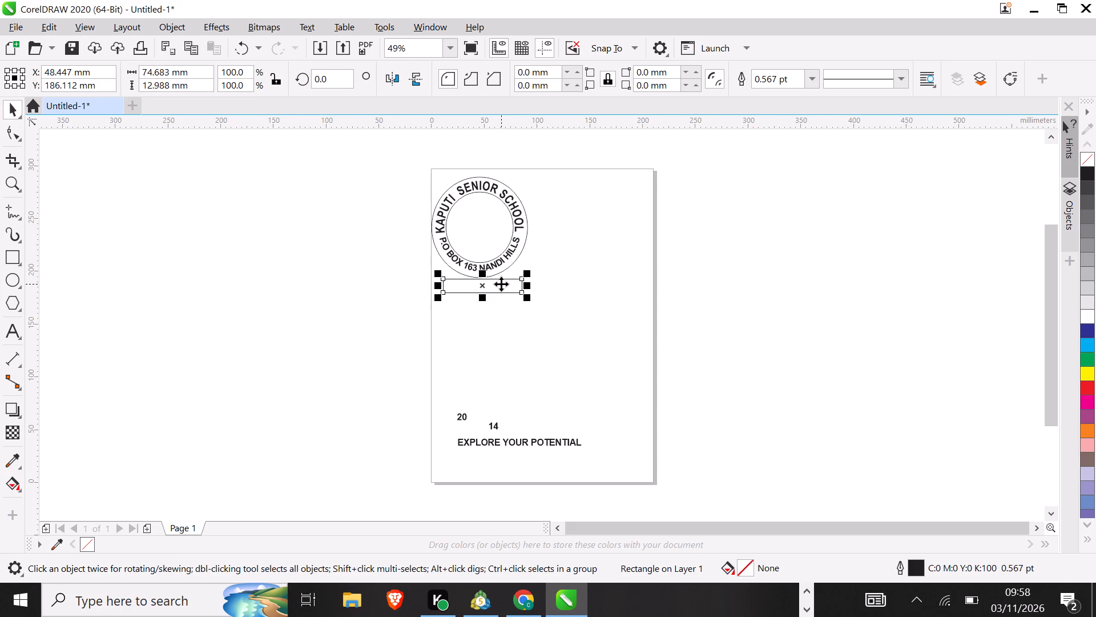
left_click(438, 276)
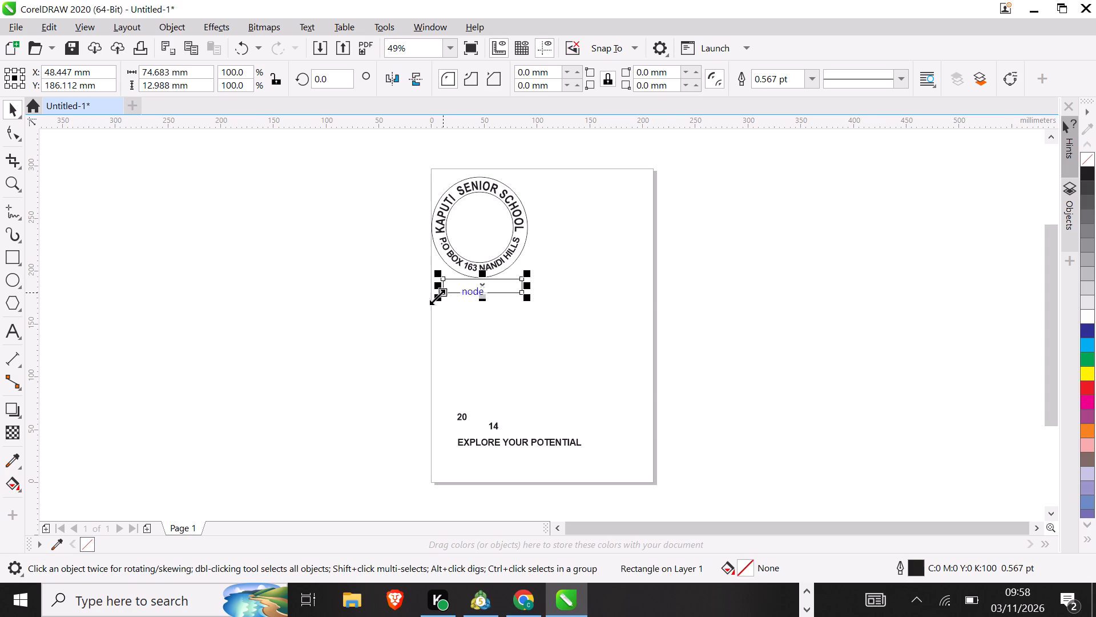
left_click_drag(436, 298, 431, 306)
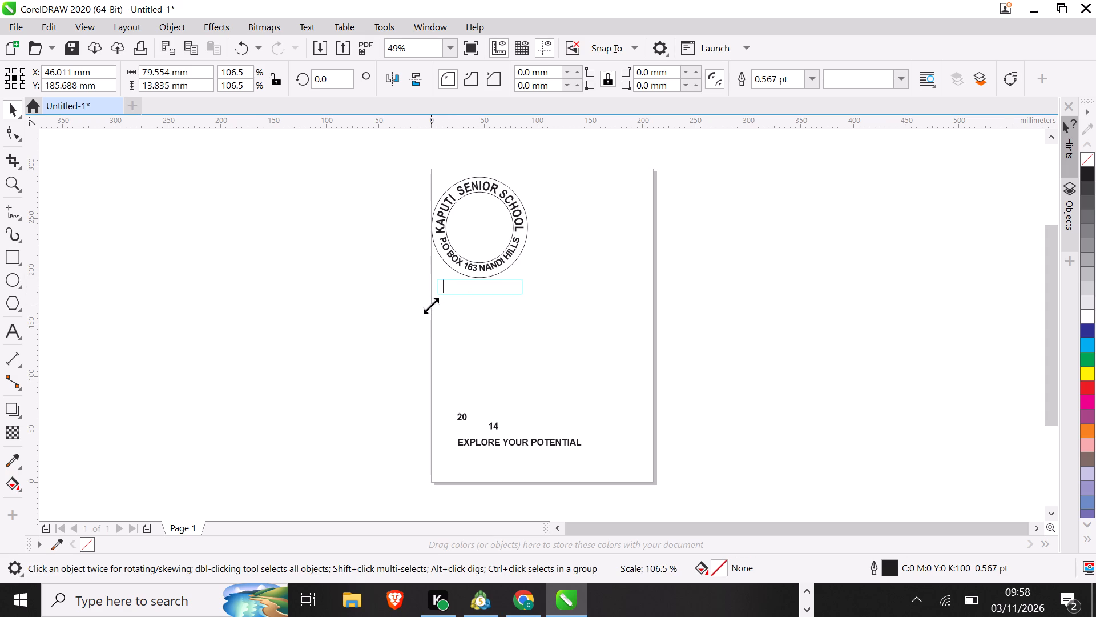
left_click_drag(431, 306, 431, 307)
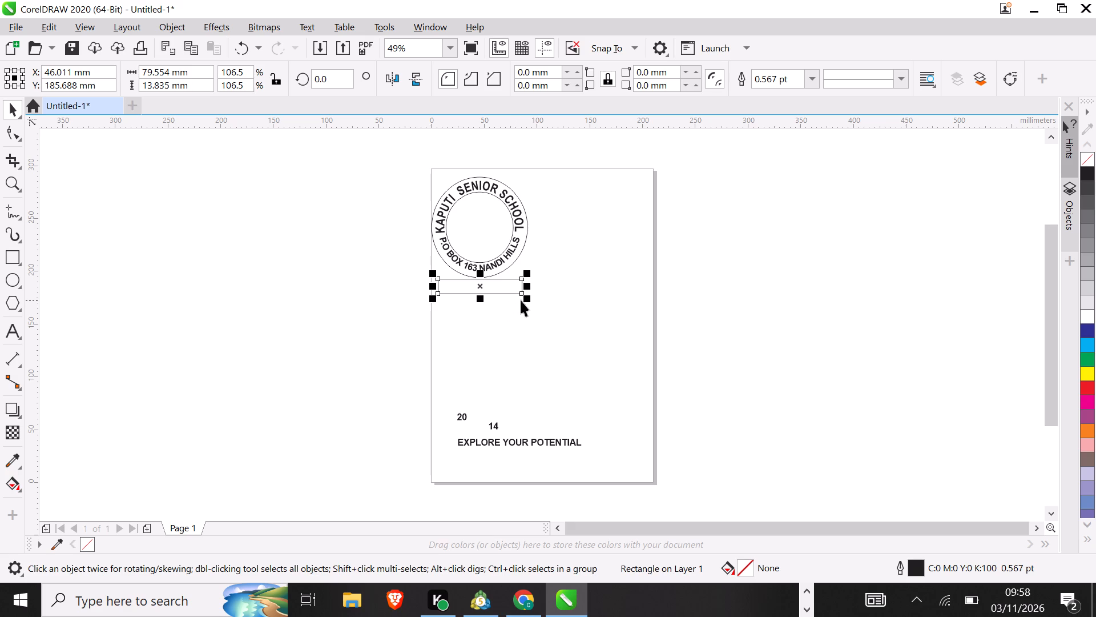
left_click_drag(530, 300, 532, 308)
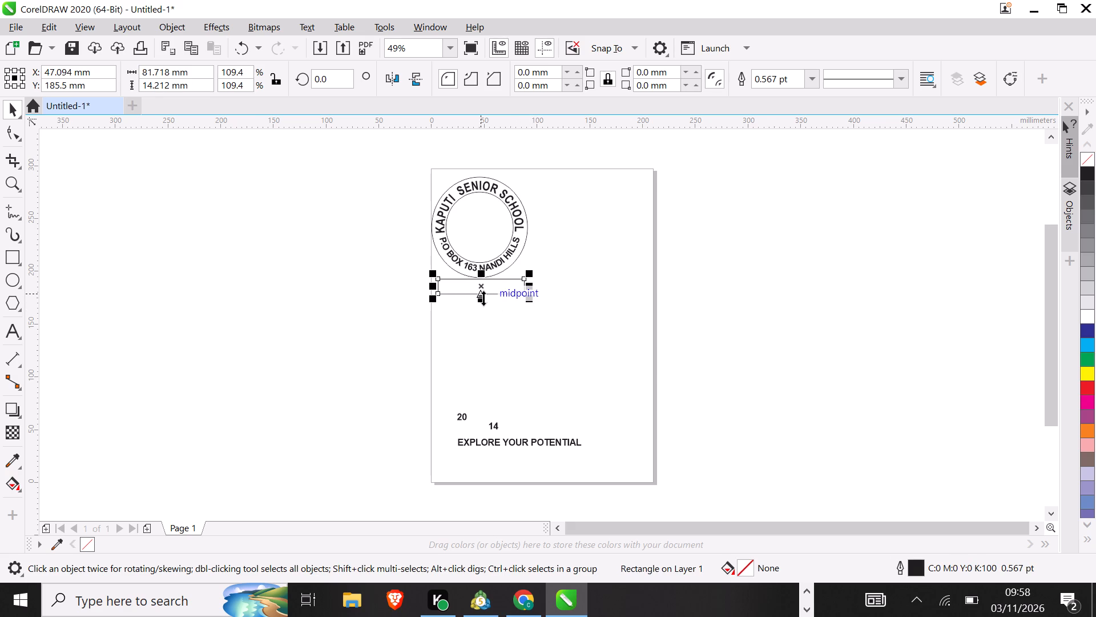
left_click_drag(483, 300, 483, 303)
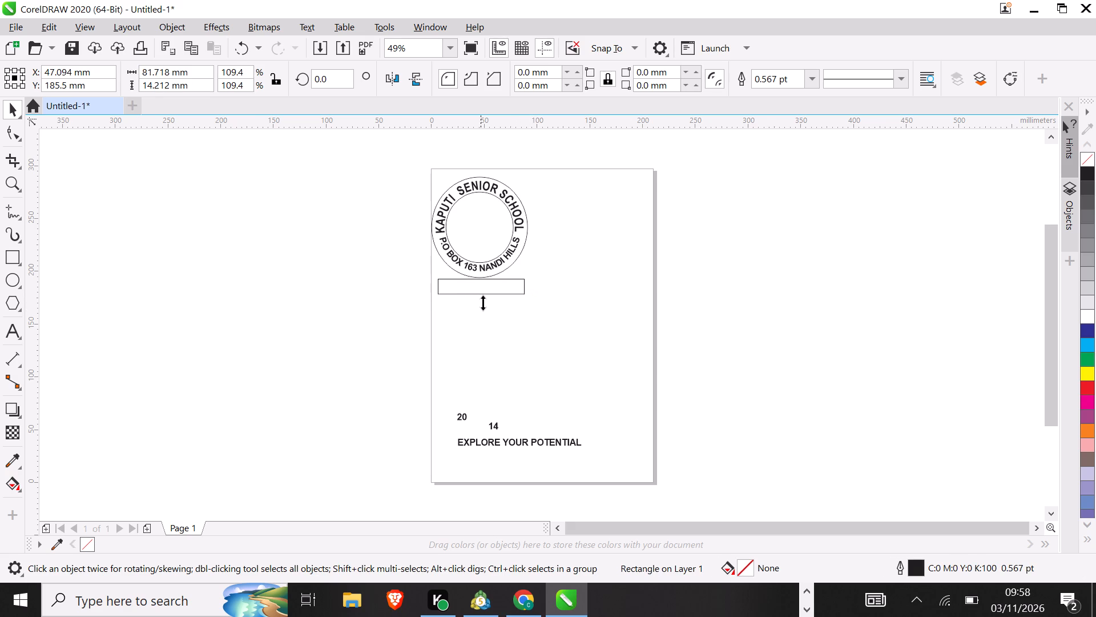
left_click_drag(483, 303, 483, 305)
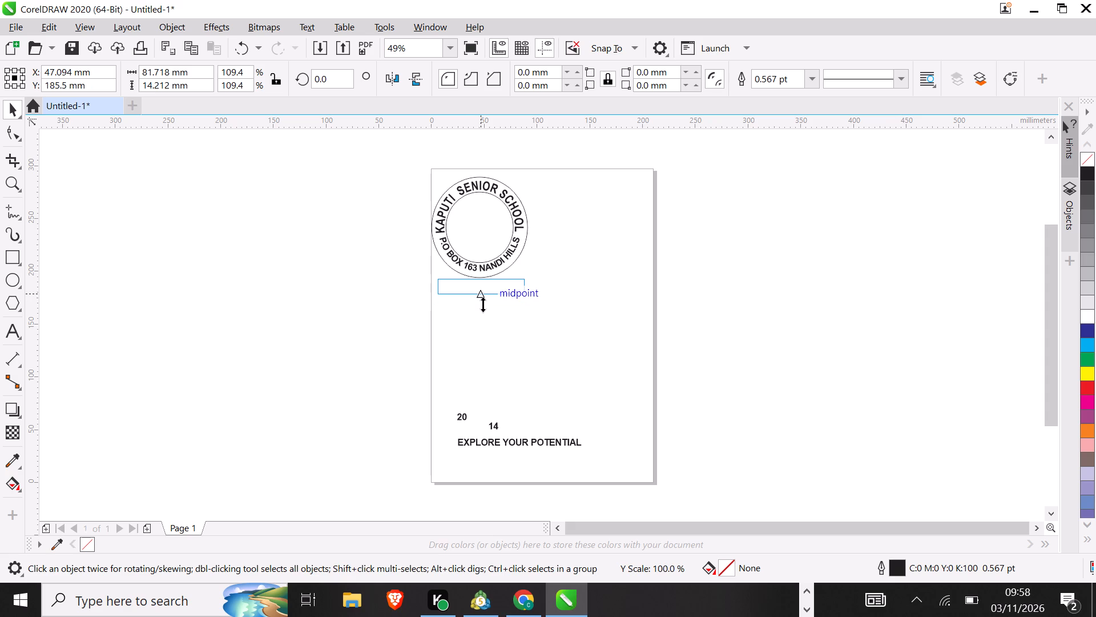
left_click_drag(483, 305, 484, 306)
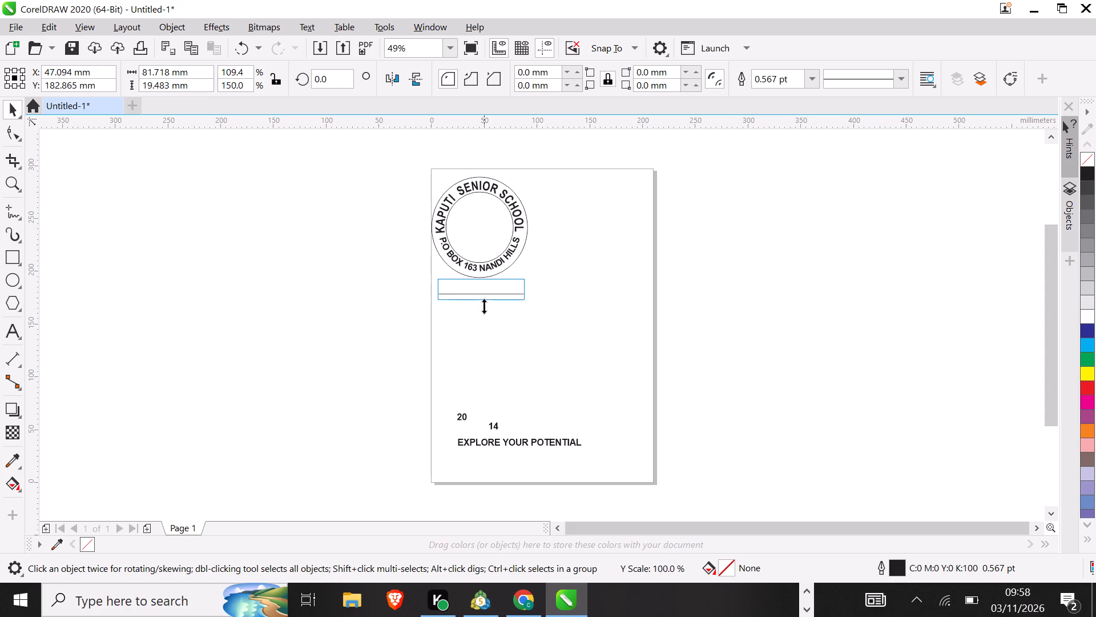
left_click_drag(484, 306, 485, 306)
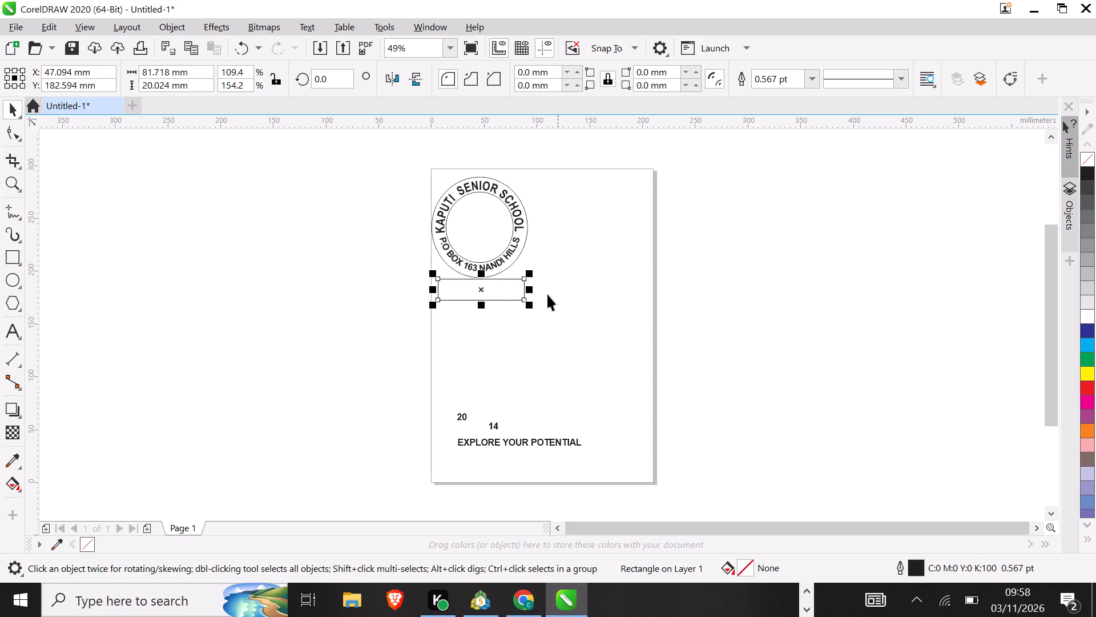
Move the rectangle across the page's right edge and scale it to about 86.1 × 21.1 mm.
left_click_drag(492, 294, 687, 274)
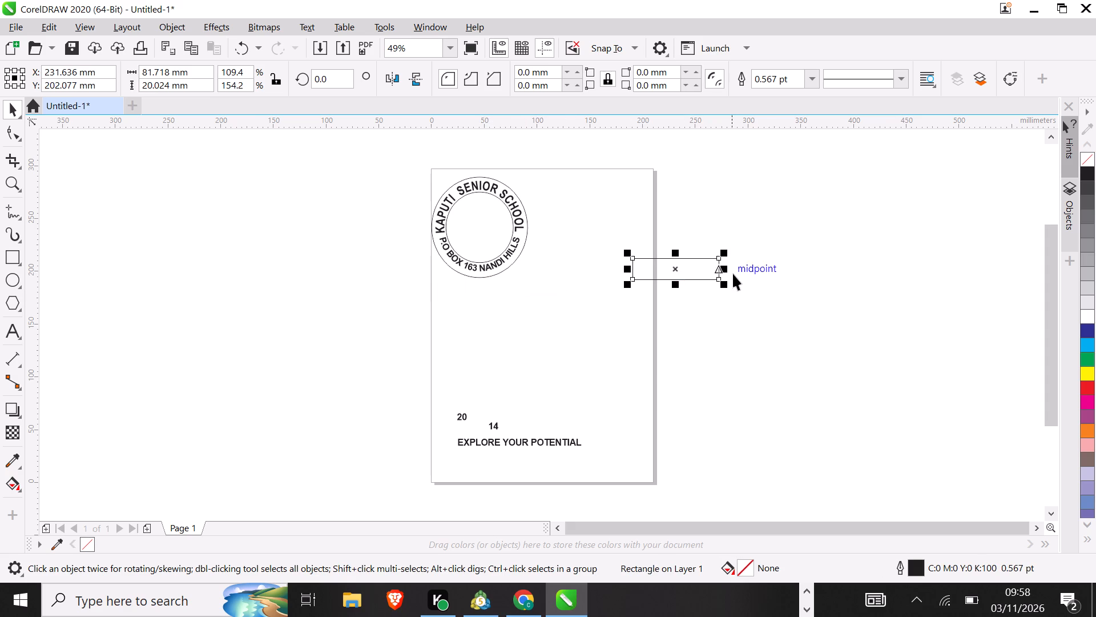
left_click_drag(724, 255, 765, 214)
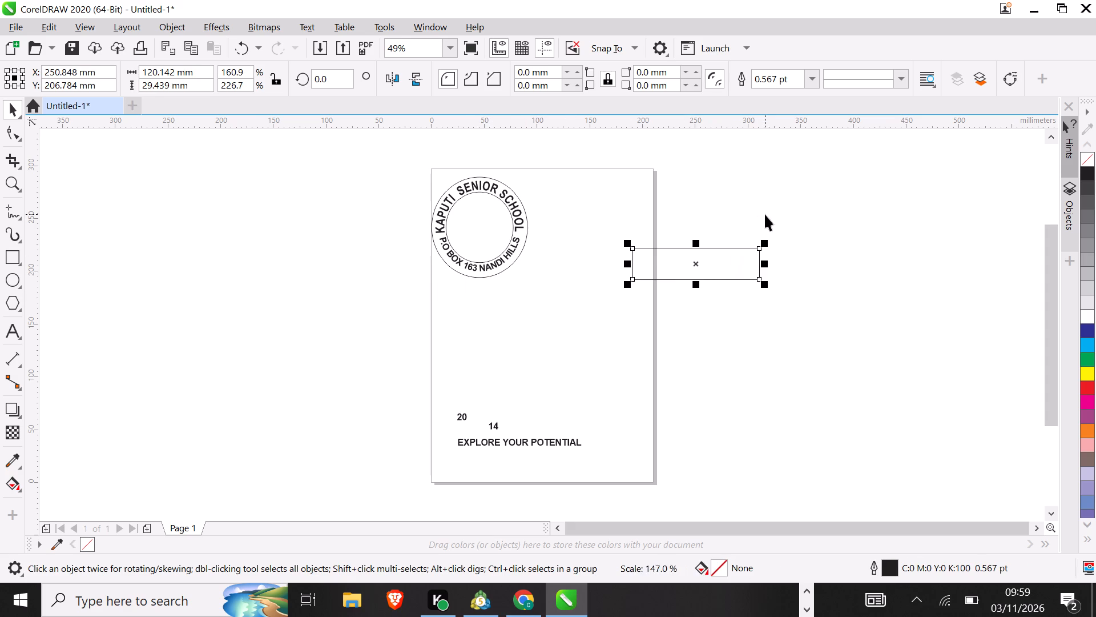
left_click_drag(765, 244, 752, 250)
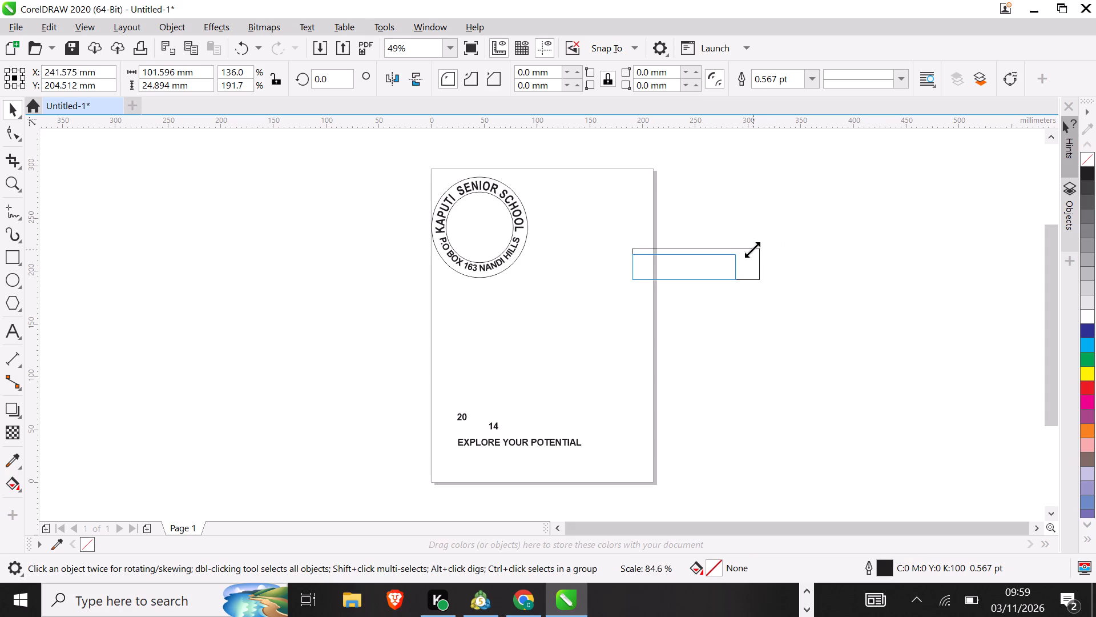
left_click_drag(752, 250, 755, 250)
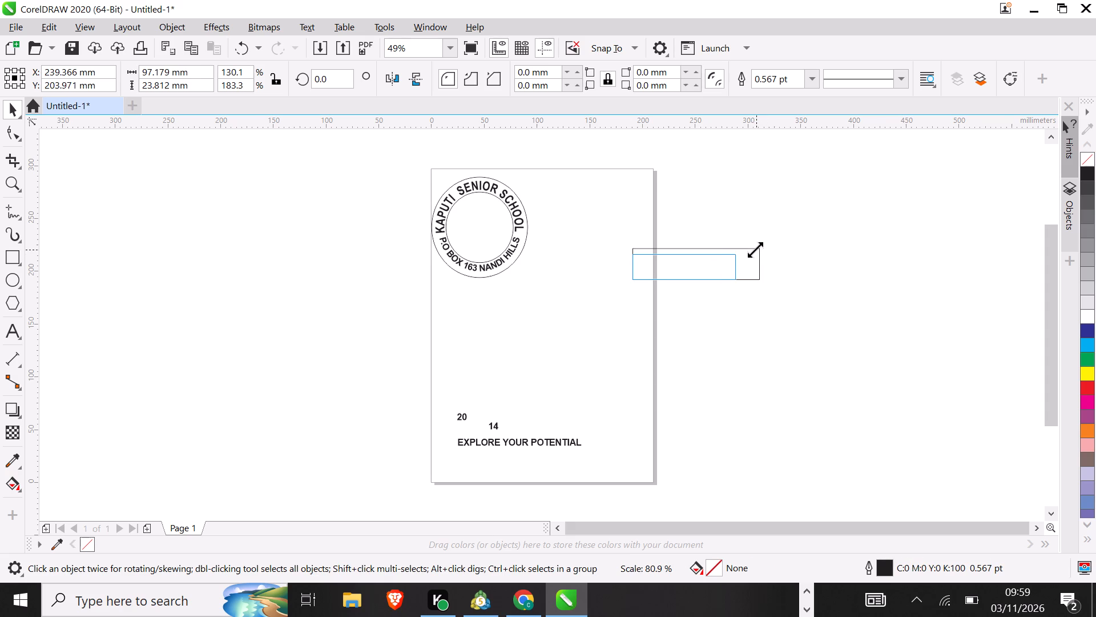
left_click_drag(755, 250, 750, 253)
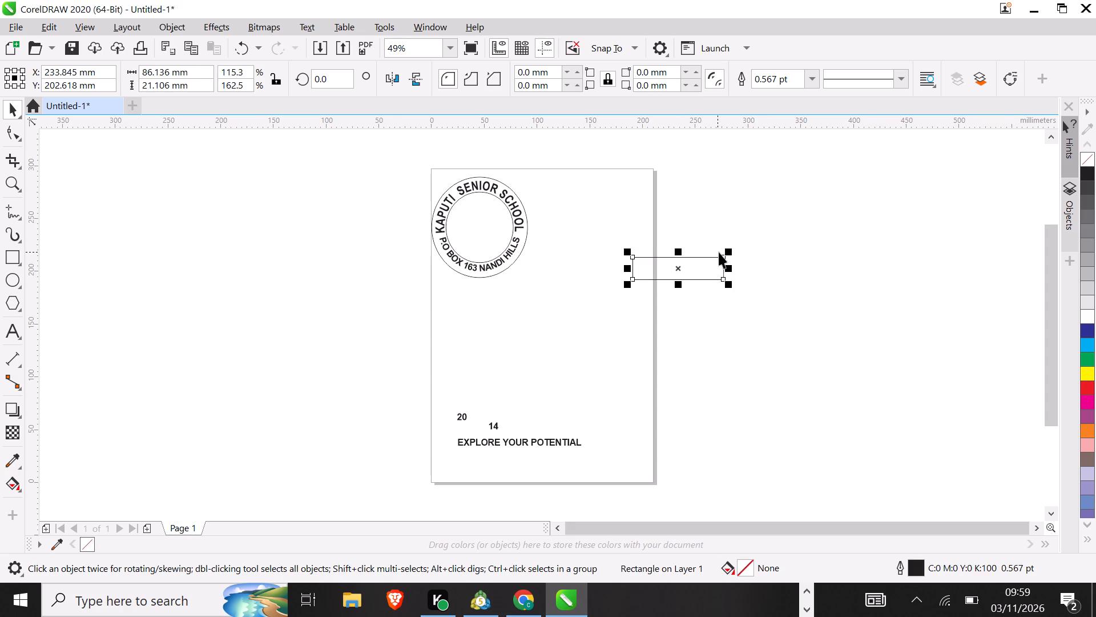
left_click_drag(727, 251, 724, 254)
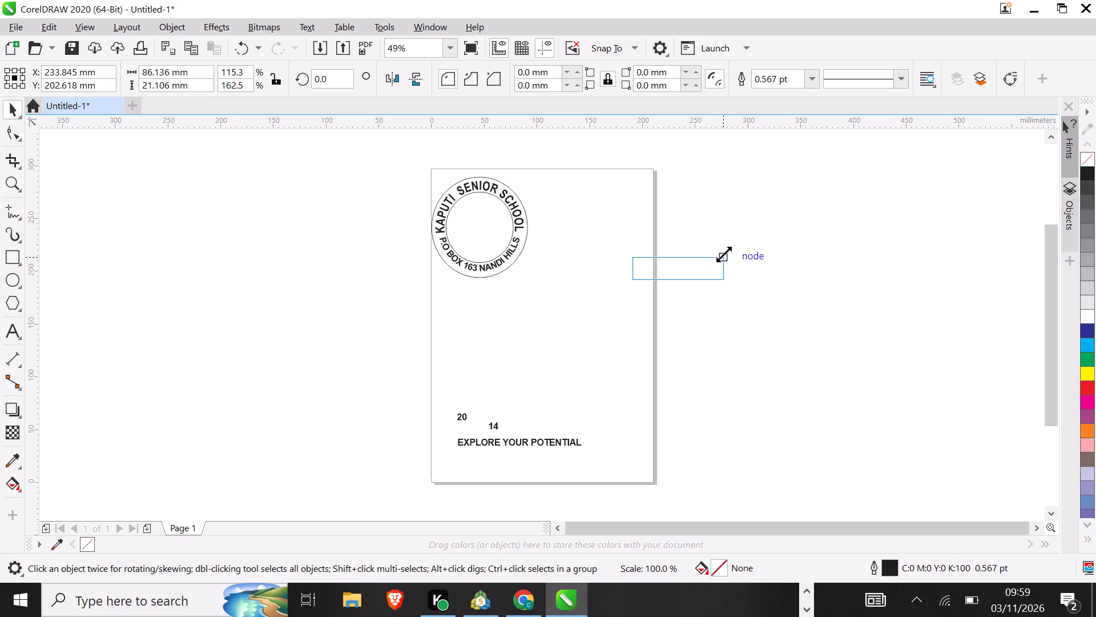
left_click_drag(724, 254, 757, 229)
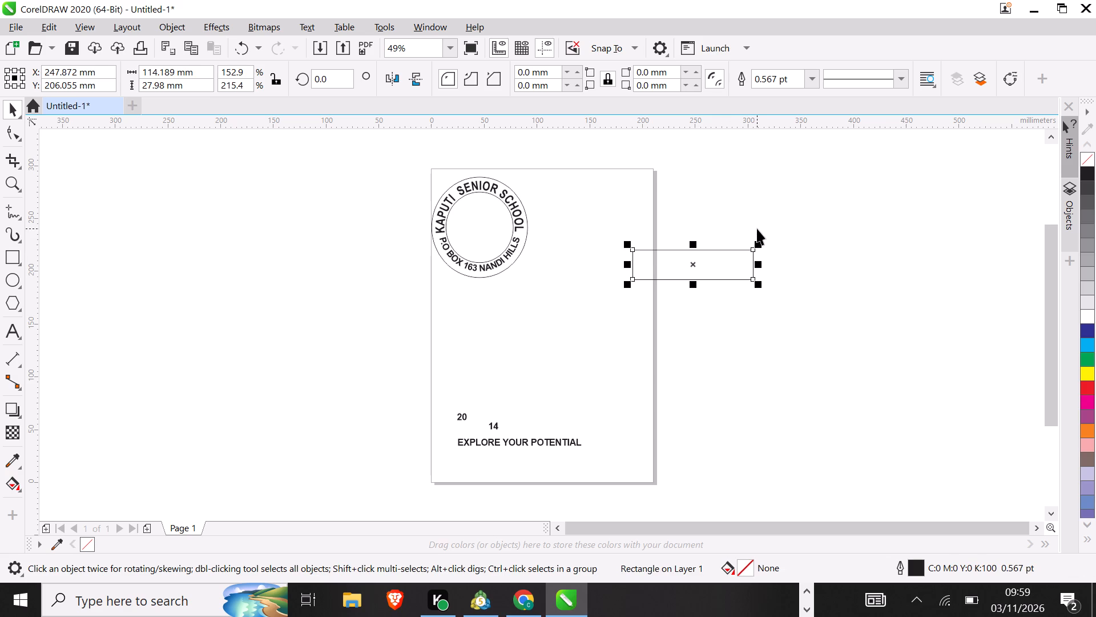
left_click_drag(756, 240, 749, 247)
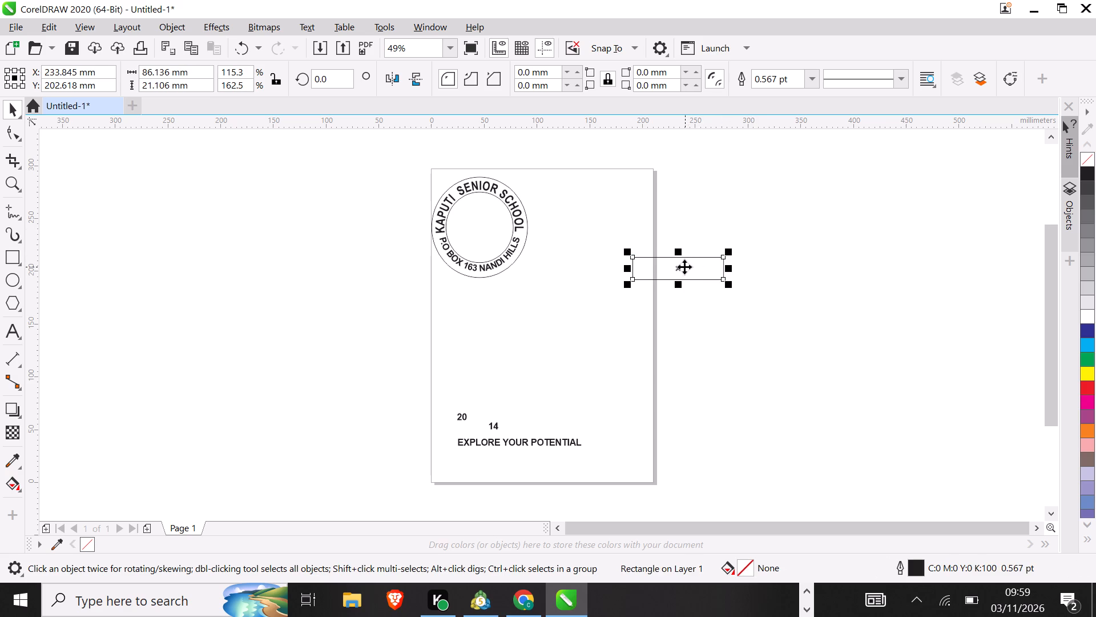
Move the rectangle back to just beneath the outer circle and reduce its height to about 18.7 mm.
left_click_drag(683, 267, 485, 302)
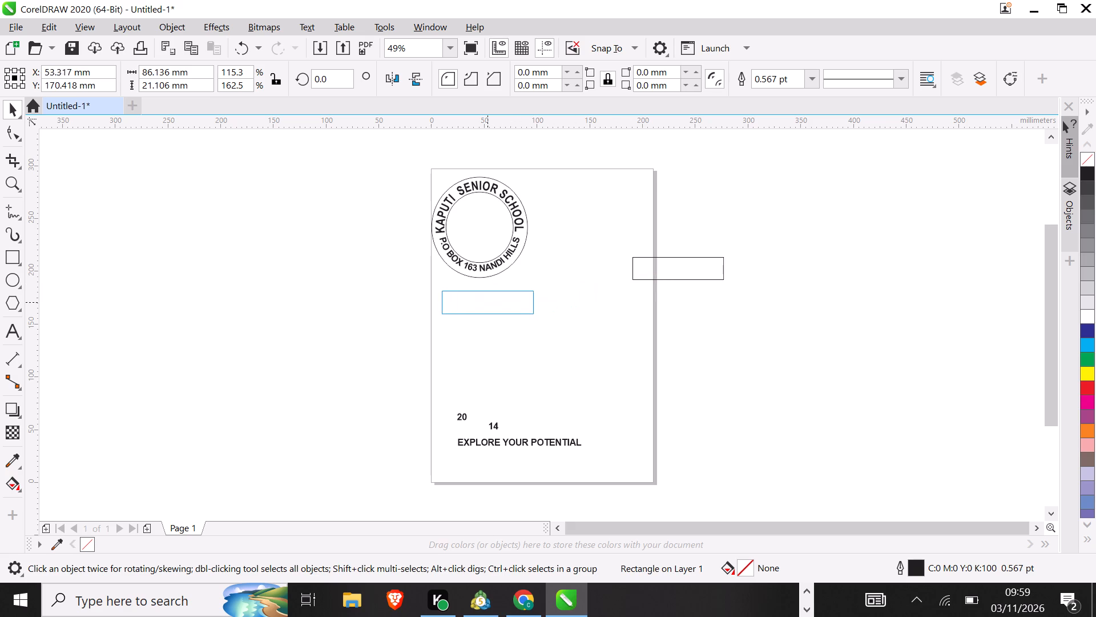
left_click_drag(485, 302, 483, 291)
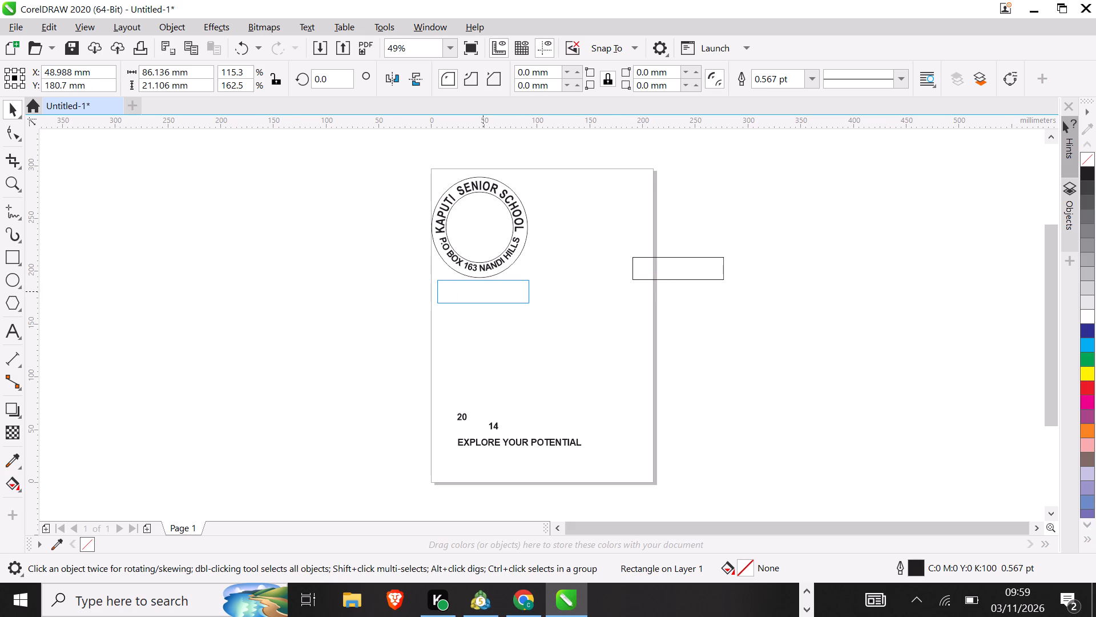
left_click_drag(483, 291, 483, 291)
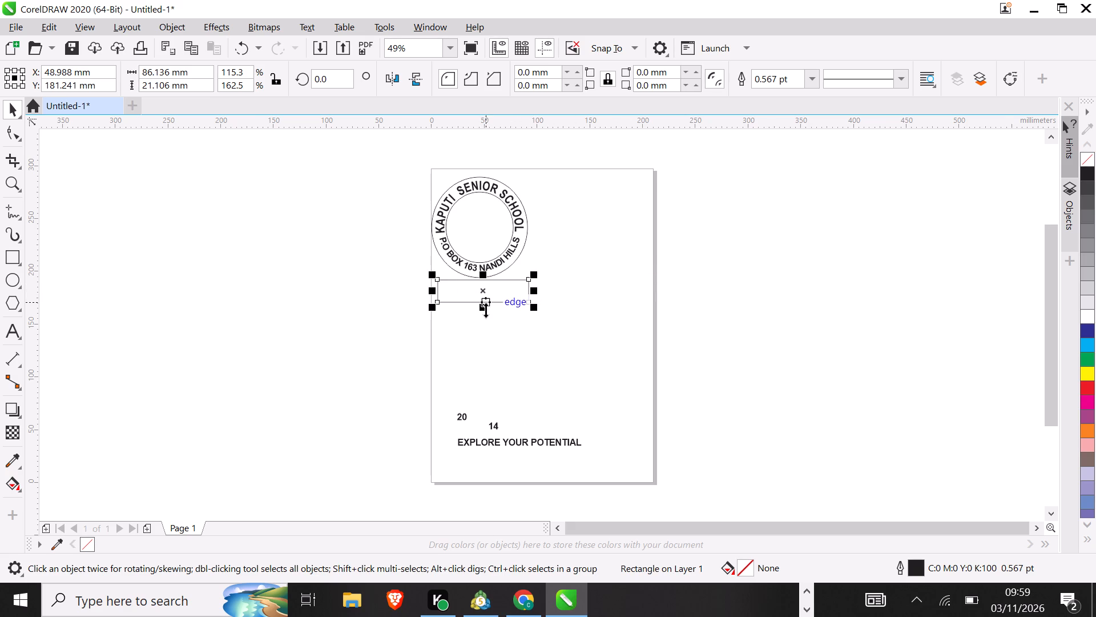
left_click_drag(486, 310, 488, 358)
left_click_drag(488, 358, 485, 311)
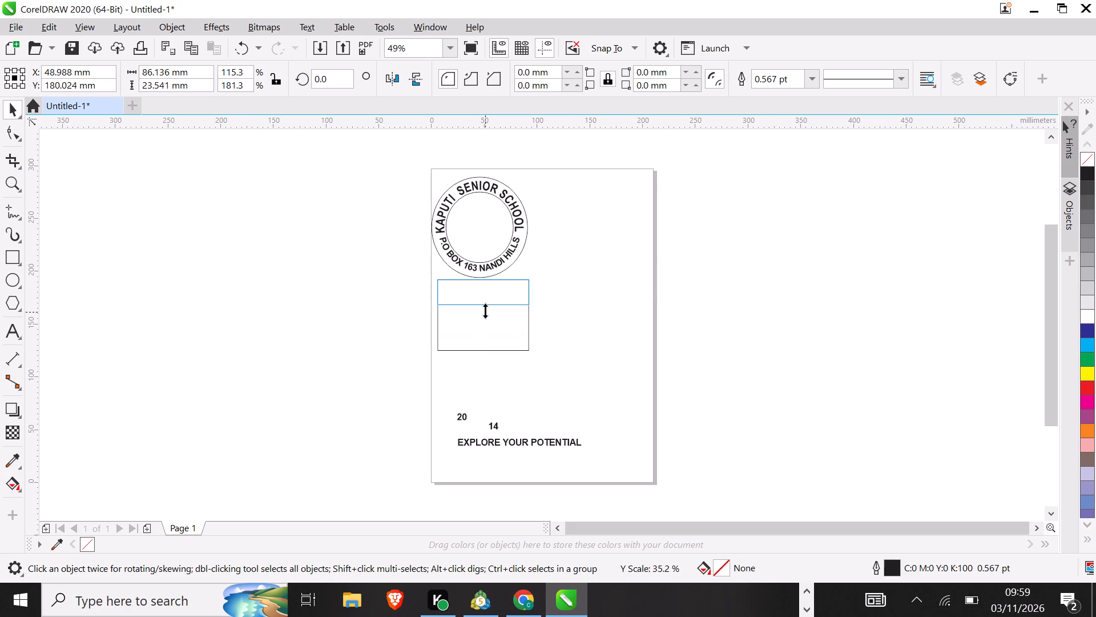
left_click_drag(485, 311, 485, 307)
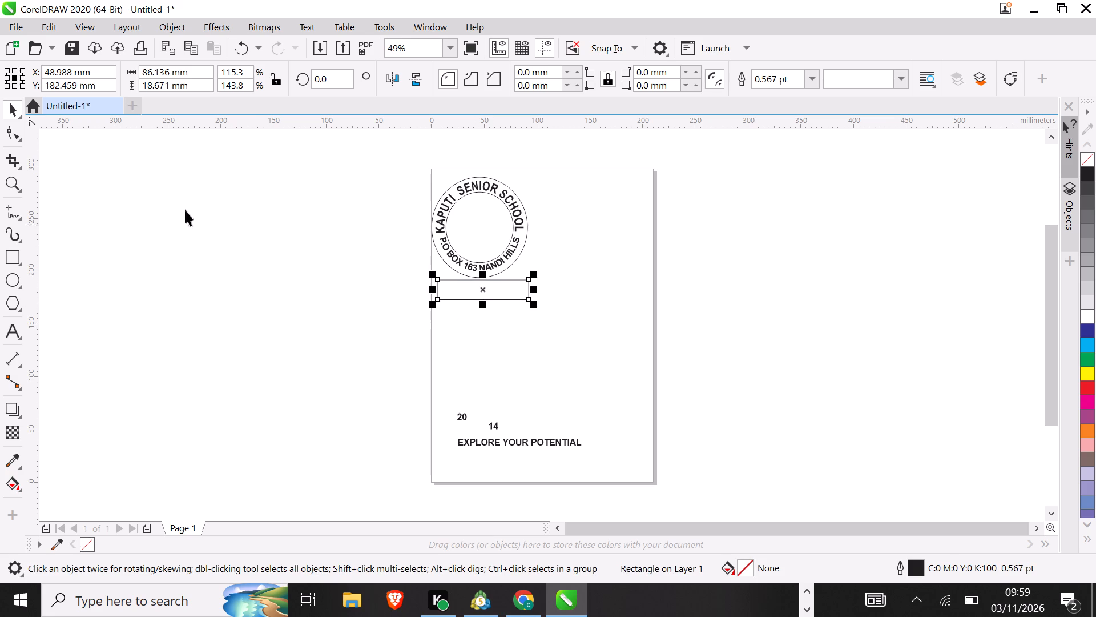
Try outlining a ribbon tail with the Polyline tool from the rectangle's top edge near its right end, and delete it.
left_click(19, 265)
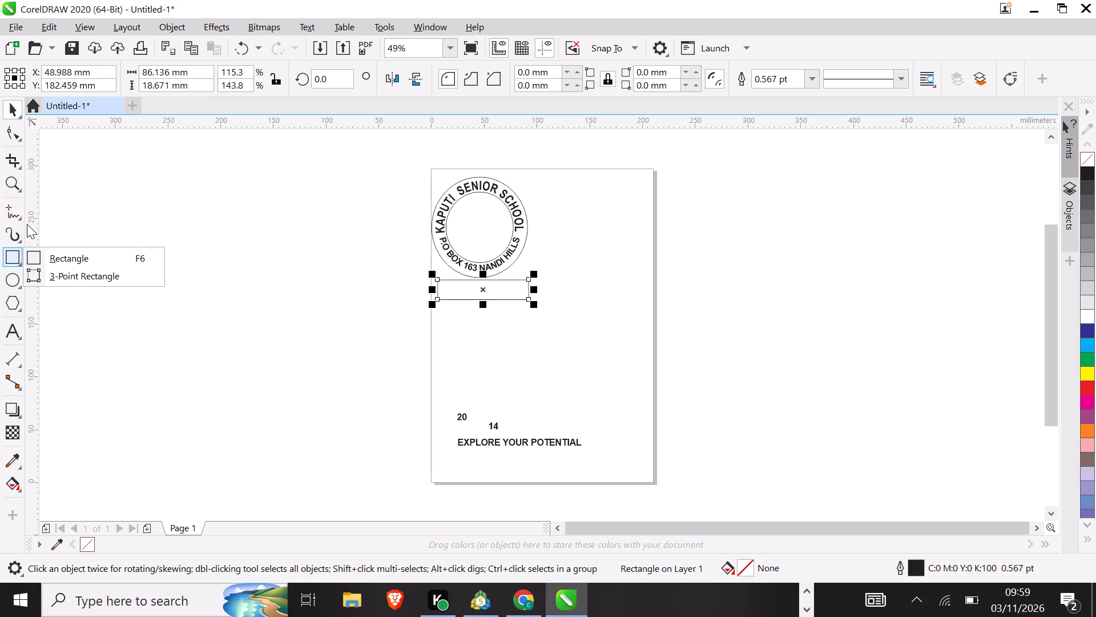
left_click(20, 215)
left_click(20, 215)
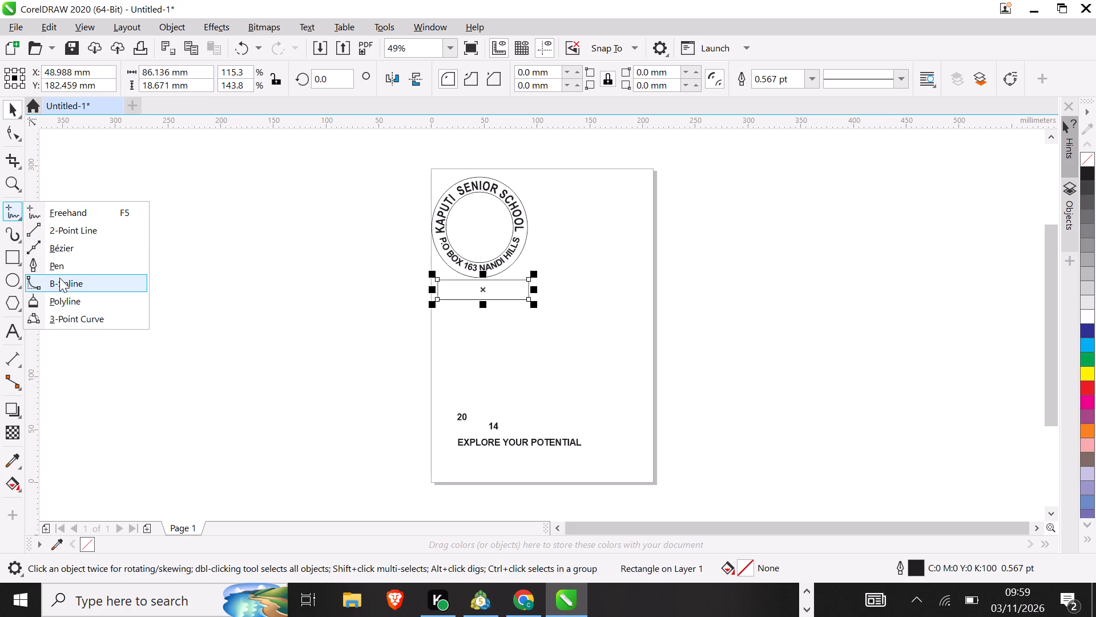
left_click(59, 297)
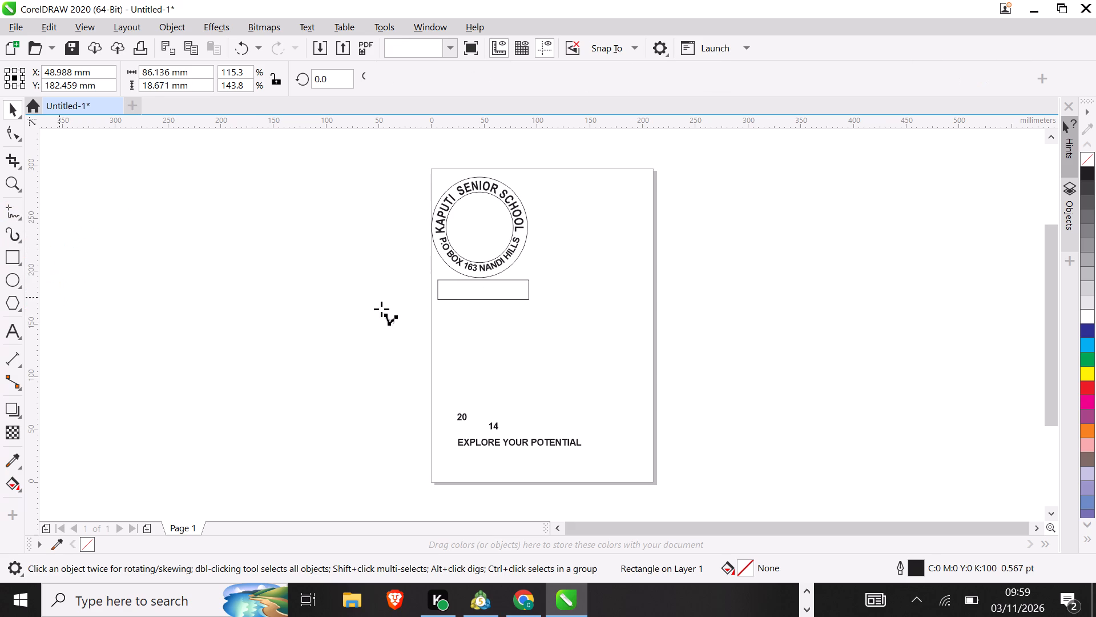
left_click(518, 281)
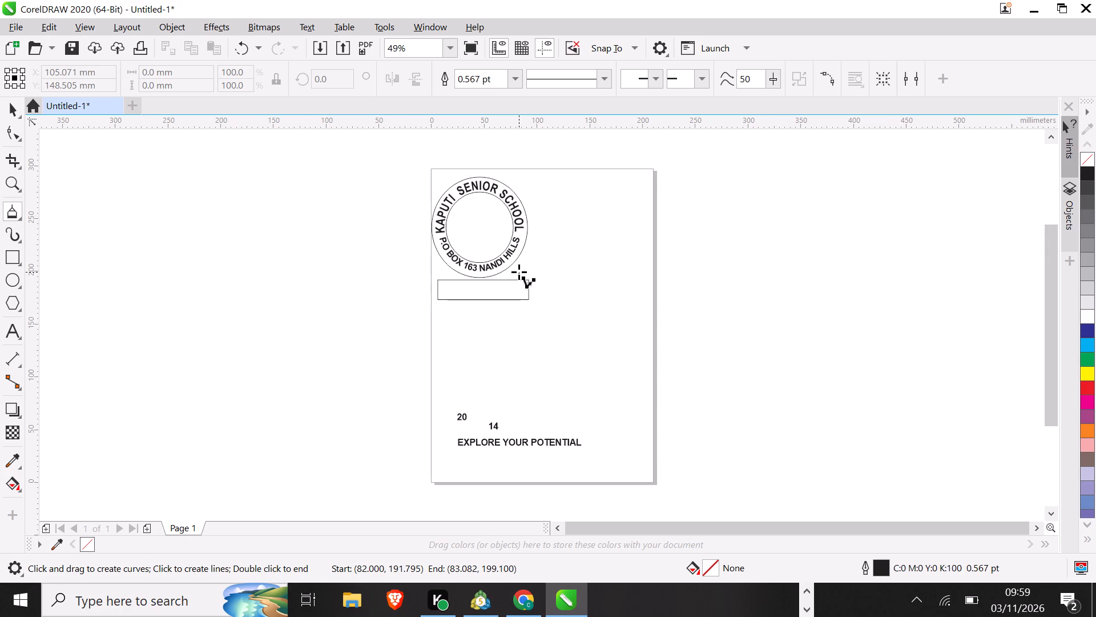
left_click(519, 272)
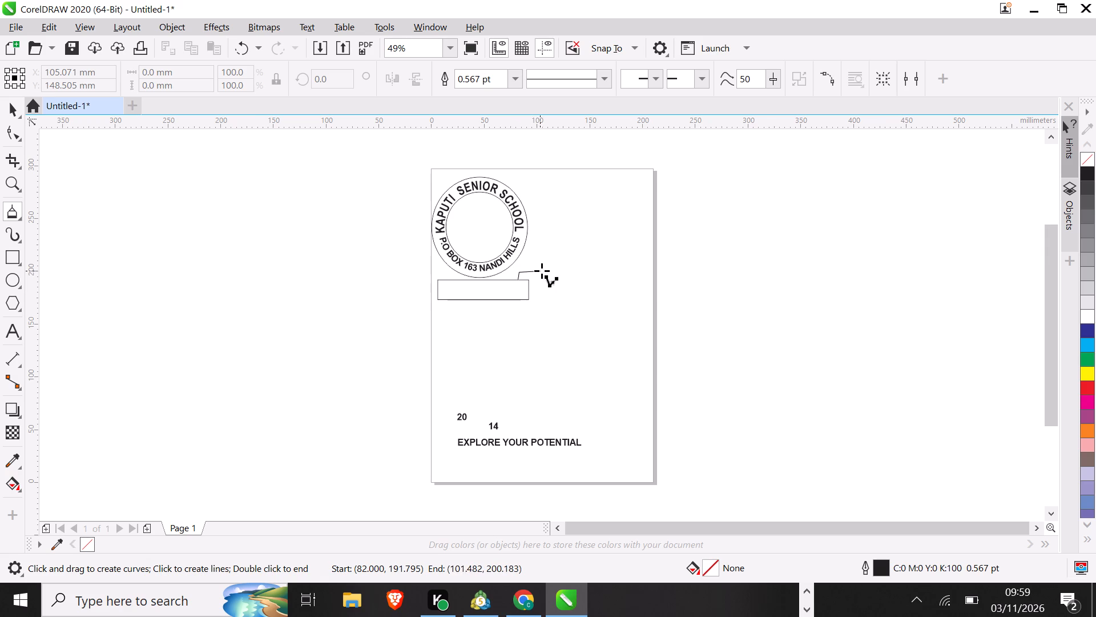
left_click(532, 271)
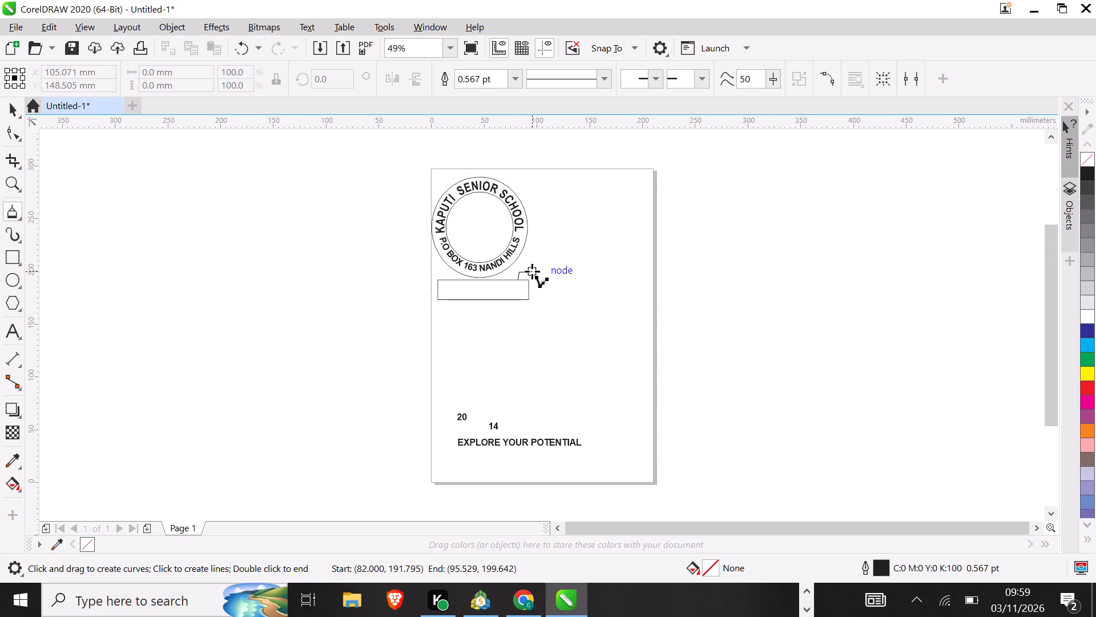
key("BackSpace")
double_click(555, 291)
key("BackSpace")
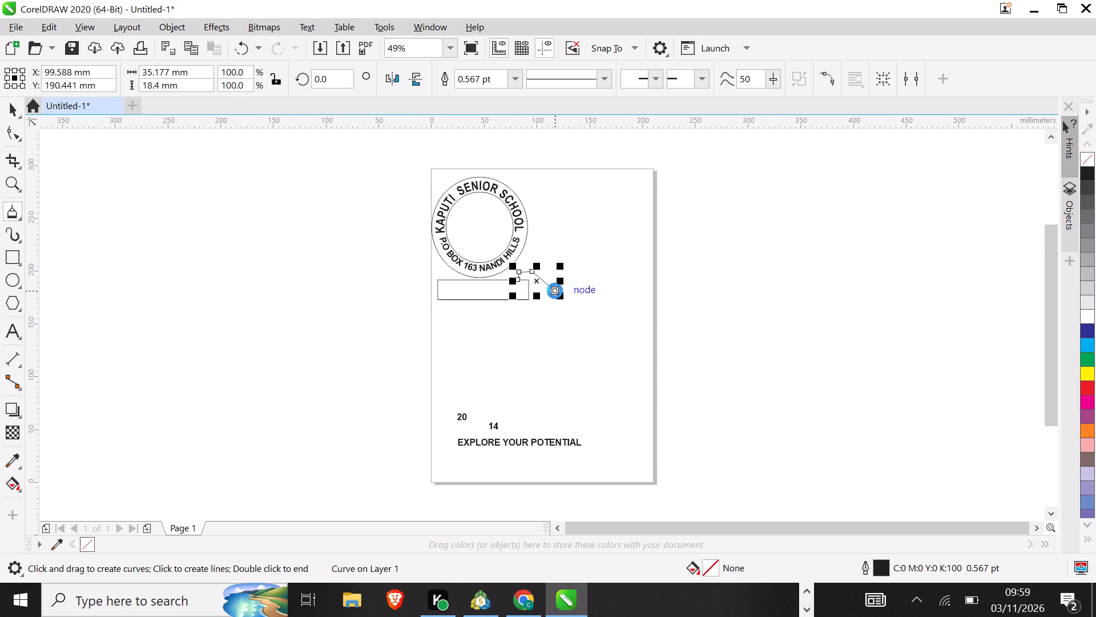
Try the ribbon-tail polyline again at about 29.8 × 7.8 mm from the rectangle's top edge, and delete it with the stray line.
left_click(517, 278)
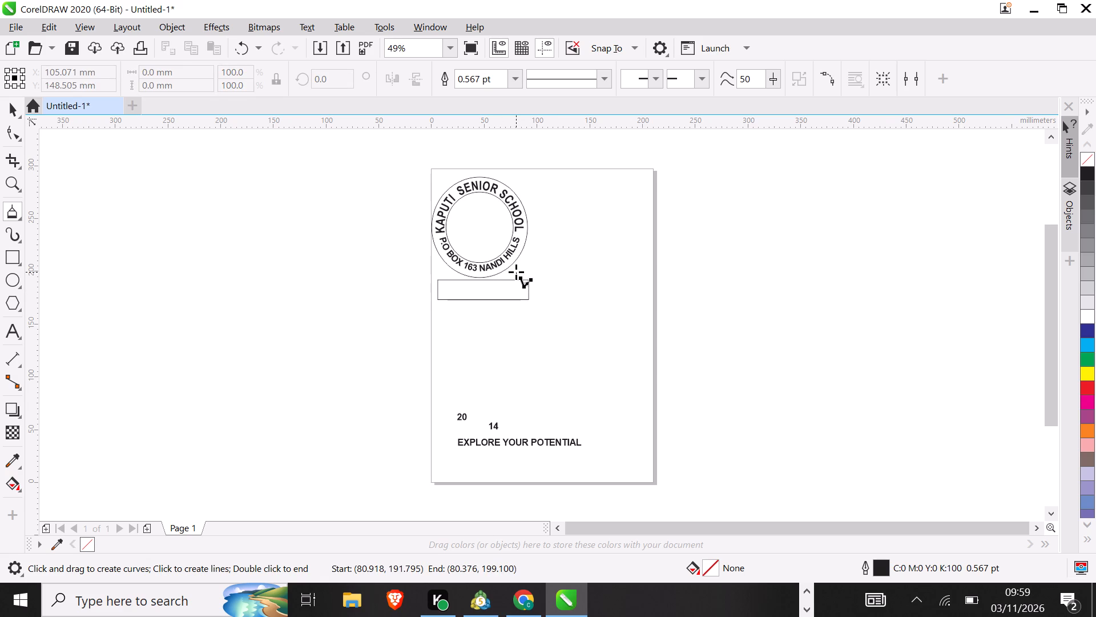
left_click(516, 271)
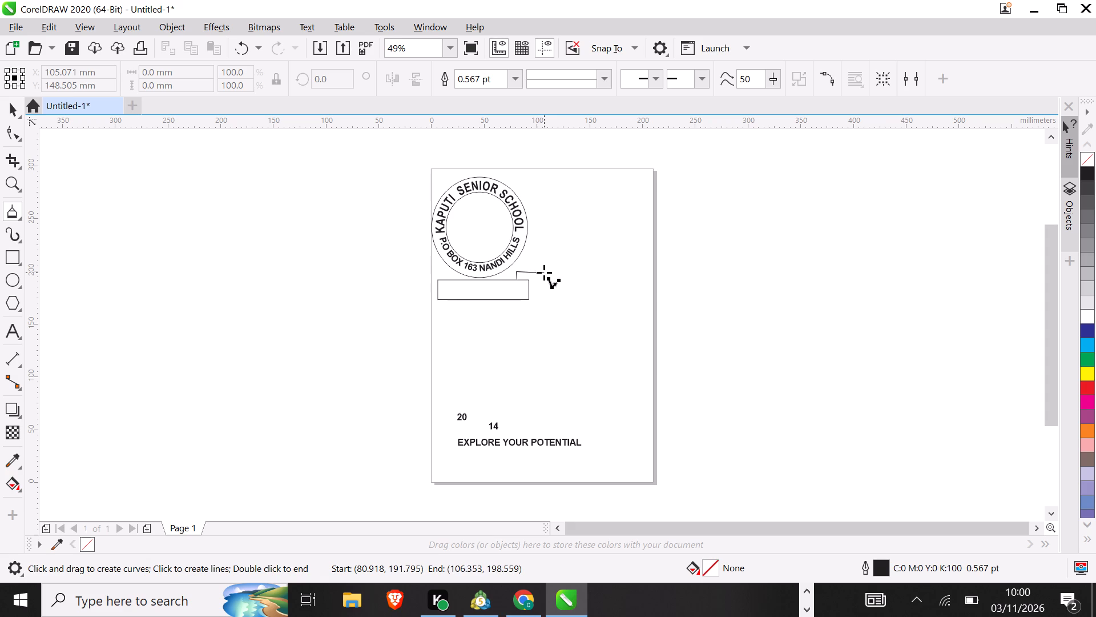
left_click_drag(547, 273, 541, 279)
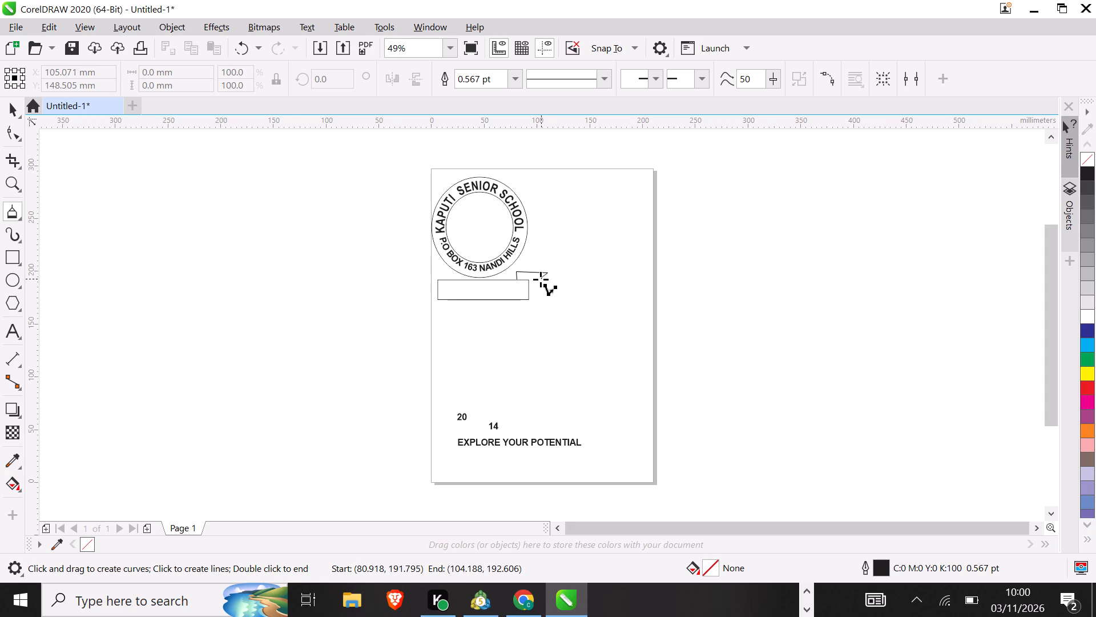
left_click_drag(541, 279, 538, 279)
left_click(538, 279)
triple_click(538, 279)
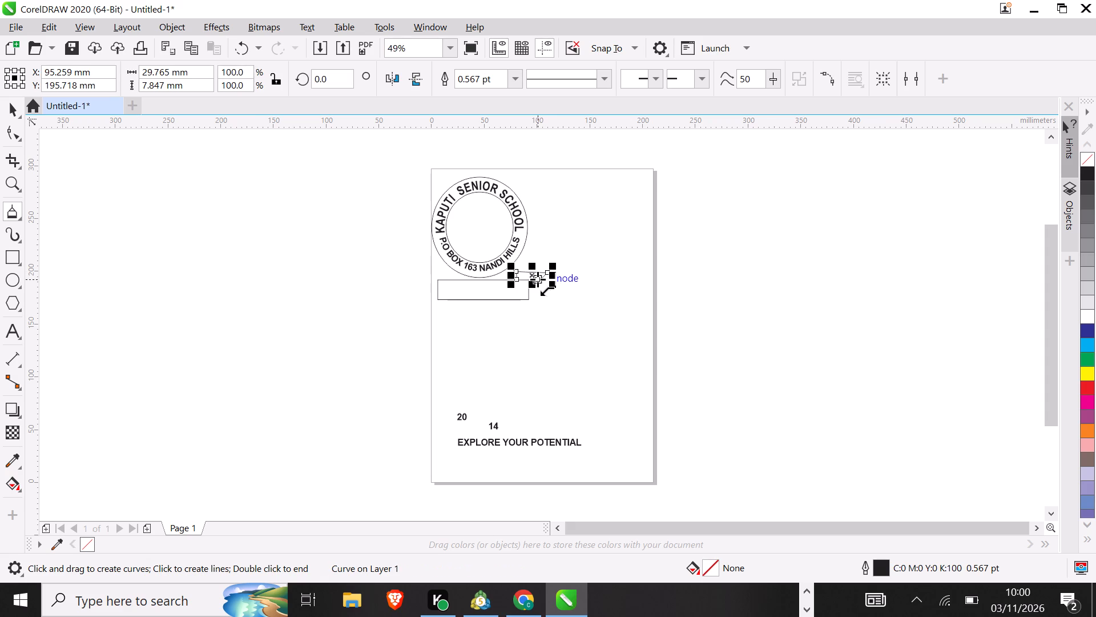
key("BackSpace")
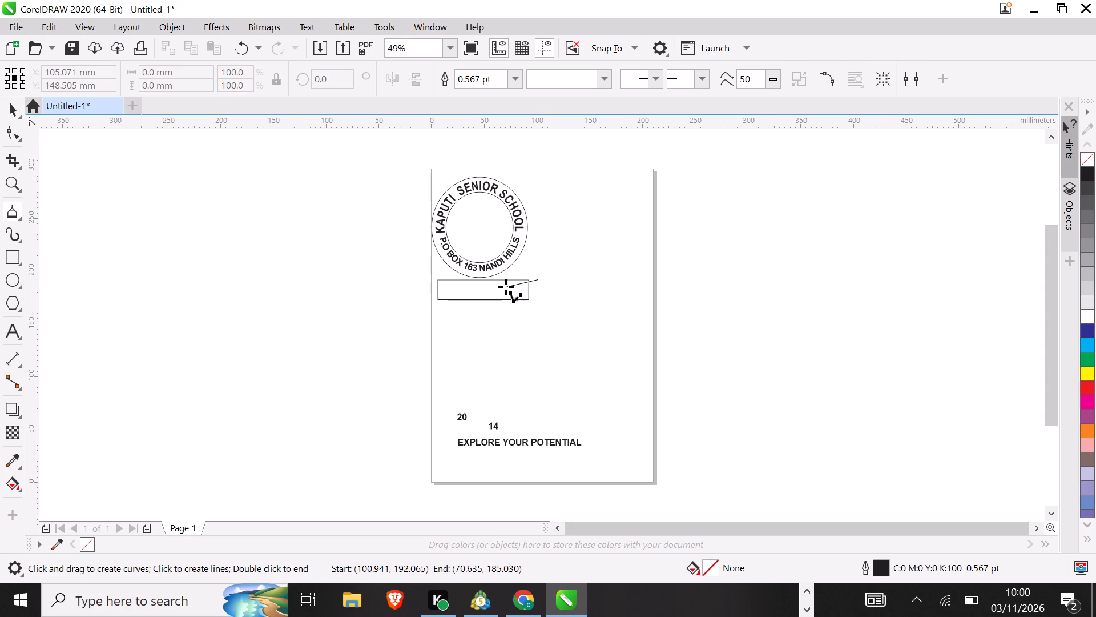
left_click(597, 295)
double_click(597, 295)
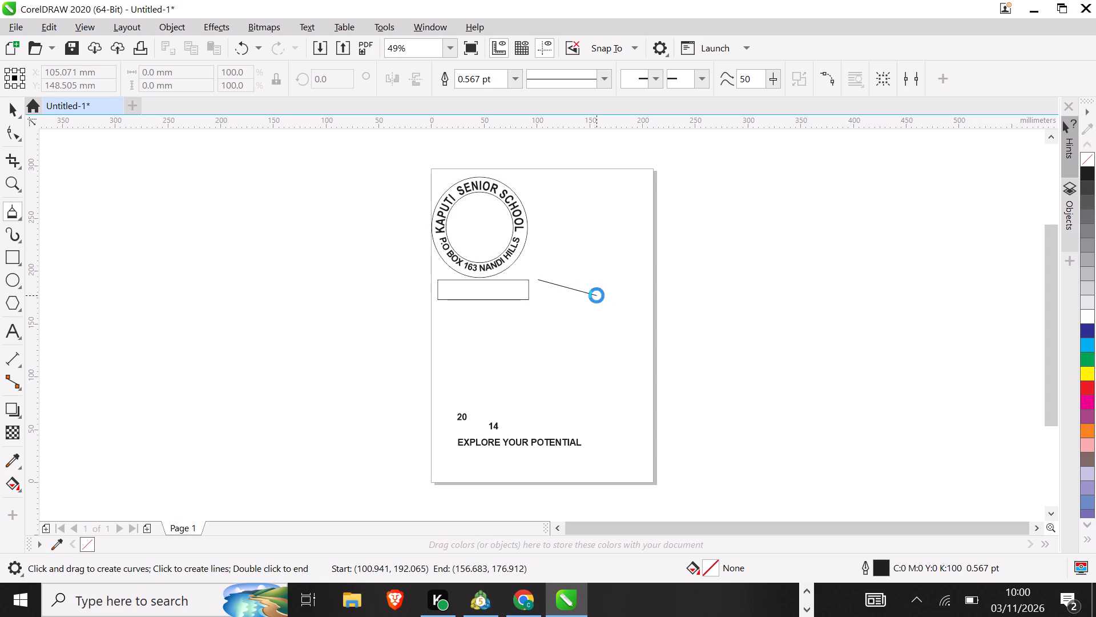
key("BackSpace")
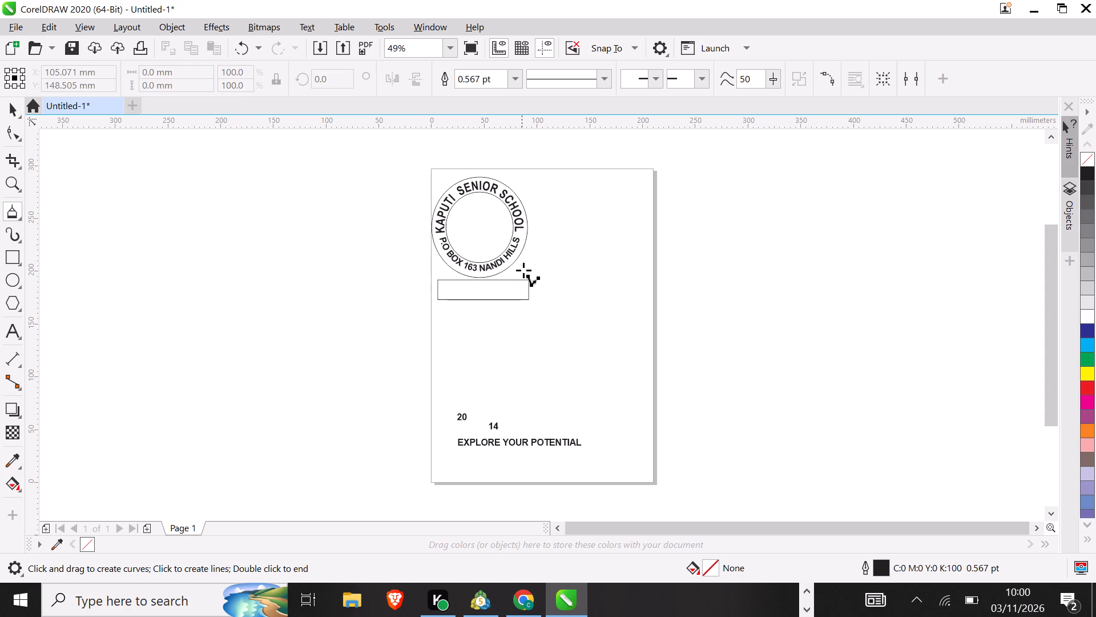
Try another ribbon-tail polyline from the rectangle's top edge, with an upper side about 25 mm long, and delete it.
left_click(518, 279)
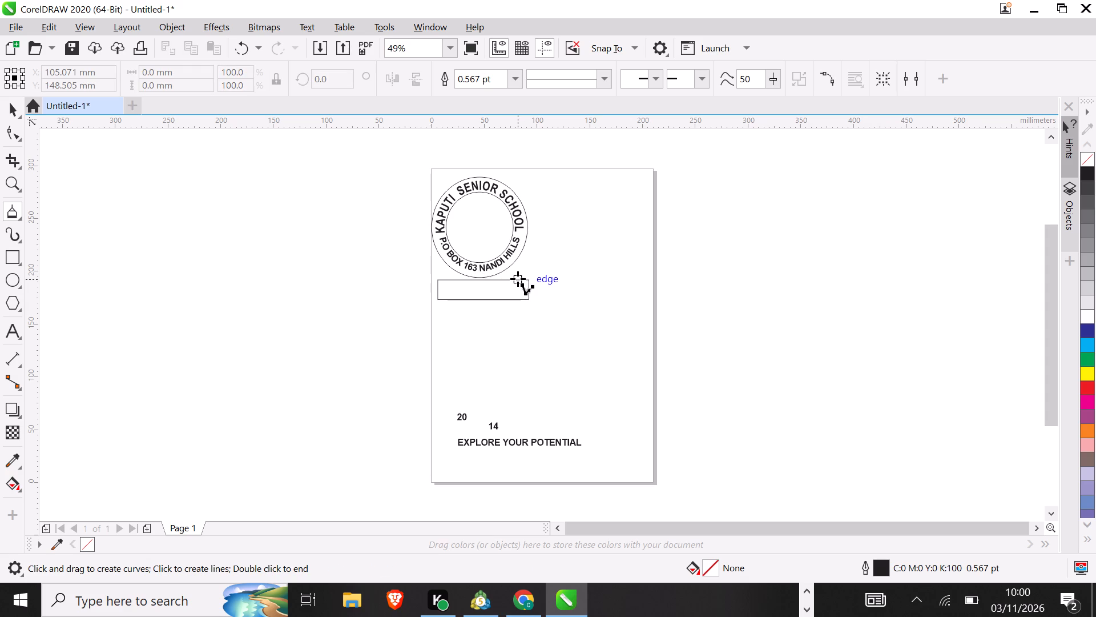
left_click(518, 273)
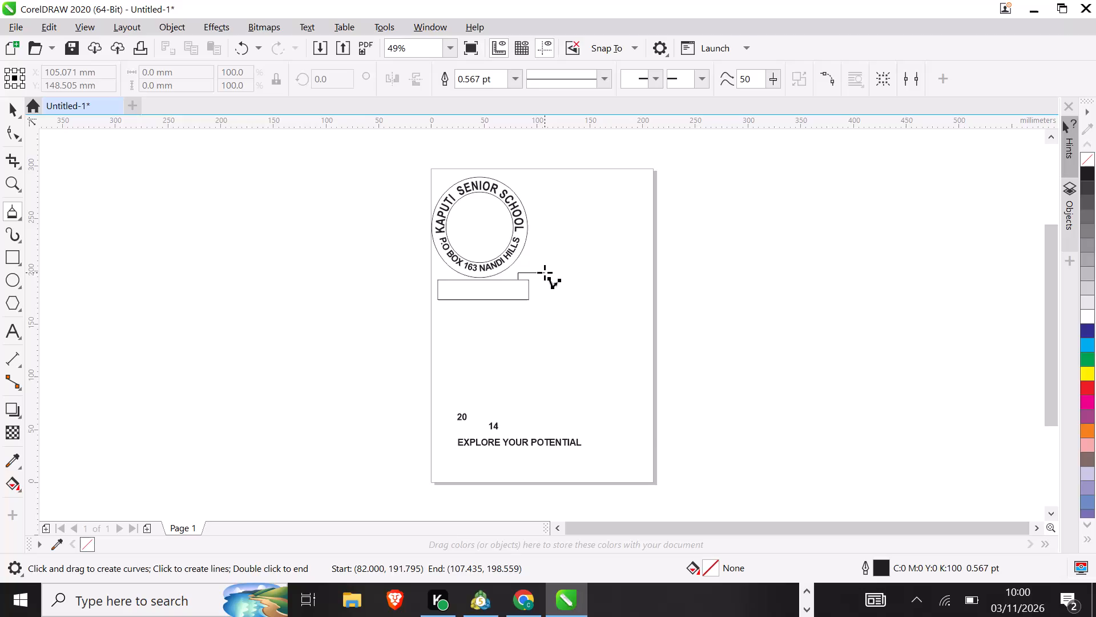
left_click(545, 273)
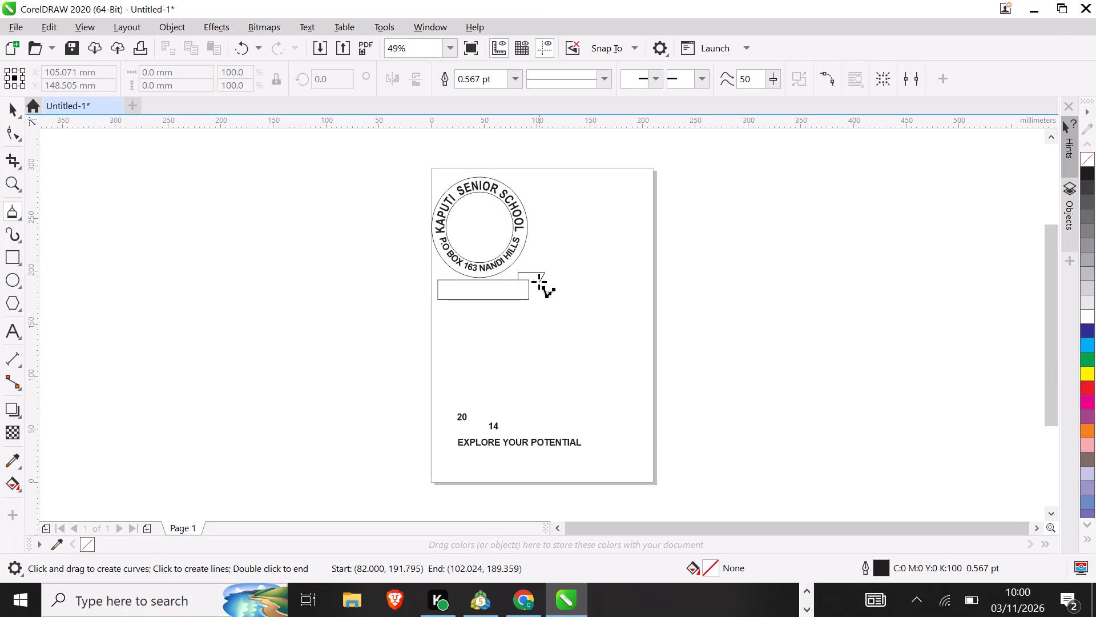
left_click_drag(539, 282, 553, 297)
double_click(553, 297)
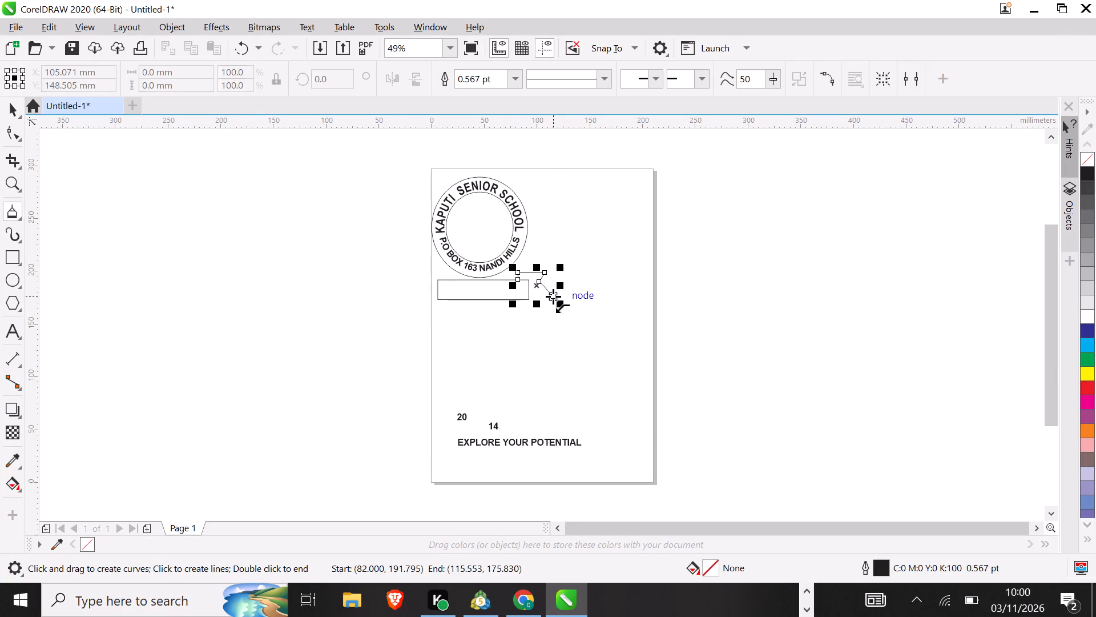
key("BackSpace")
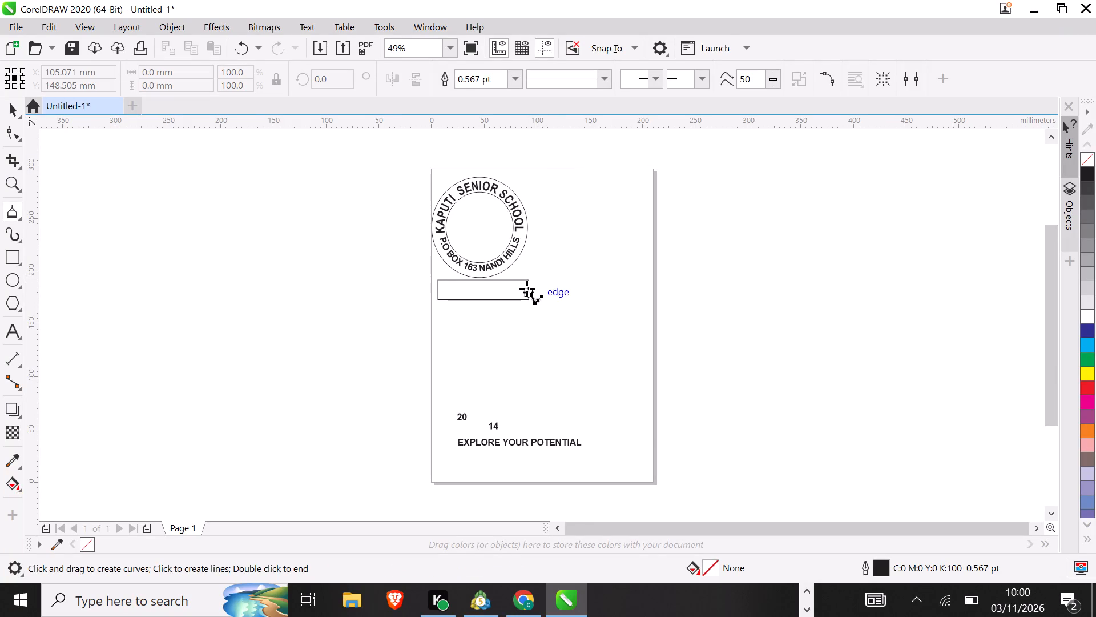
Reduce the height of the rectangle below the circles to about 16 mm, keeping its top edge in place.
key("ctrl+equal")
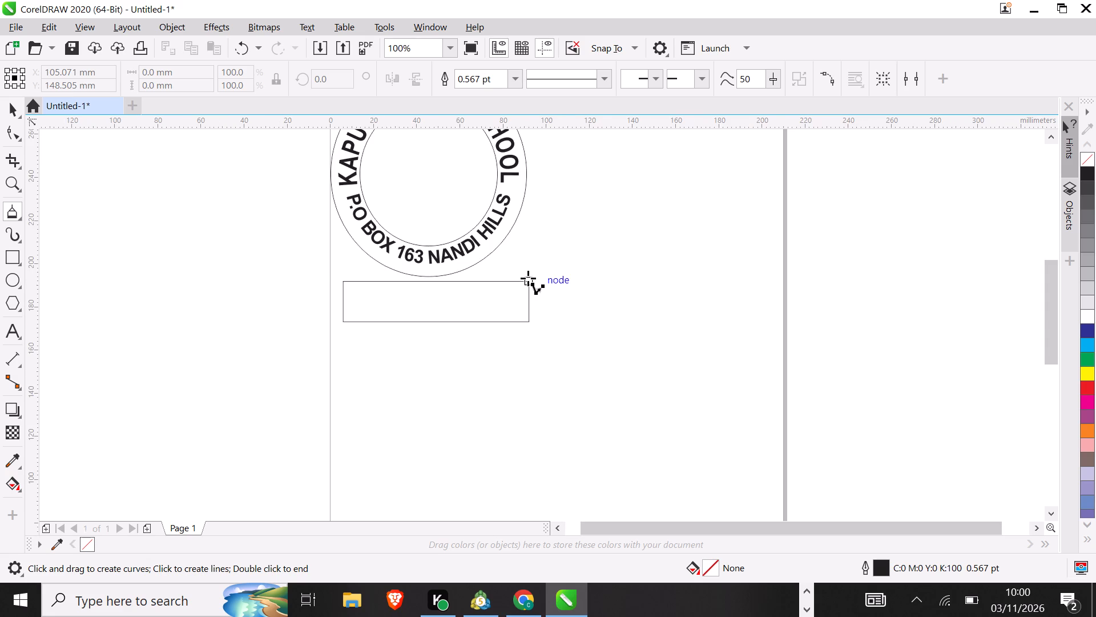
key("ctrl+equal")
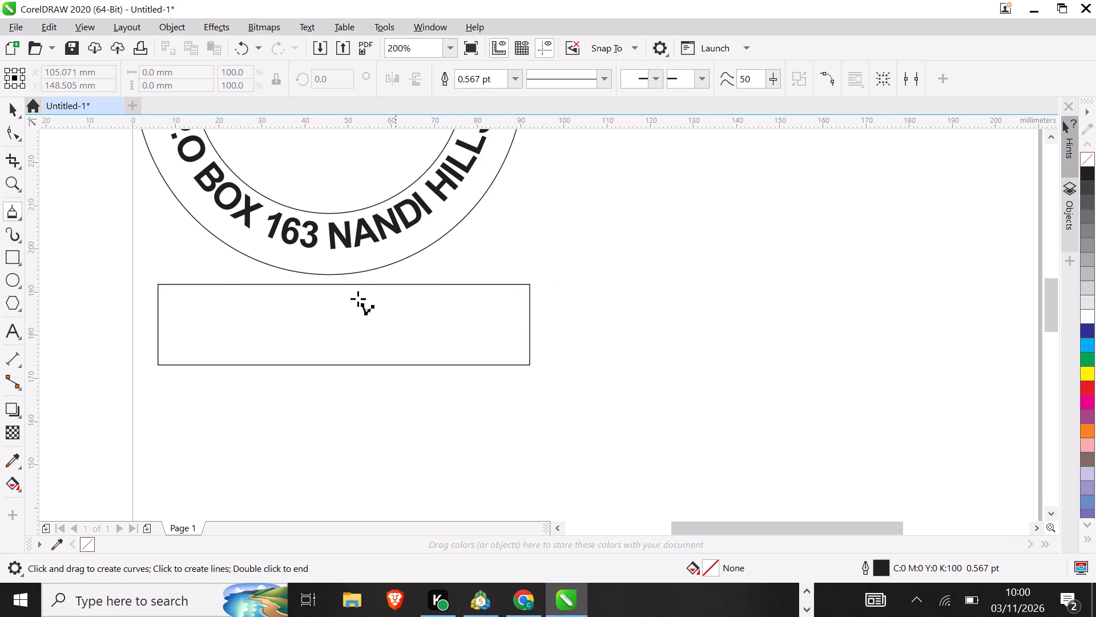
left_click(8, 102)
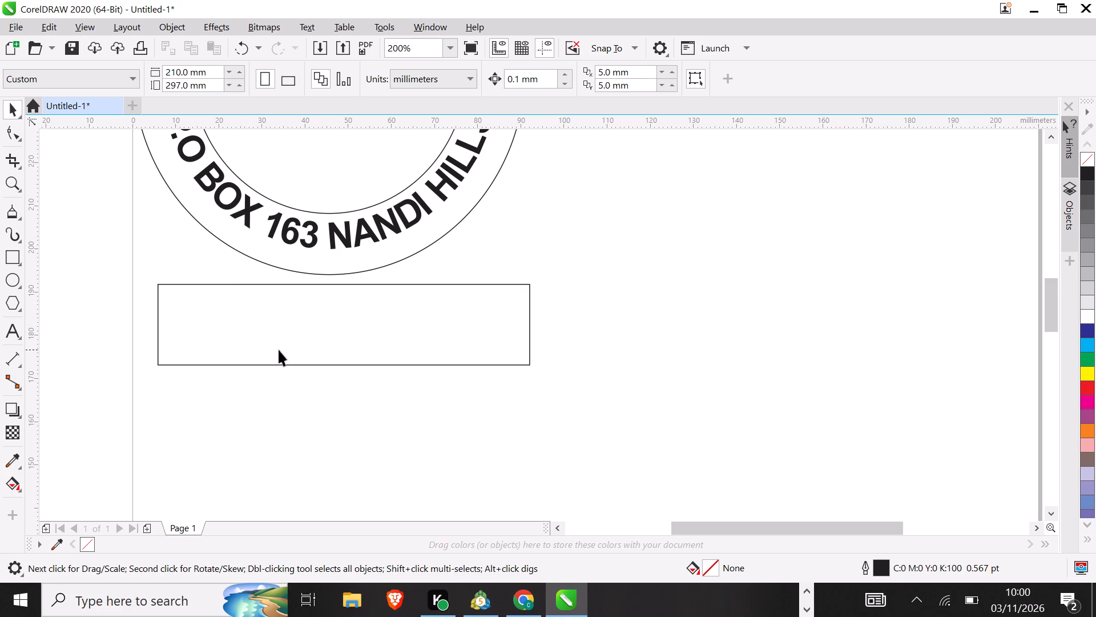
left_click(296, 368)
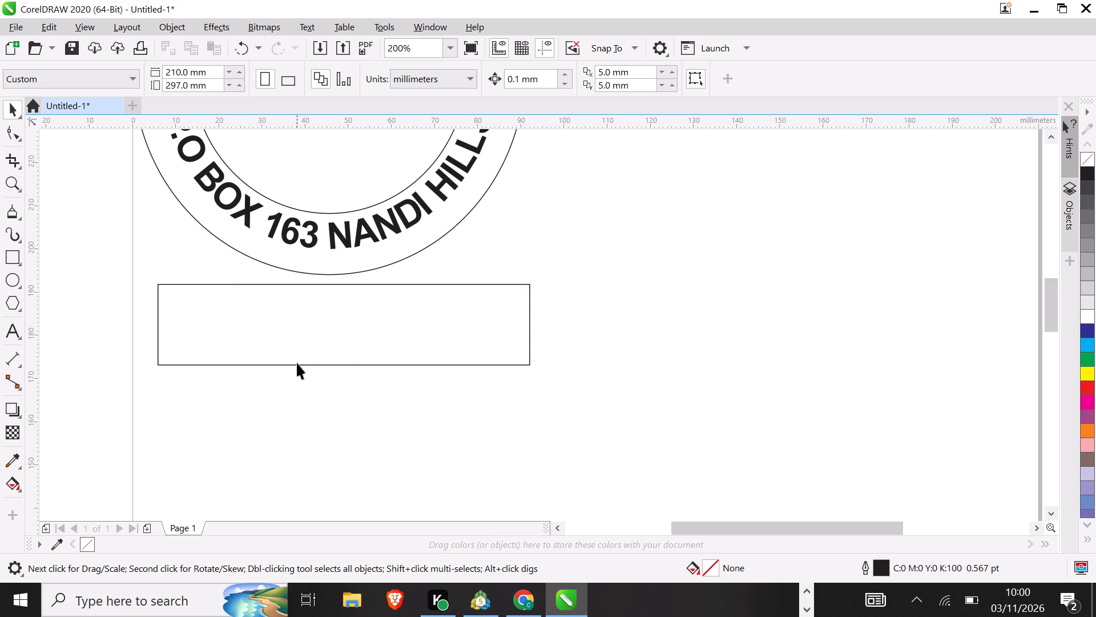
left_click(297, 363)
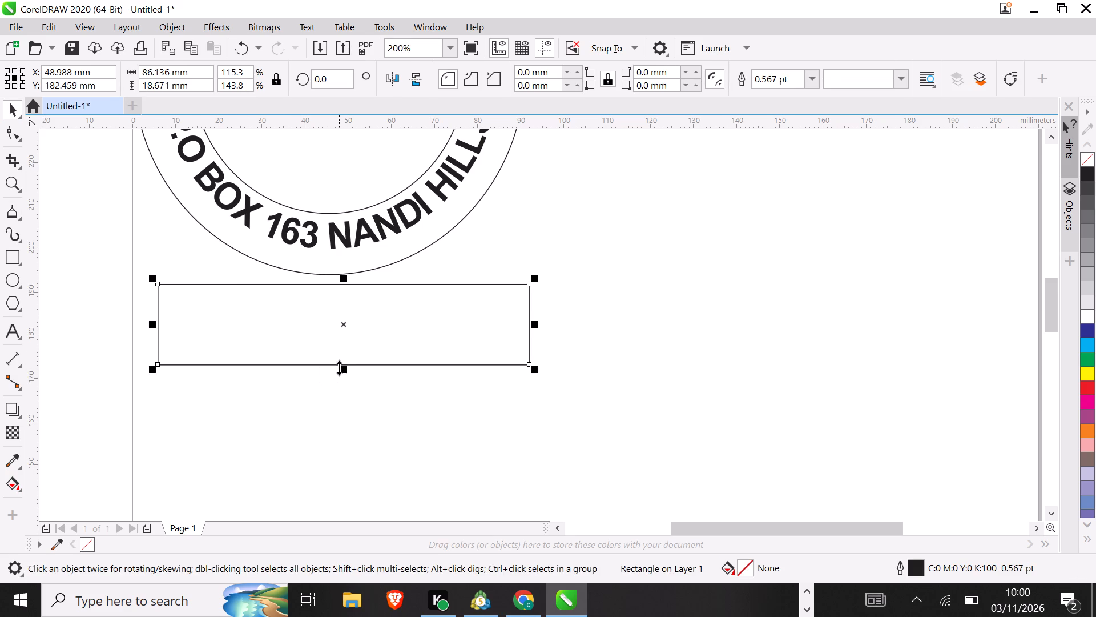
left_click_drag(344, 370, 344, 359)
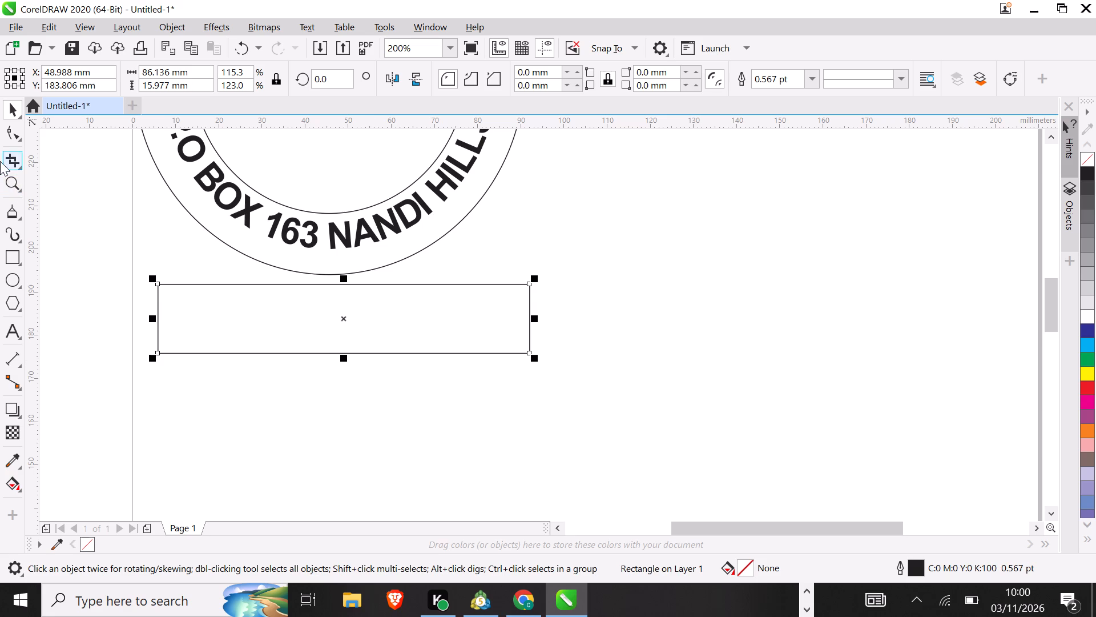
Draw a notched ribbon tail about 25.5 × 12.3 mm with the Polyline tool, from the rectangle's top edge to its right side's midpoint.
left_click(17, 219)
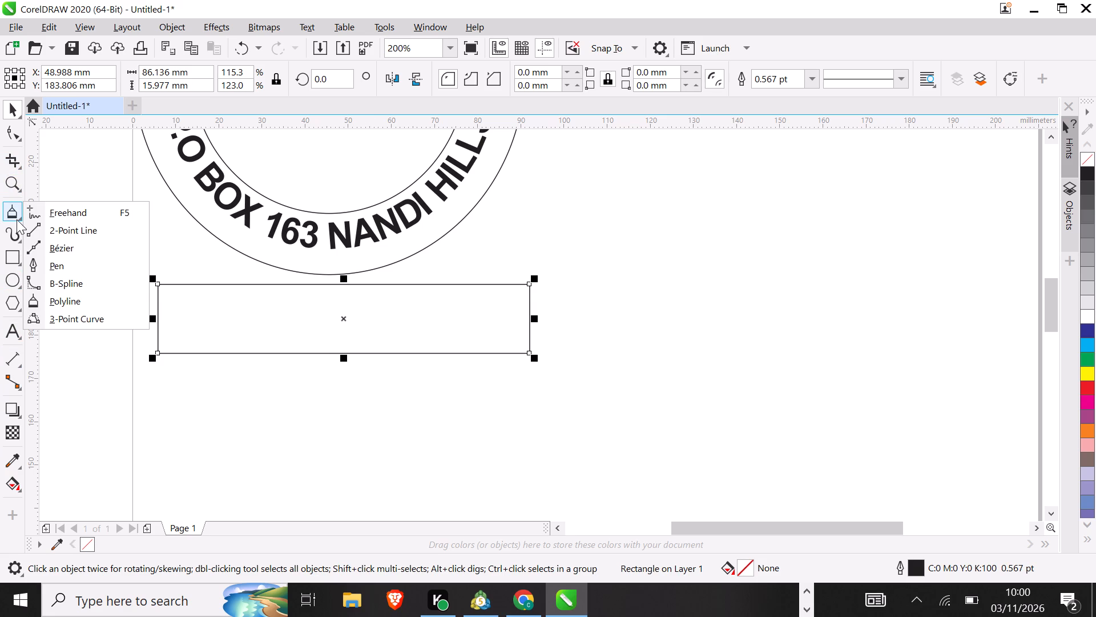
left_click(77, 293)
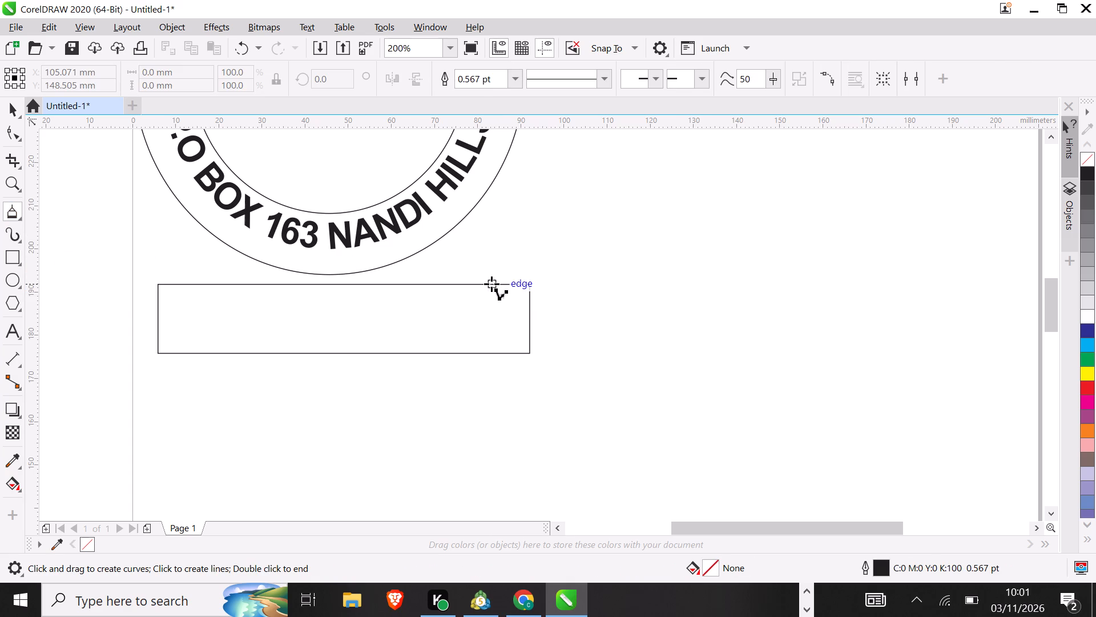
left_click(491, 284)
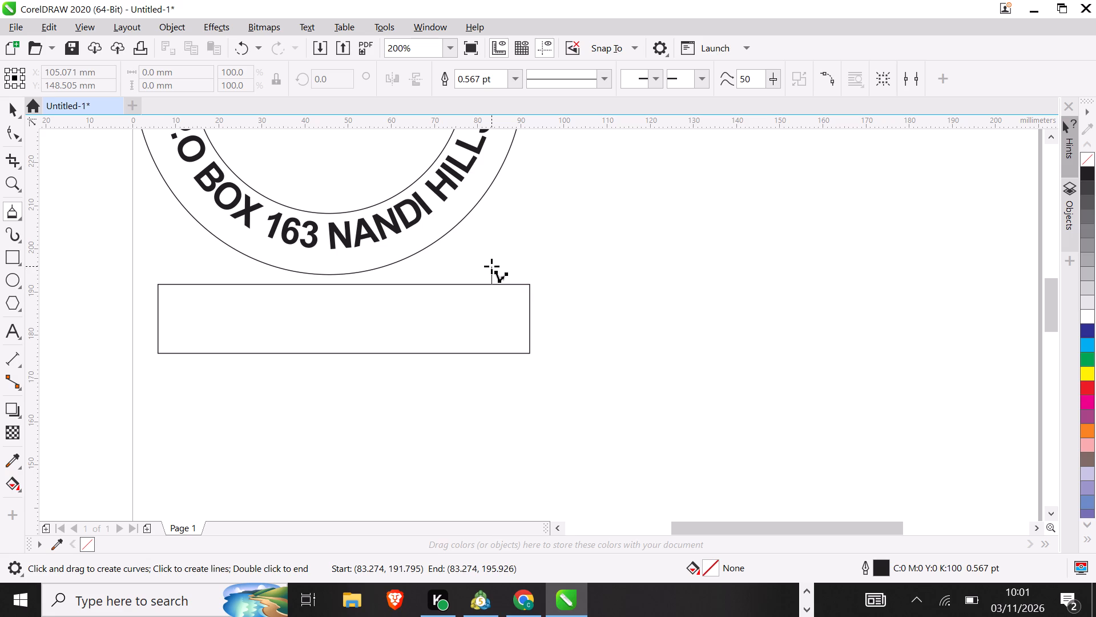
left_click(491, 266)
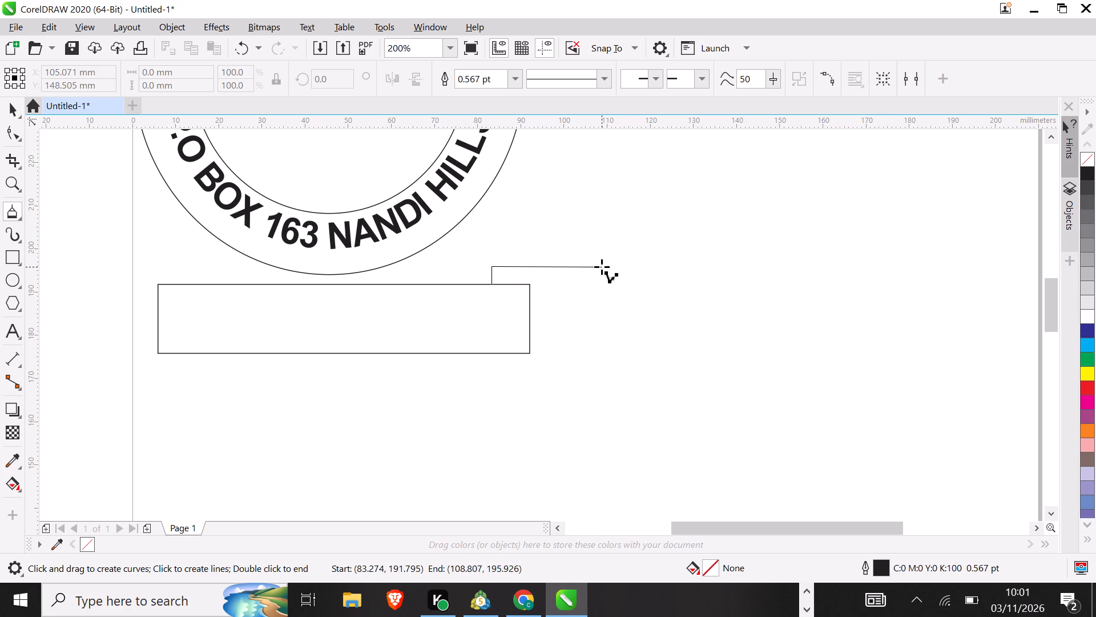
left_click(601, 266)
left_click(585, 291)
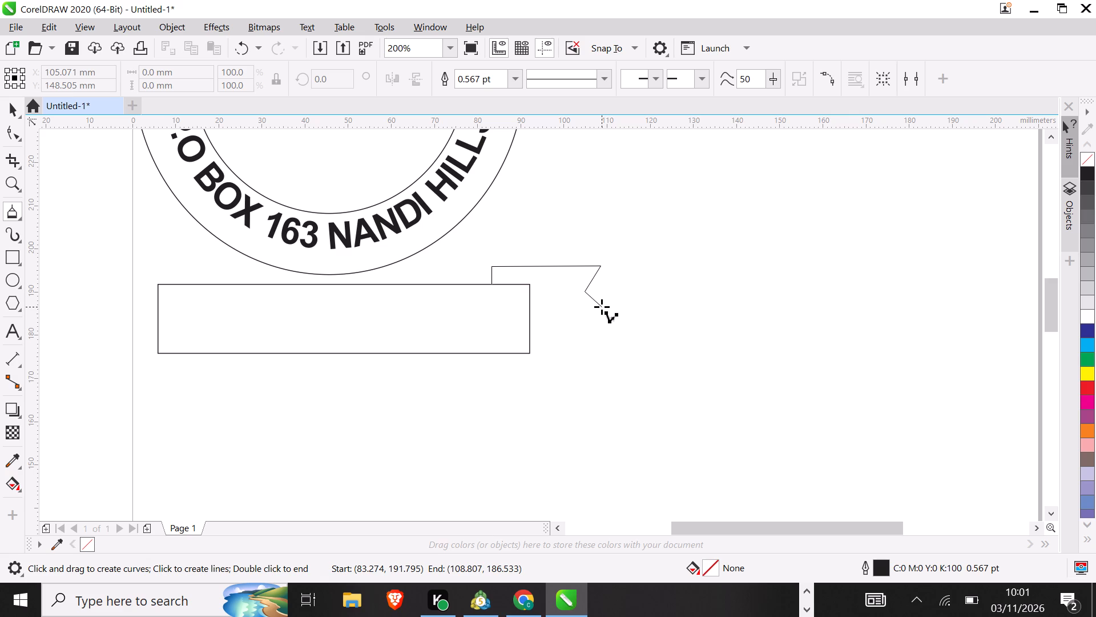
left_click(602, 307)
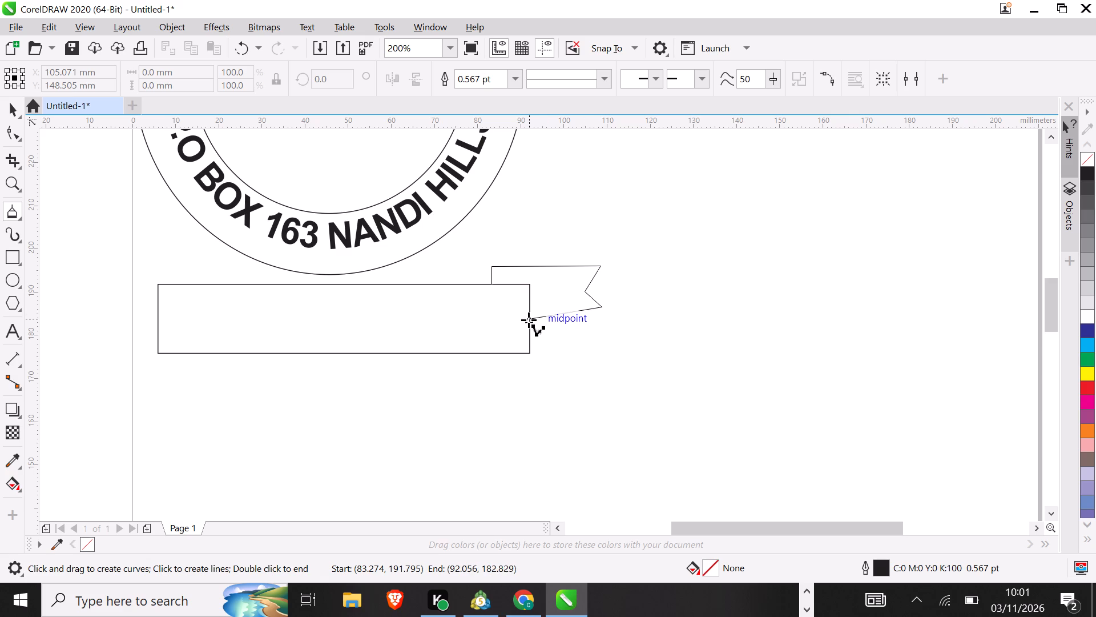
left_click(529, 319)
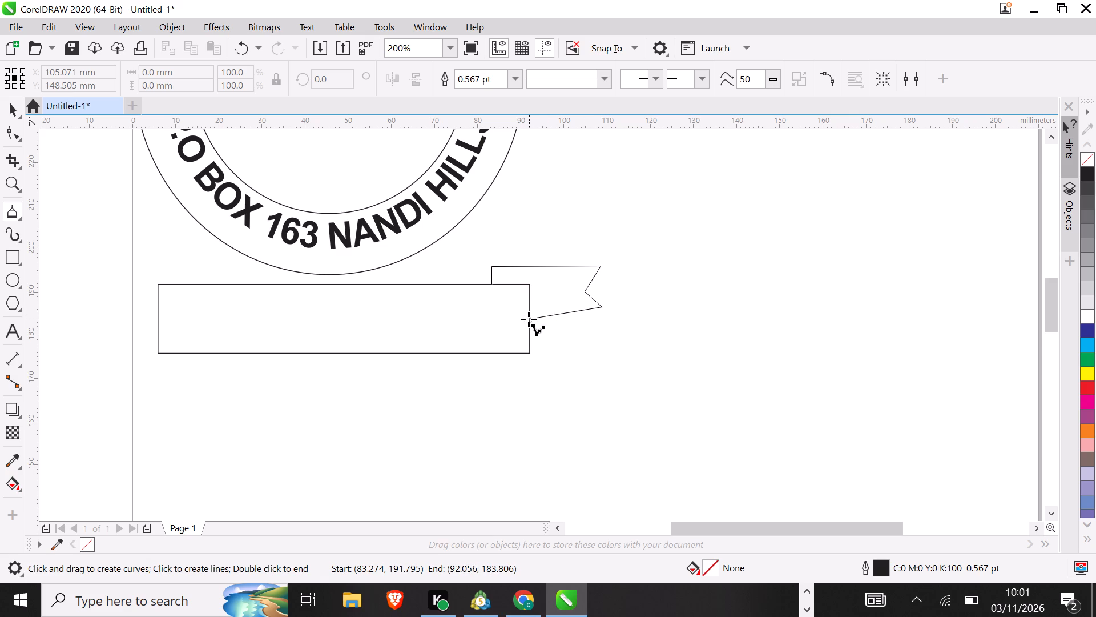
double_click(531, 319)
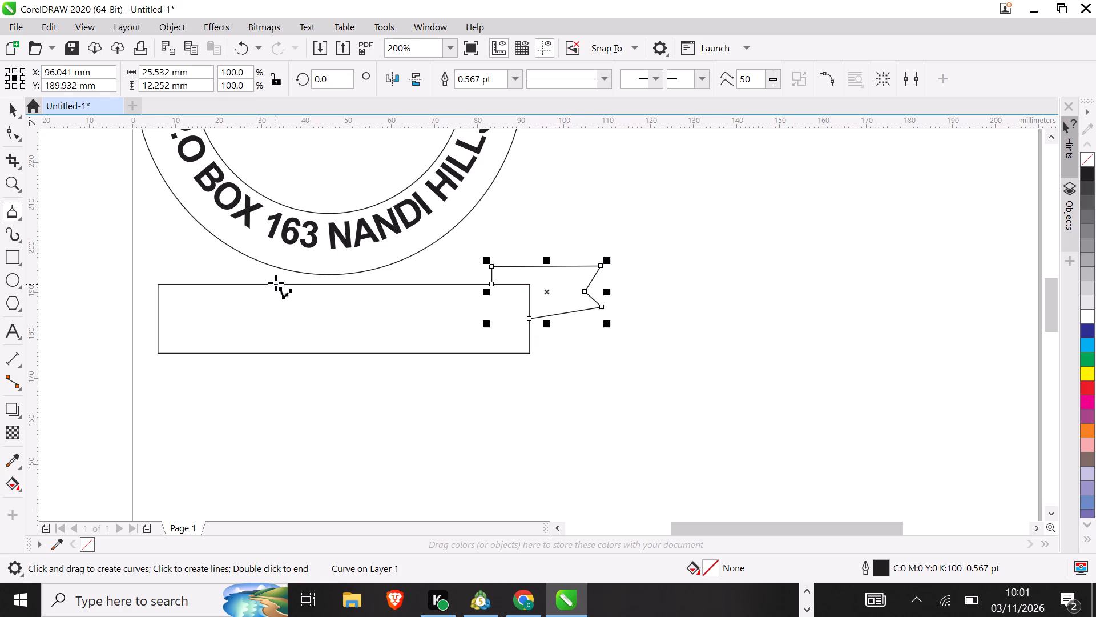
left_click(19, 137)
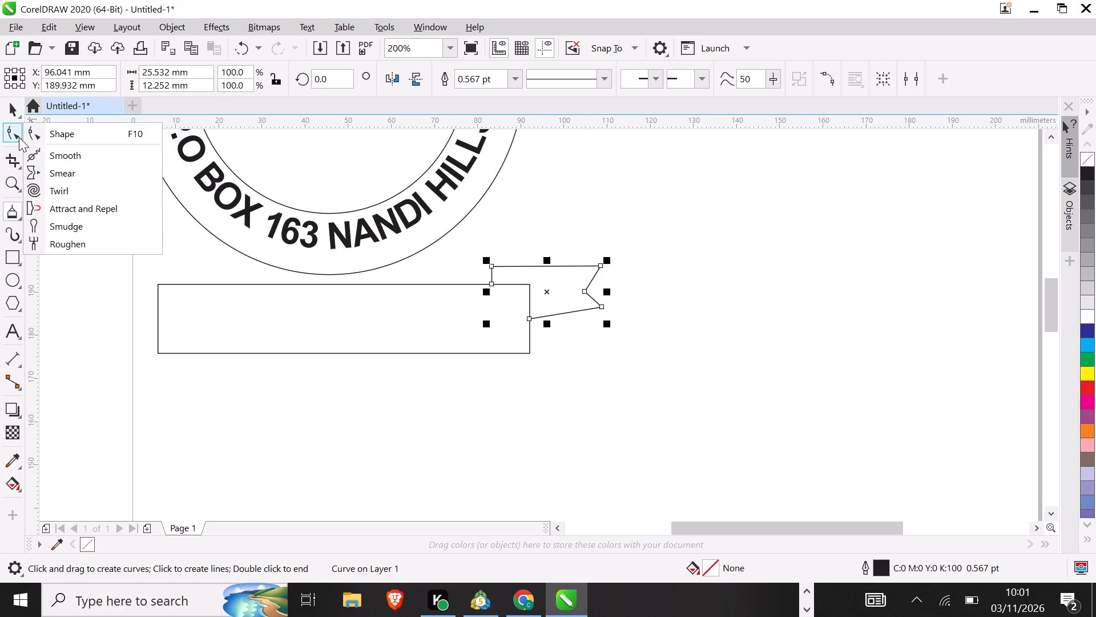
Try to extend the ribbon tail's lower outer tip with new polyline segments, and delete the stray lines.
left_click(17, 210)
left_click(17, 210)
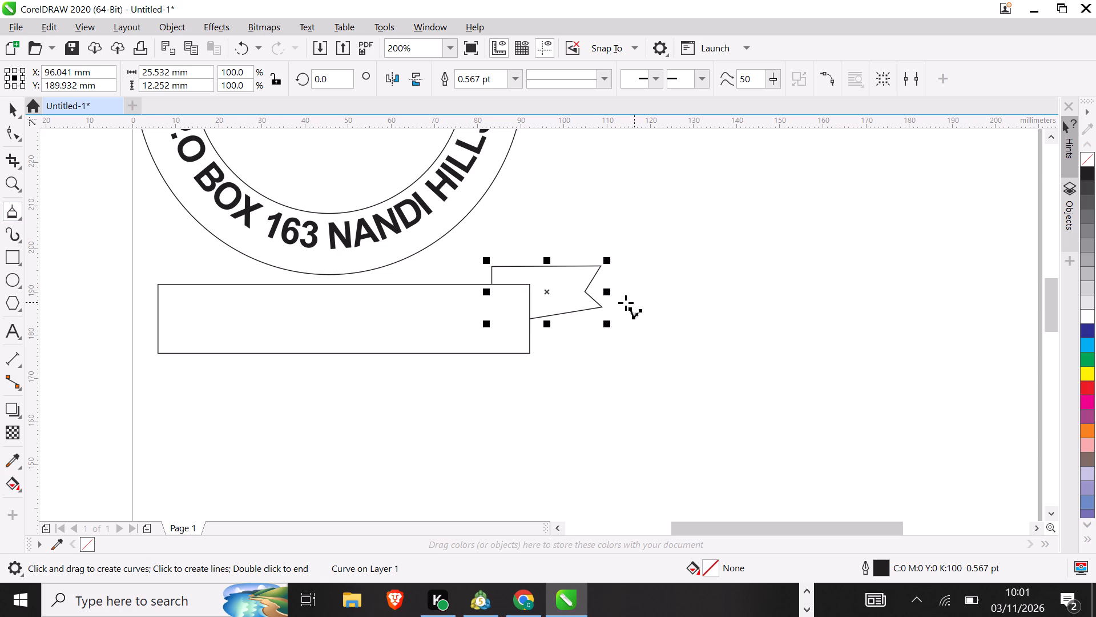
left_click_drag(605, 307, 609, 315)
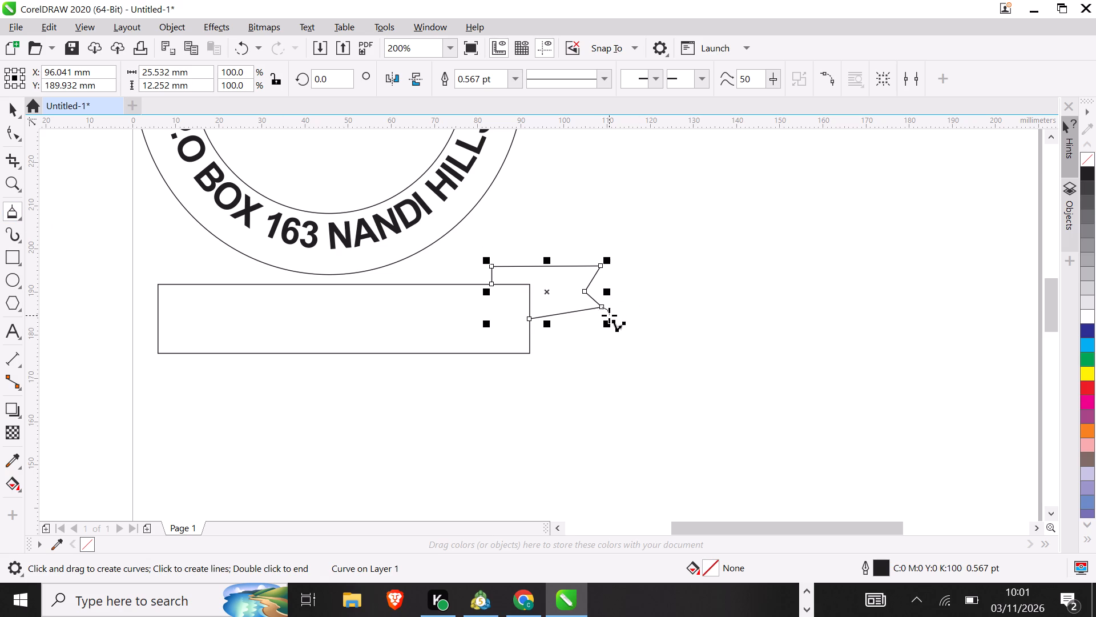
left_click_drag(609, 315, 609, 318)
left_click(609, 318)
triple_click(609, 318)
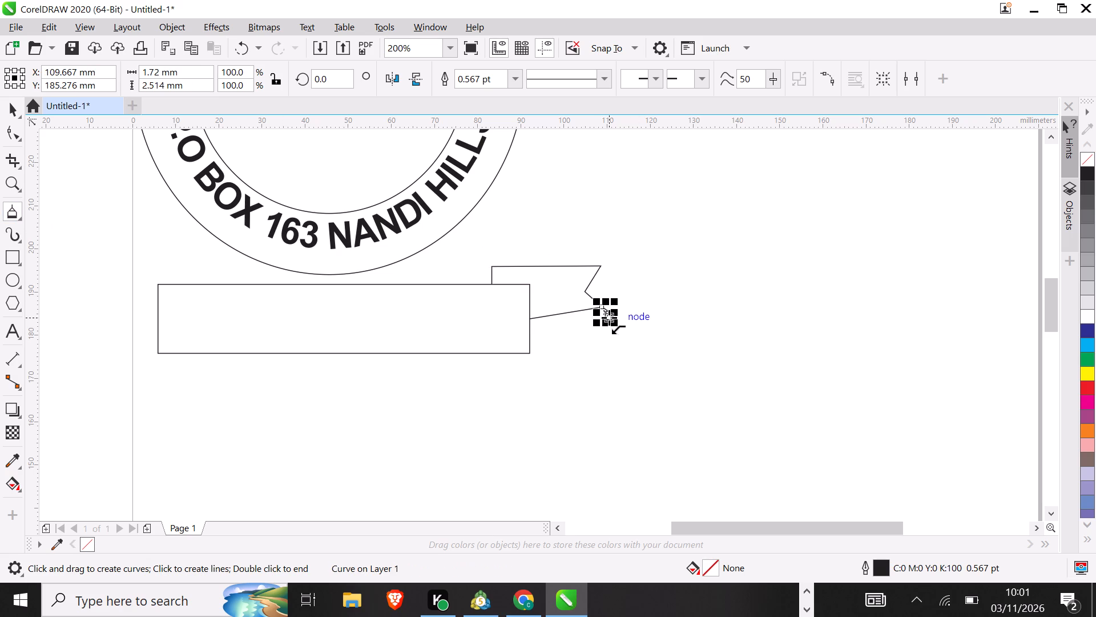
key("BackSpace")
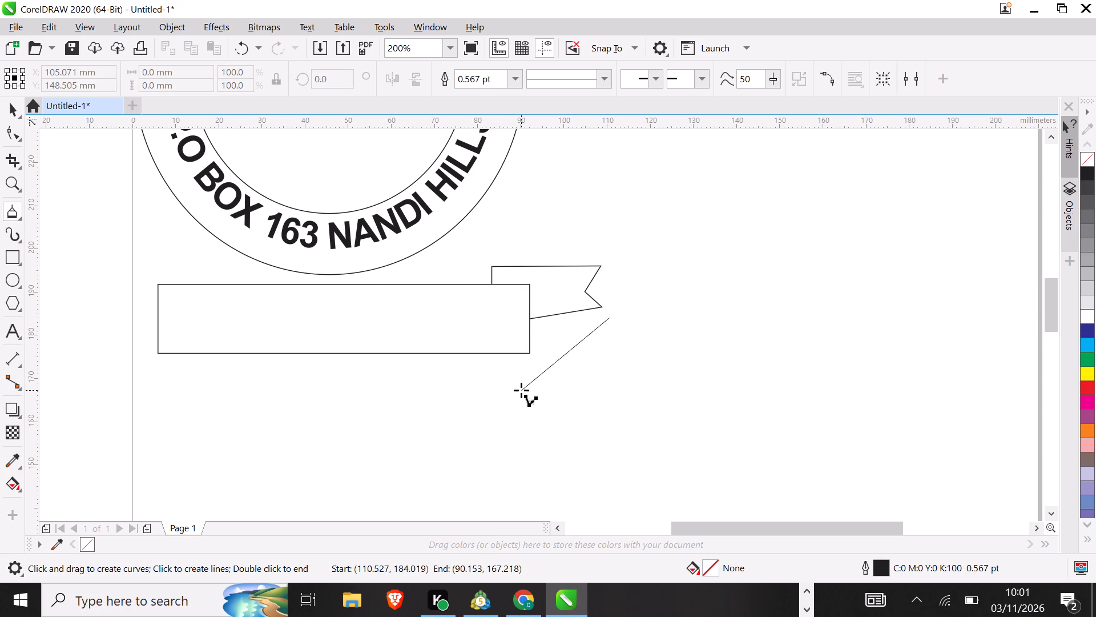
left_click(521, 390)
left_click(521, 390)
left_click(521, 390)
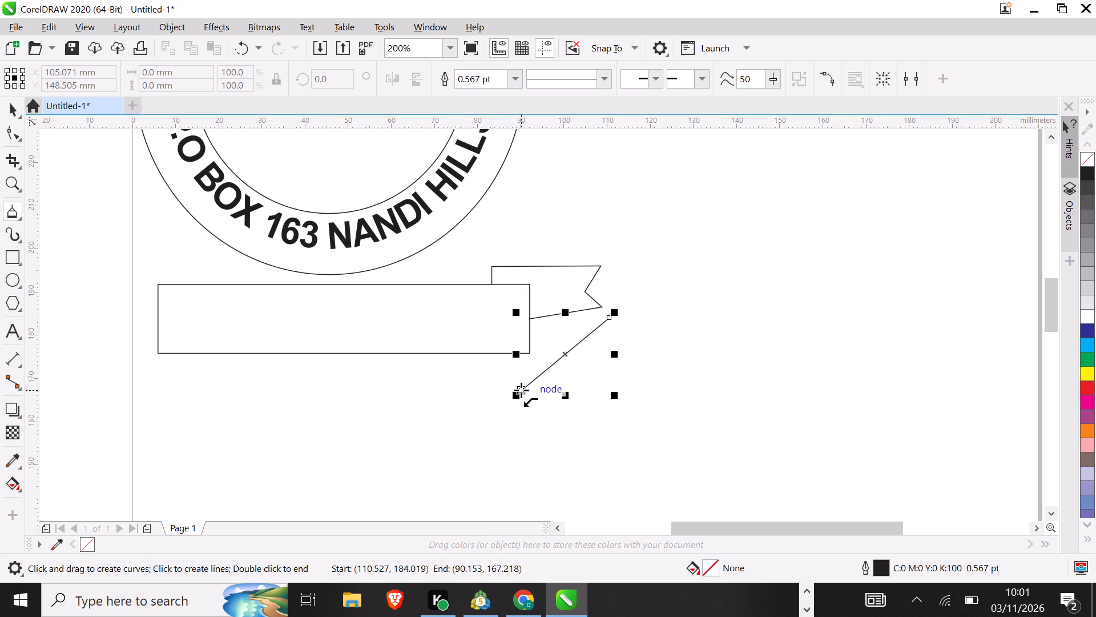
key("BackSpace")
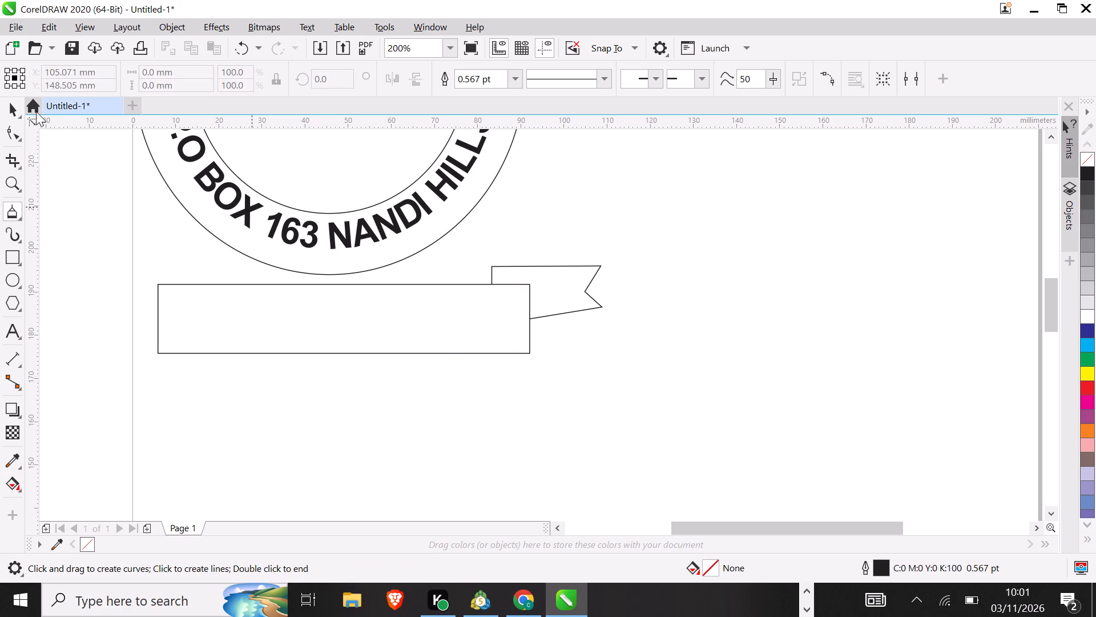
Move the ribbon tail's lower outer node down about 2 mm and slightly outward, making the tail's lower edge nearly level.
left_click(10, 115)
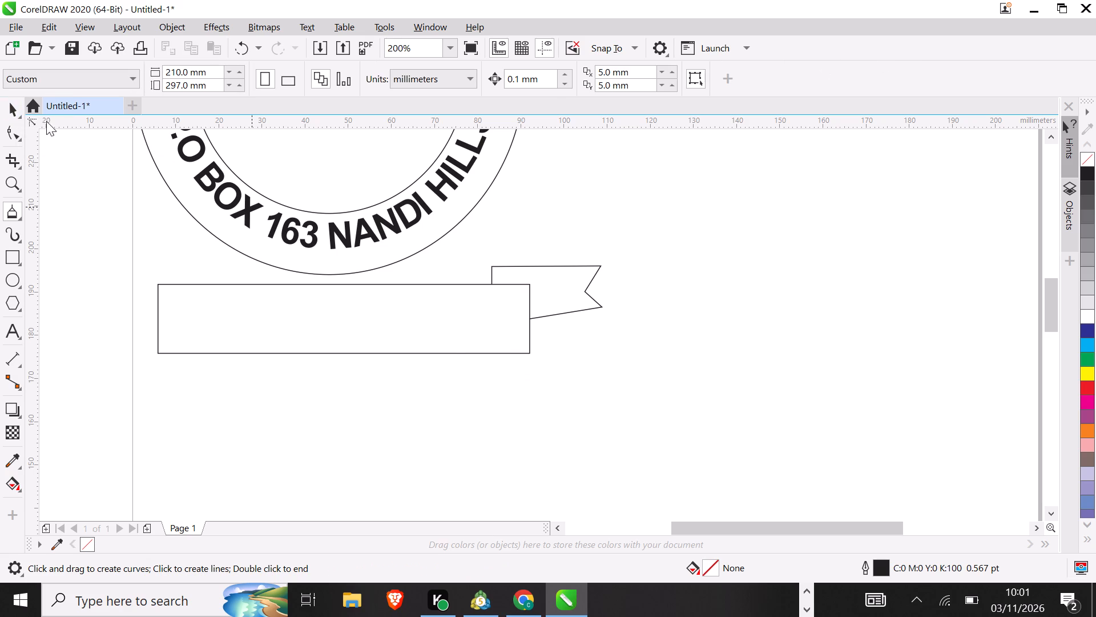
double_click(598, 305)
left_click(600, 306)
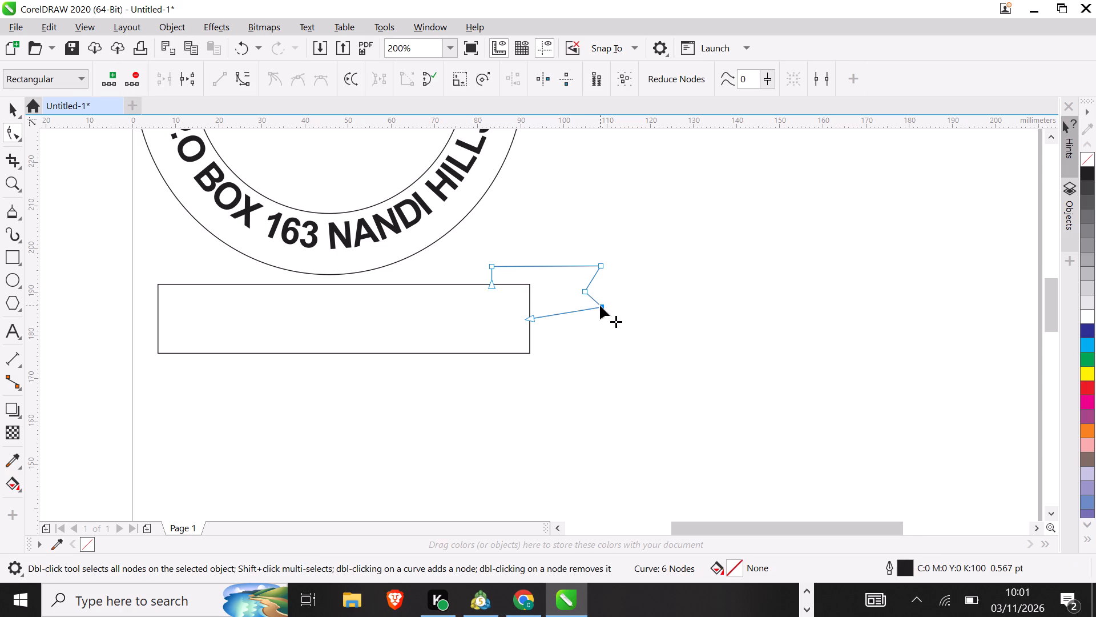
left_click_drag(600, 306, 604, 316)
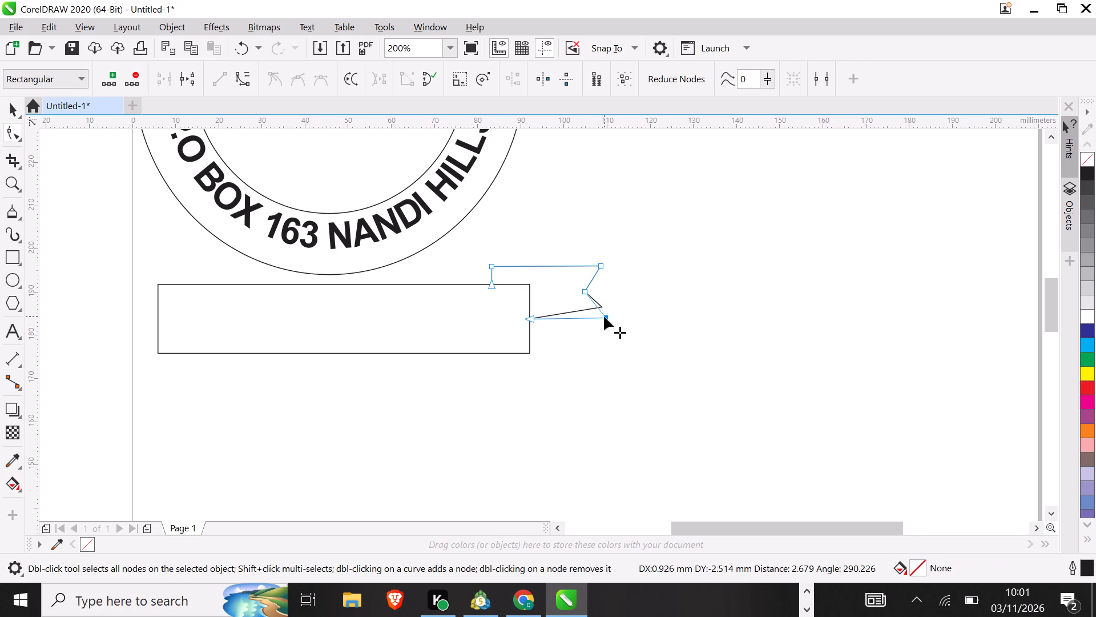
left_click_drag(604, 316, 605, 315)
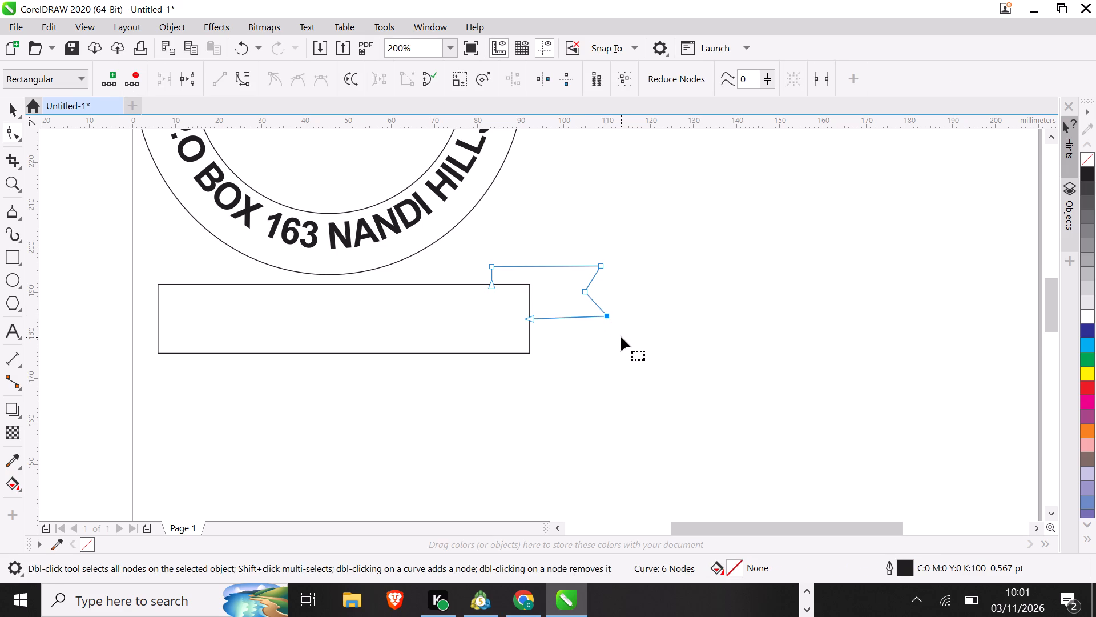
left_click(621, 337)
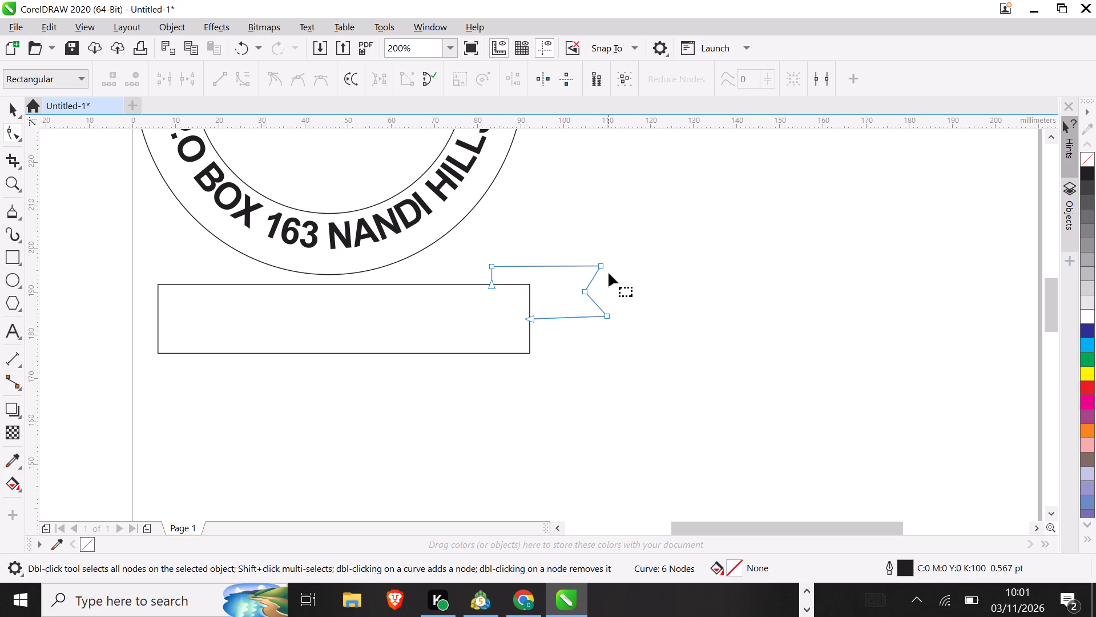
Deepen the ribbon tail's notch by moving its inner node about 2 mm toward the rectangle.
left_click_drag(584, 293, 583, 298)
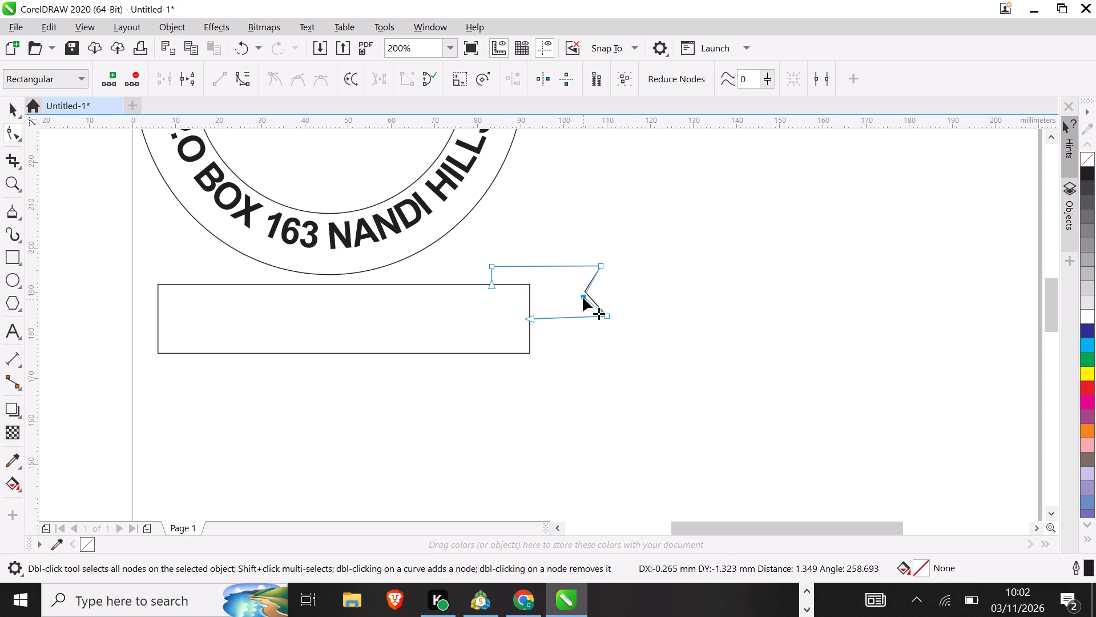
left_click_drag(583, 298, 575, 296)
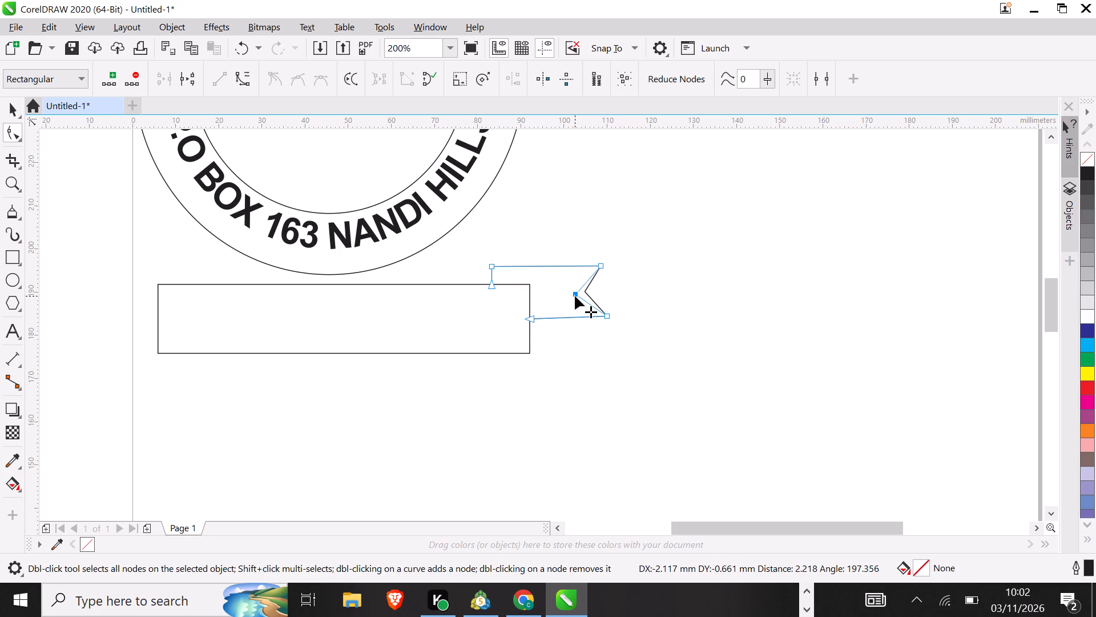
left_click_drag(575, 296, 575, 296)
left_click(671, 283)
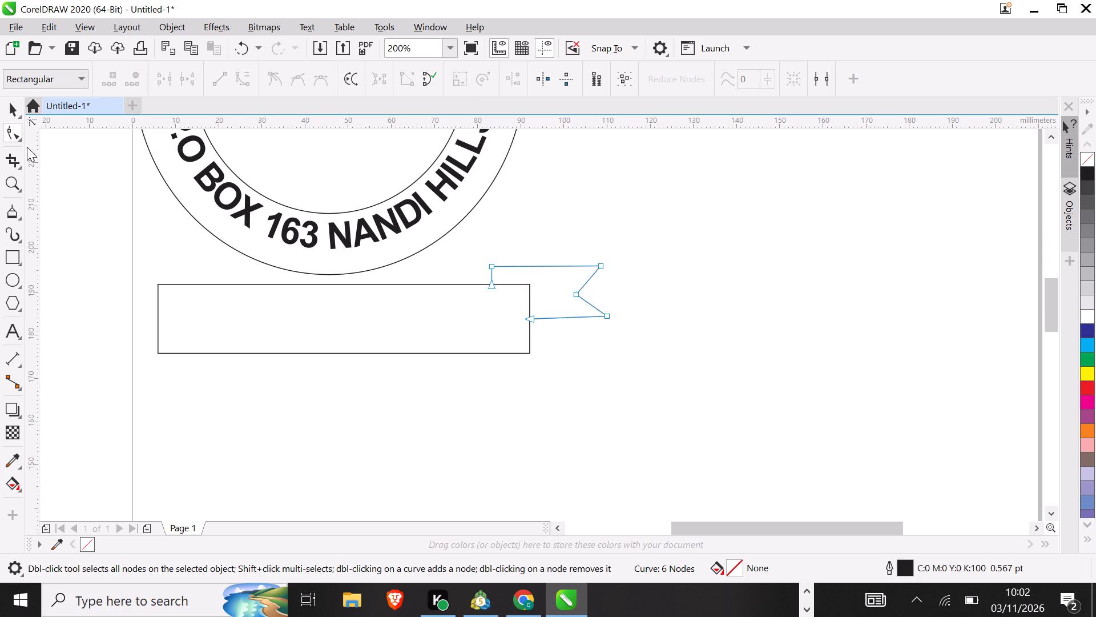
Place a horizontally mirrored copy of the ribbon tail against the rectangle's left end, centred at about X 1.4, Y 190 mm.
left_click(13, 103)
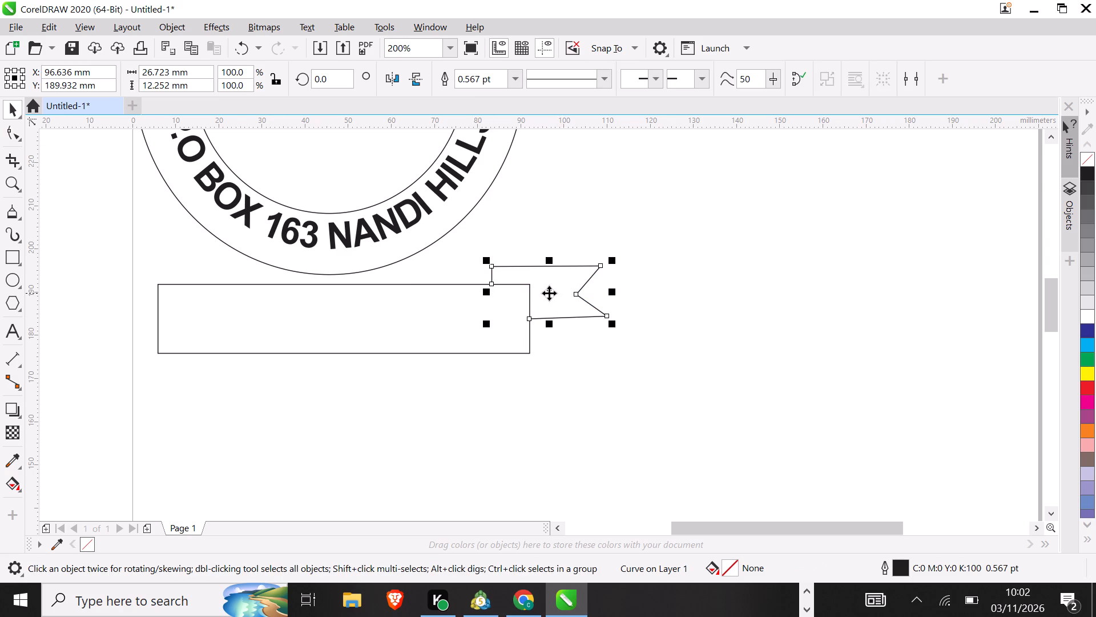
right_click_drag(549, 293, 131, 274)
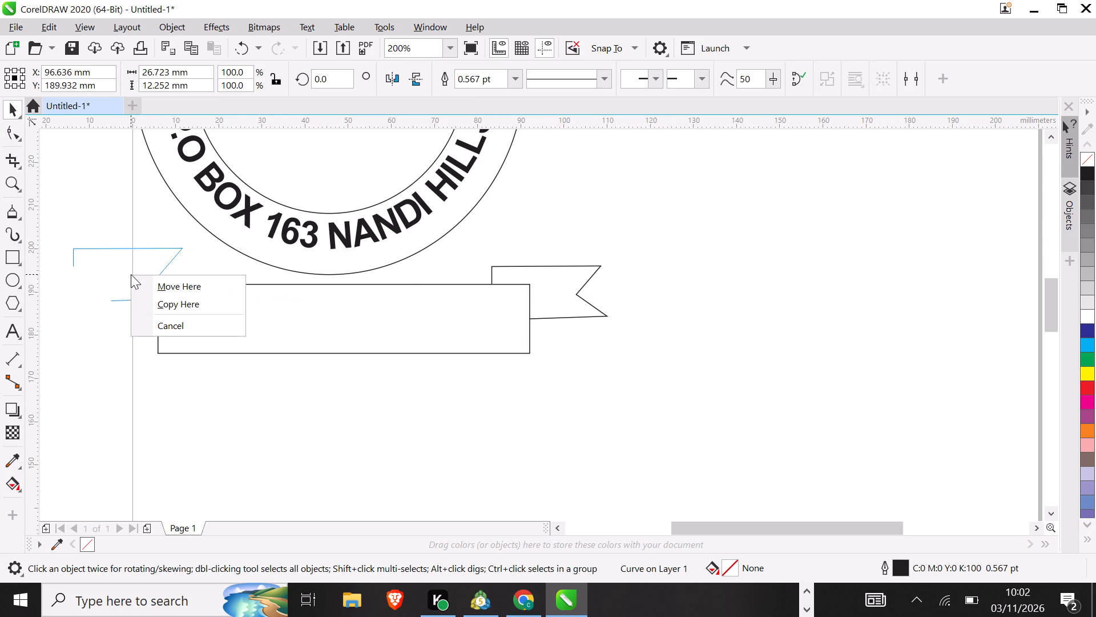
left_click(182, 305)
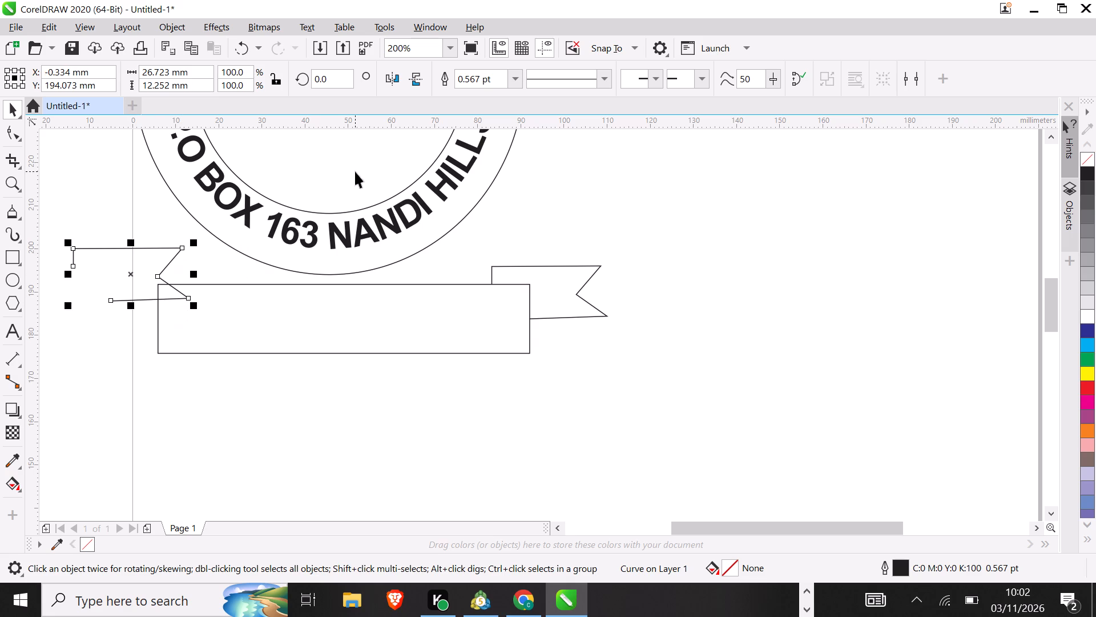
left_click(400, 77)
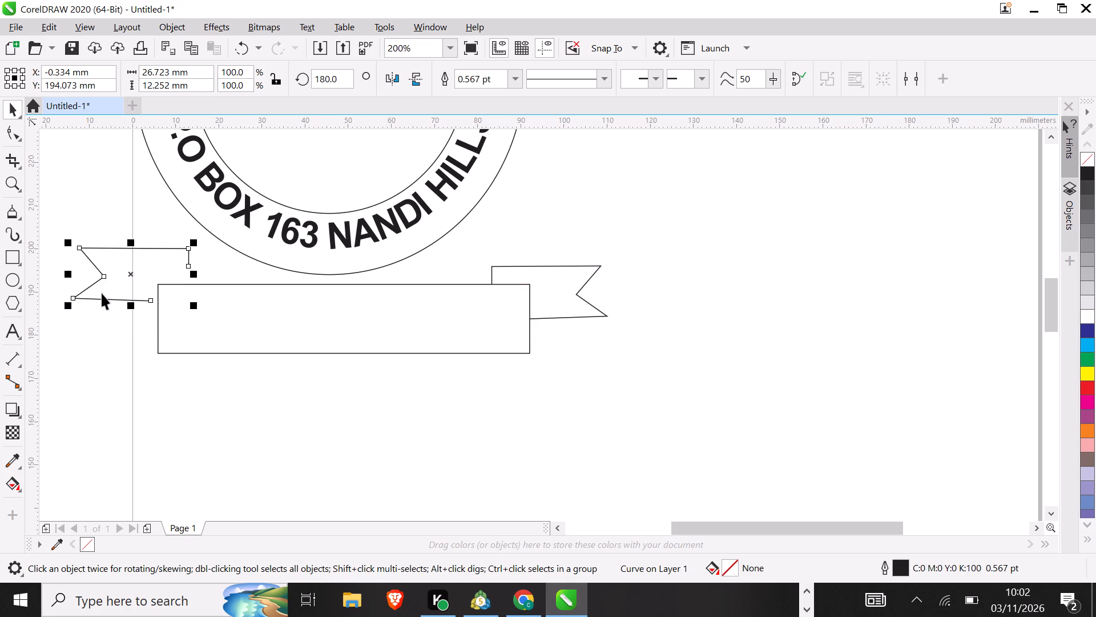
left_click_drag(129, 275, 135, 289)
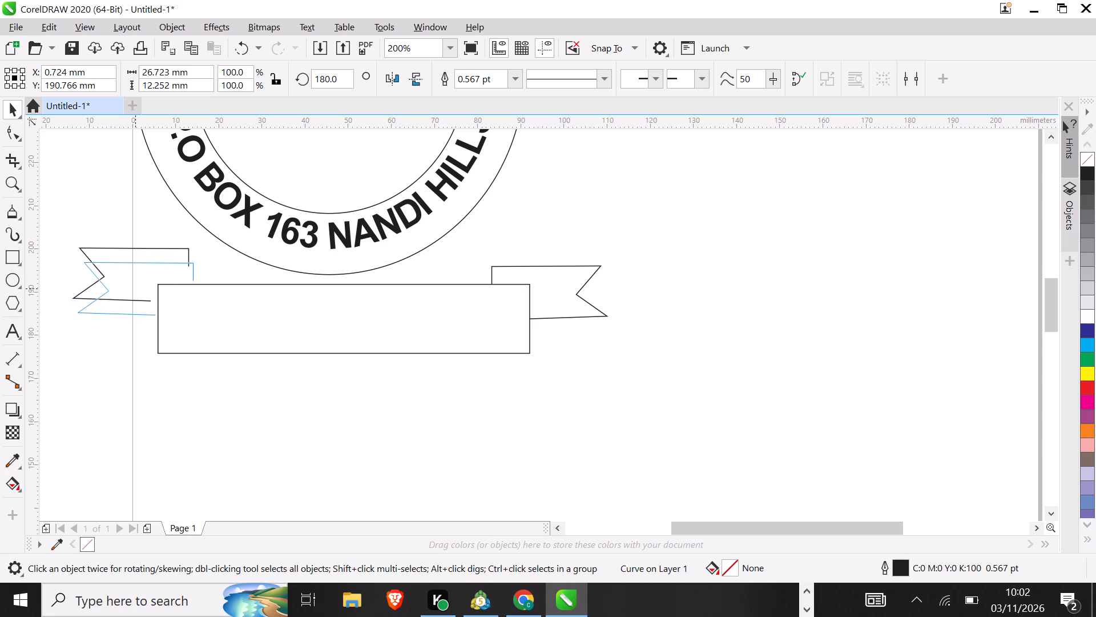
left_click_drag(135, 289, 138, 294)
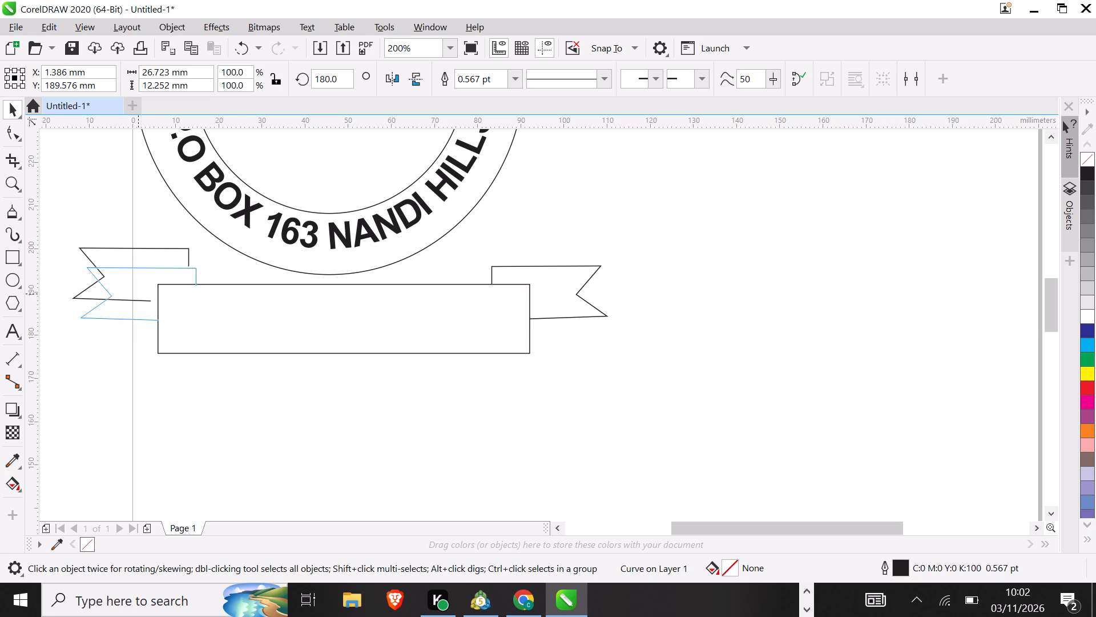
left_click_drag(138, 294, 138, 292)
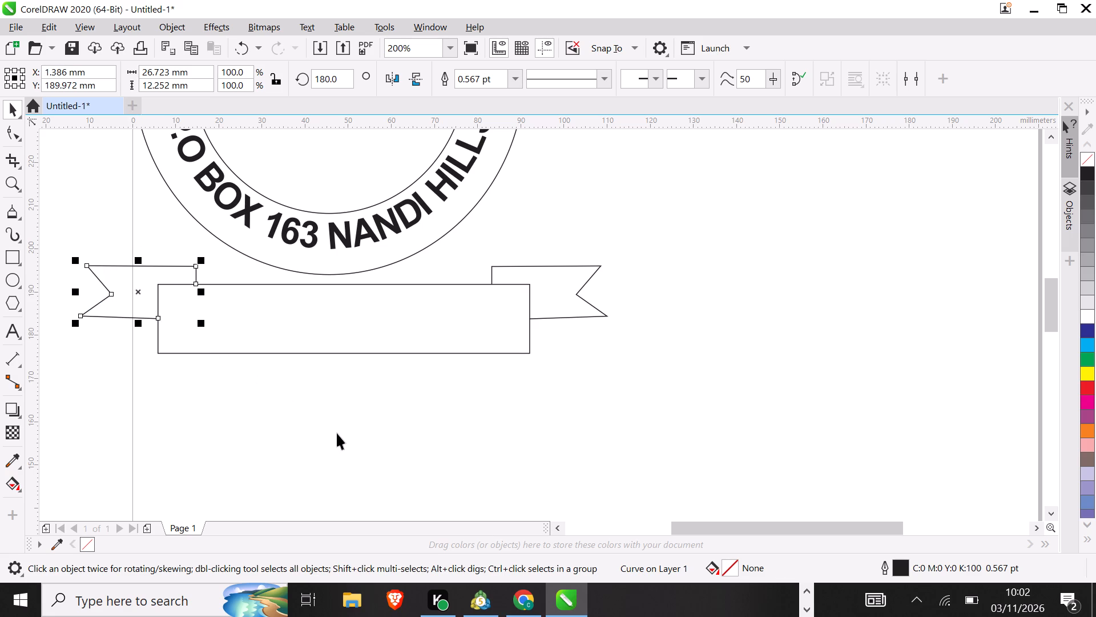
left_click(337, 433)
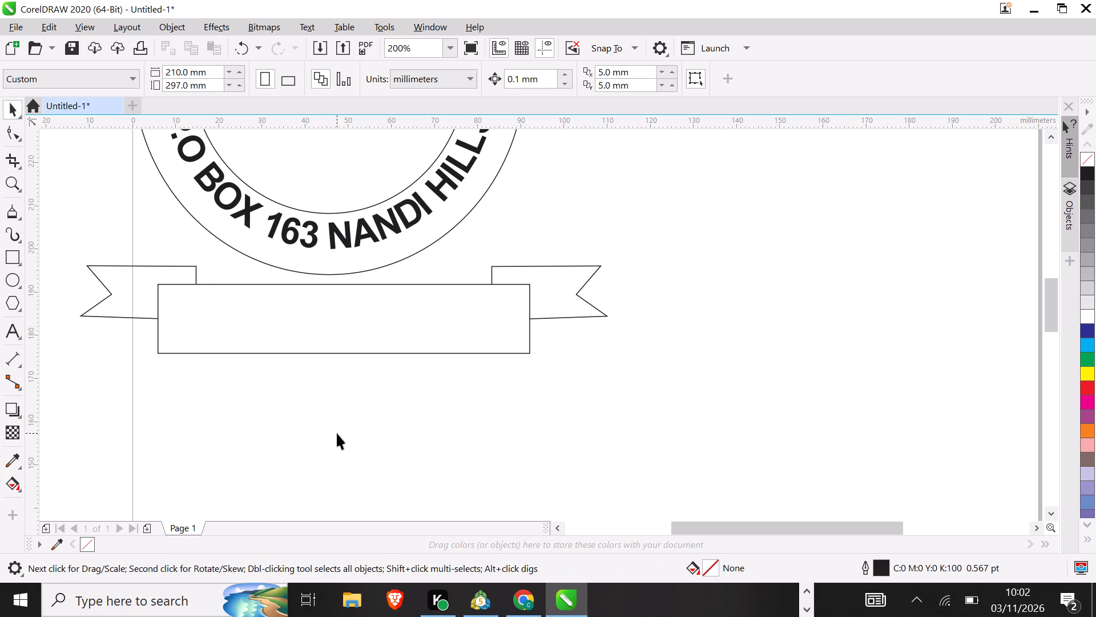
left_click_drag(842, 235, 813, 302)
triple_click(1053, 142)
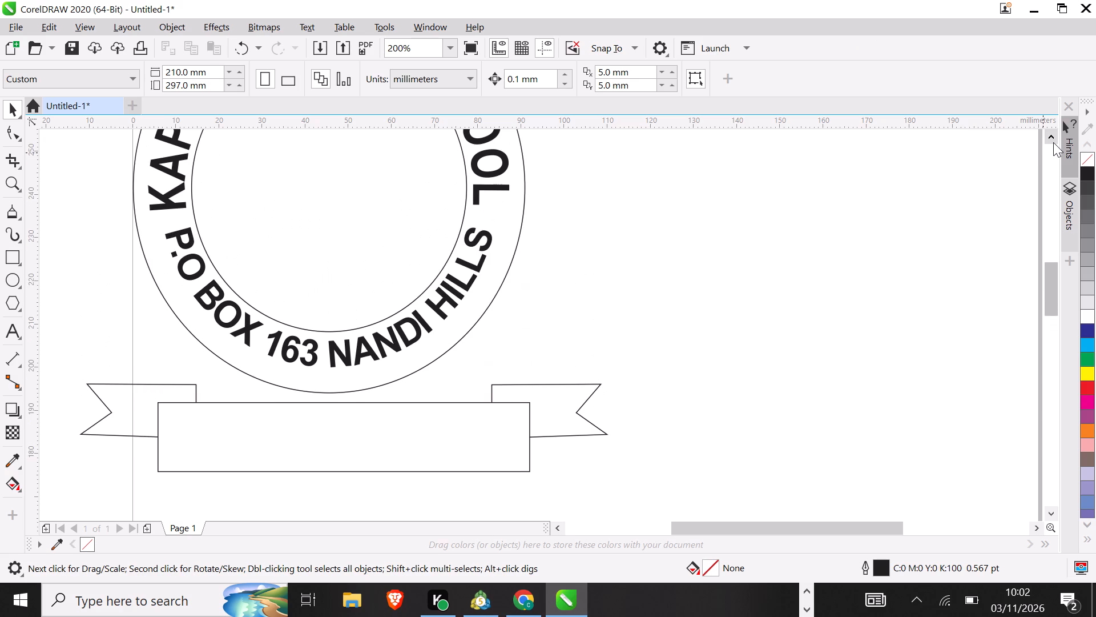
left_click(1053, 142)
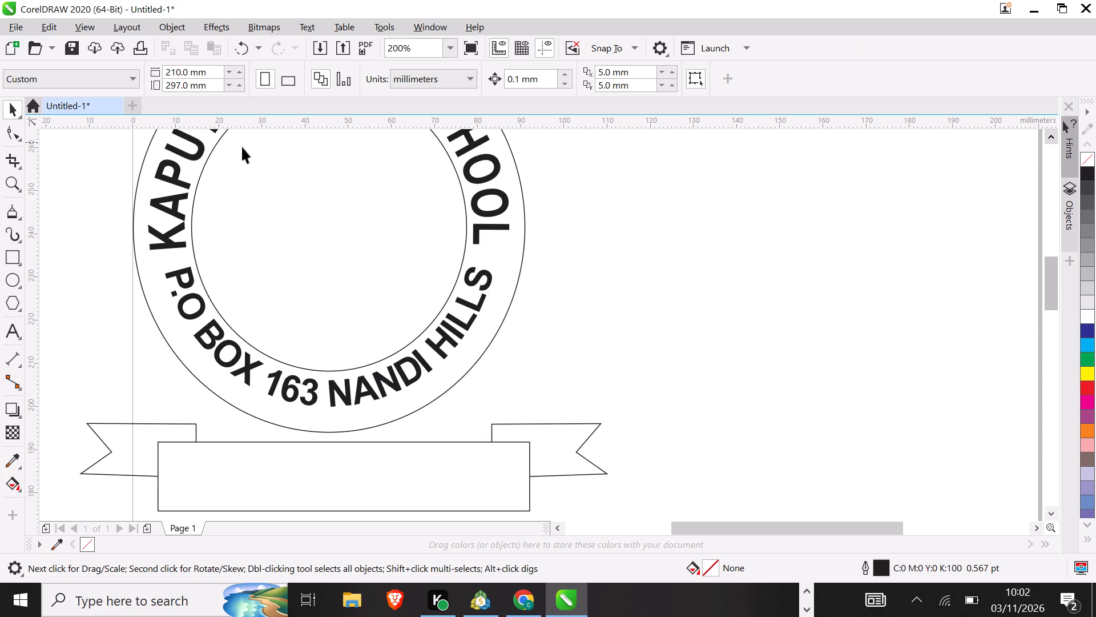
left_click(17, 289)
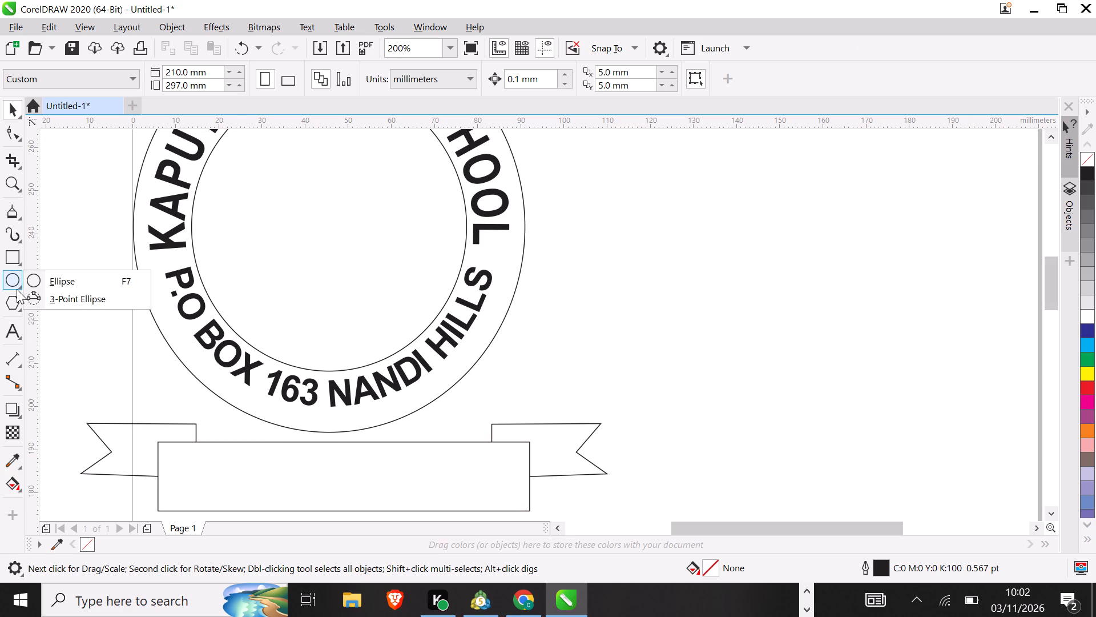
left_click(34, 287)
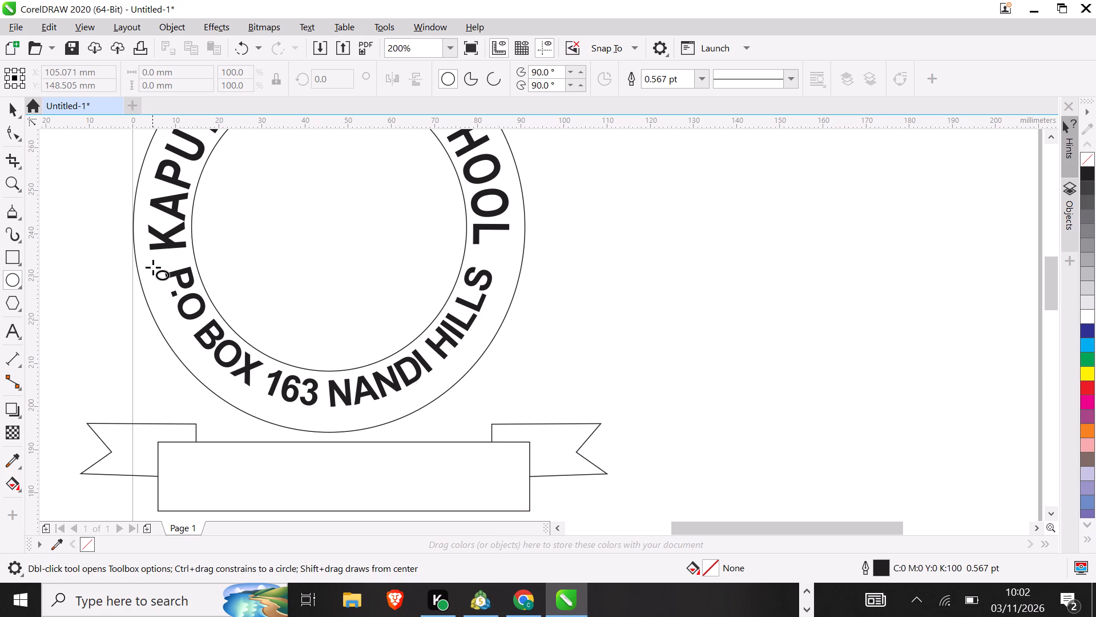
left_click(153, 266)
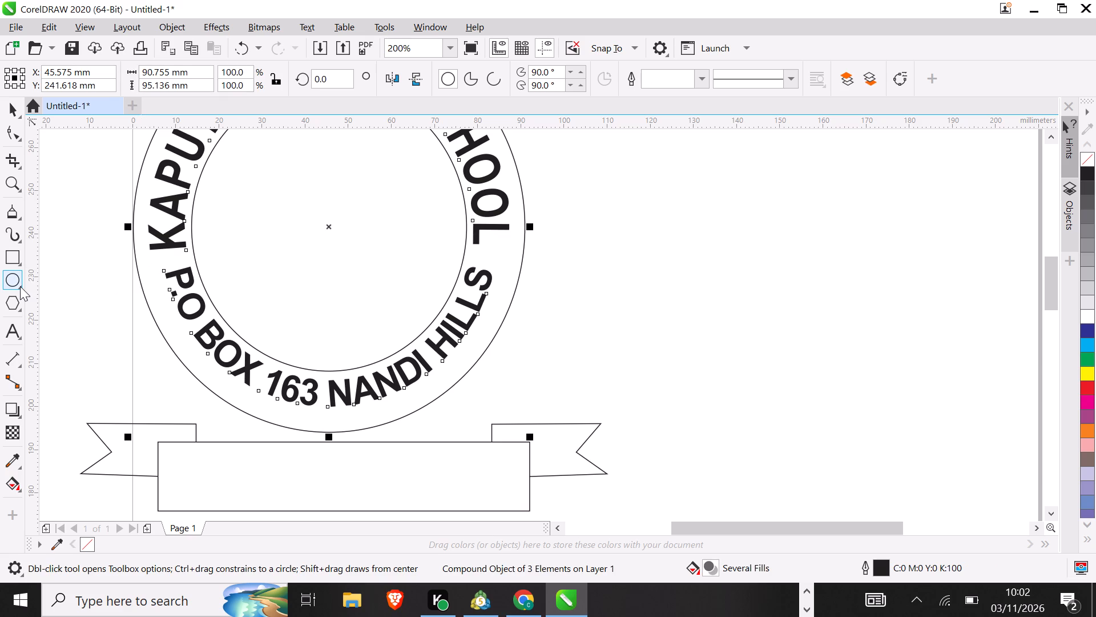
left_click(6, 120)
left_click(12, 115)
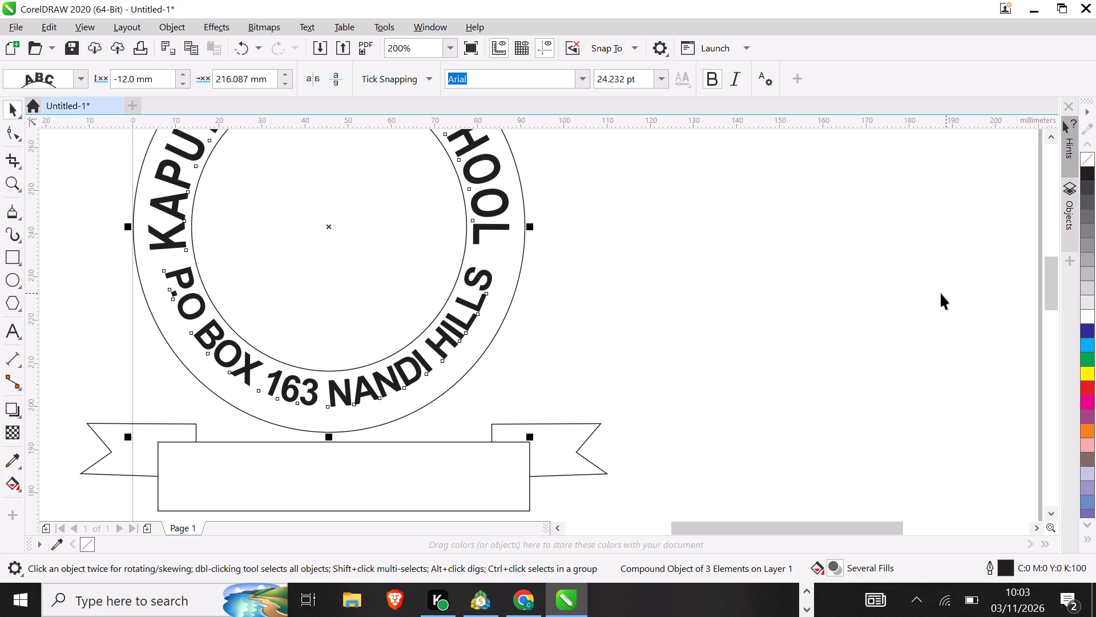
Move the year text "20" off the page, left of the ribbon, to about X -66.5, Y 166.6 mm.
key("ctrl+minus")
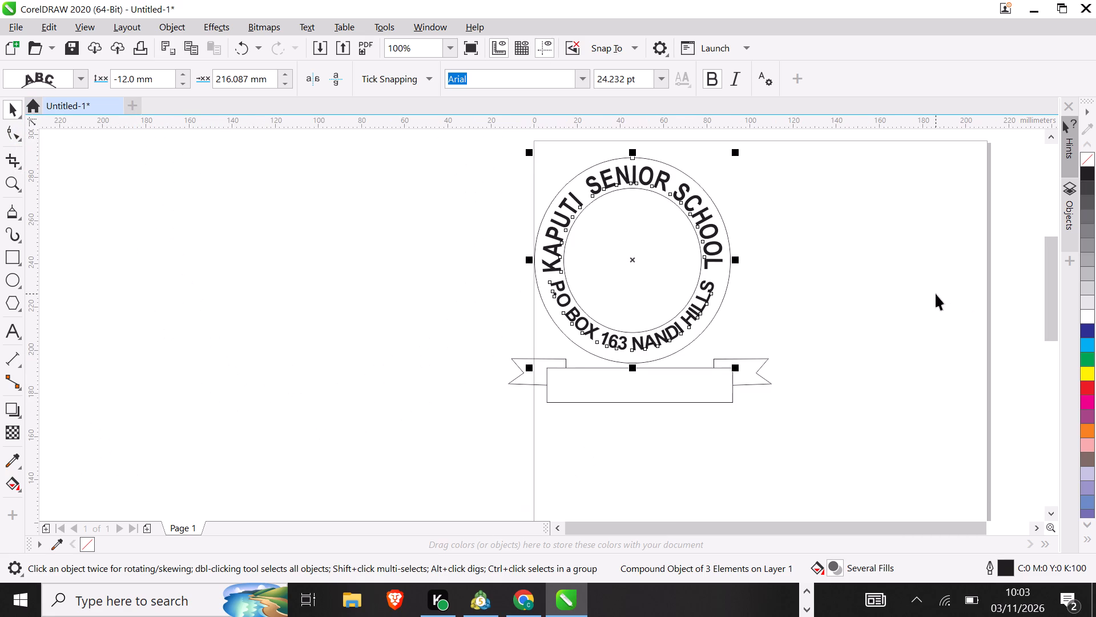
key("ctrl+minus")
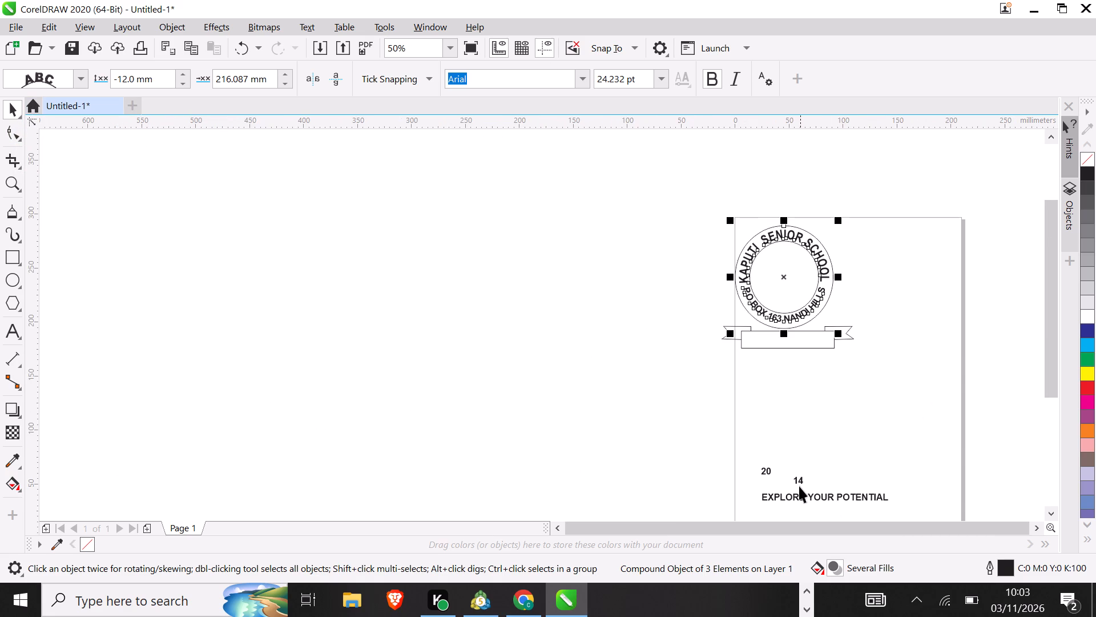
left_click(765, 475)
left_click_drag(765, 475, 761, 432)
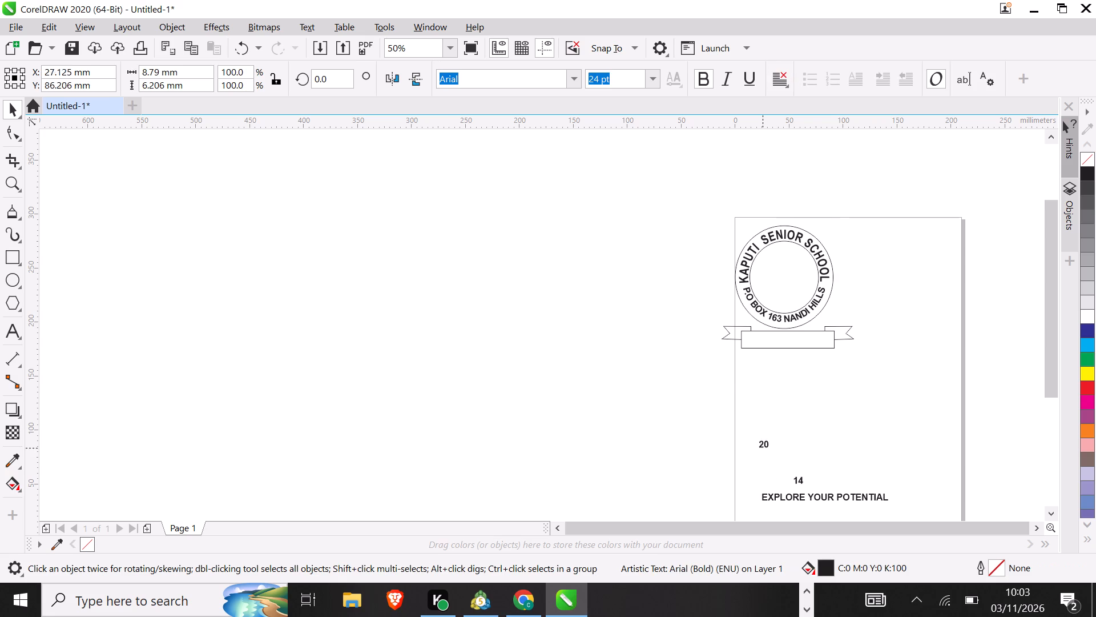
left_click_drag(761, 432, 735, 336)
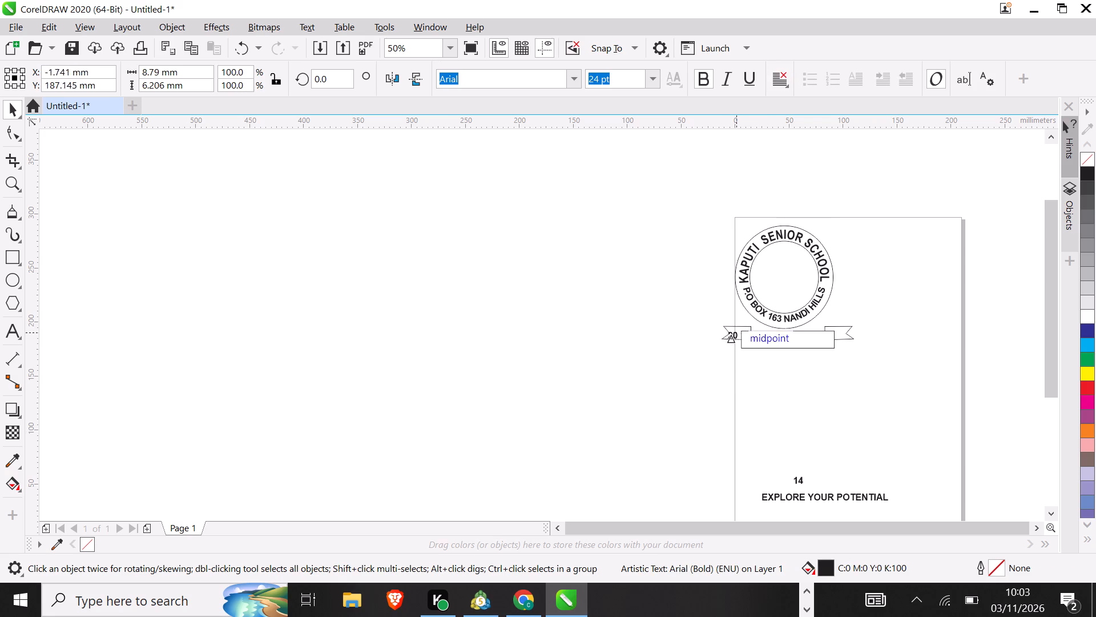
left_click_drag(735, 336, 662, 361)
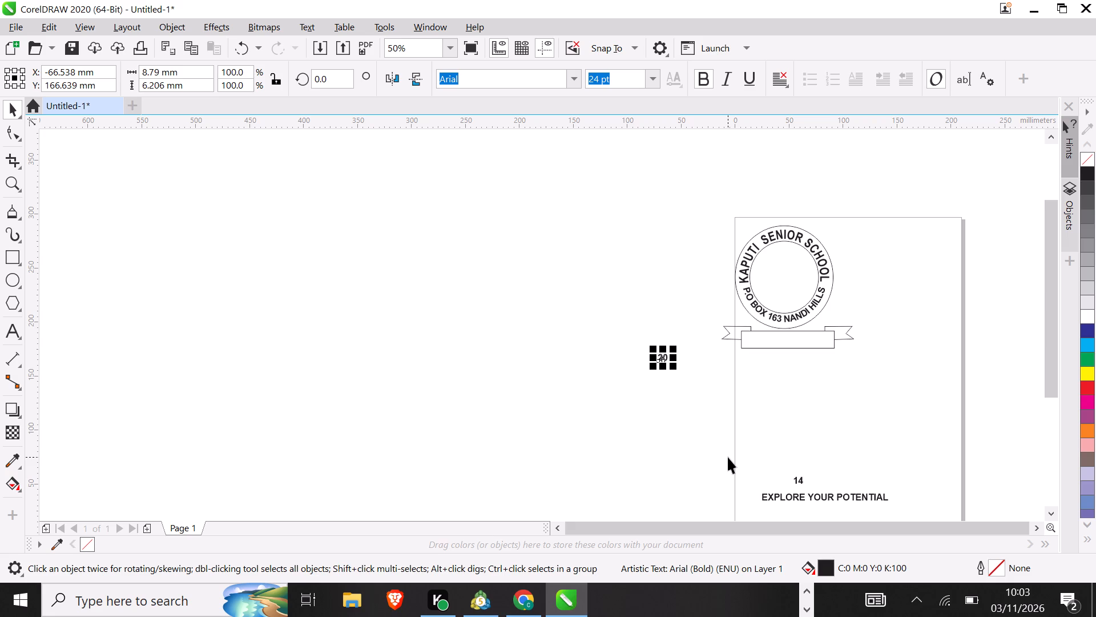
Change the year text "14" above "EXPLORE YOUR POTENTIAL" to "15".
left_click(802, 475)
left_click(802, 475)
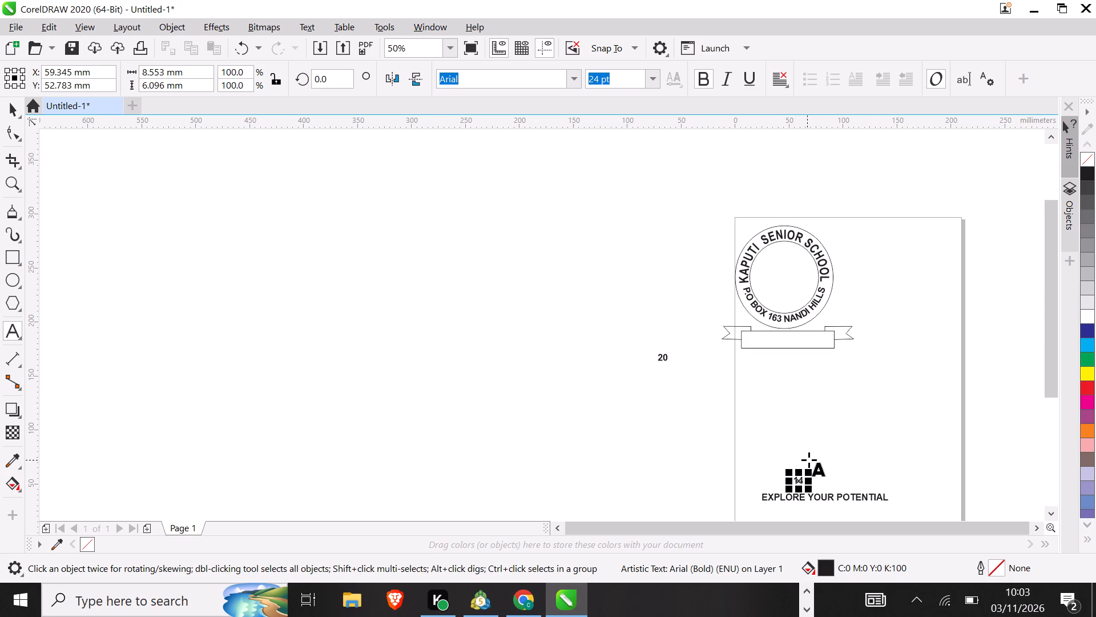
key("BackSpace")
key("5")
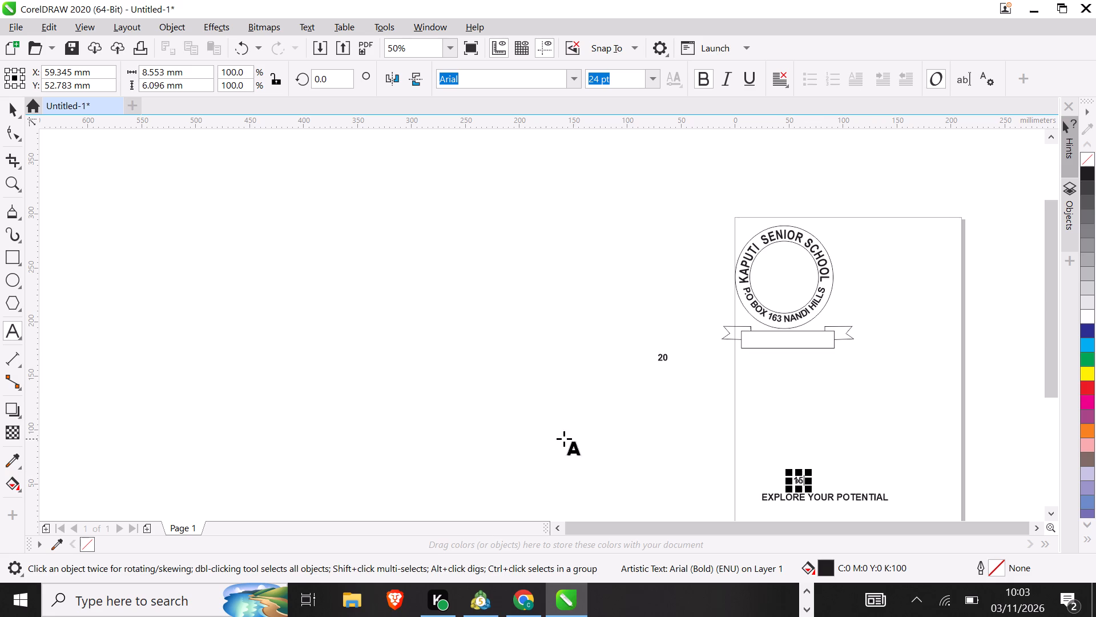
left_click(14, 113)
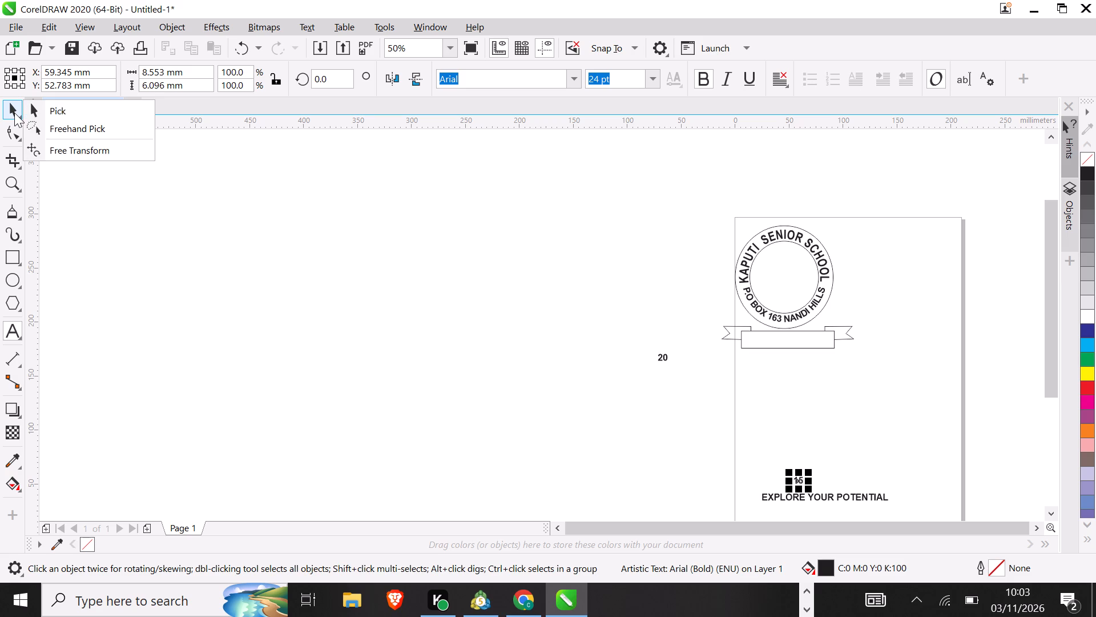
left_click(563, 316)
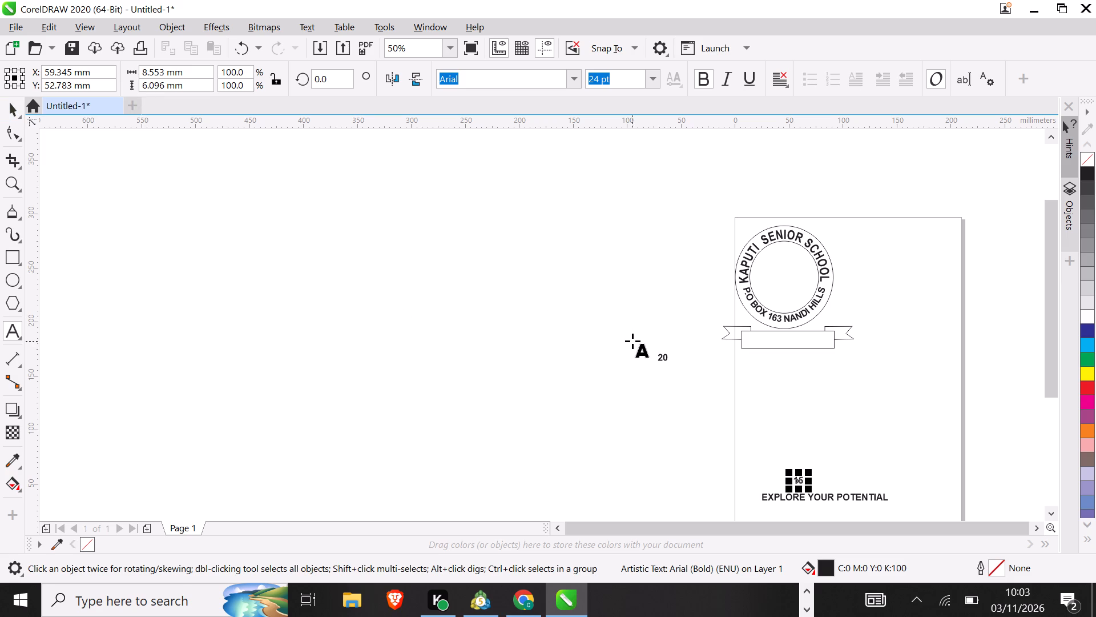
left_click(17, 113)
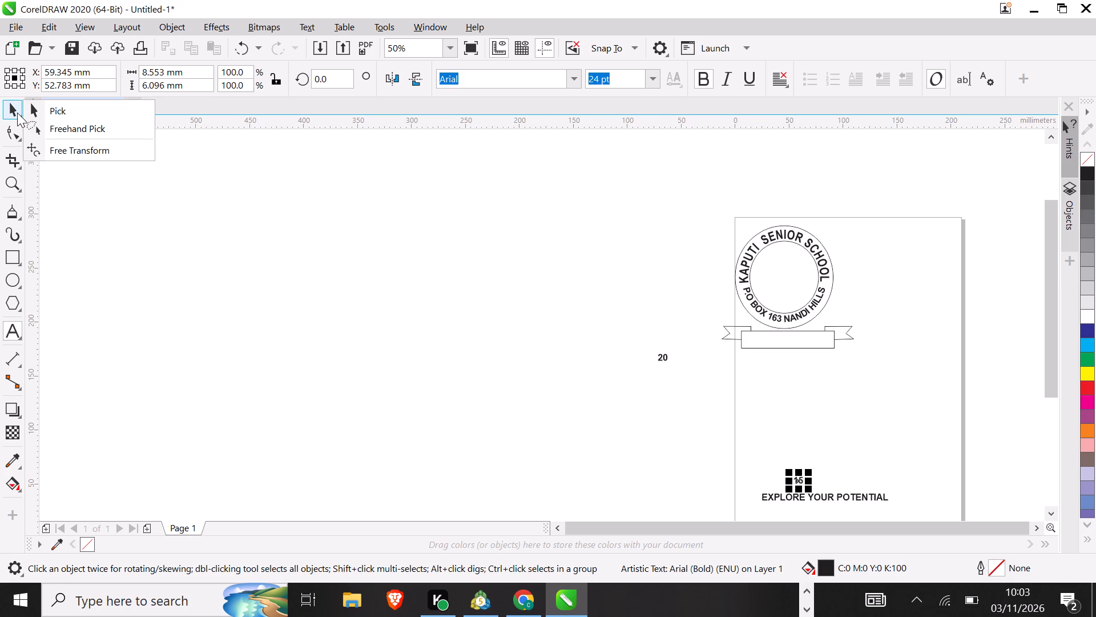
left_click(45, 113)
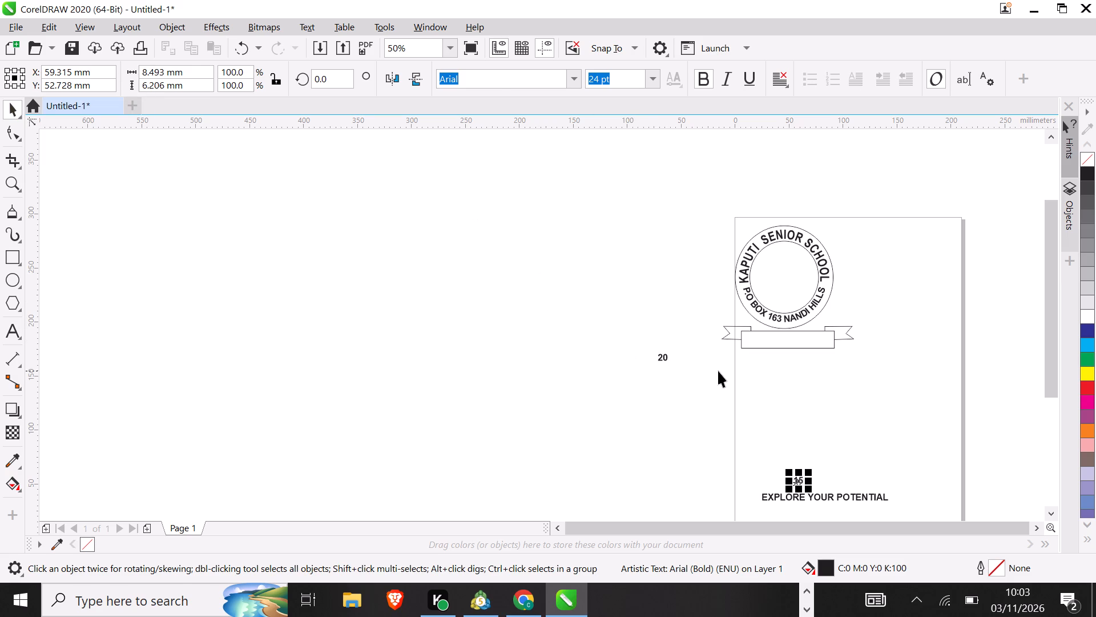
left_click(718, 371)
Move the year text "20" onto the left ribbon tail, centred at about X 1.4, Y 190 mm.
key("ctrl+minus")
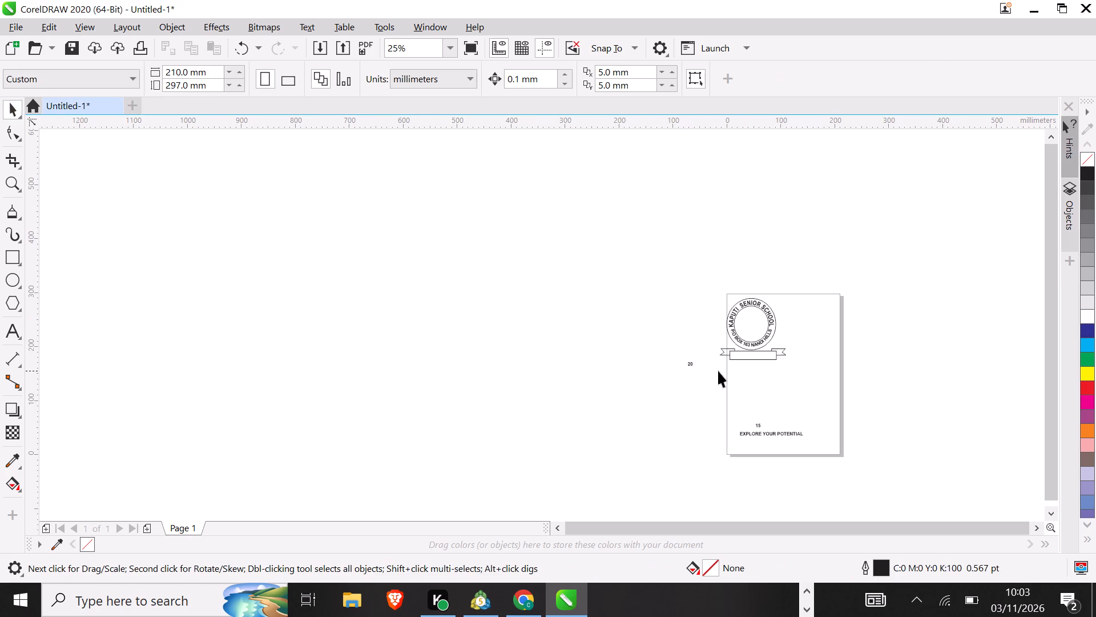
key("ctrl+equal")
key("ctrl+equal")
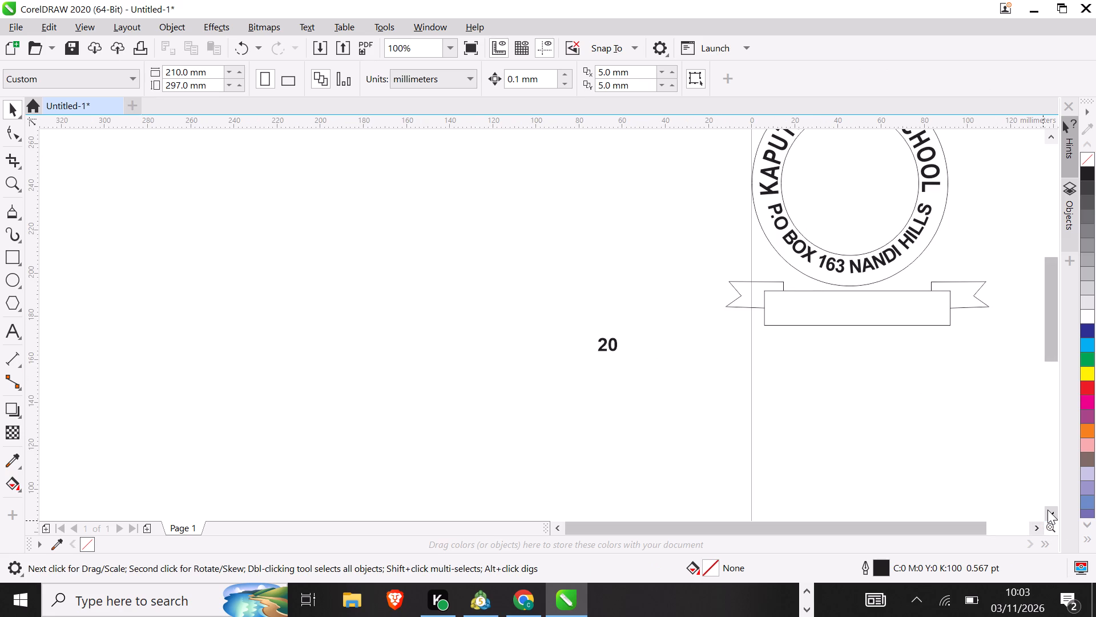
key("ctrl+equal")
key("ctrl+minus")
key("ctrl+minus")
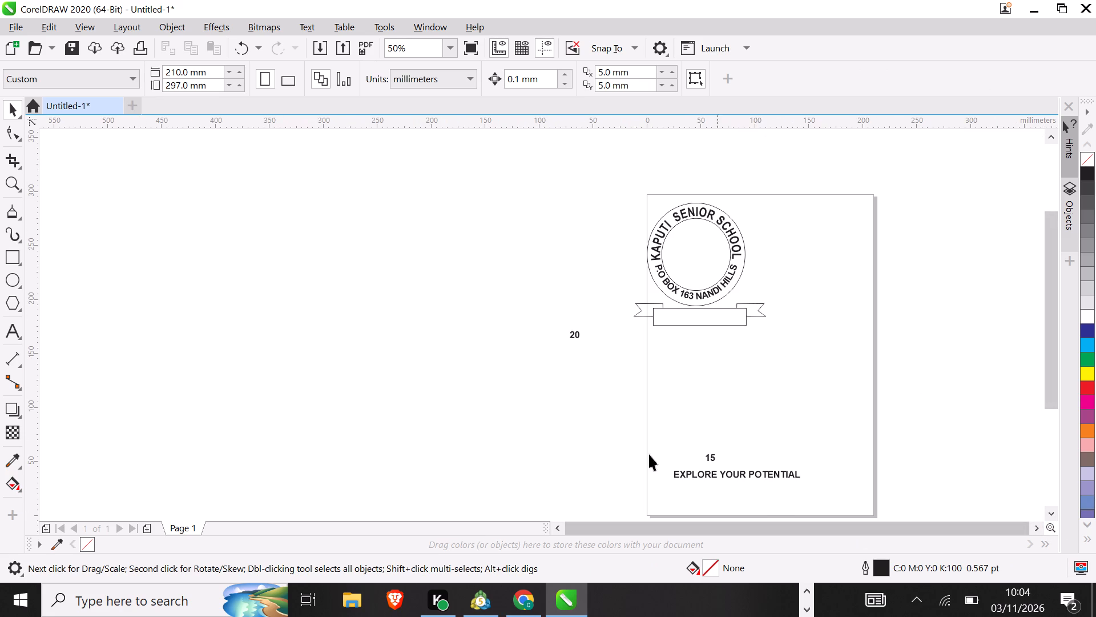
left_click_drag(548, 320, 607, 360)
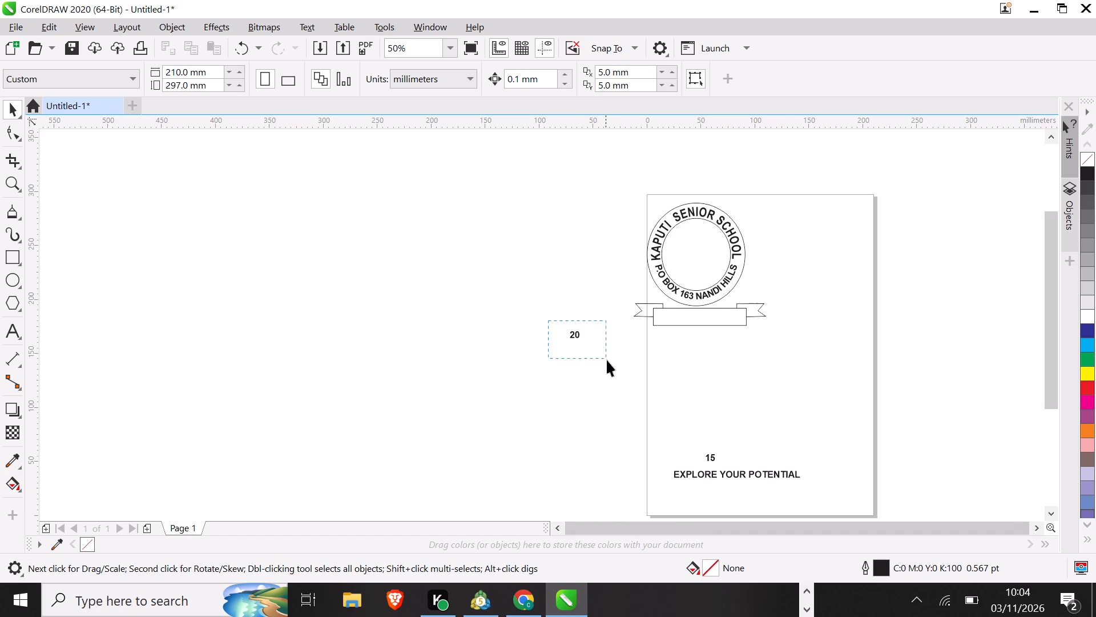
left_click_drag(607, 360, 610, 363)
left_click_drag(577, 335, 602, 328)
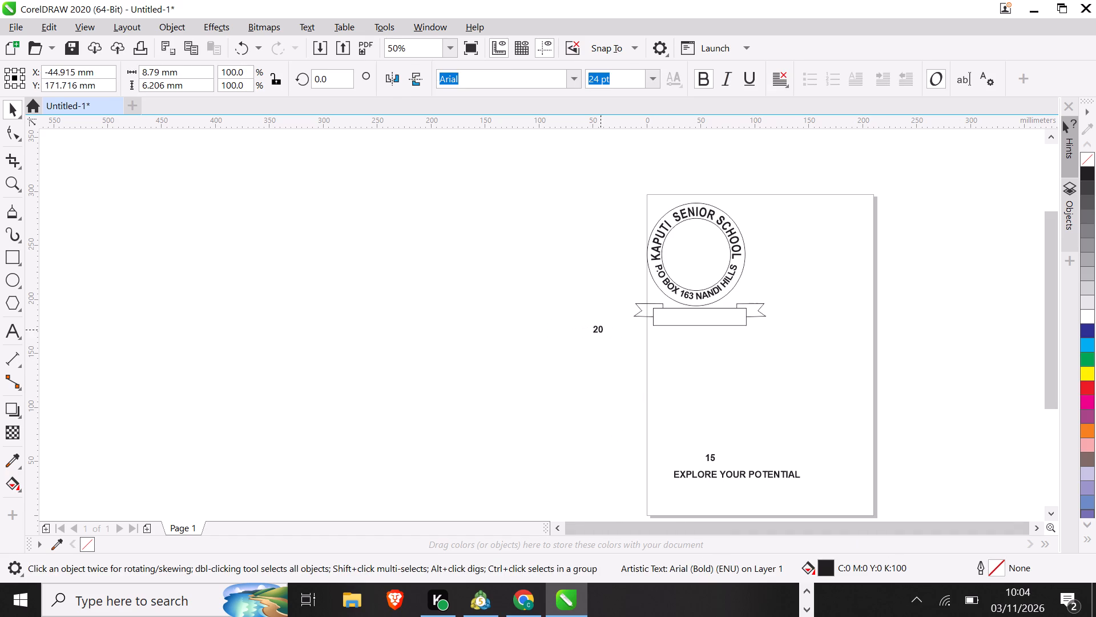
left_click_drag(602, 328, 648, 310)
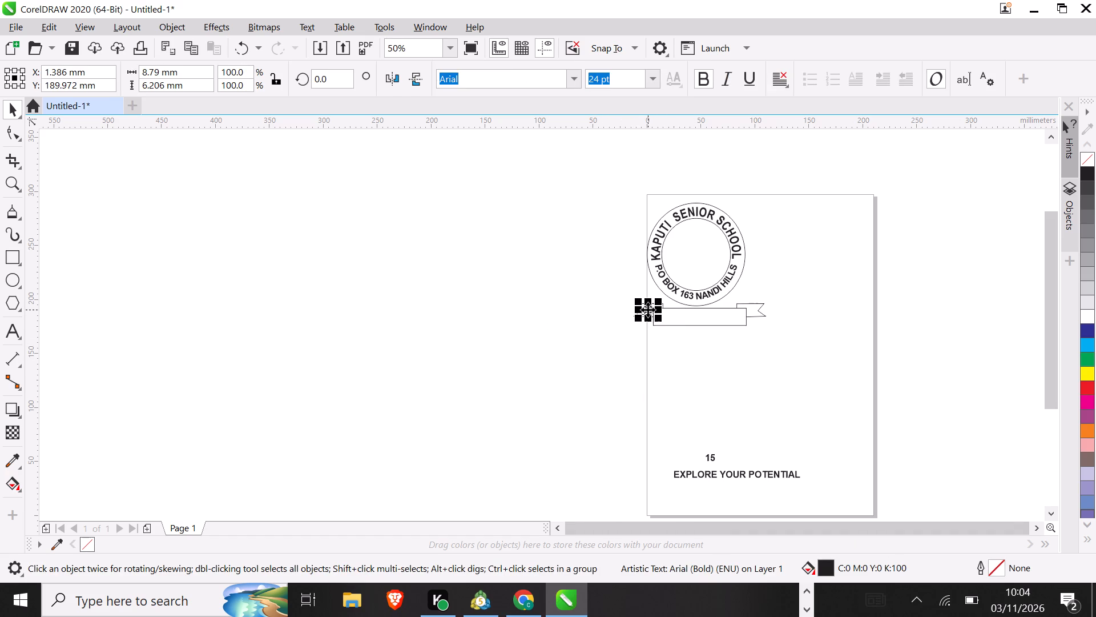
Move the year text "15" onto the right ribbon tail, centred at about X 96.6, Y 189.9 mm.
left_click_drag(698, 439, 716, 467)
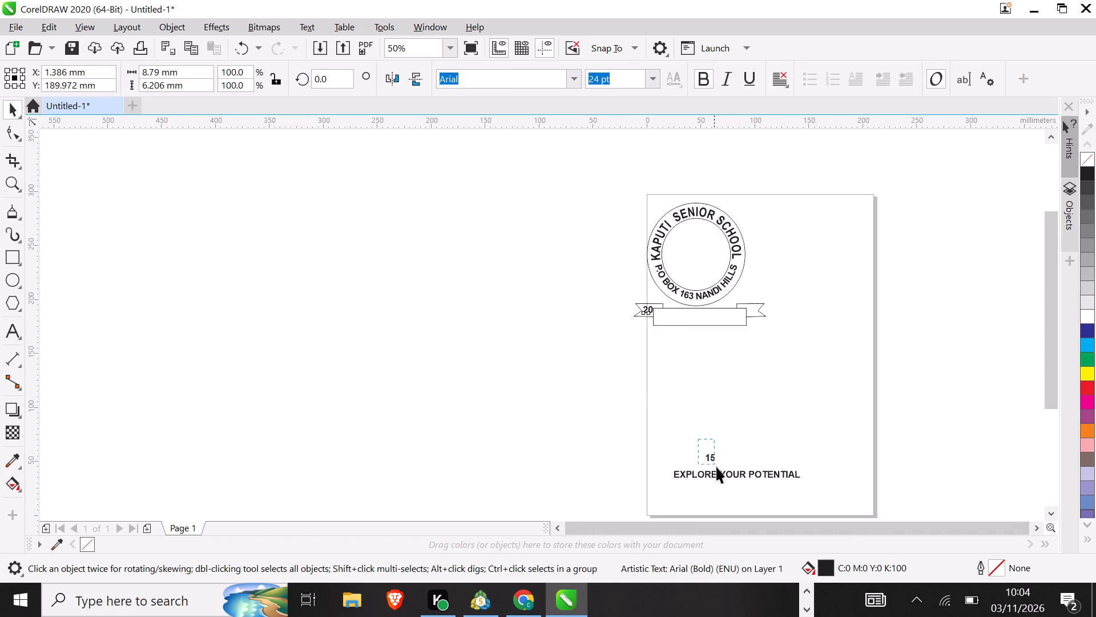
left_click_drag(716, 467, 720, 470)
left_click_drag(710, 460, 772, 318)
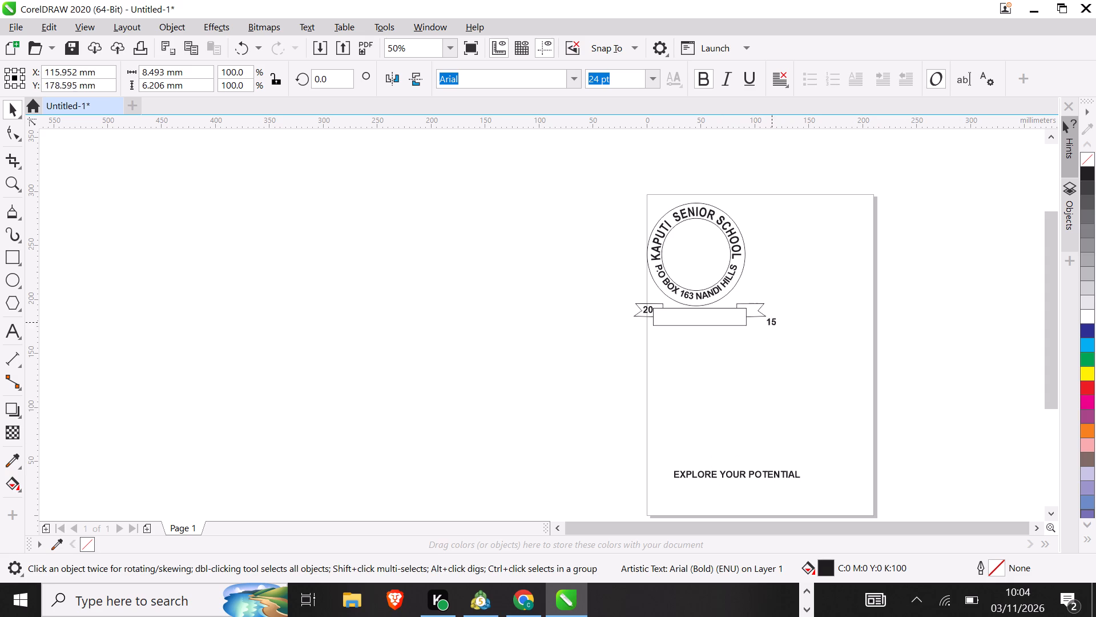
left_click_drag(772, 318, 753, 310)
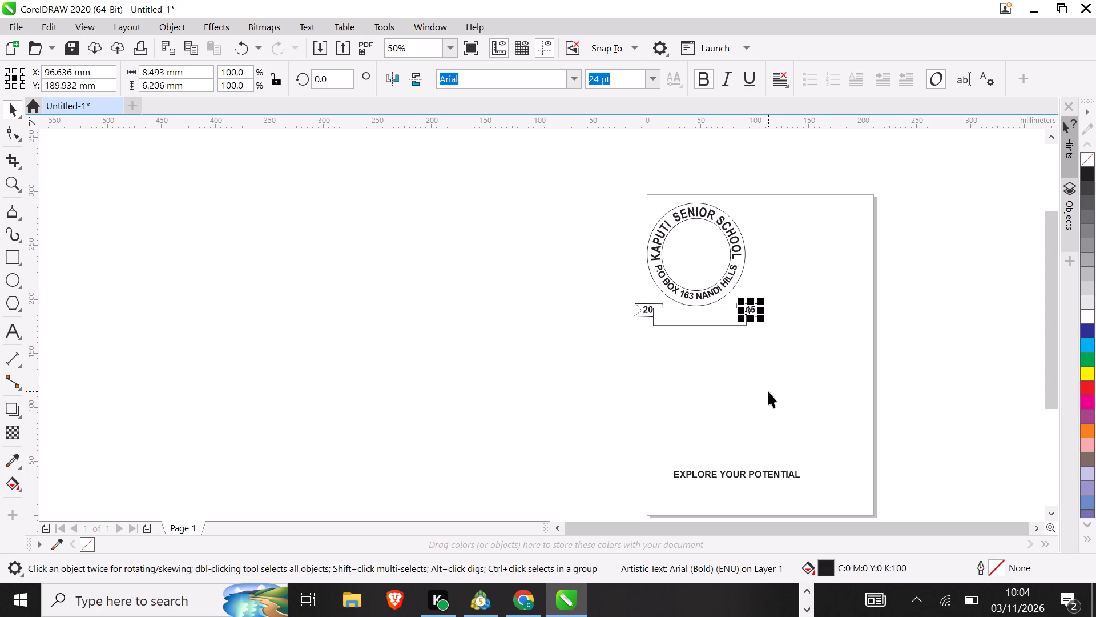
left_click(768, 391)
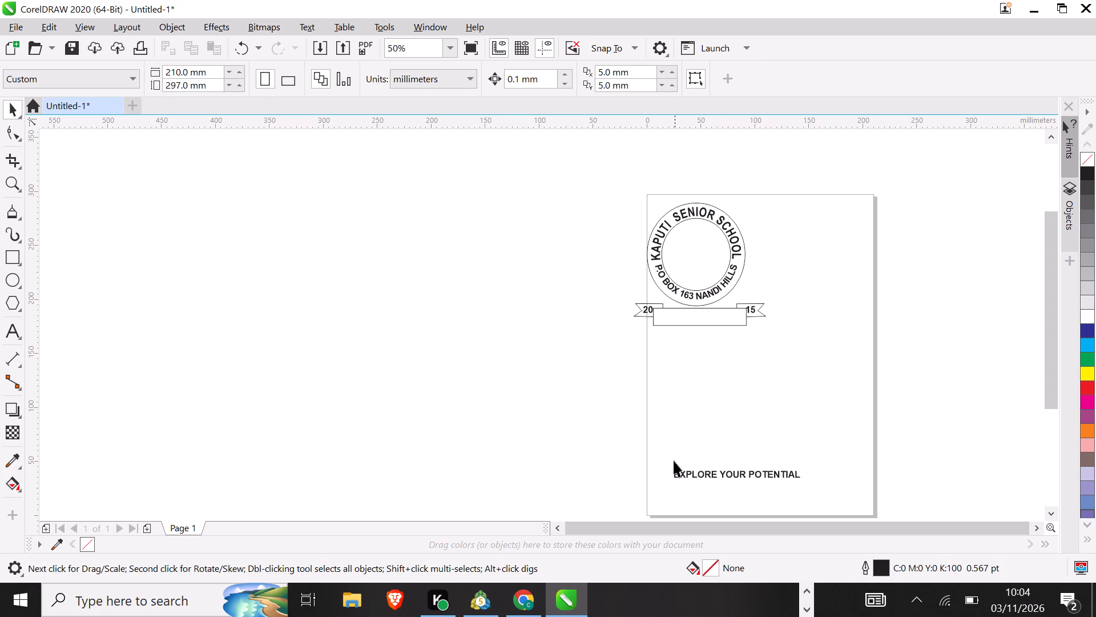
Move the "EXPLORE YOUR POTENTIAL" text below the ribbon and reshape it to about 99.6 mm wide and 10 mm tall.
left_click_drag(664, 456, 820, 494)
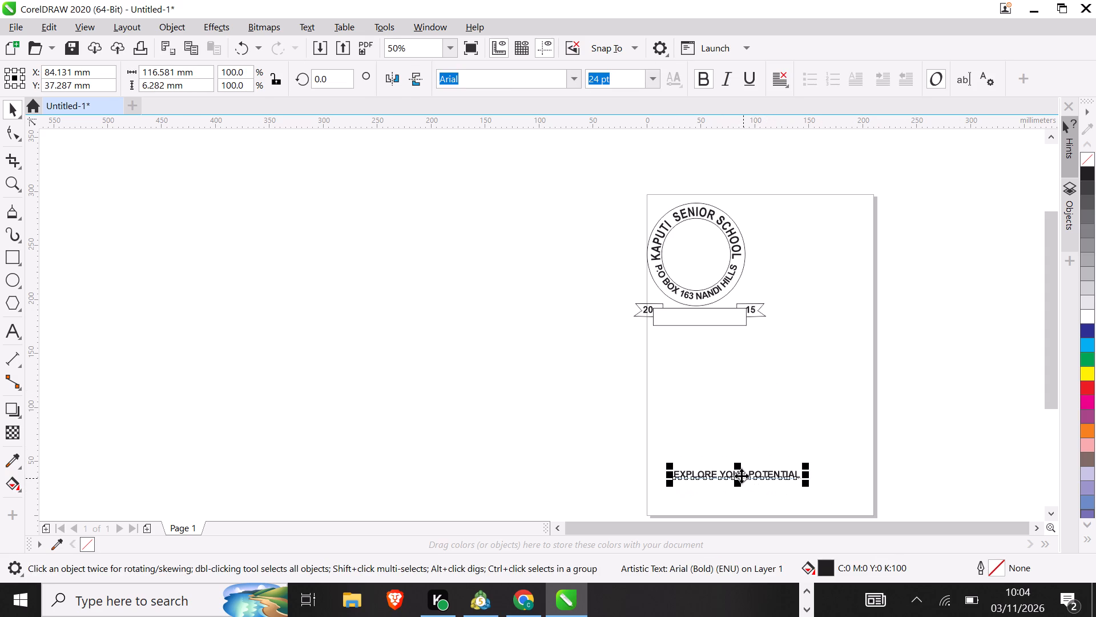
left_click_drag(742, 476, 717, 316)
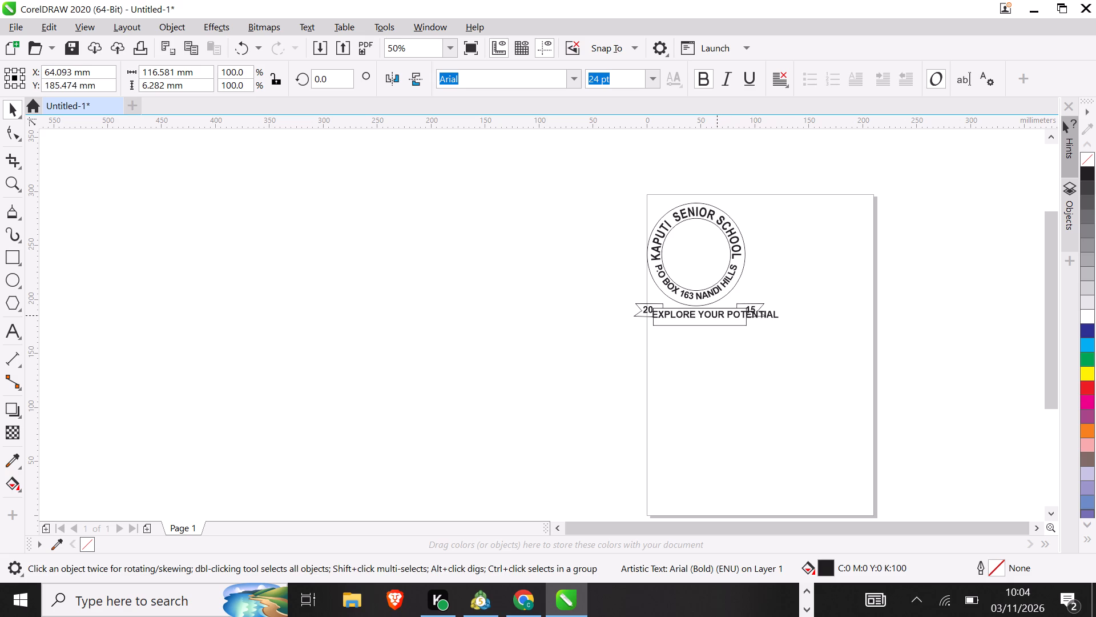
left_click_drag(717, 316, 707, 367)
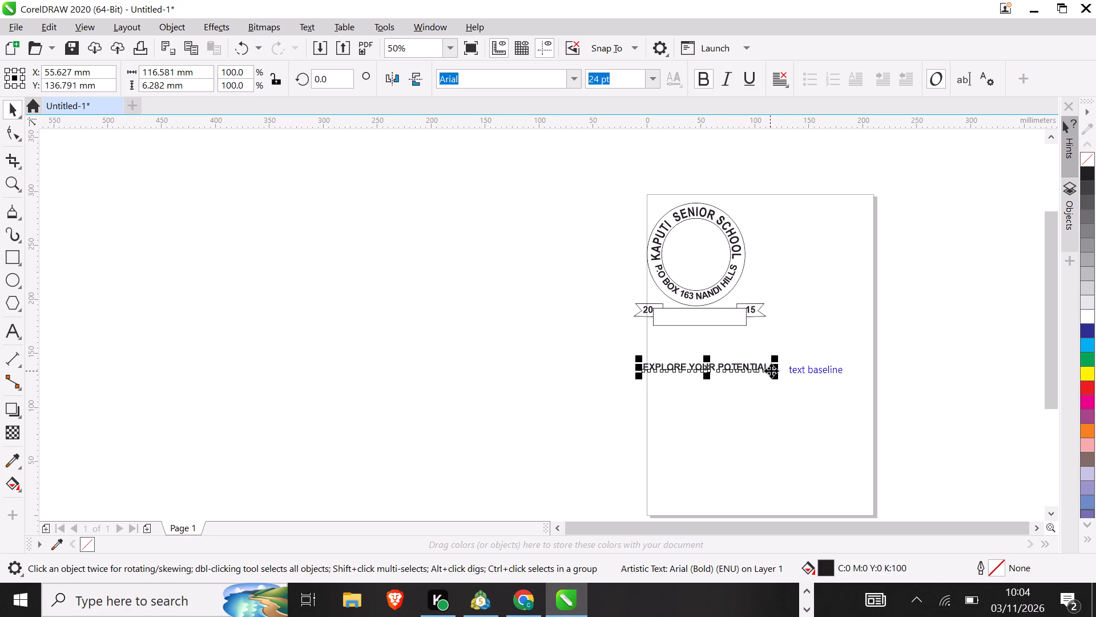
left_click_drag(772, 368, 757, 368)
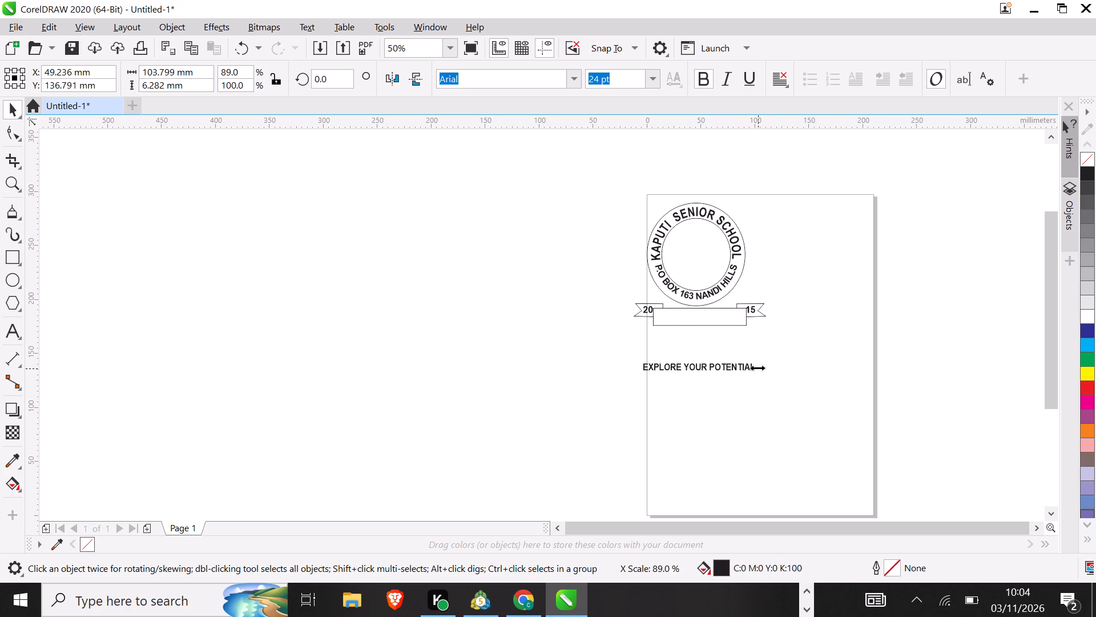
left_click_drag(757, 368, 754, 368)
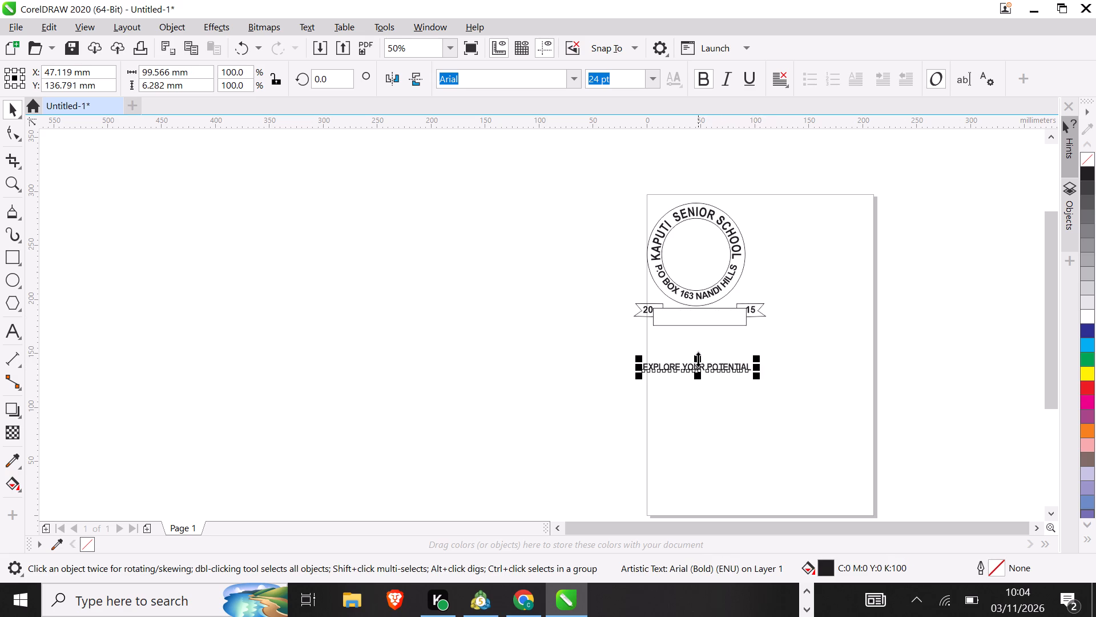
left_click(698, 359)
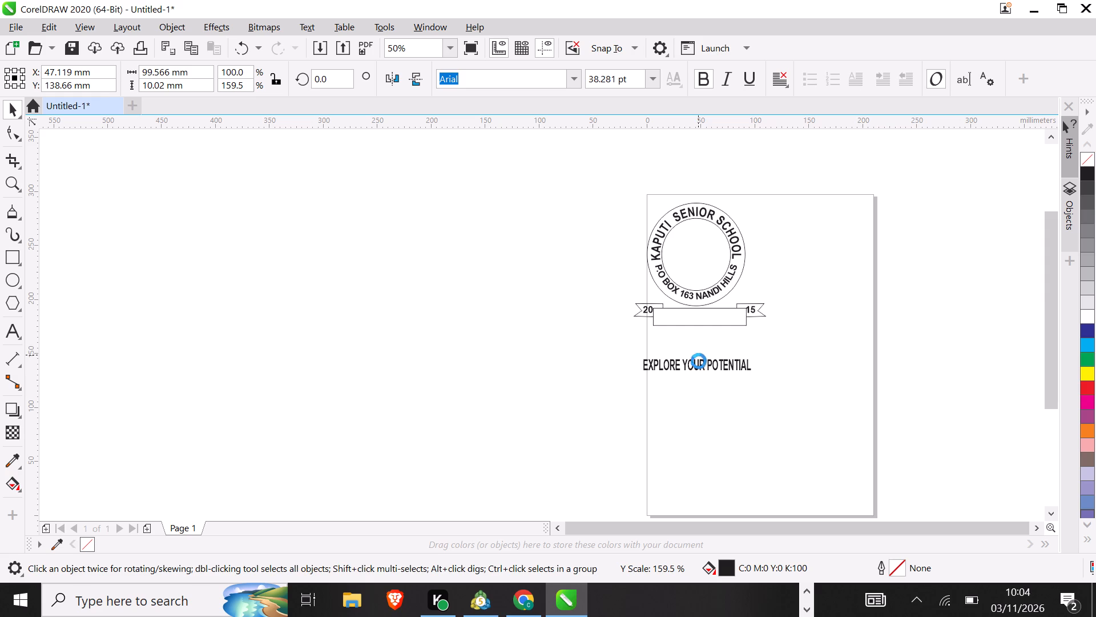
Move the "EXPLORE YOUR POTENTIAL" text onto the ribbon rectangle, centred at about X 58.3, Y 183.4 mm.
left_click_drag(700, 363, 715, 330)
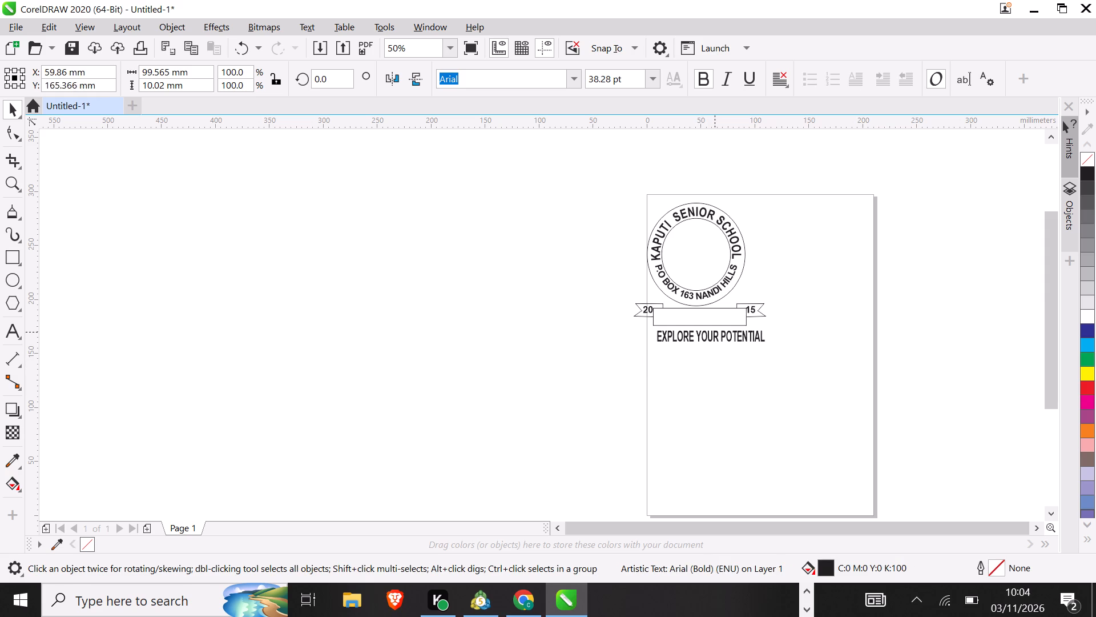
left_click_drag(715, 330, 708, 317)
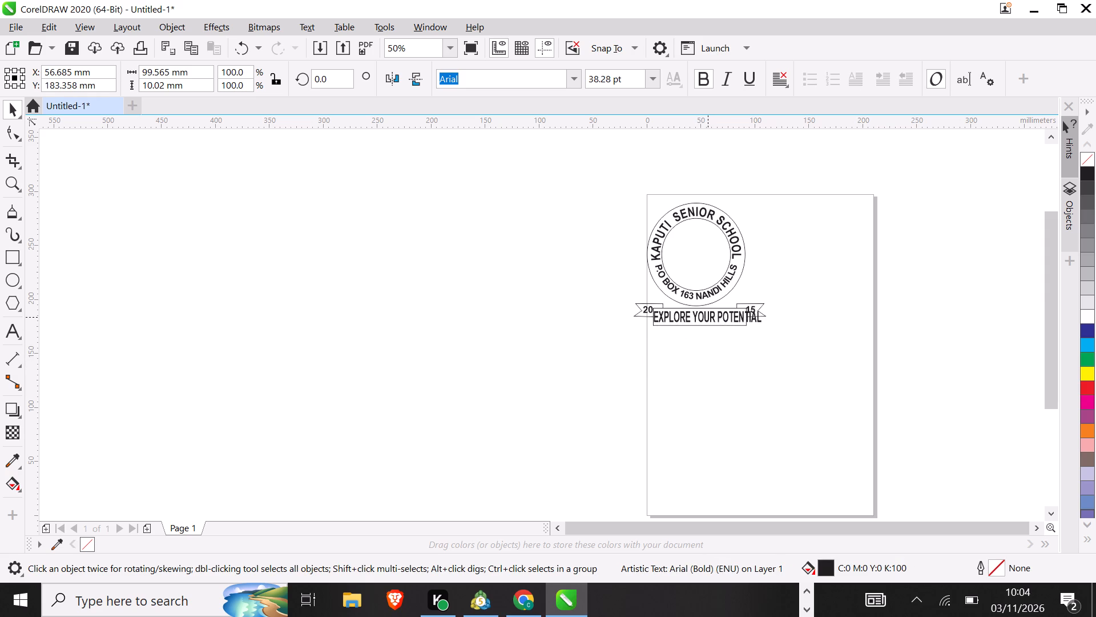
left_click_drag(708, 317, 710, 317)
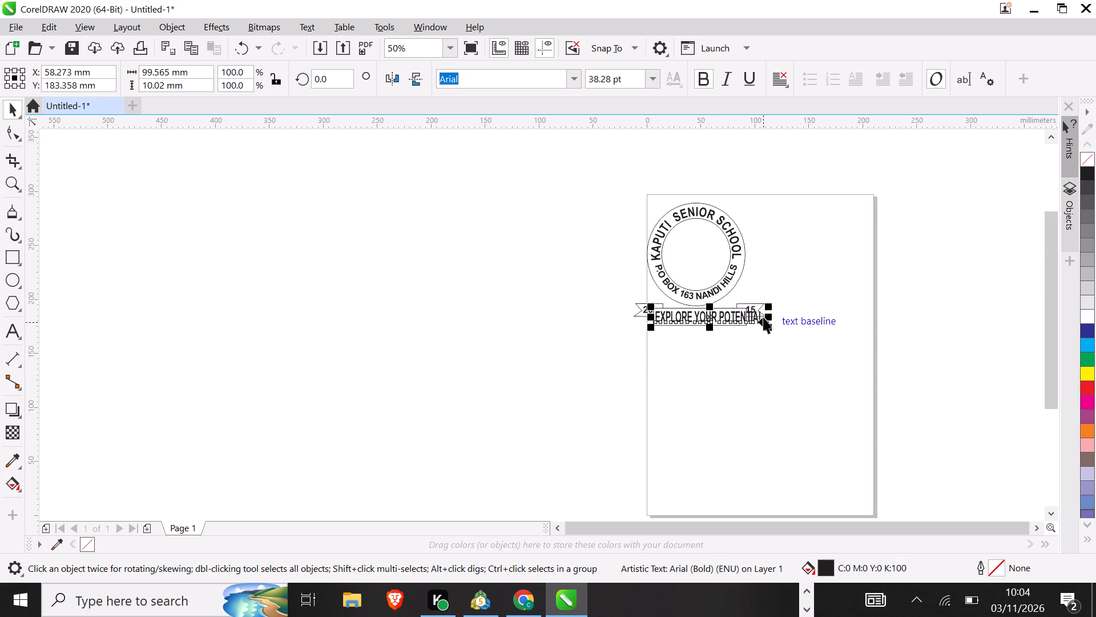
Scale the "EXPLORE YOUR POTENTIAL" text down proportionally to about 83.2 mm wide, 32 pt, fitting the ribbon rectangle's width.
left_click_drag(767, 309, 755, 309)
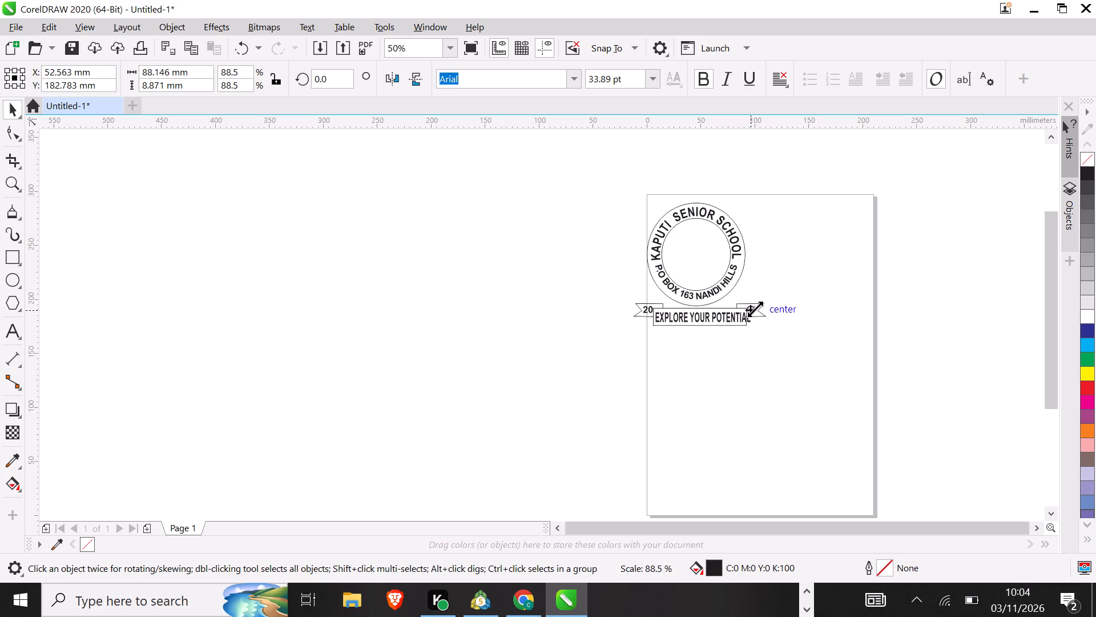
left_click_drag(755, 309, 750, 309)
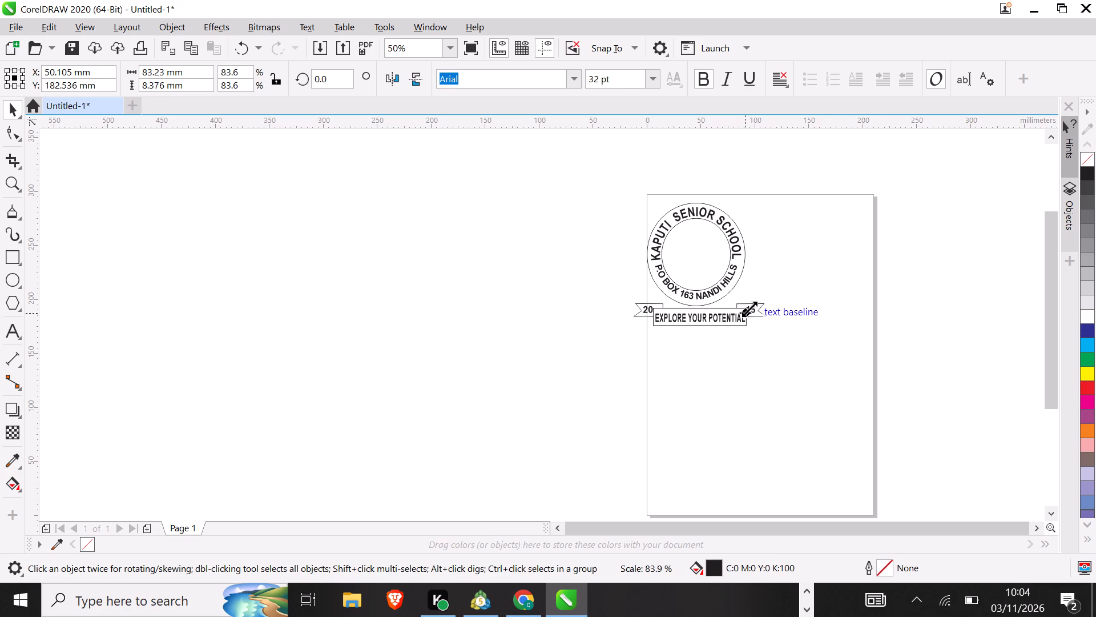
left_click_drag(750, 309, 748, 309)
left_click(798, 371)
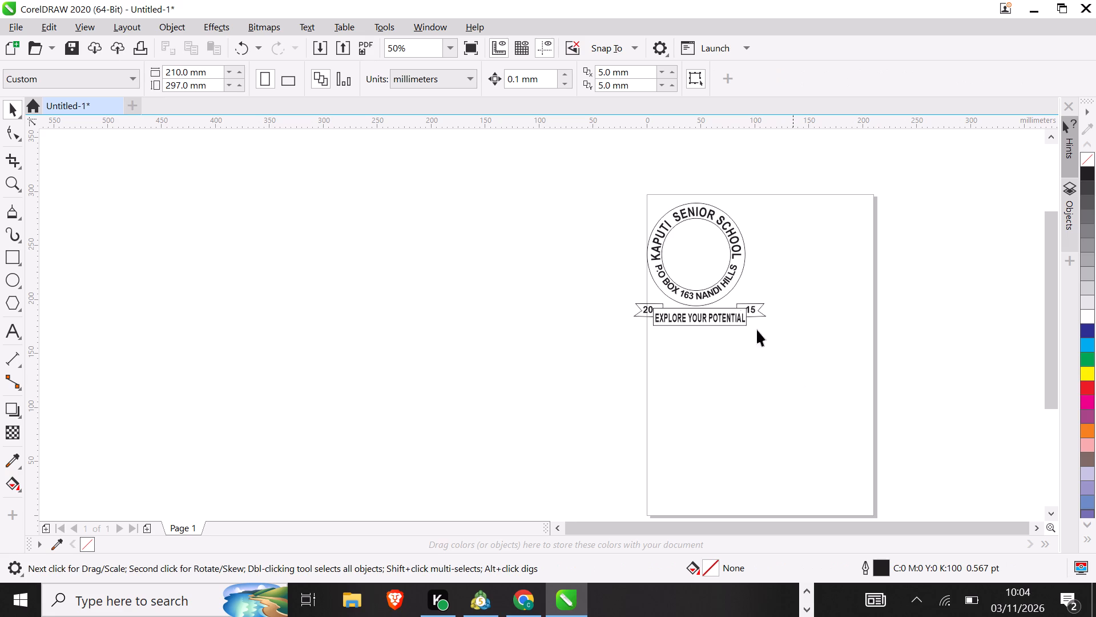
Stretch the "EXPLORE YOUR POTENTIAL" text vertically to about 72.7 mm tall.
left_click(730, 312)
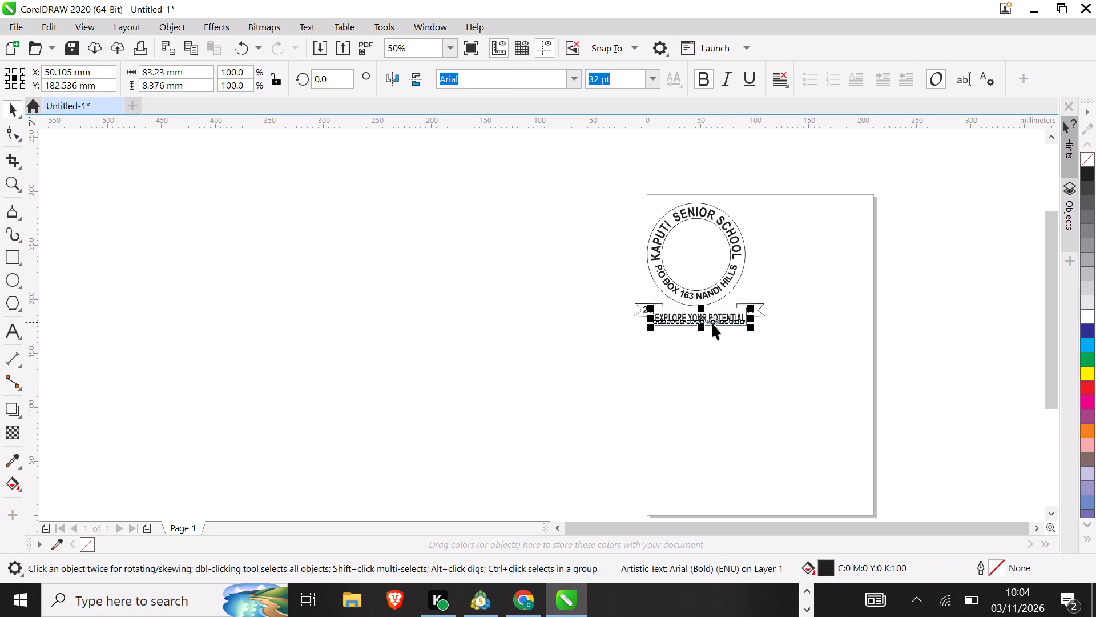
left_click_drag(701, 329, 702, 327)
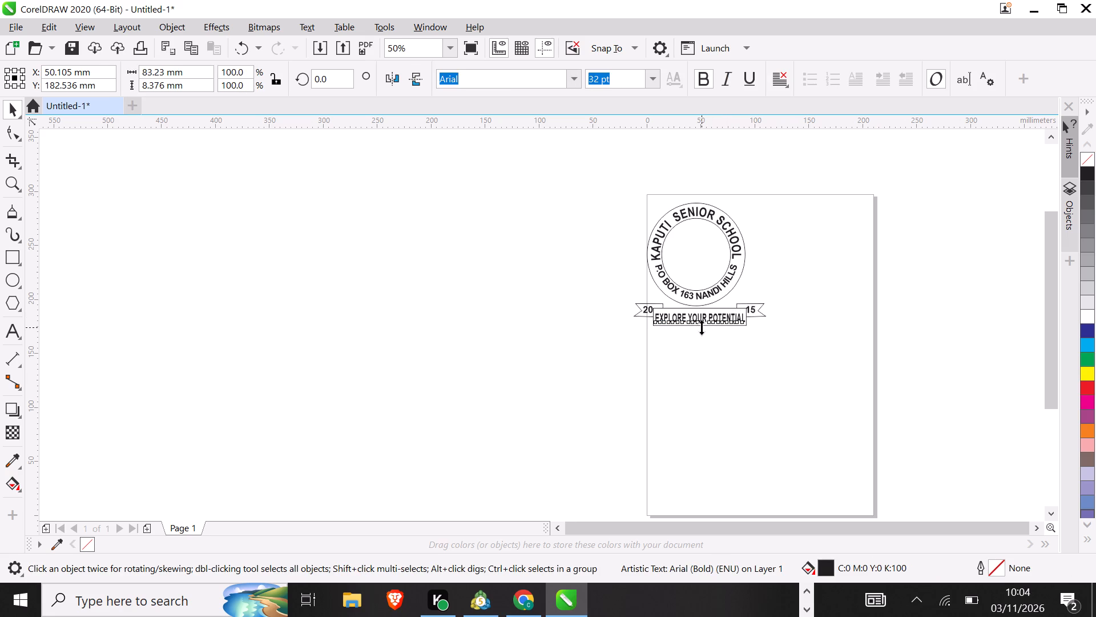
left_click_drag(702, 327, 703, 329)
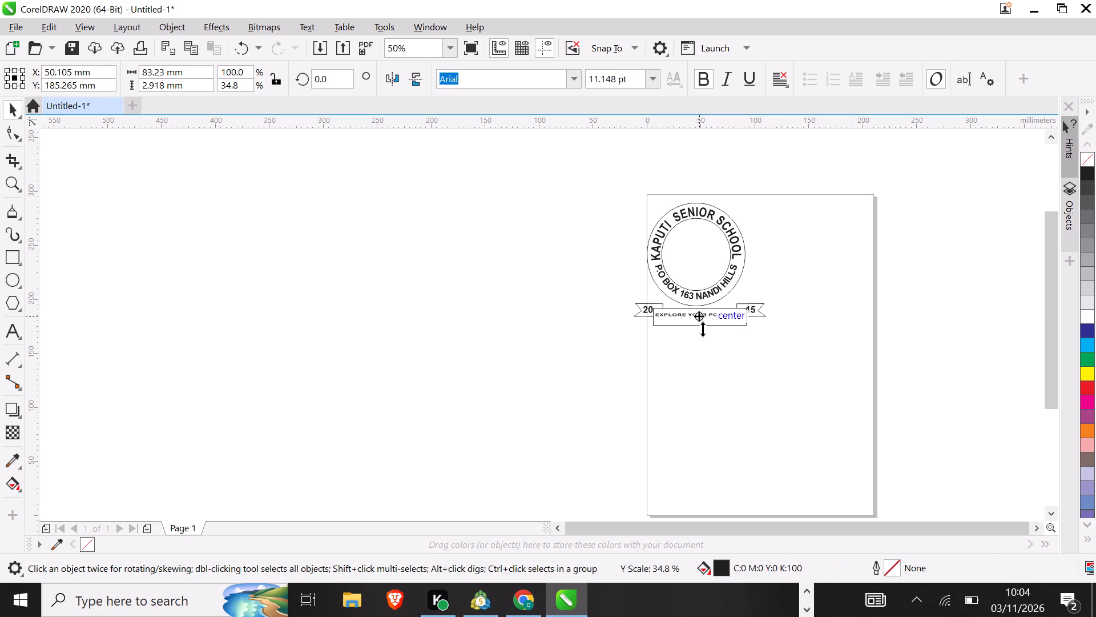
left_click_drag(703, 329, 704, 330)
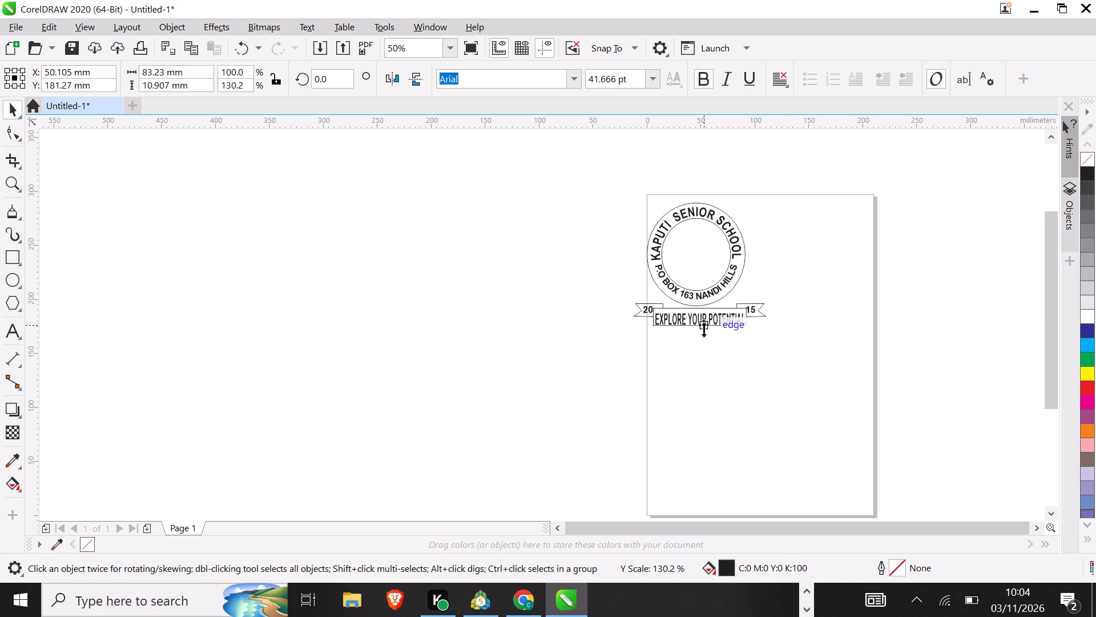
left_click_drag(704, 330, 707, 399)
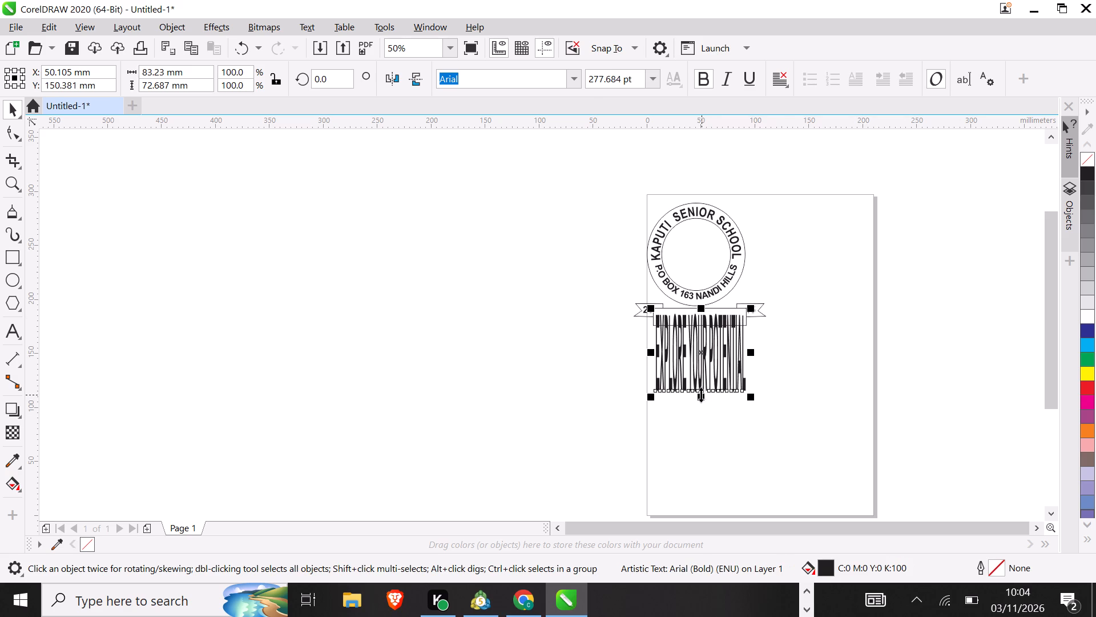
Move the "EXPLORE YOUR POTENTIAL" text clear below the ribbon and reduce its height to about 9.5 mm.
left_click_drag(700, 392, 647, 468)
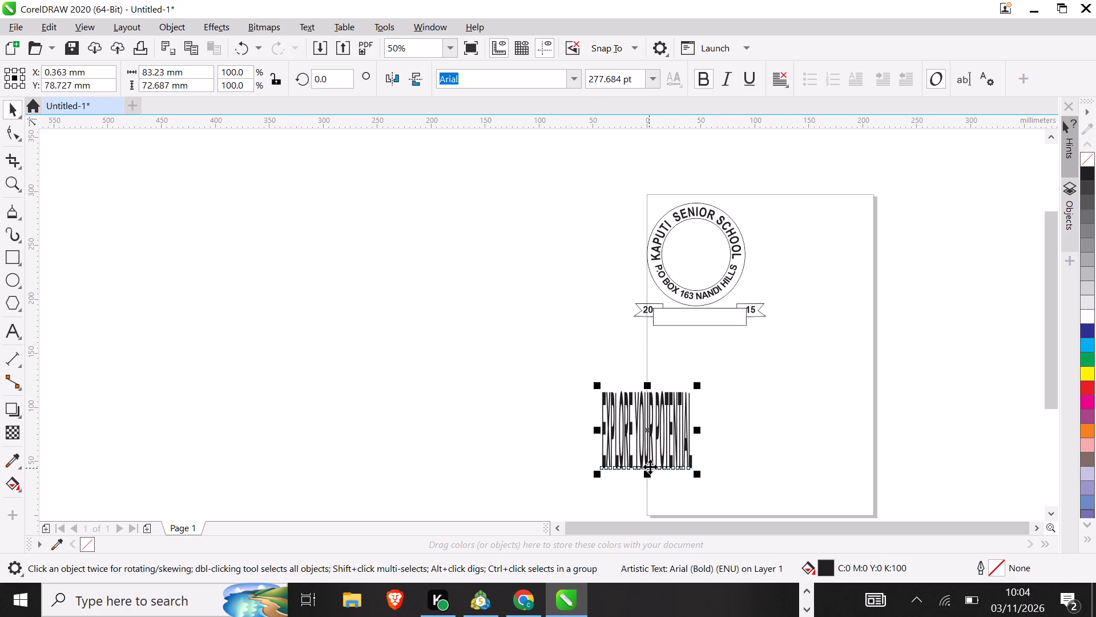
left_click_drag(648, 473, 644, 419)
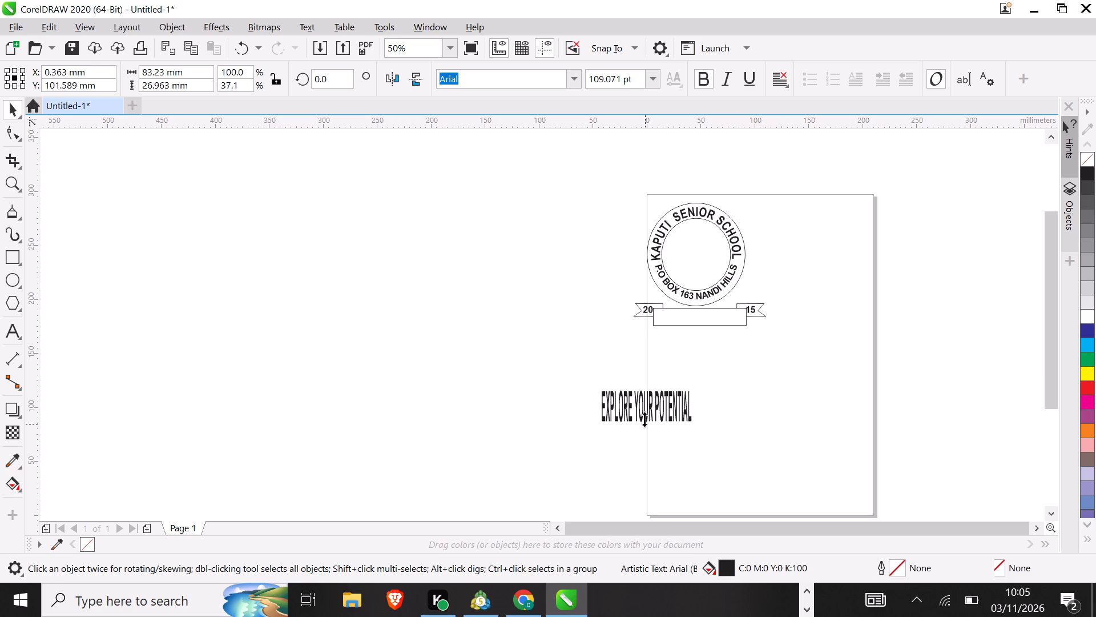
left_click_drag(644, 419, 644, 406)
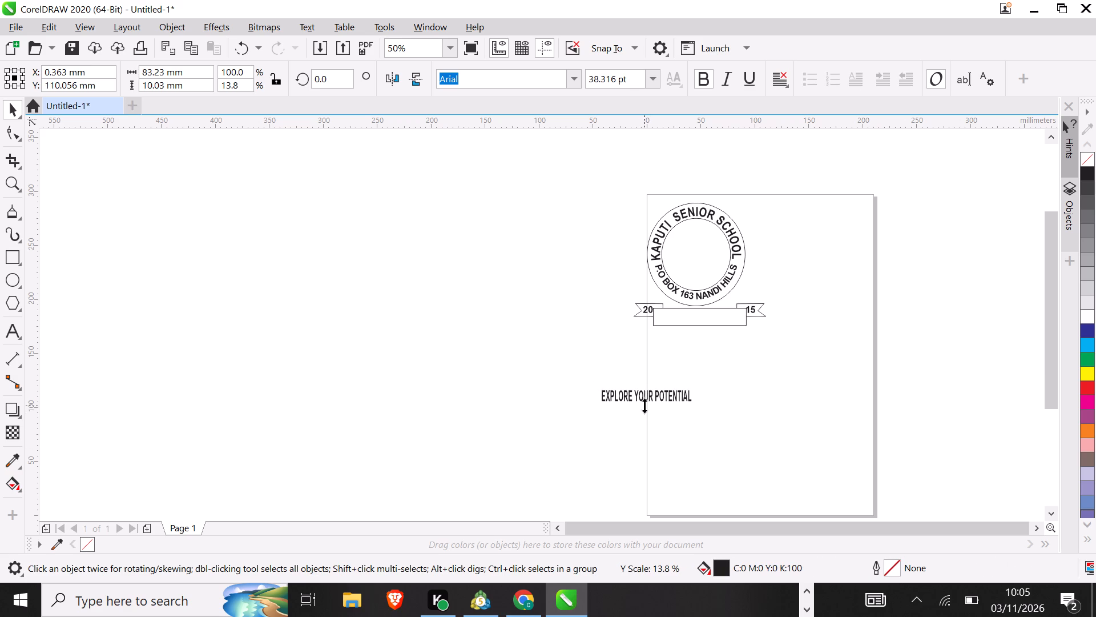
left_click_drag(644, 406, 644, 405)
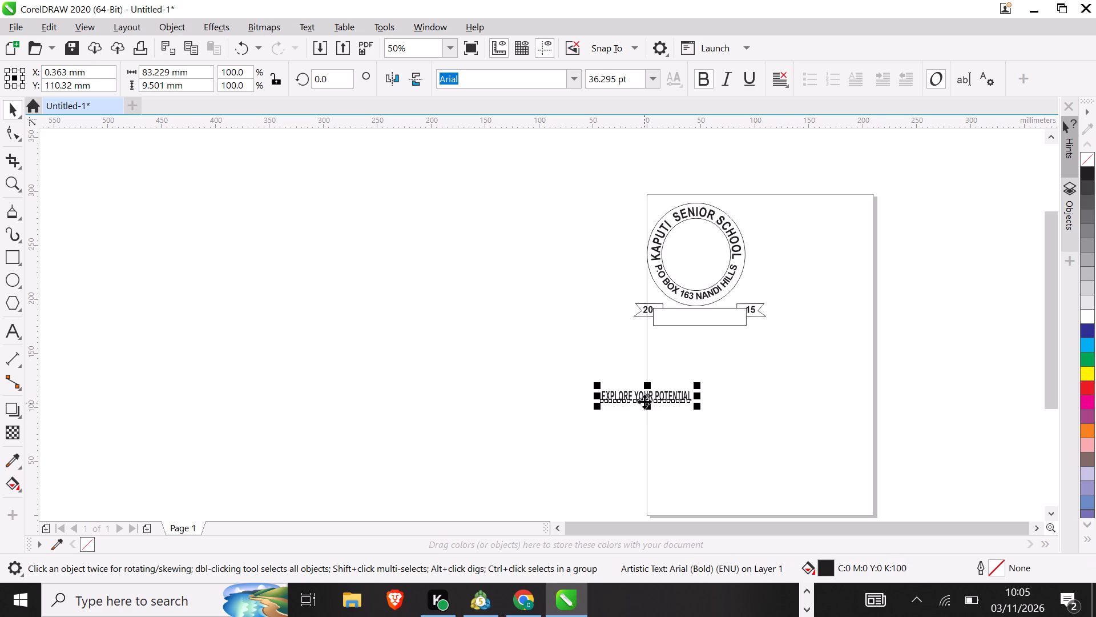
Move the "EXPLORE YOUR POTENTIAL" text back onto the ribbon rectangle, centred within its width, and deselect it.
left_click_drag(647, 398, 696, 315)
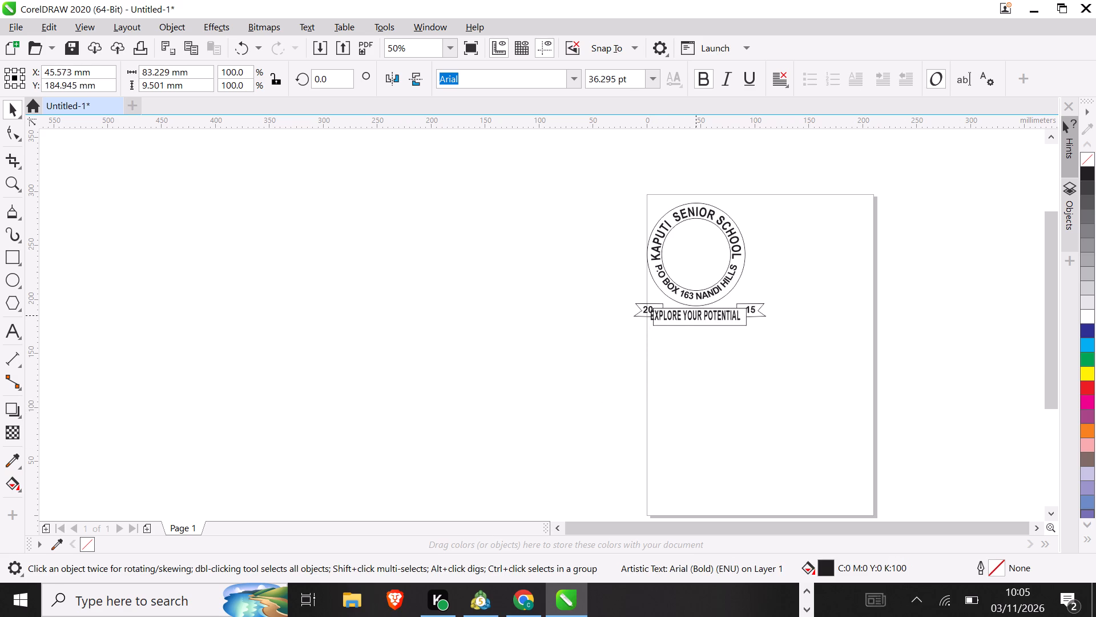
left_click_drag(696, 315, 699, 314)
left_click(722, 378)
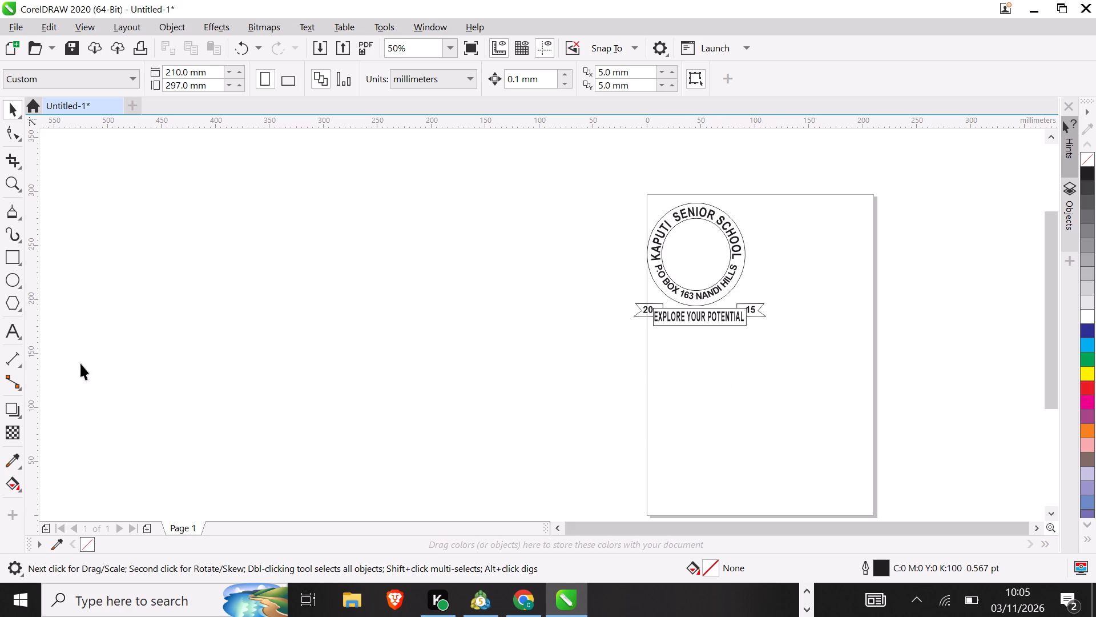
Smart Fill the ring between the two circles with blue-grey C40 M20 Y0 K40 and a 0.567 pt black outline.
left_click(15, 482)
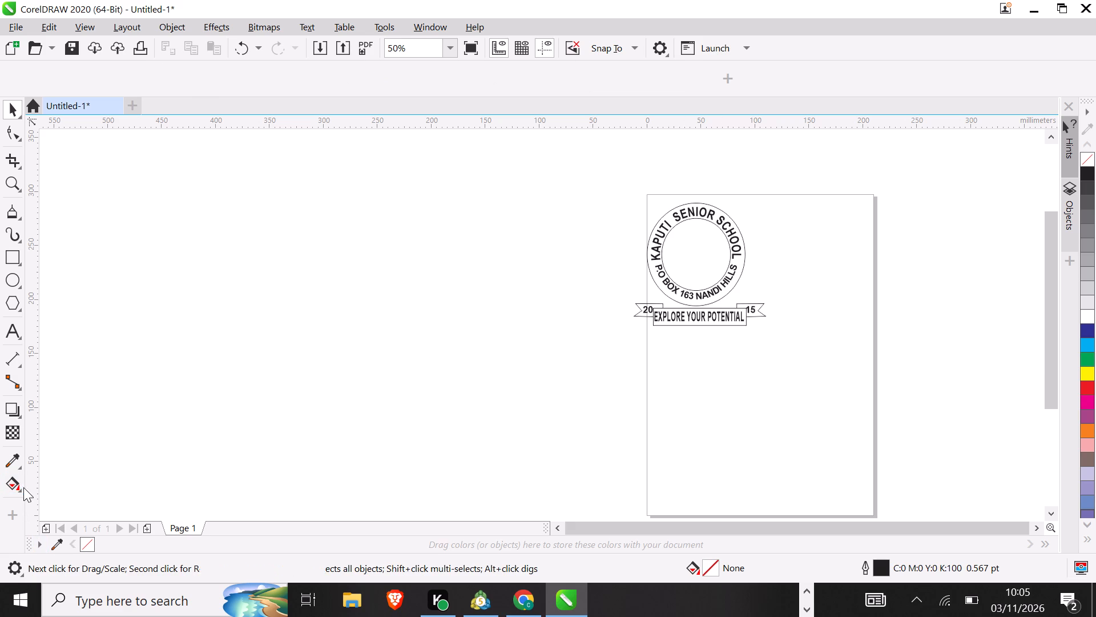
left_click(15, 491)
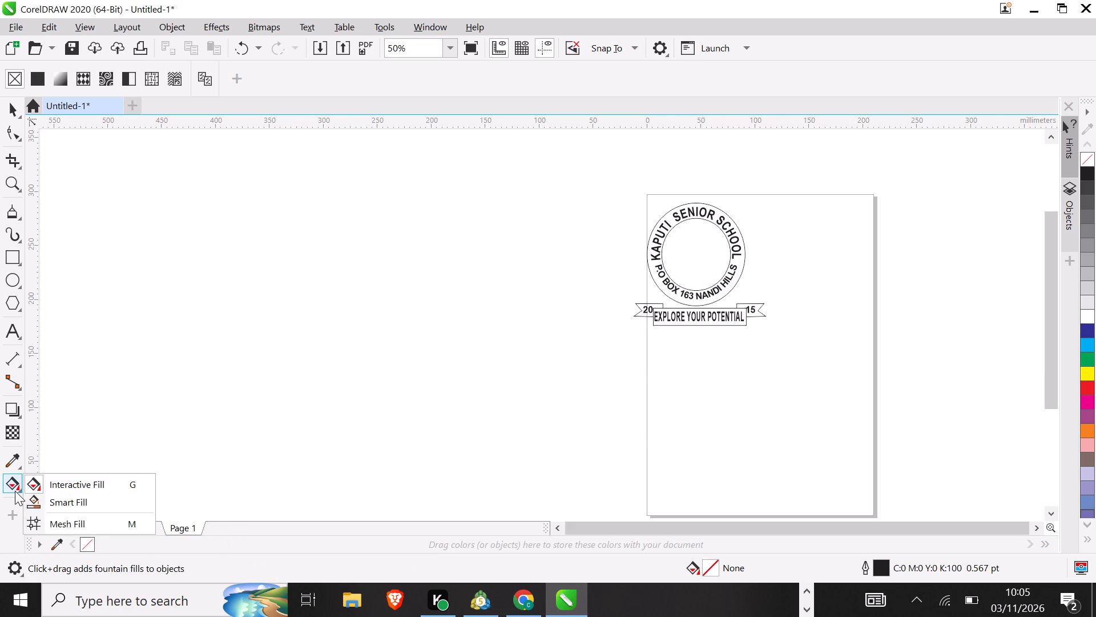
left_click(50, 502)
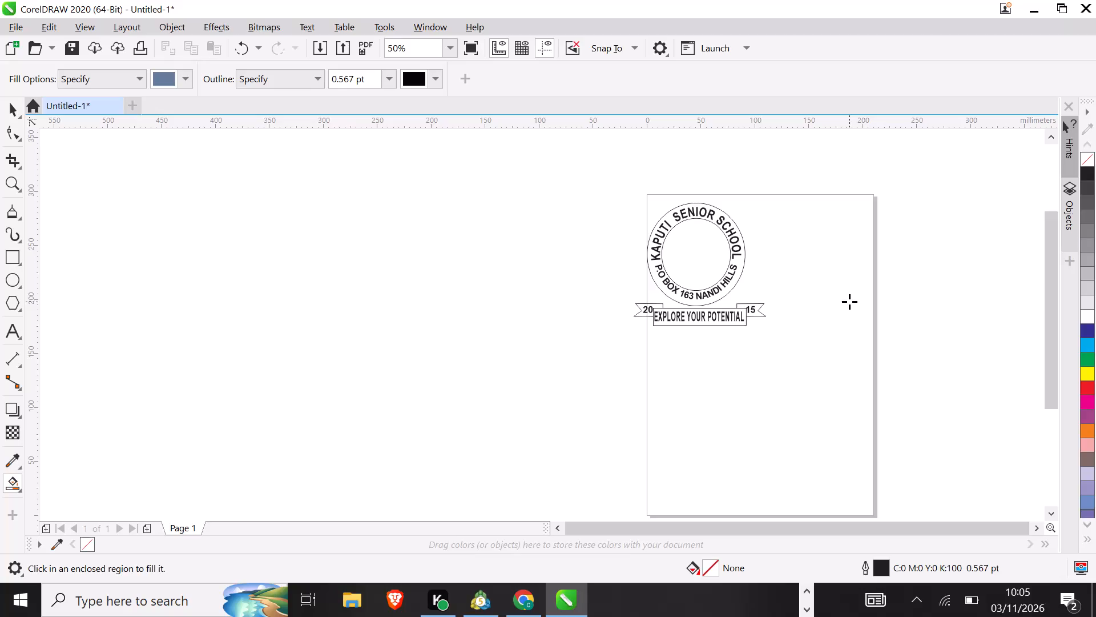
left_click(736, 263)
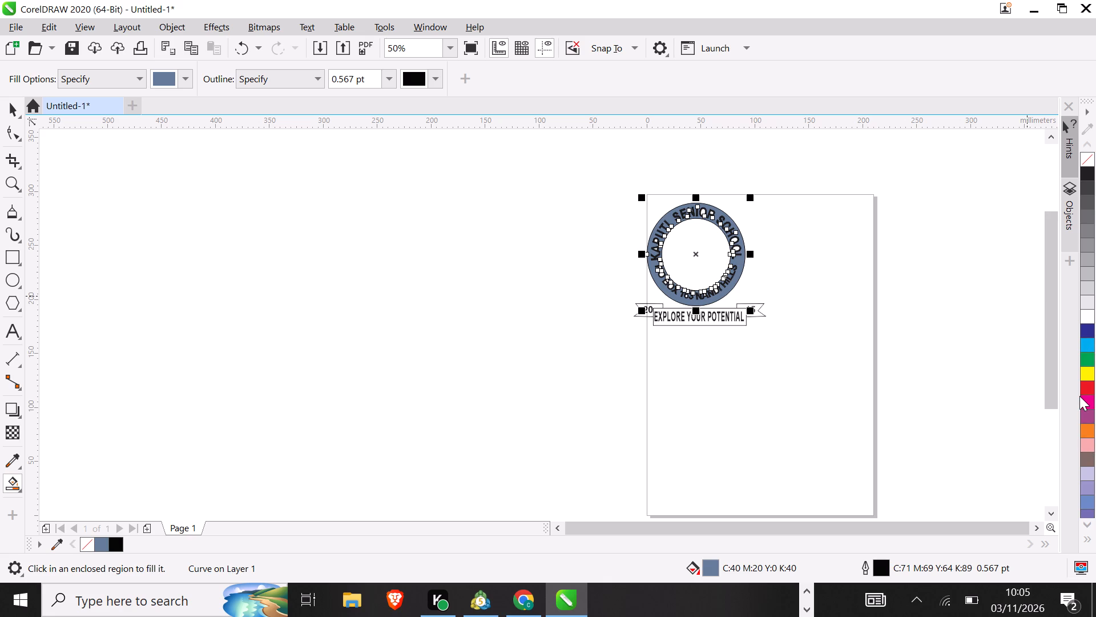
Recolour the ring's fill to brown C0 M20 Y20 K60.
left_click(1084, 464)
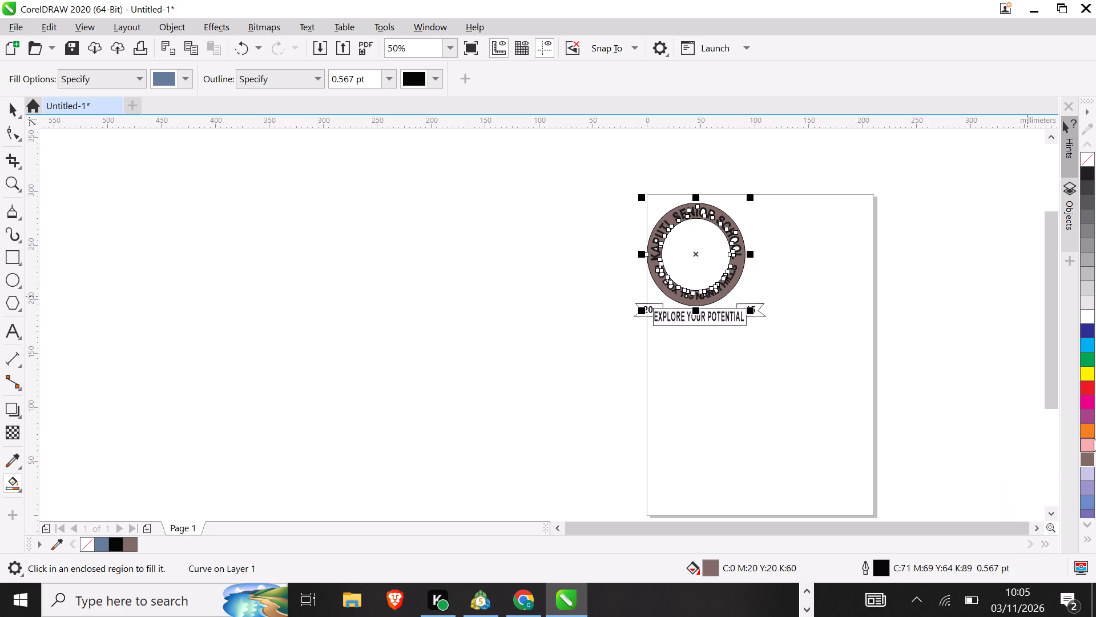
Look through the colour palette for another fill colour for the ring.
left_click(1085, 523)
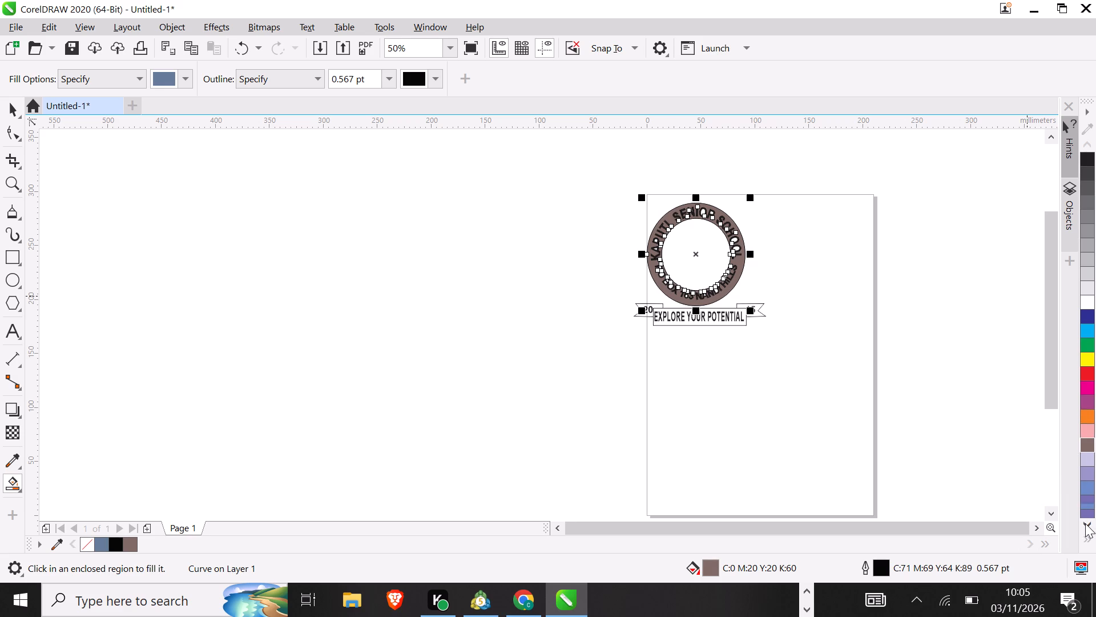
double_click(1085, 523)
triple_click(1085, 523)
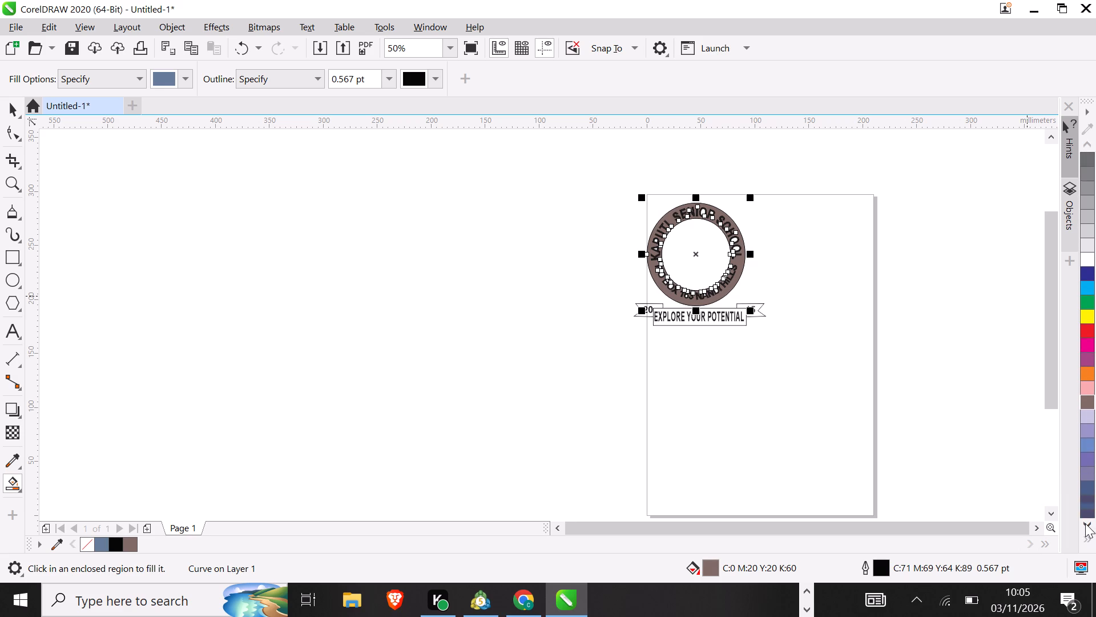
triple_click(1085, 523)
triple_click(1085, 523)
double_click(1072, 522)
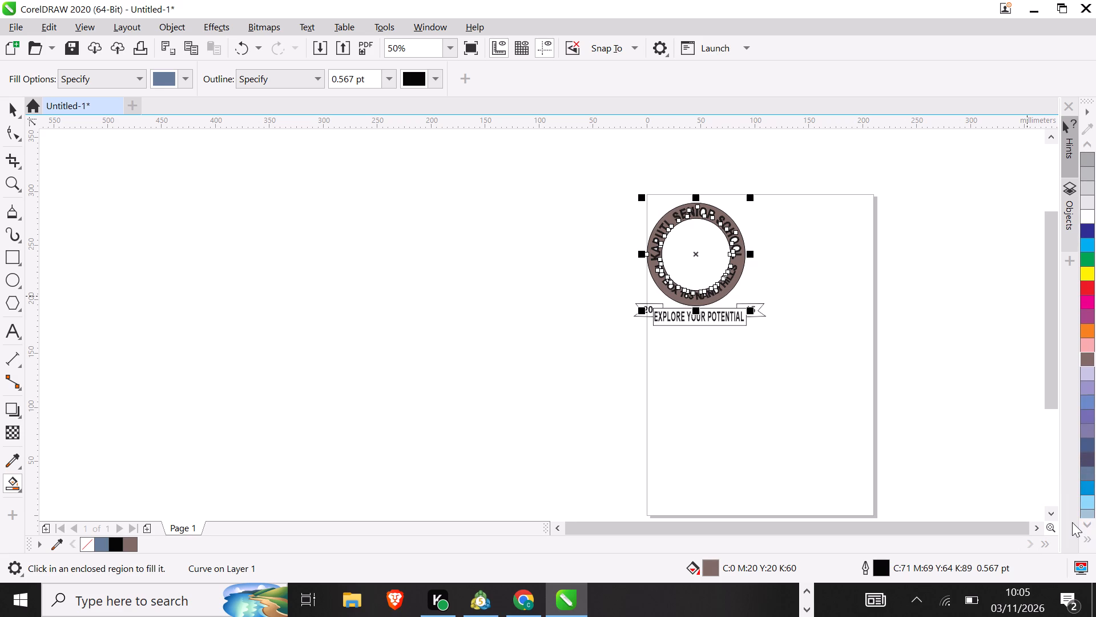
double_click(1089, 523)
triple_click(1089, 523)
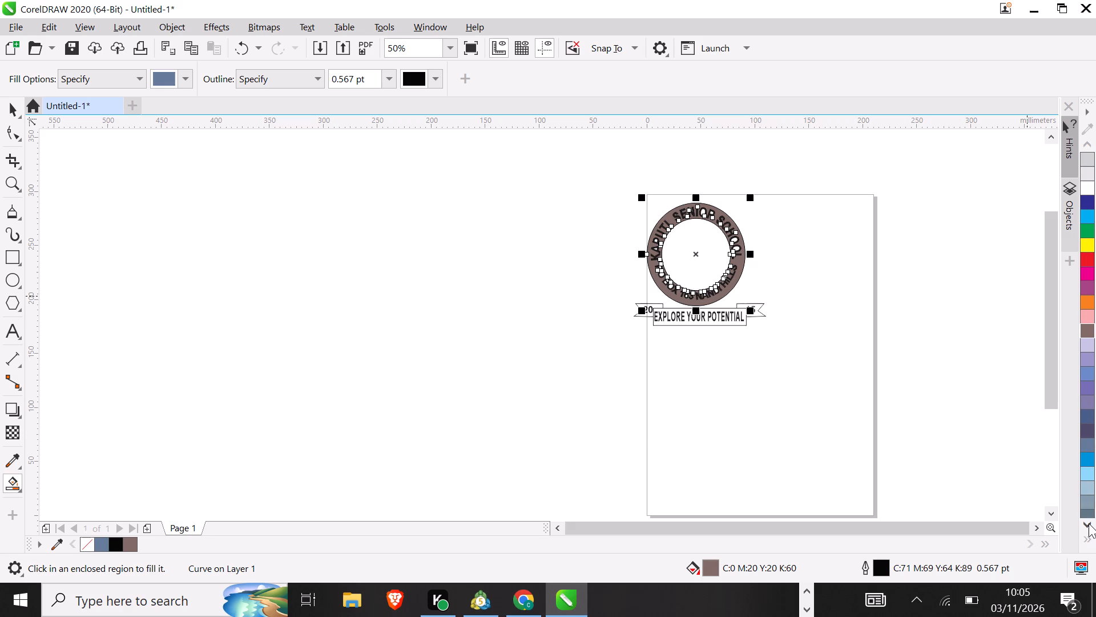
triple_click(1089, 523)
triple_click(1089, 523)
triple_click(1089, 523)
triple_click(1089, 523)
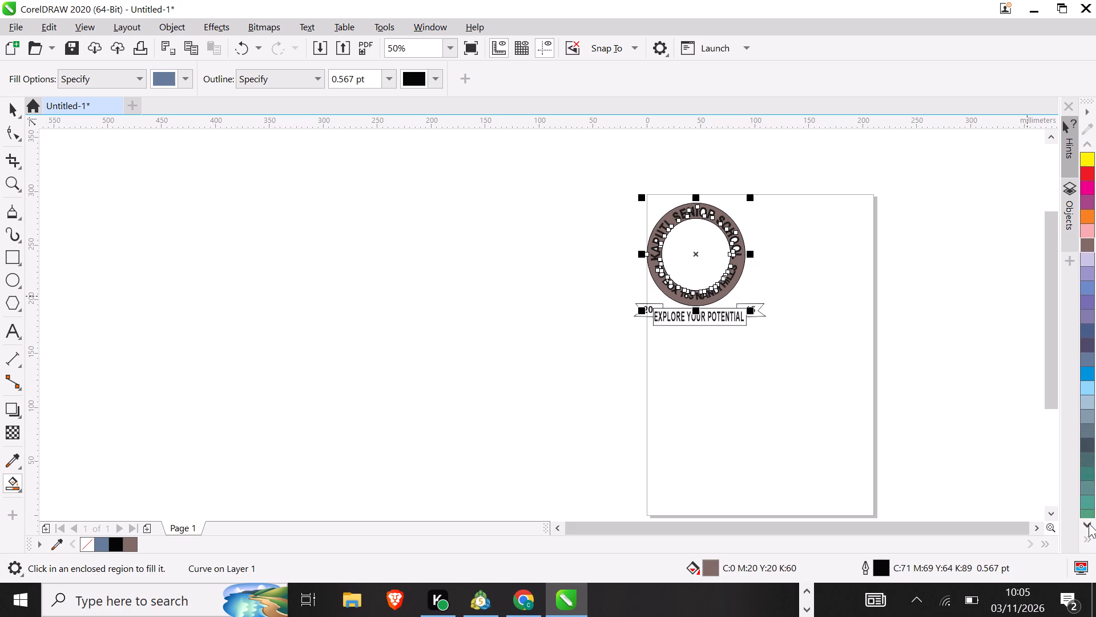
triple_click(1089, 523)
triple_click(1089, 523)
triple_click(1089, 523)
triple_click(1089, 523)
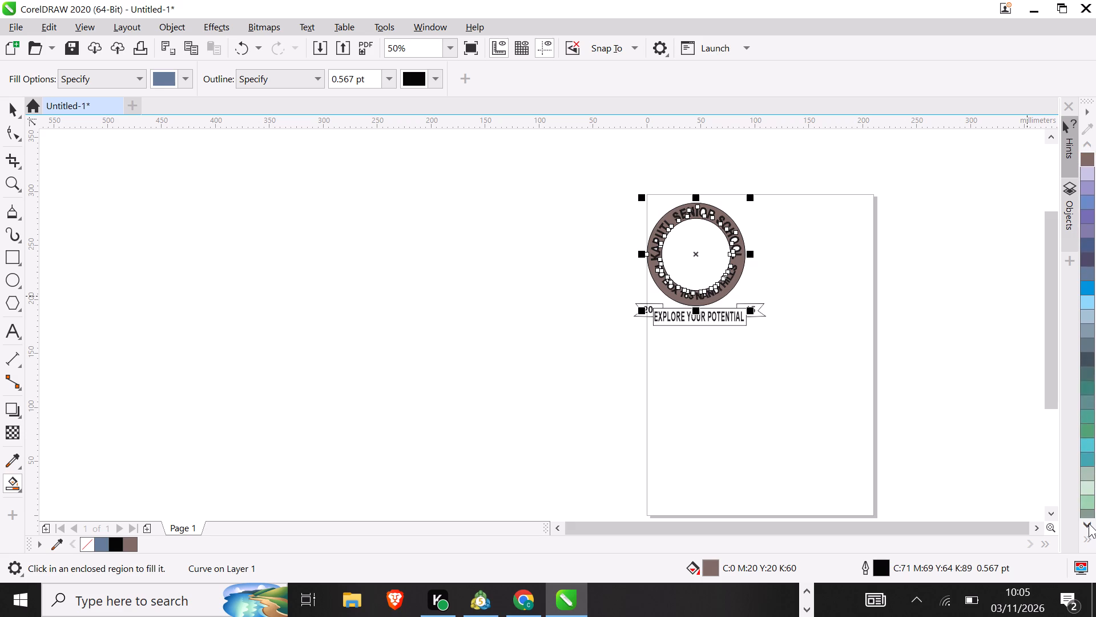
triple_click(1089, 523)
triple_click(1089, 523)
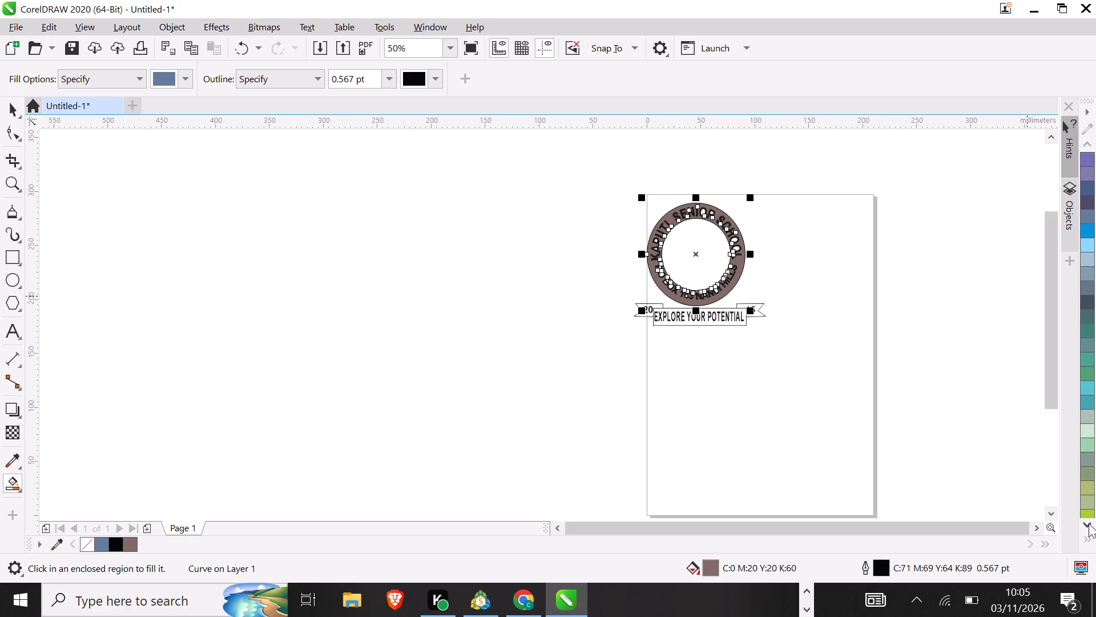
triple_click(1089, 523)
triple_click(1089, 523)
triple_click(1089, 523)
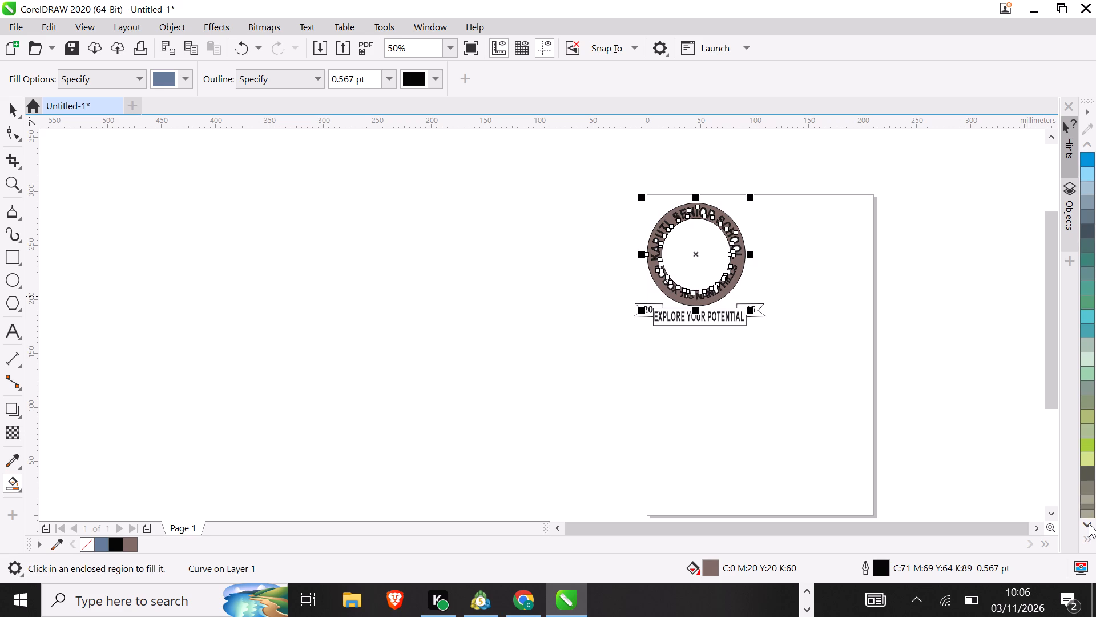
triple_click(1089, 523)
triple_click(1089, 523)
triple_click(1089, 523)
double_click(1089, 523)
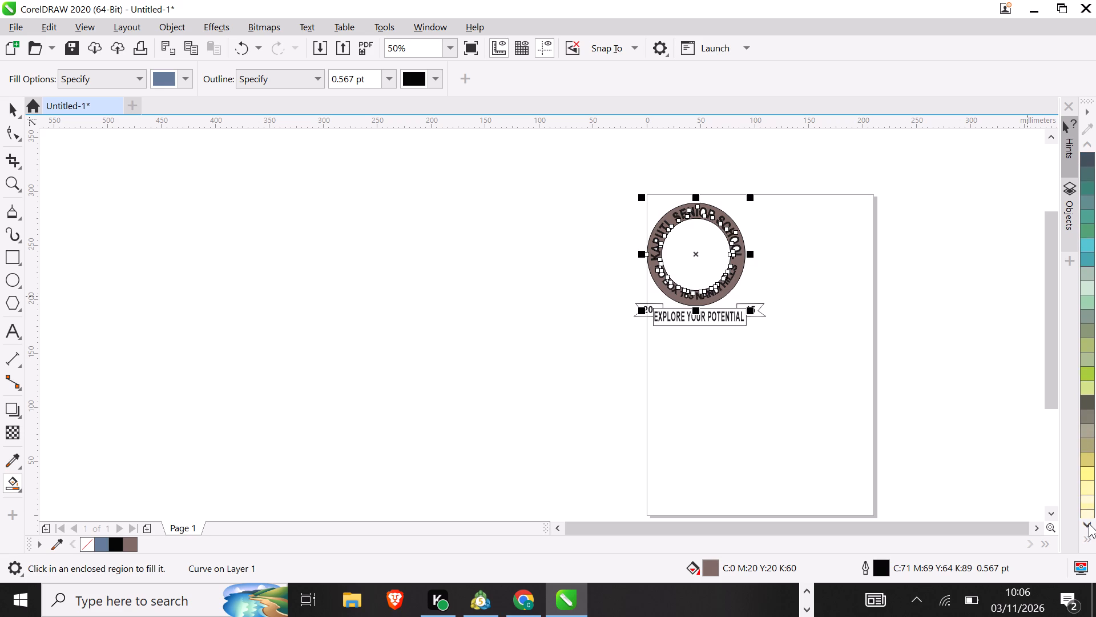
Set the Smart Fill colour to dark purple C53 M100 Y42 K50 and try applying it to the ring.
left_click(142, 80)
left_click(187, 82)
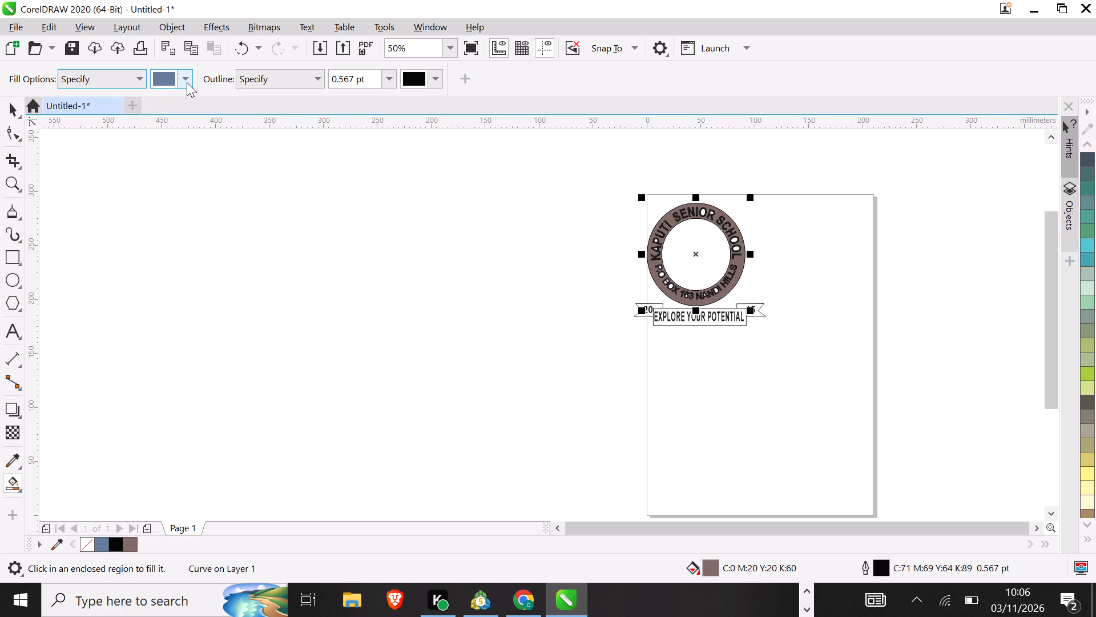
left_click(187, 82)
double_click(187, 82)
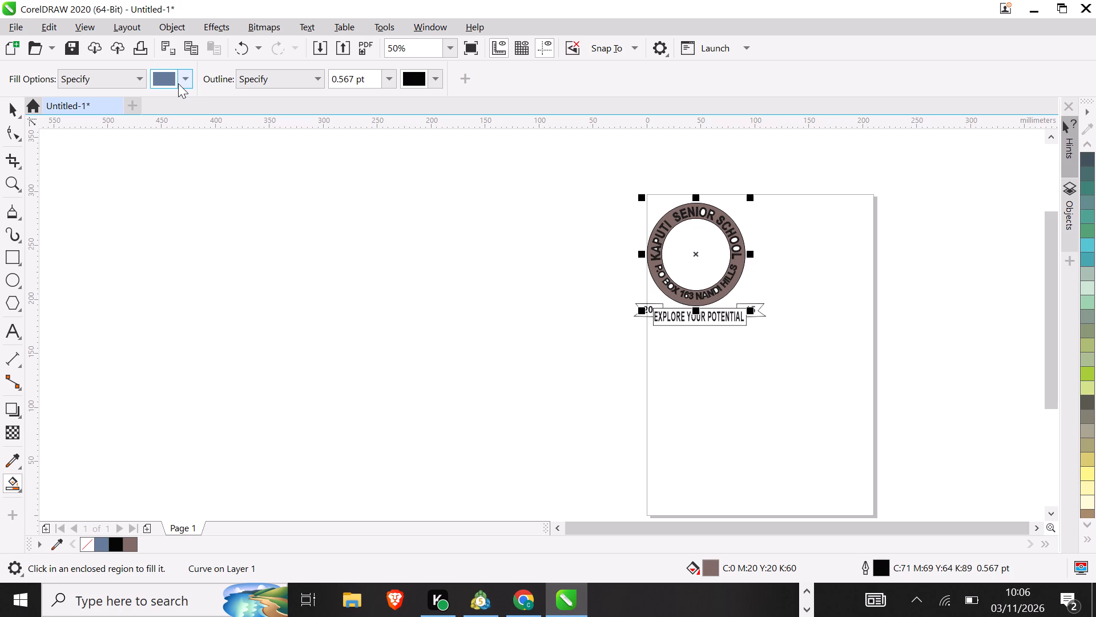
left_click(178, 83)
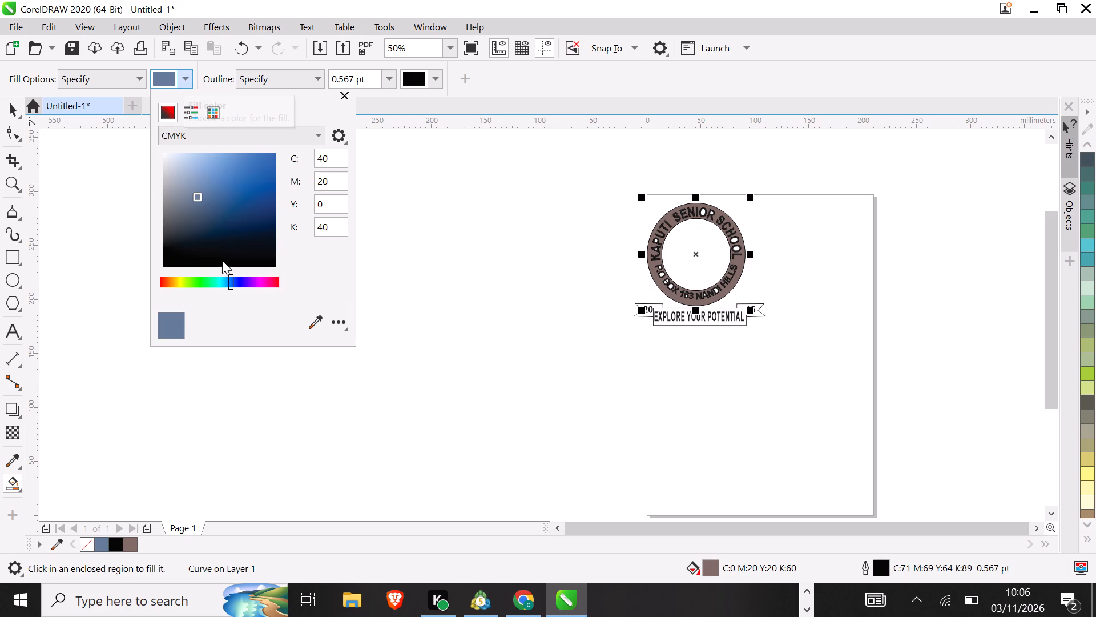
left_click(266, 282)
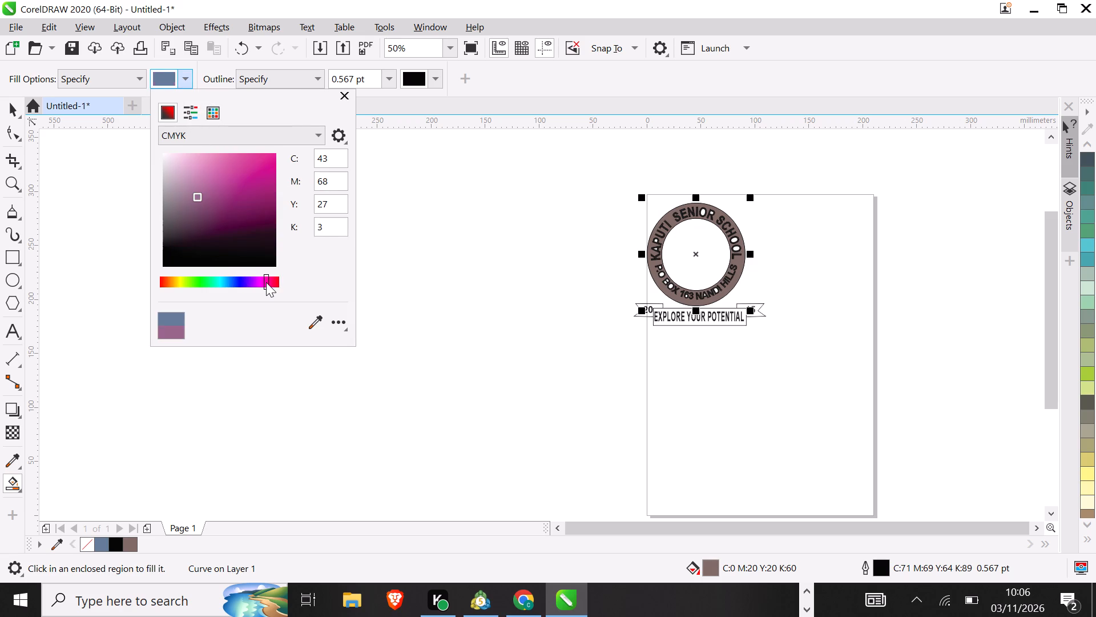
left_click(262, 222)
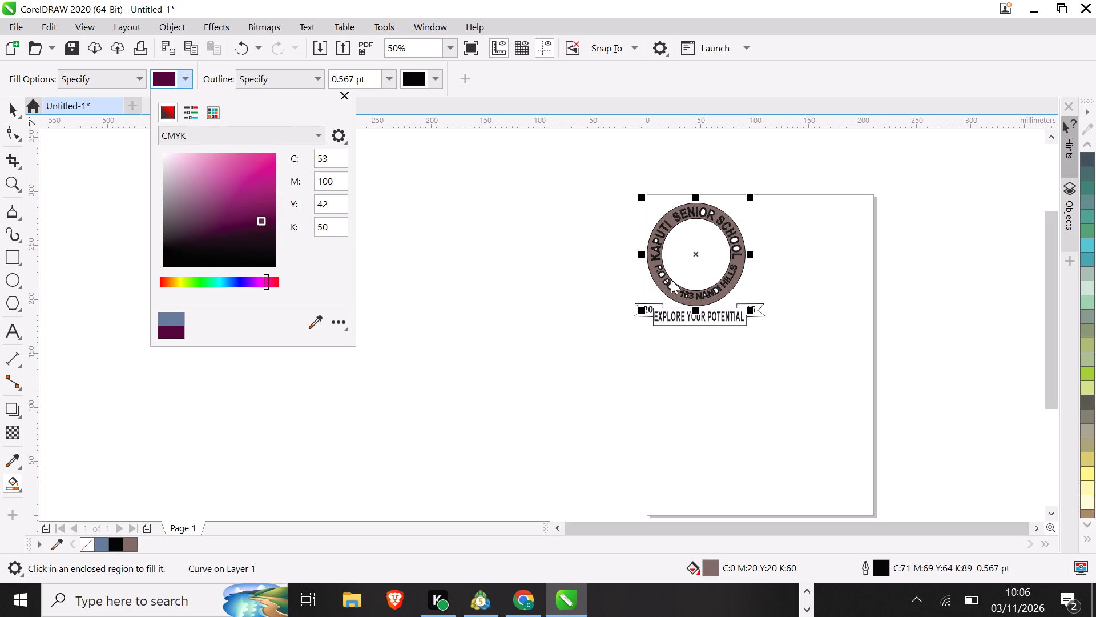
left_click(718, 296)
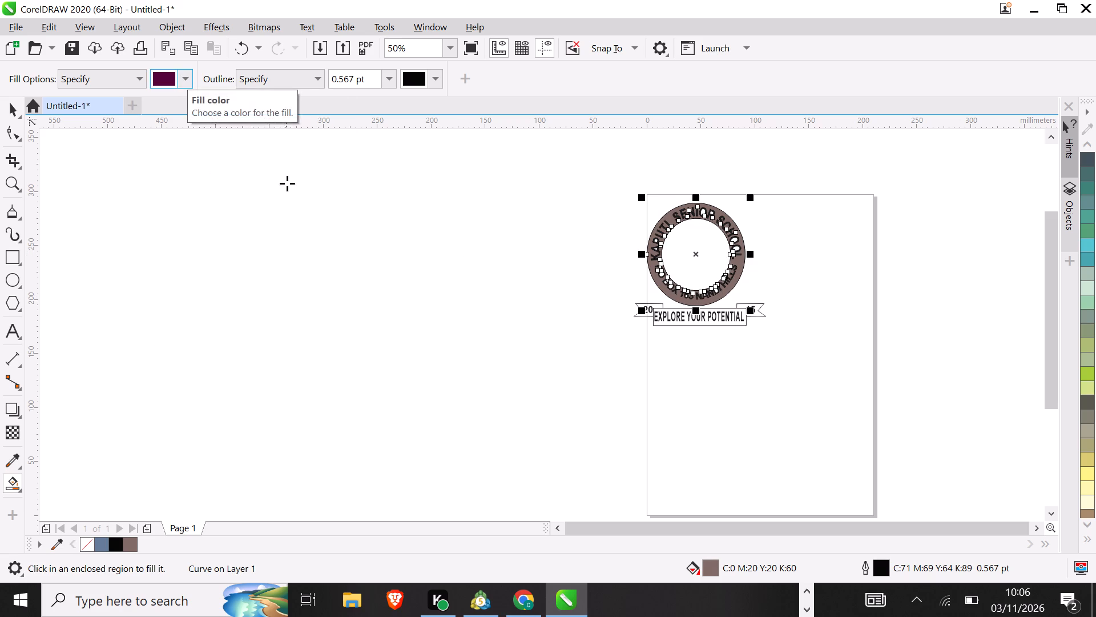
Fill the ring with black C71 M69 Y64 K89 from the document's used colours.
left_click(112, 547)
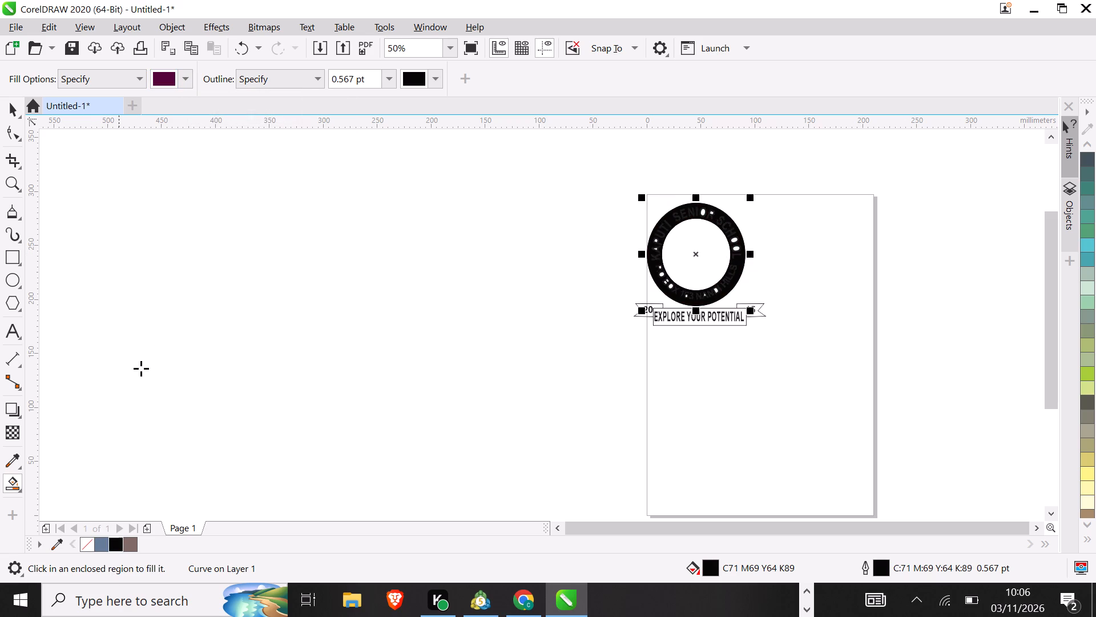
Set the Smart Fill colour to a darker purple, C64 M91 Y49 K65.
left_click(182, 82)
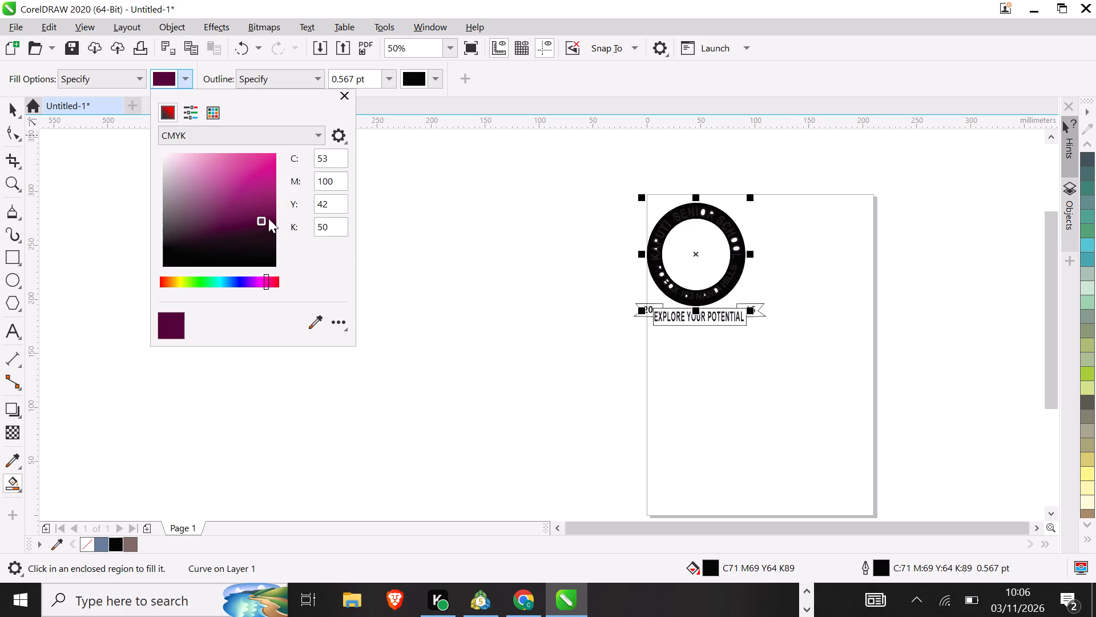
left_click(268, 218)
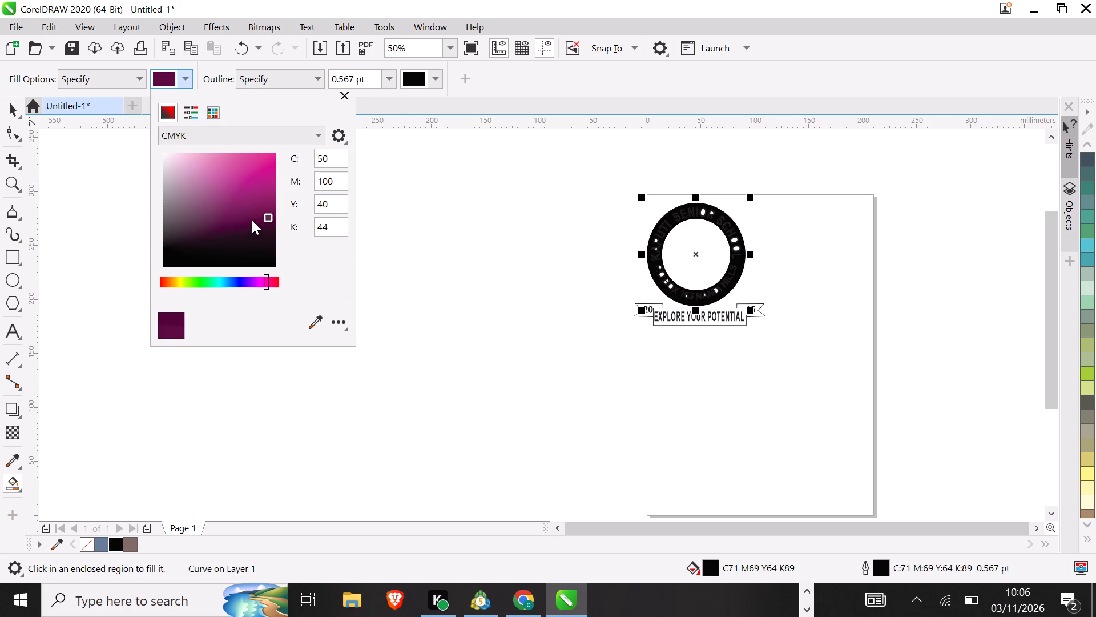
left_click_drag(252, 220, 245, 225)
left_click(245, 225)
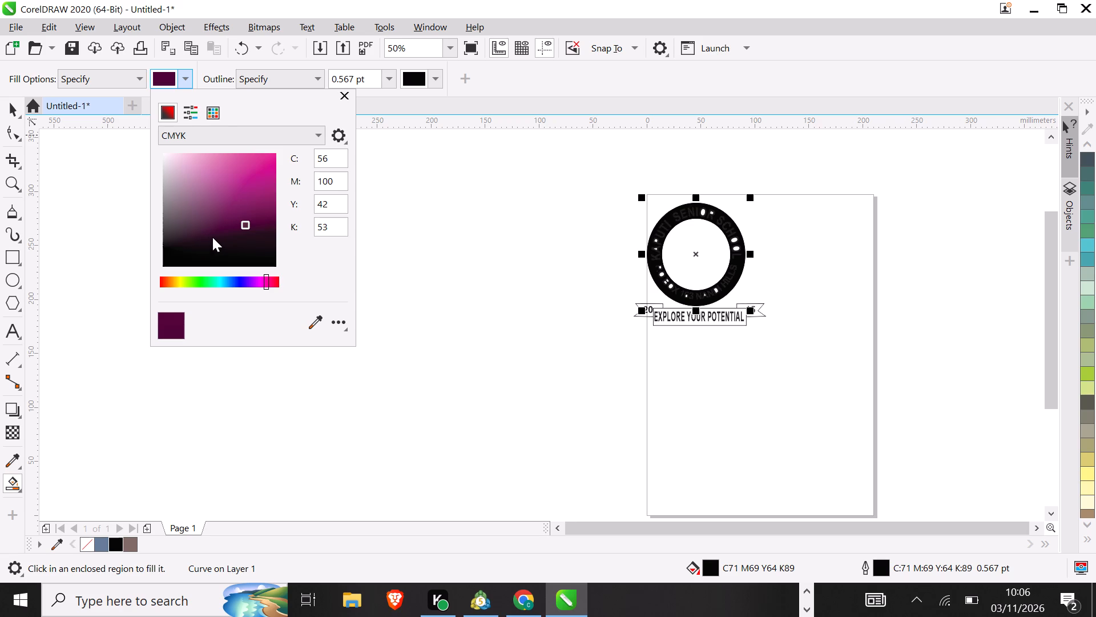
left_click(224, 234)
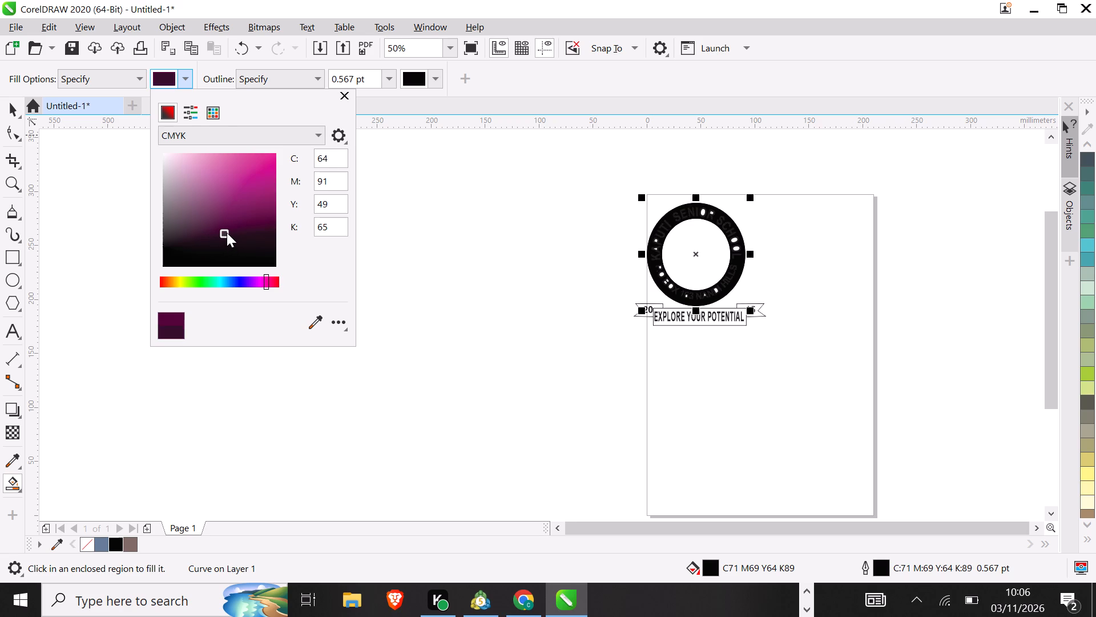
left_click(227, 233)
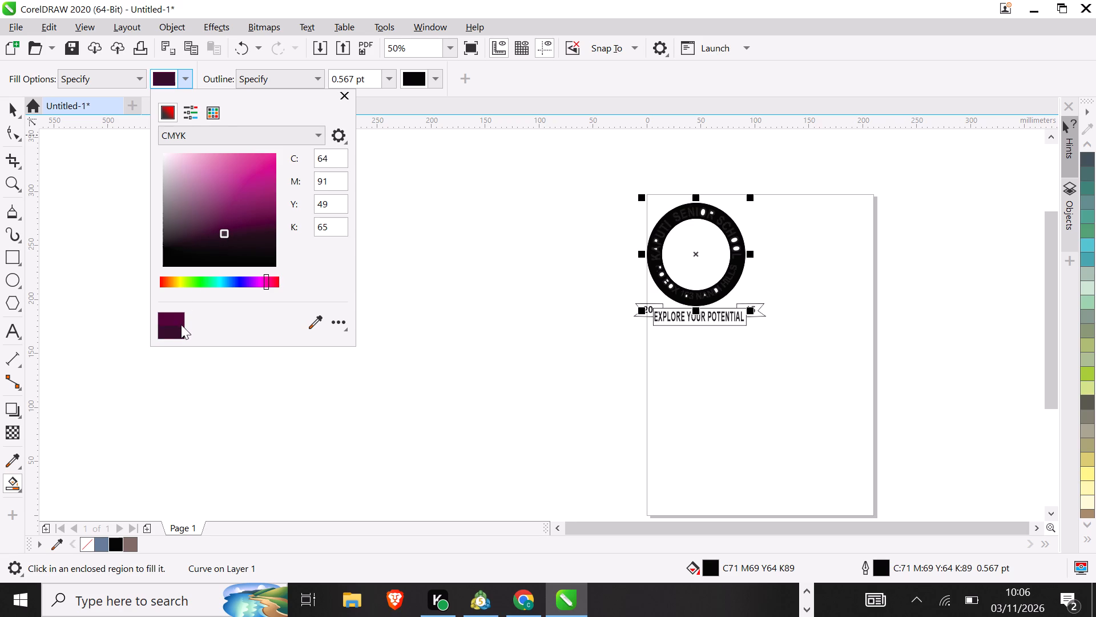
left_click(179, 328)
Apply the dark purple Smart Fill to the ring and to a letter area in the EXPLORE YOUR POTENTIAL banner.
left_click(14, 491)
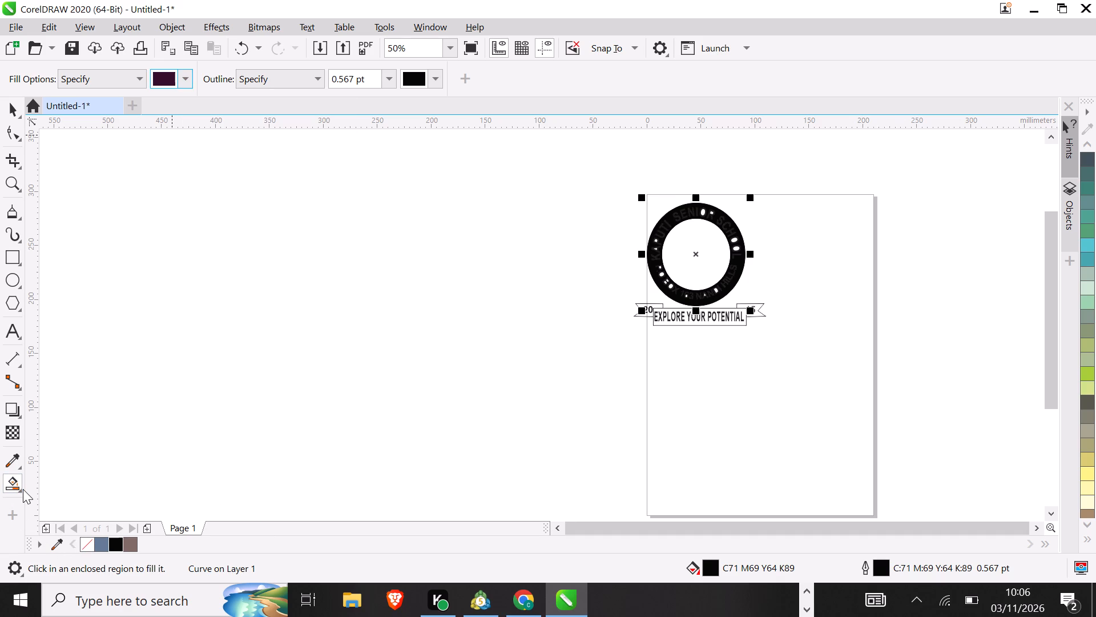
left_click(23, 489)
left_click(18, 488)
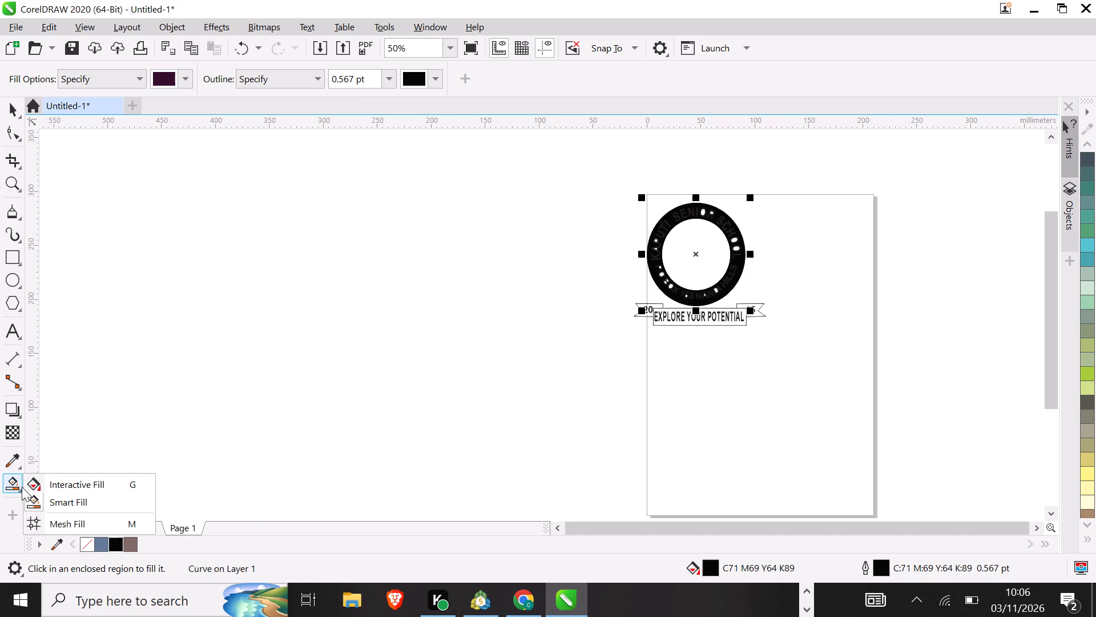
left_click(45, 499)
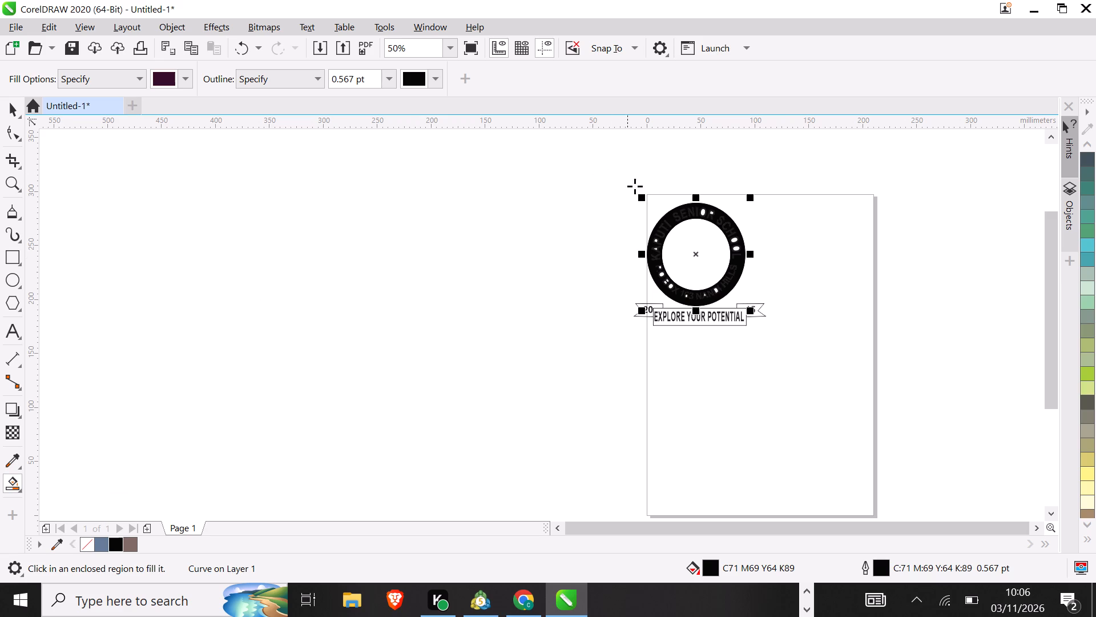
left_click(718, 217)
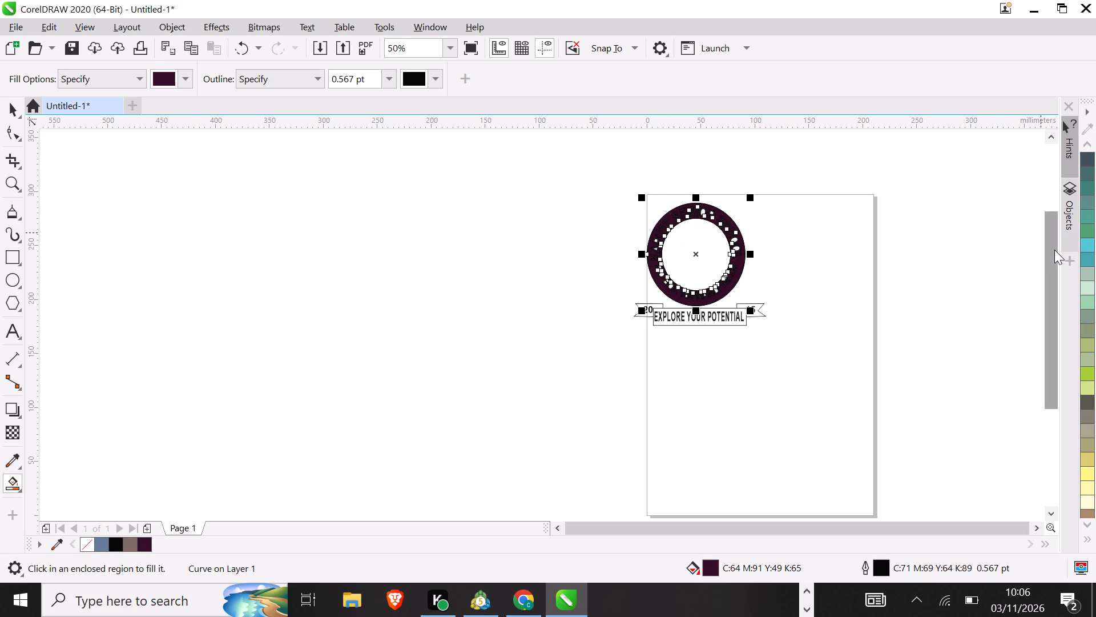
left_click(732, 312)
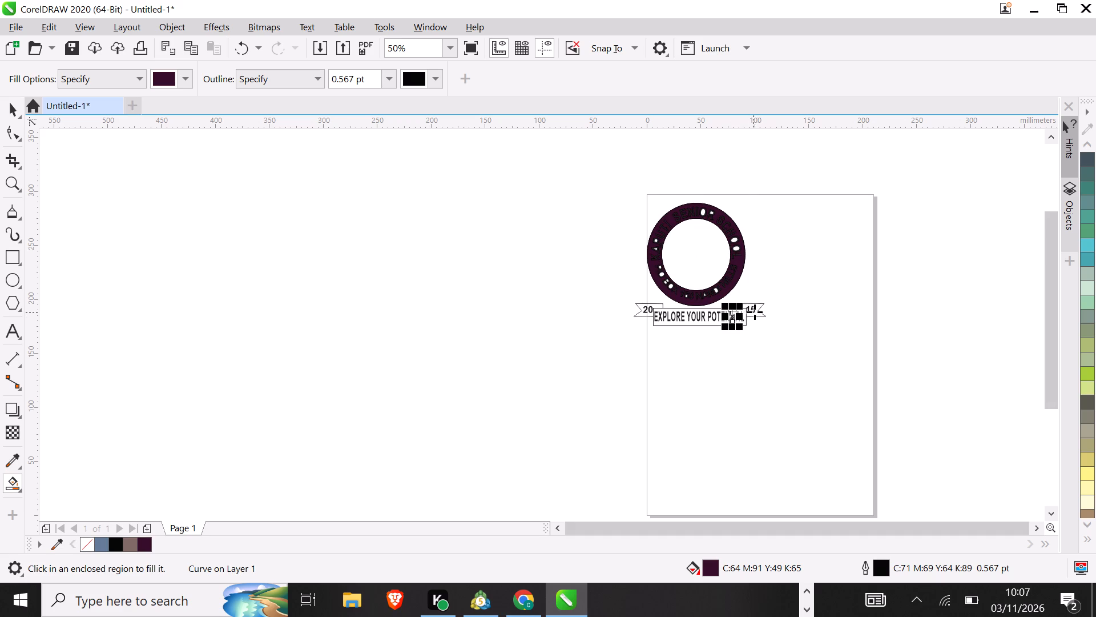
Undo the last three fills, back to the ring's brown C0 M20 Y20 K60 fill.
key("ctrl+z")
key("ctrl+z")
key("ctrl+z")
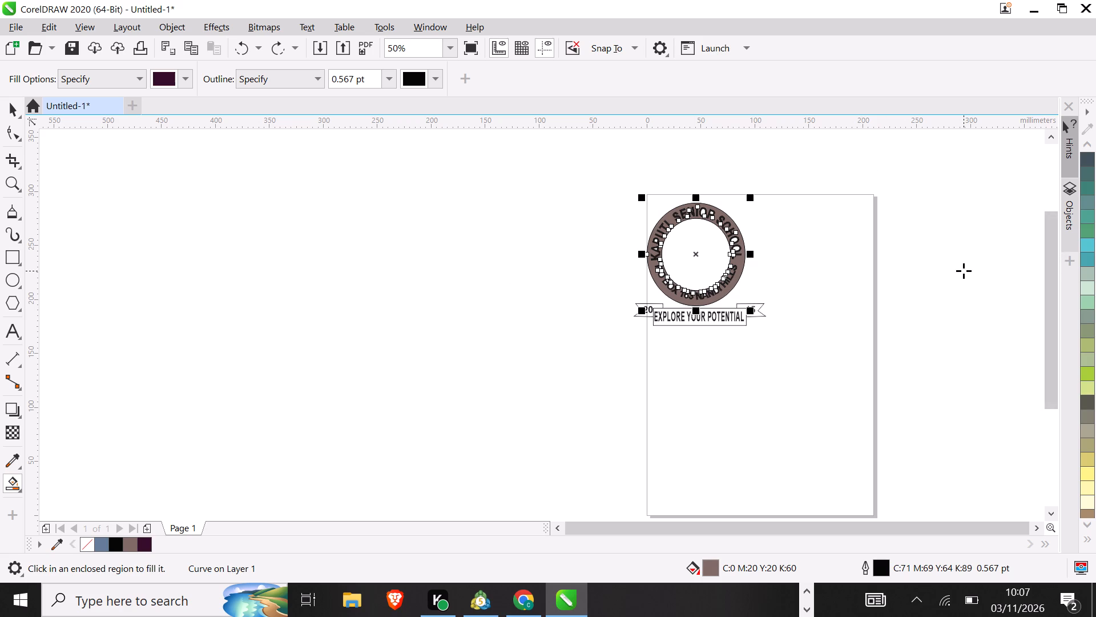
Smart-fill the EXPLORE YOUR POTENTIAL banner and the ribbon tail marked 15 with dark purple C64 M91 Y49 K65.
key("ctrl+equal")
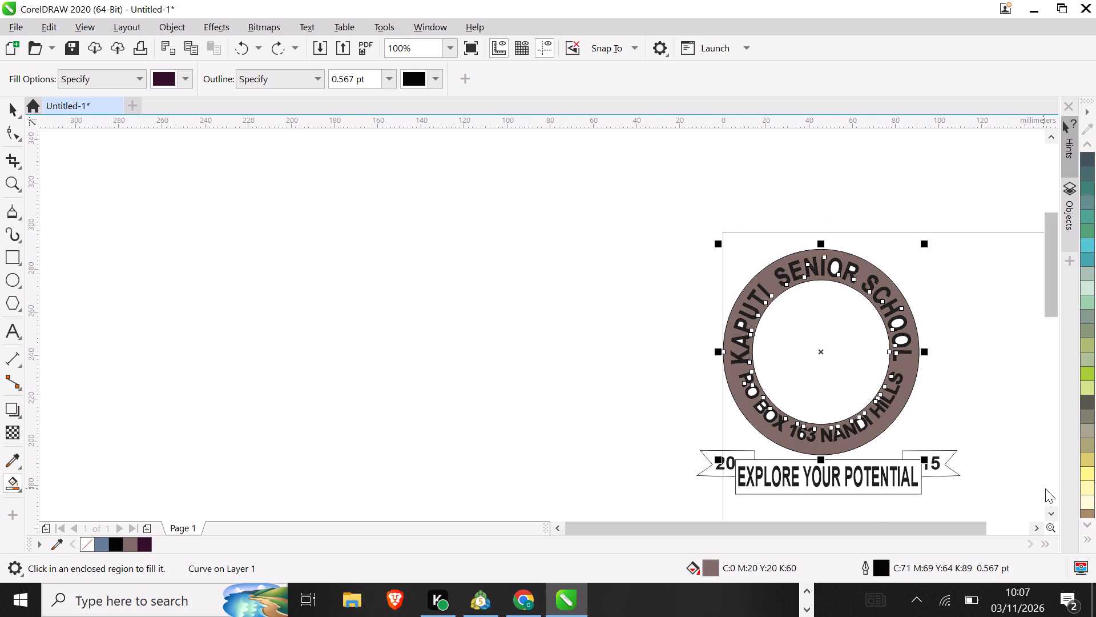
left_click(1037, 527)
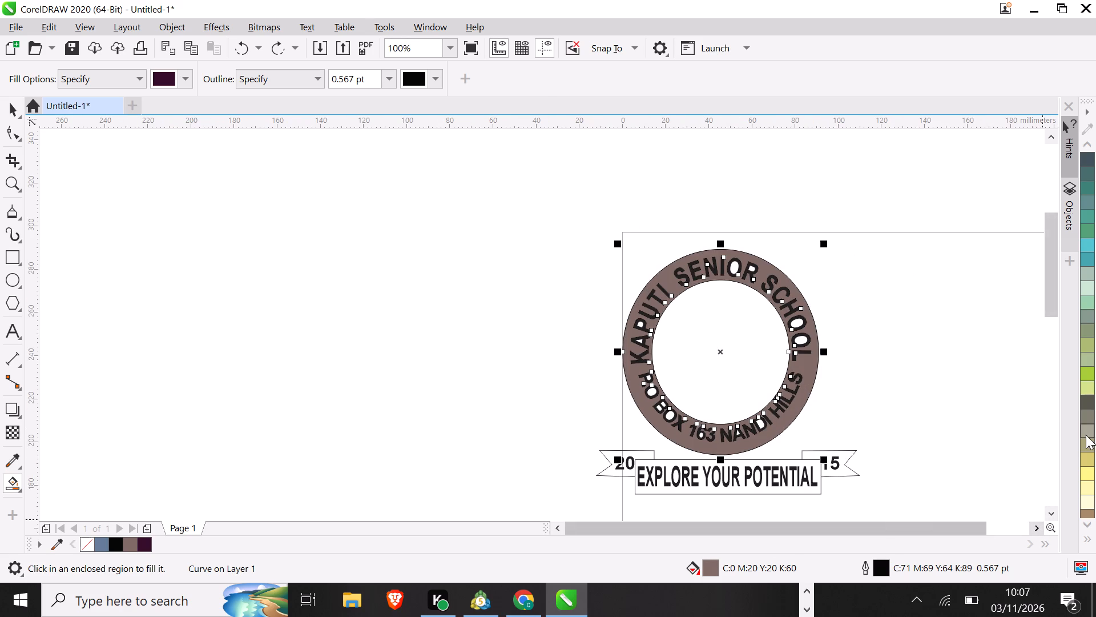
left_click_drag(1050, 308, 1055, 333)
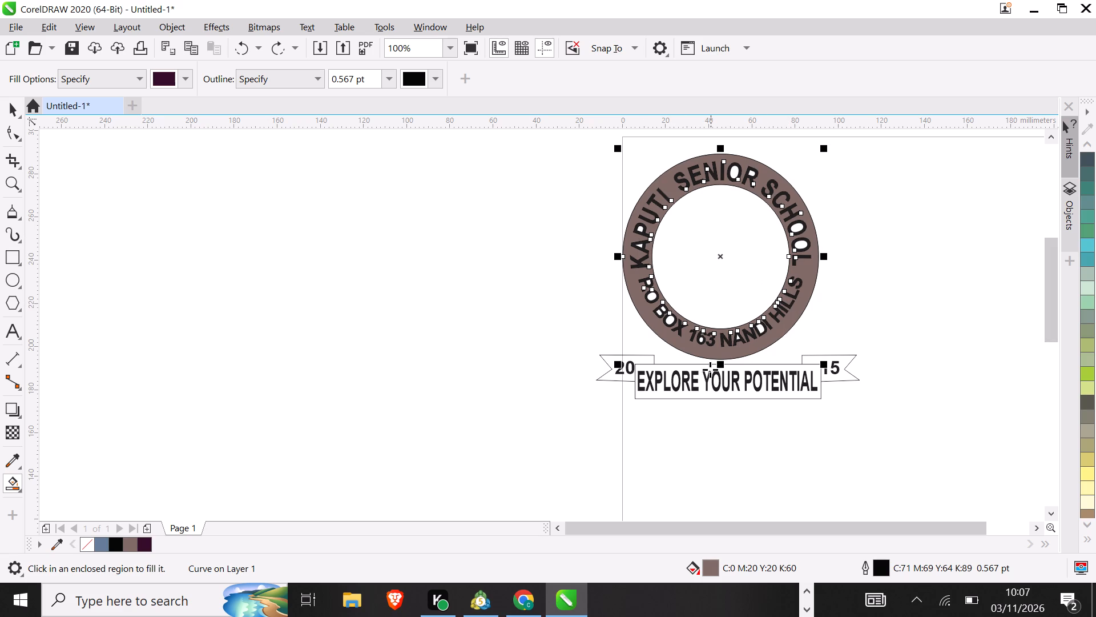
left_click_drag(759, 369, 785, 378)
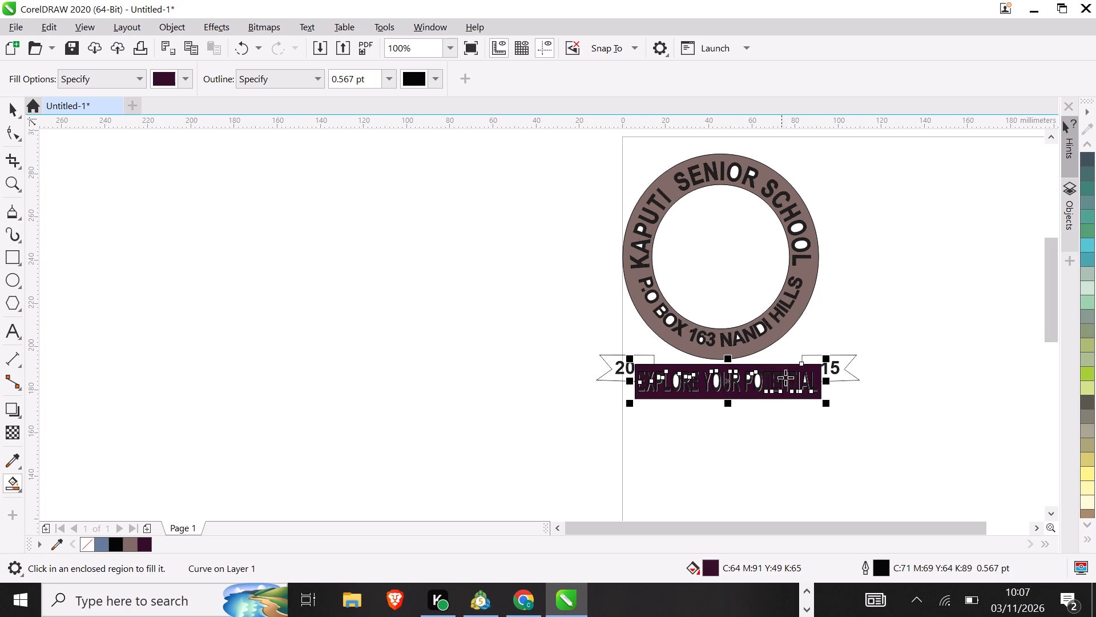
left_click_drag(785, 378, 843, 368)
left_click(843, 368)
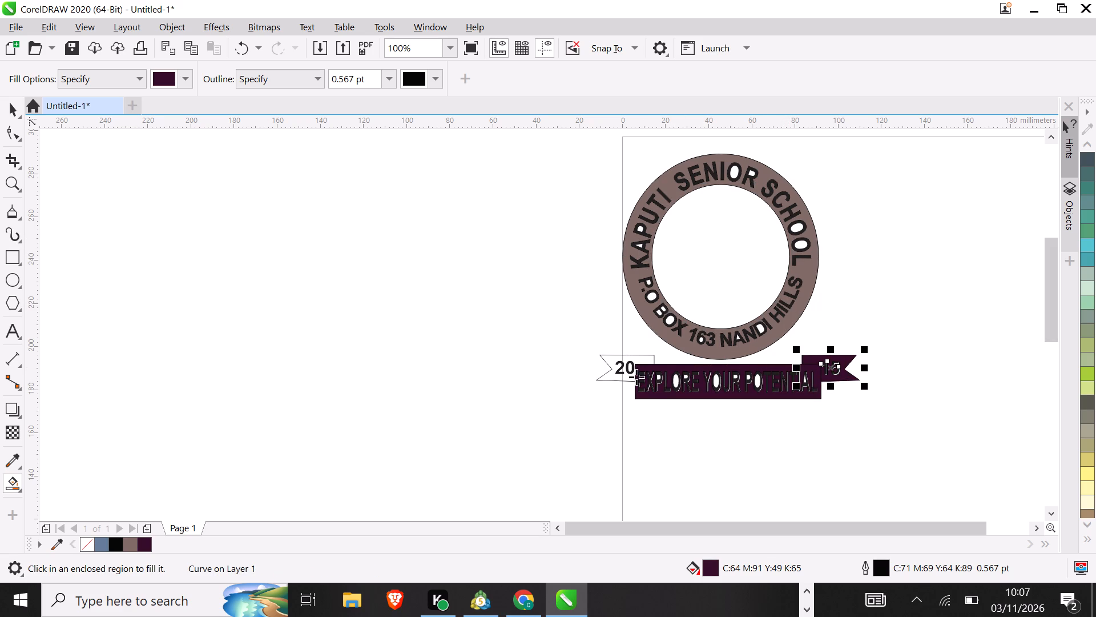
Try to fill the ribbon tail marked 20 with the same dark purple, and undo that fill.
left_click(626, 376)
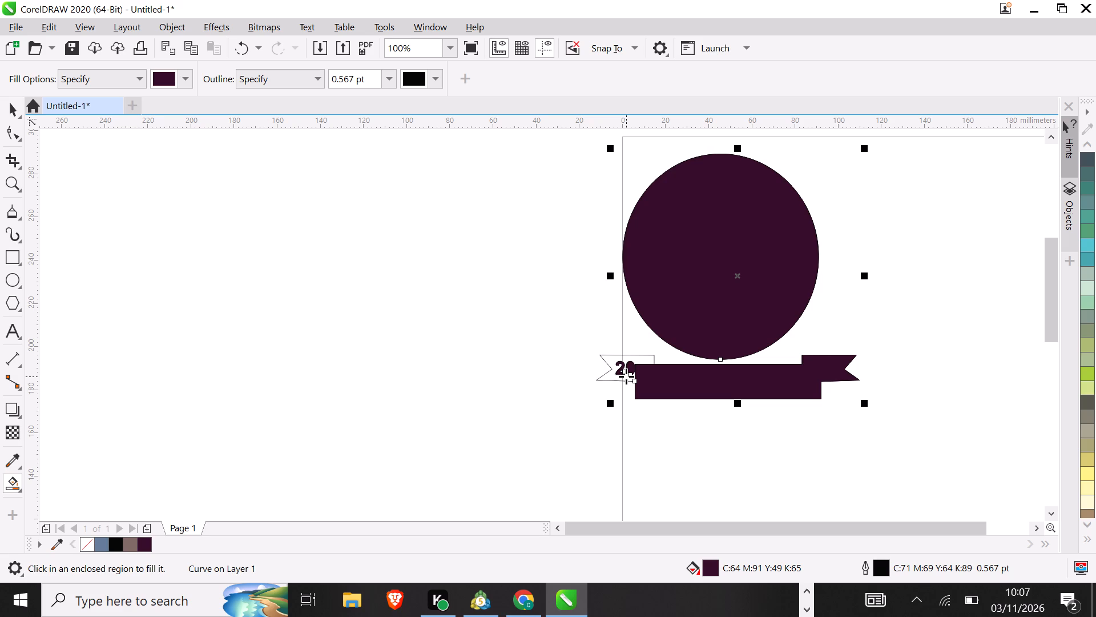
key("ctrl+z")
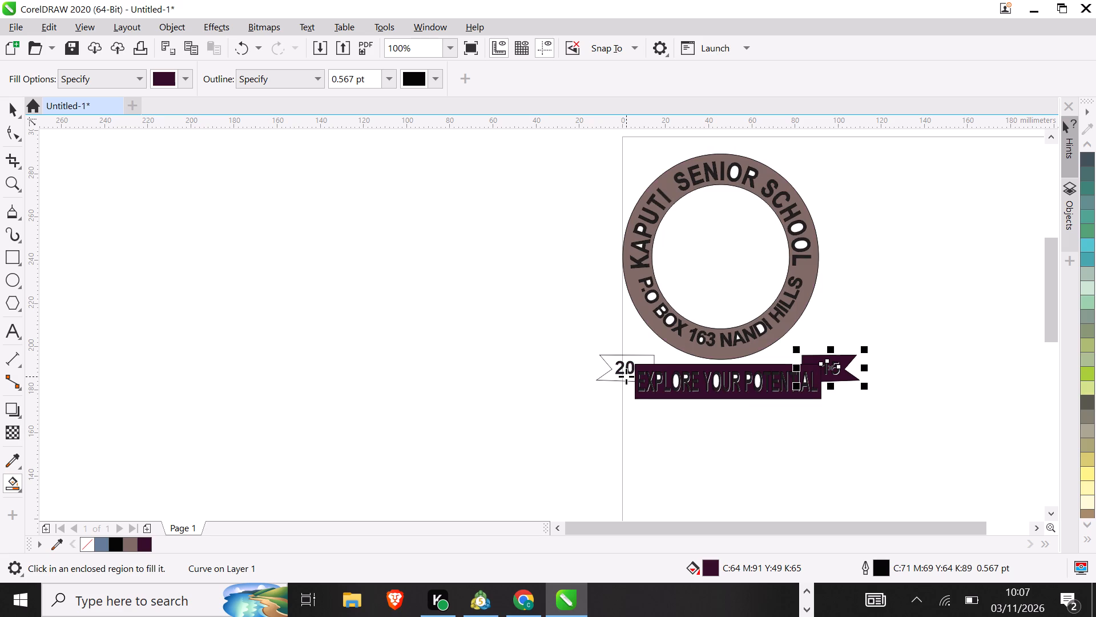
Nudge the ribbon tail marked 20 about 0.3 mm right and 0.3 mm down, against the banner.
left_click(18, 118)
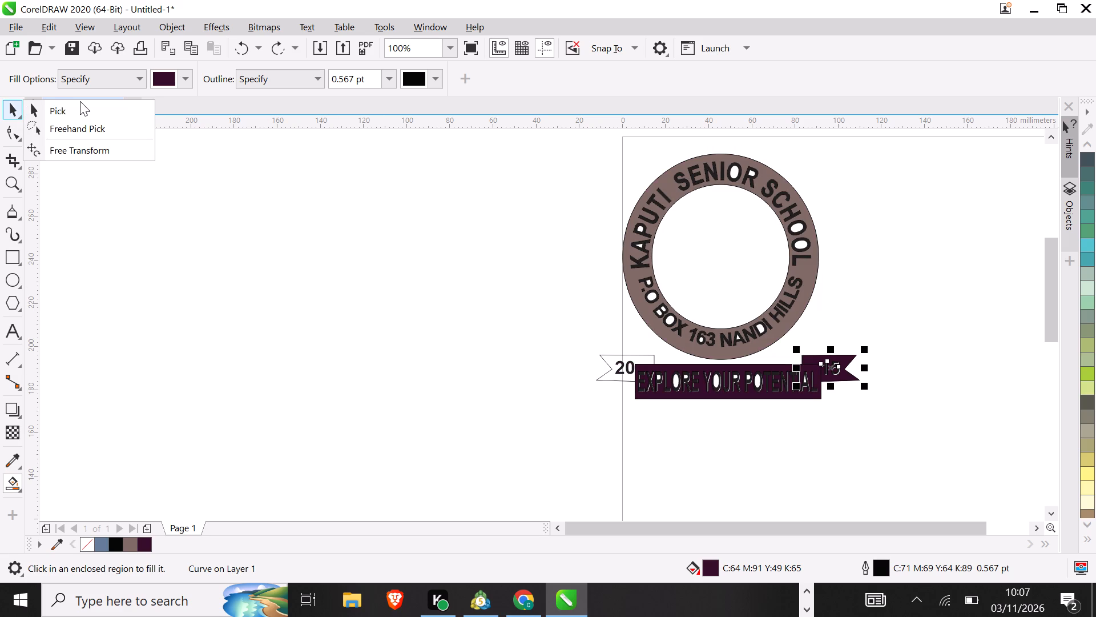
left_click(80, 104)
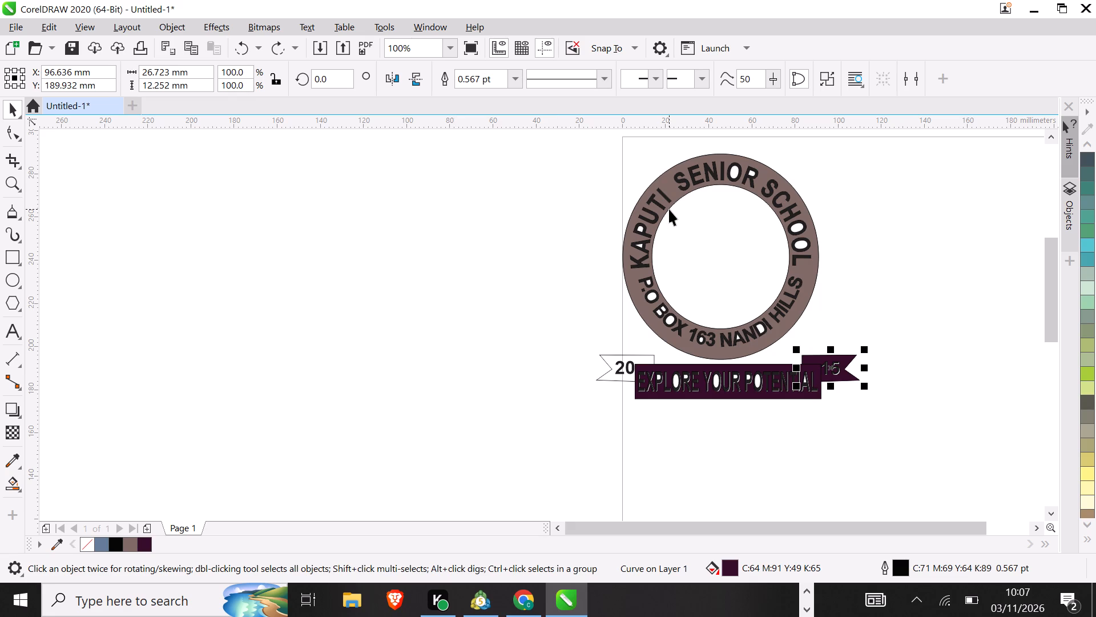
left_click(648, 223)
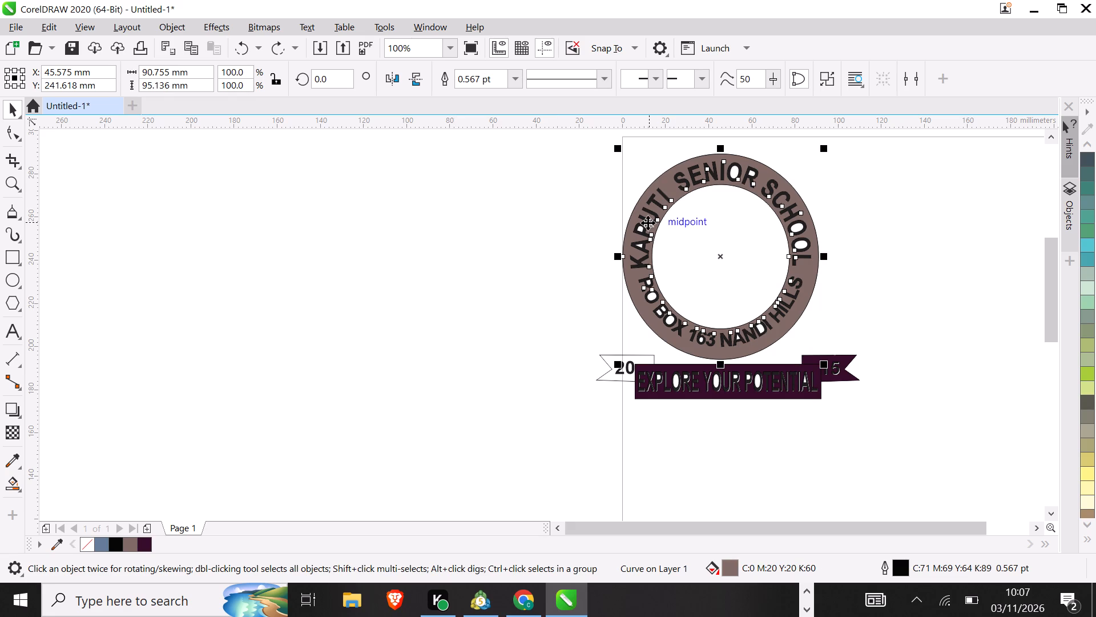
left_click(645, 362)
key("Right")
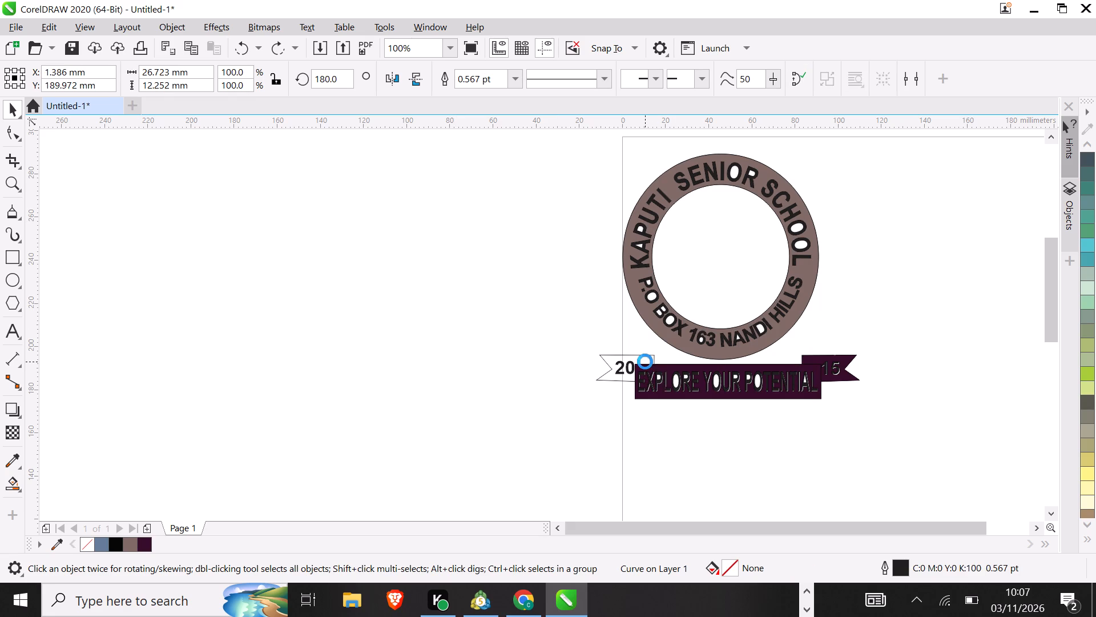
key("Right")
key("Down")
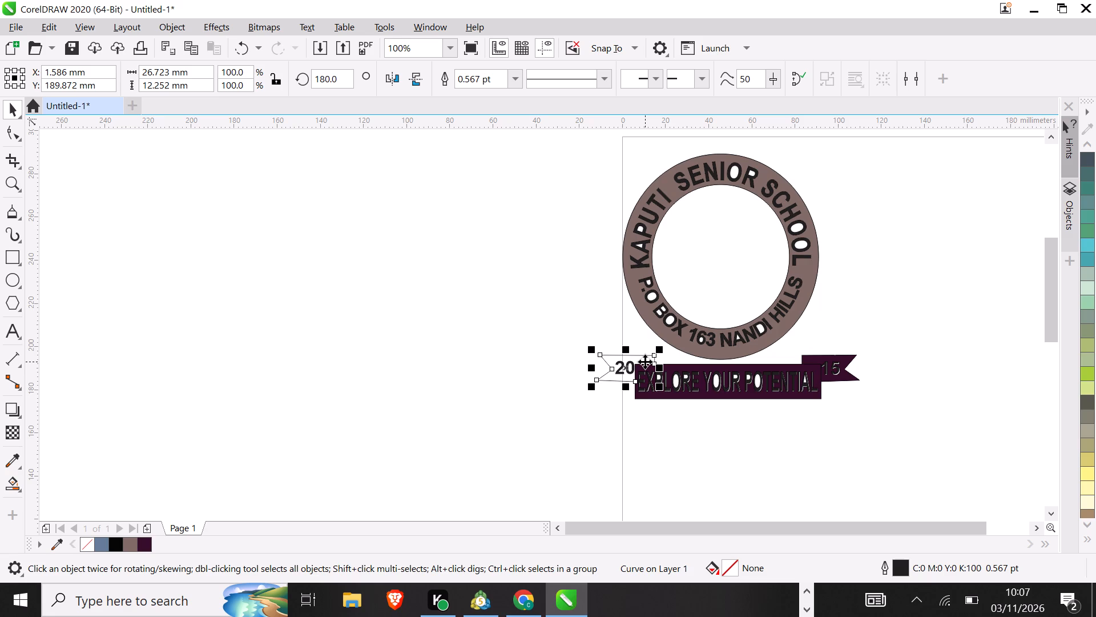
key("Right")
key("Down")
key("Down")
Smart-fill the ribbon tail marked 20 and the EXPLORE YOUR POTENTIAL banner, and colour both black C71 M69 Y64 K89.
left_click(15, 488)
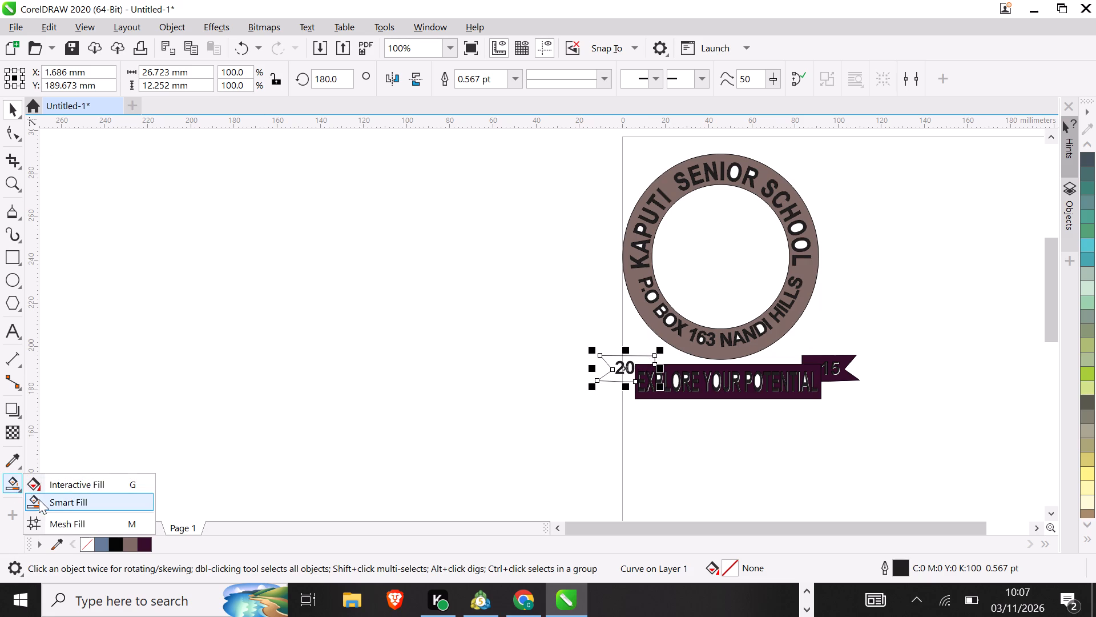
left_click(39, 499)
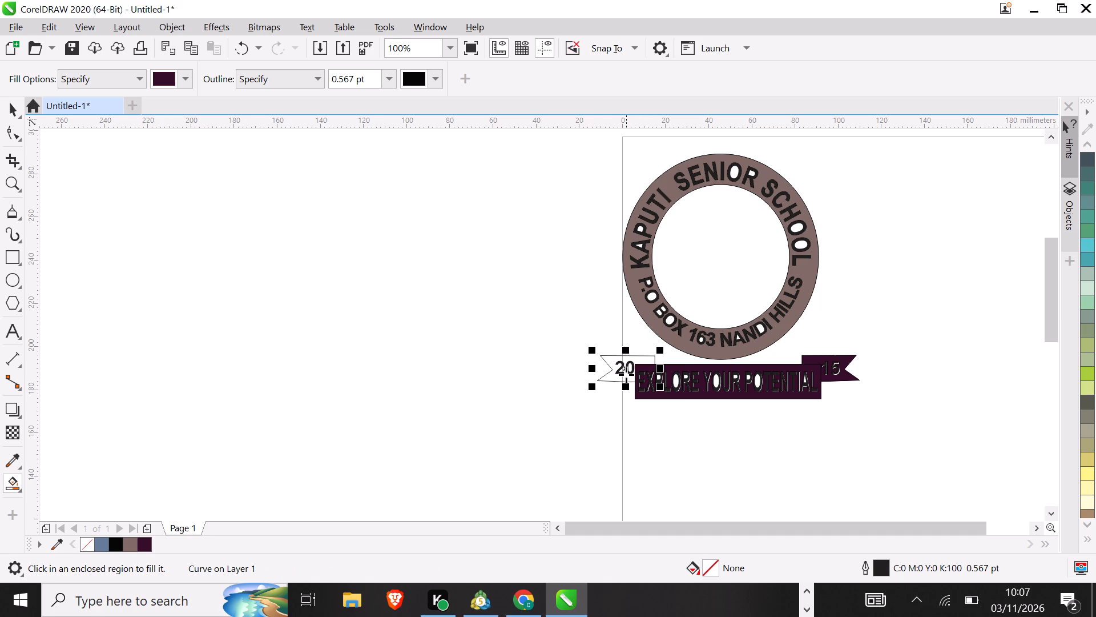
left_click(626, 375)
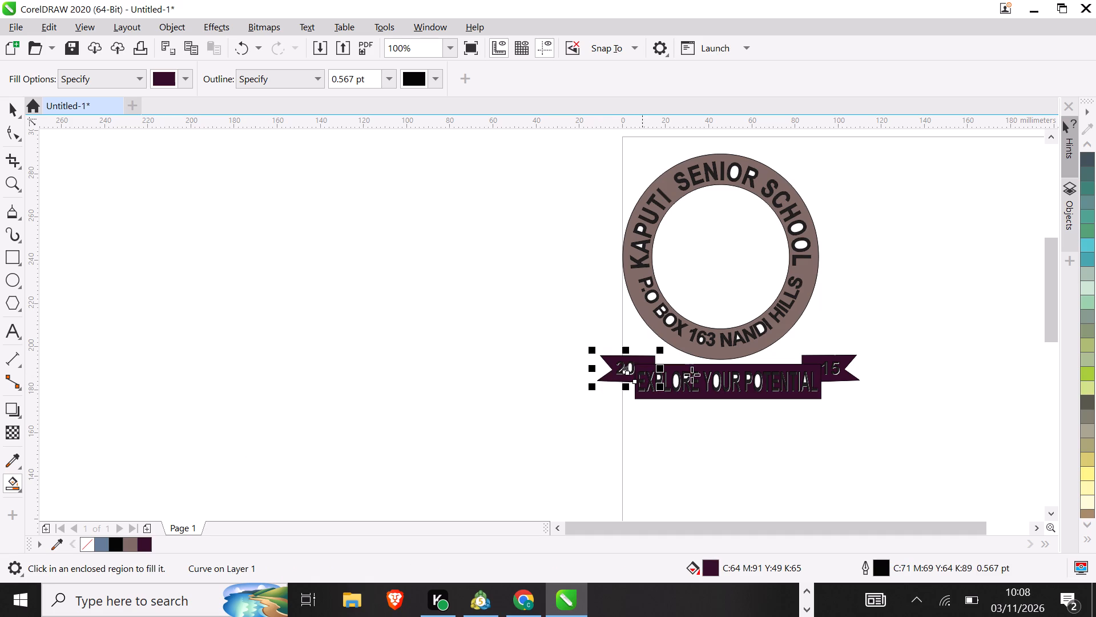
left_click(113, 546)
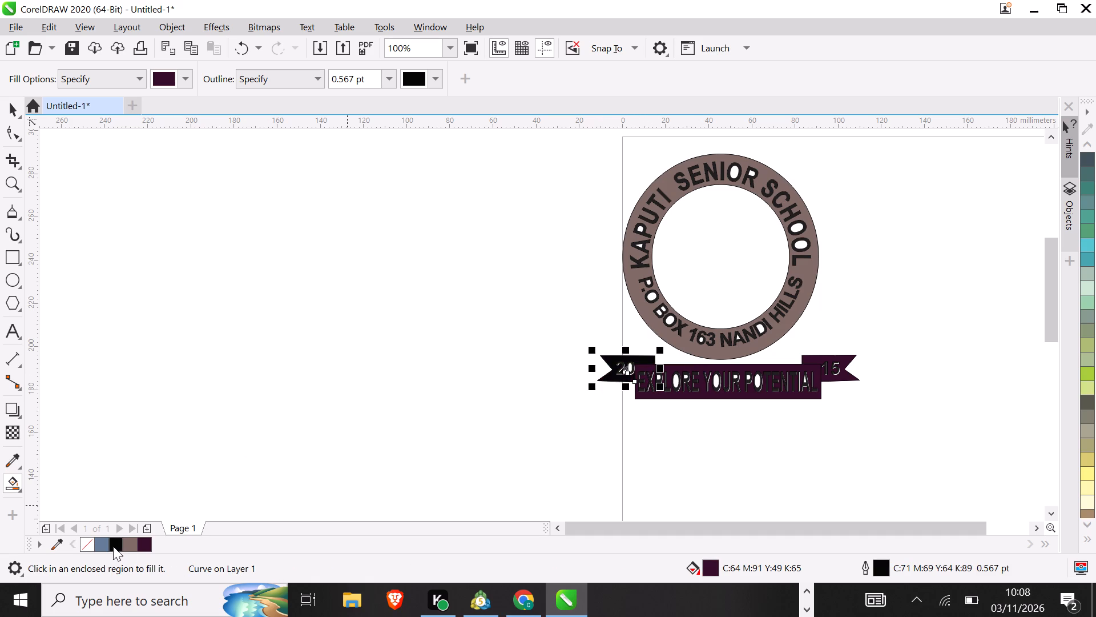
left_click(750, 394)
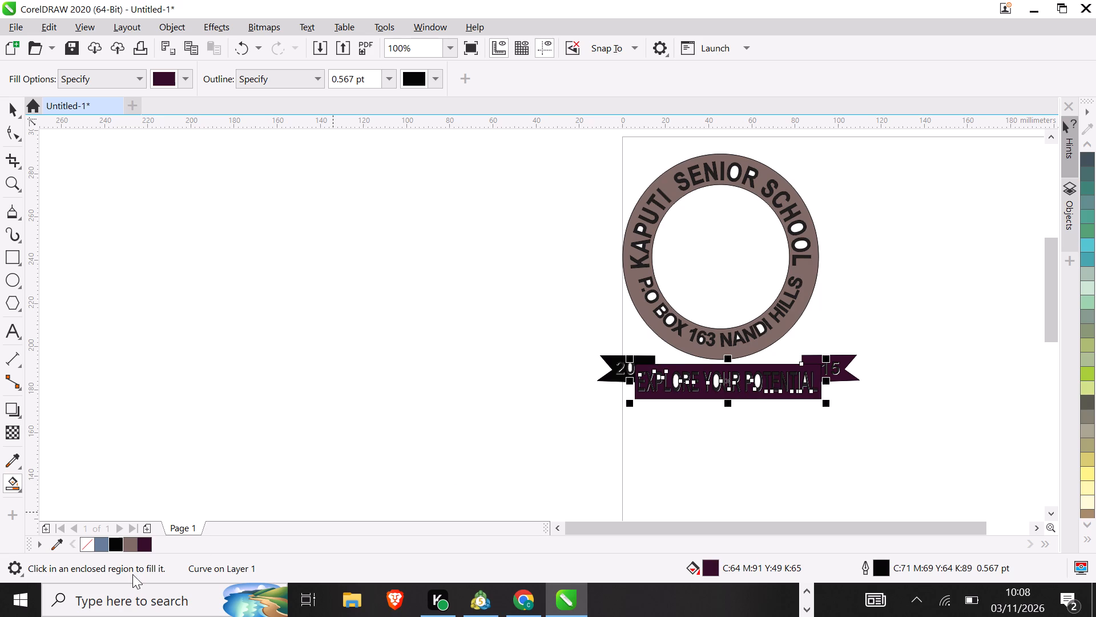
left_click(112, 547)
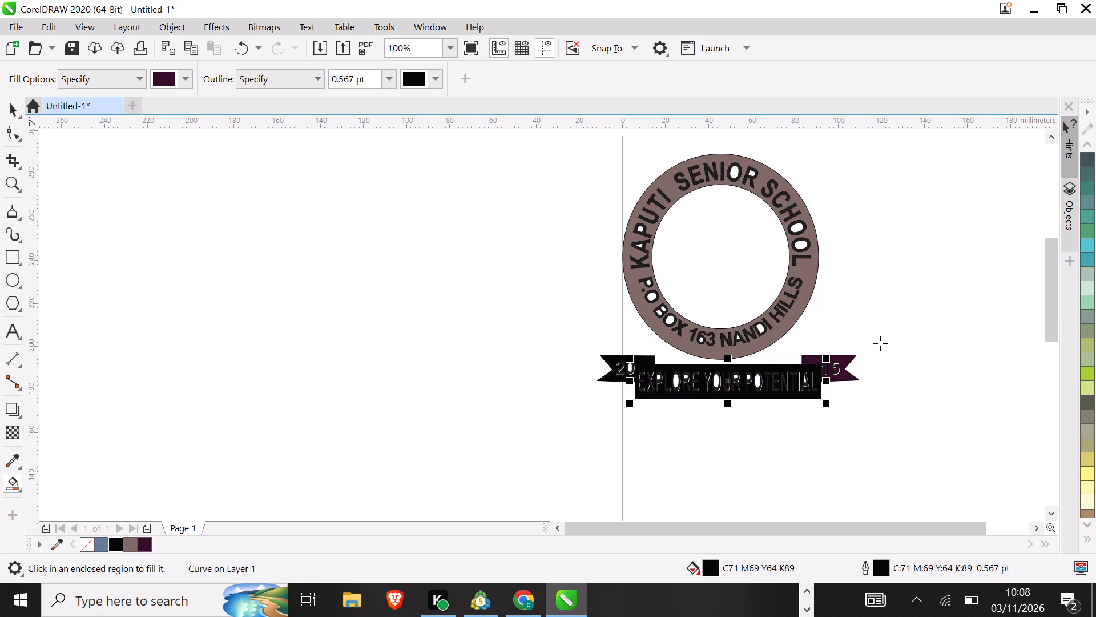
Fill the ribbon tail marked 15 and the ring with dark purple C64 M91 Y49 K65.
left_click(848, 359)
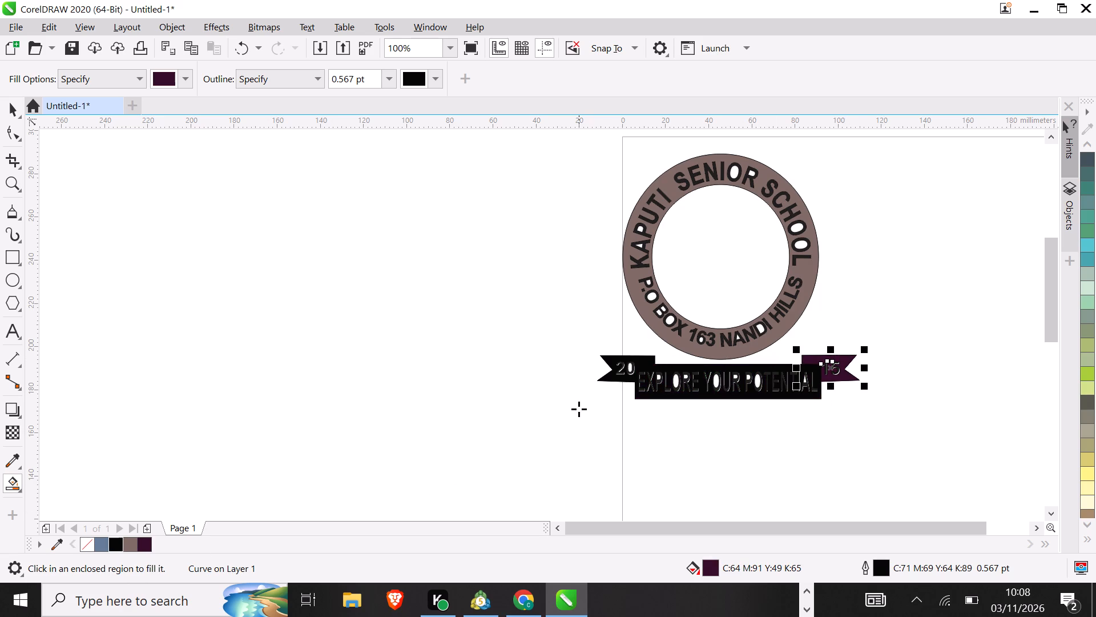
left_click(147, 543)
left_click(812, 266)
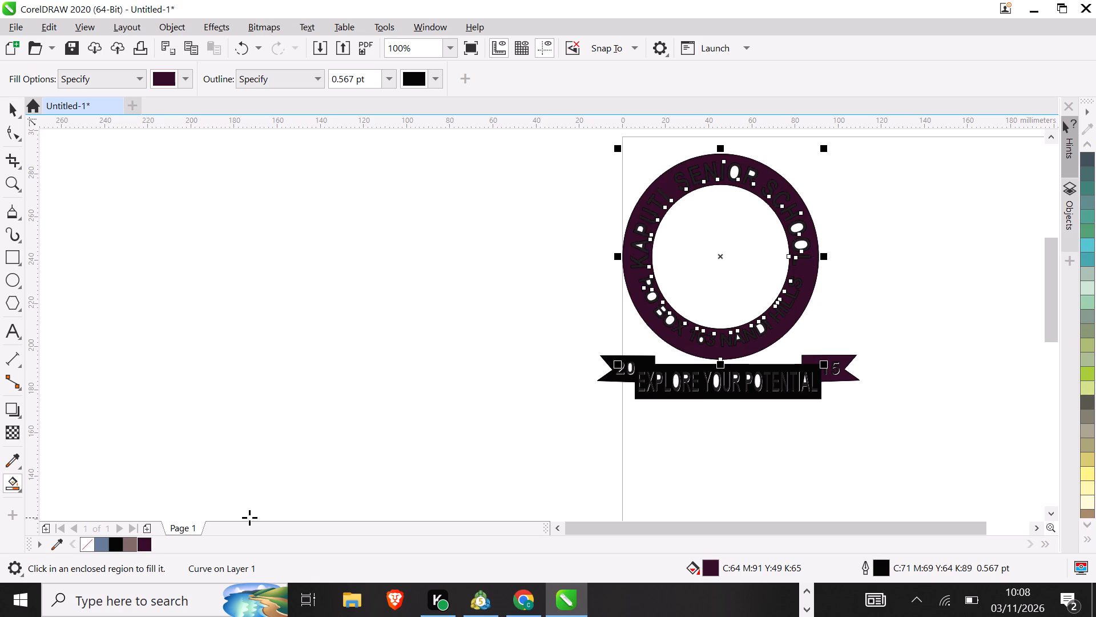
Recolour the ring and the ribbon tail marked 15 black C71 M69 Y64 K89.
left_click(115, 547)
left_click(844, 361)
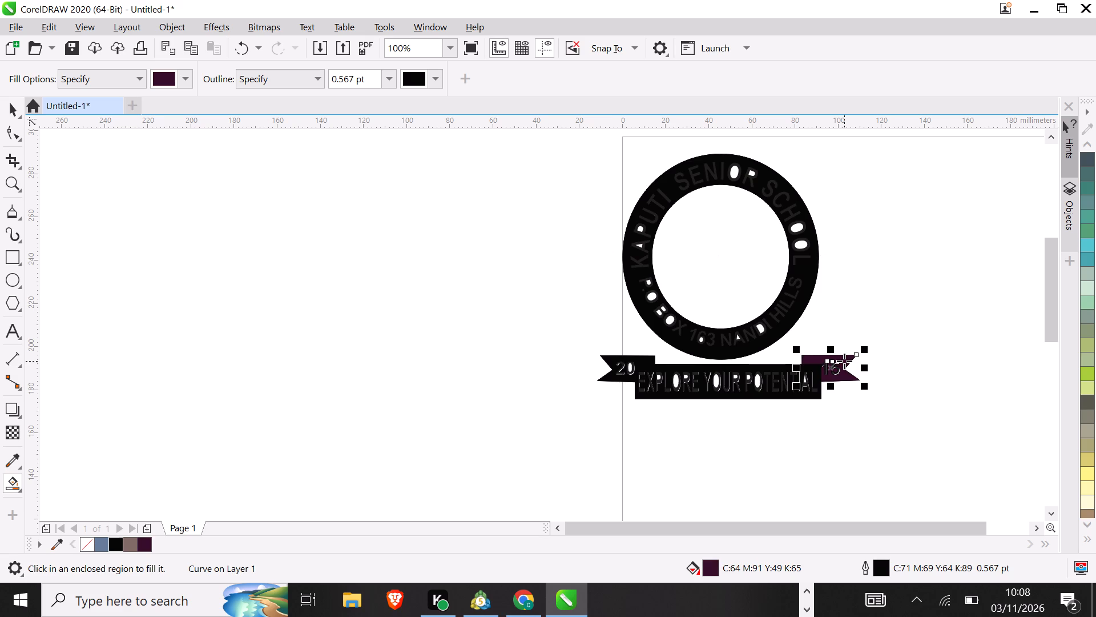
left_click(115, 544)
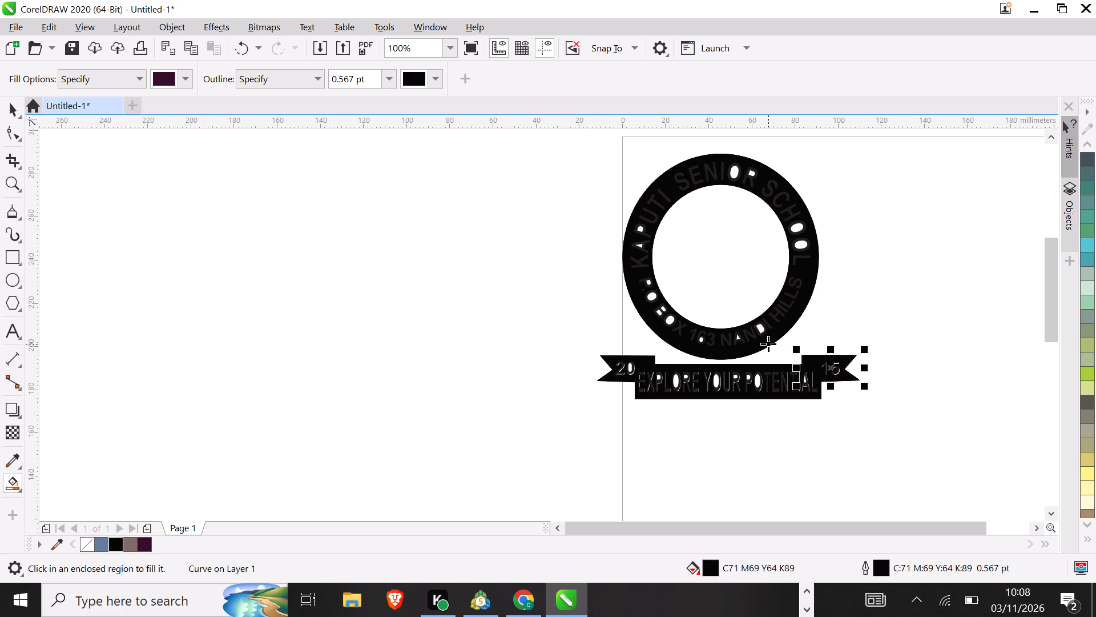
Smart-fill the white openings in the 0 of 20 and in the P, O and R of EXPLORE, colouring them black C71 M69 Y64 K89.
key("ctrl+equal")
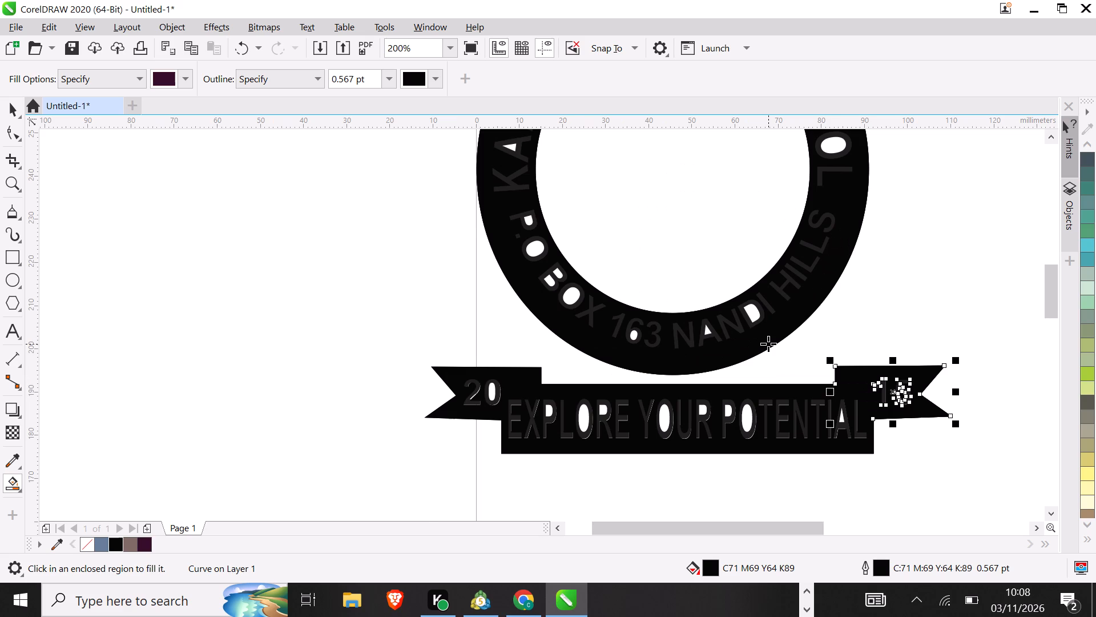
key("ctrl+equal")
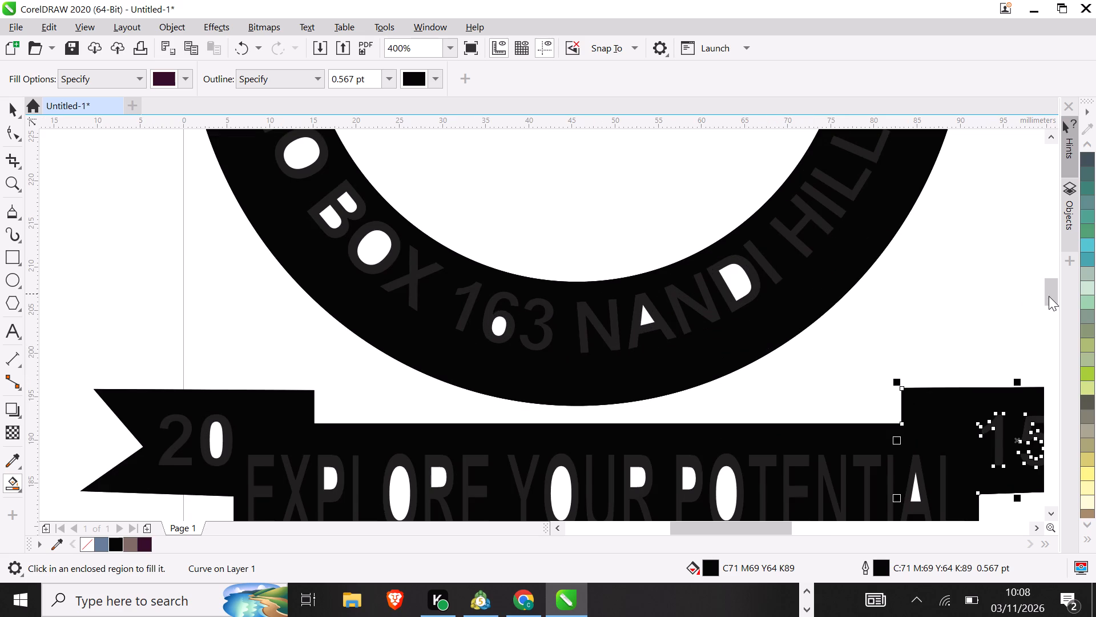
left_click_drag(1050, 297, 1055, 316)
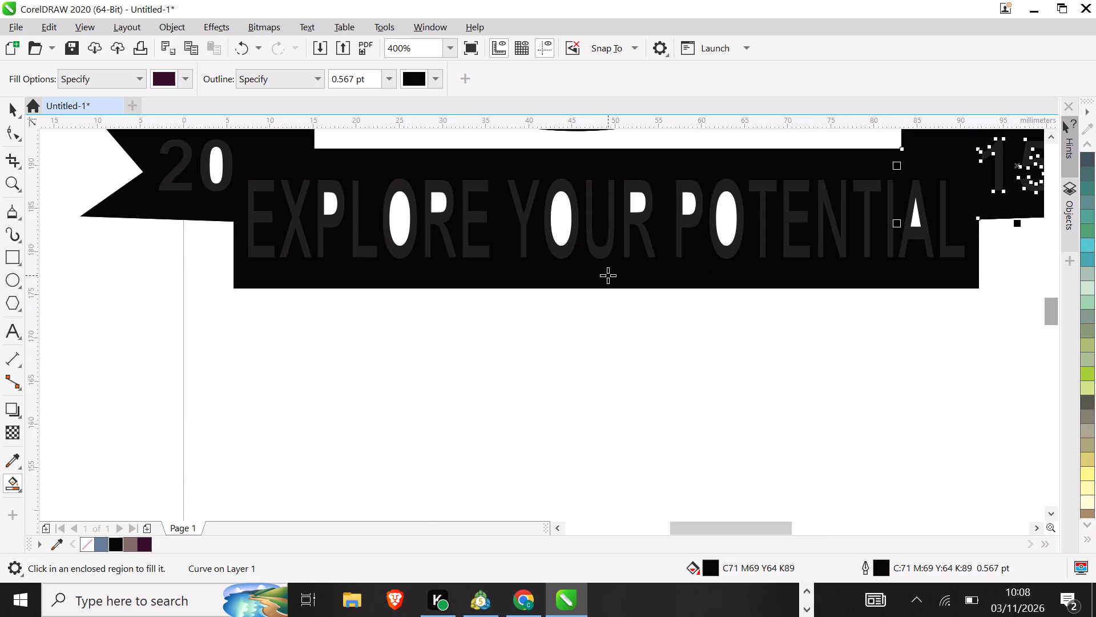
left_click(220, 170)
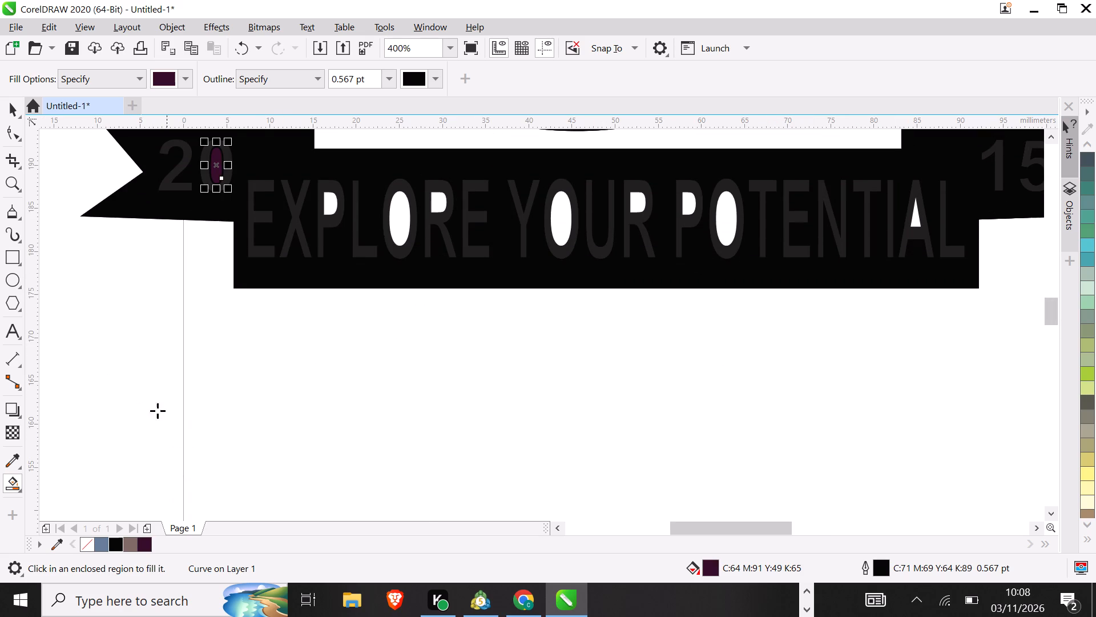
left_click(115, 549)
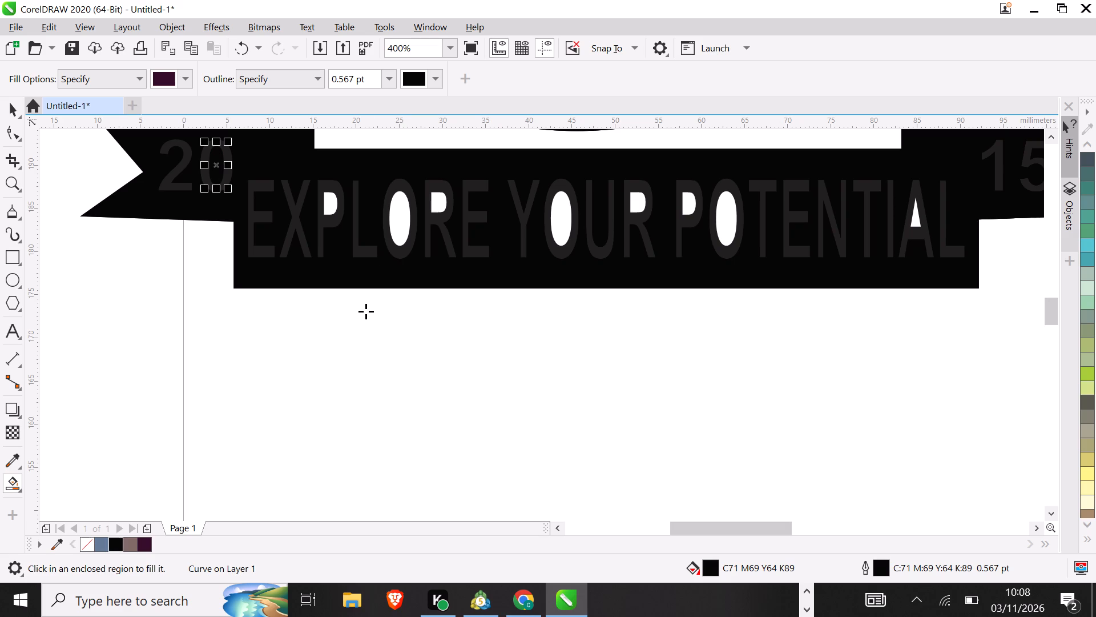
left_click(398, 210)
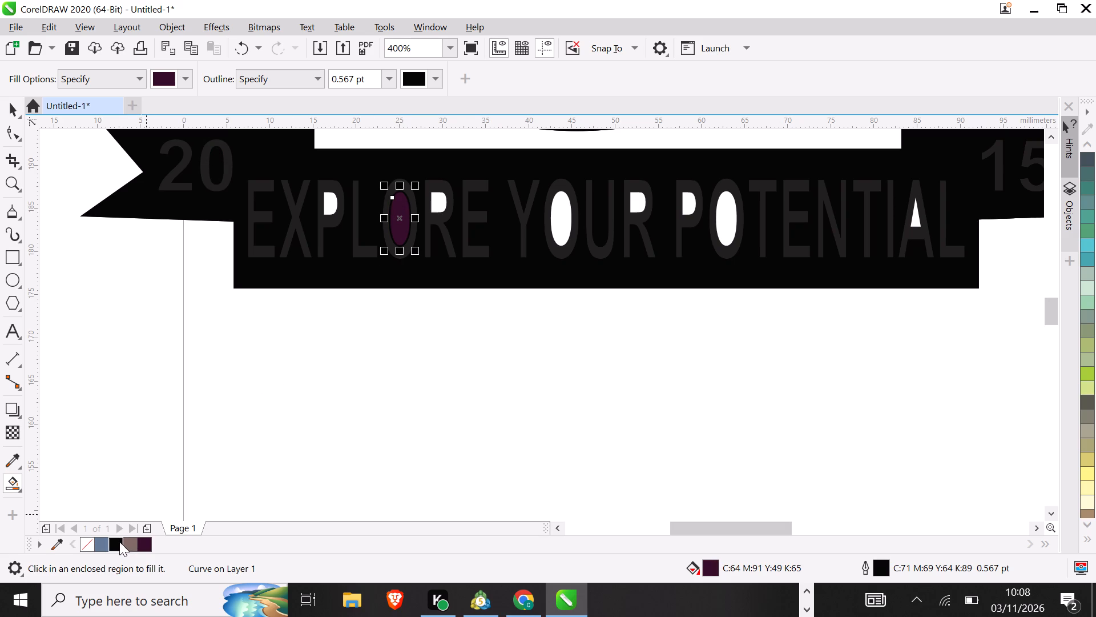
left_click(116, 541)
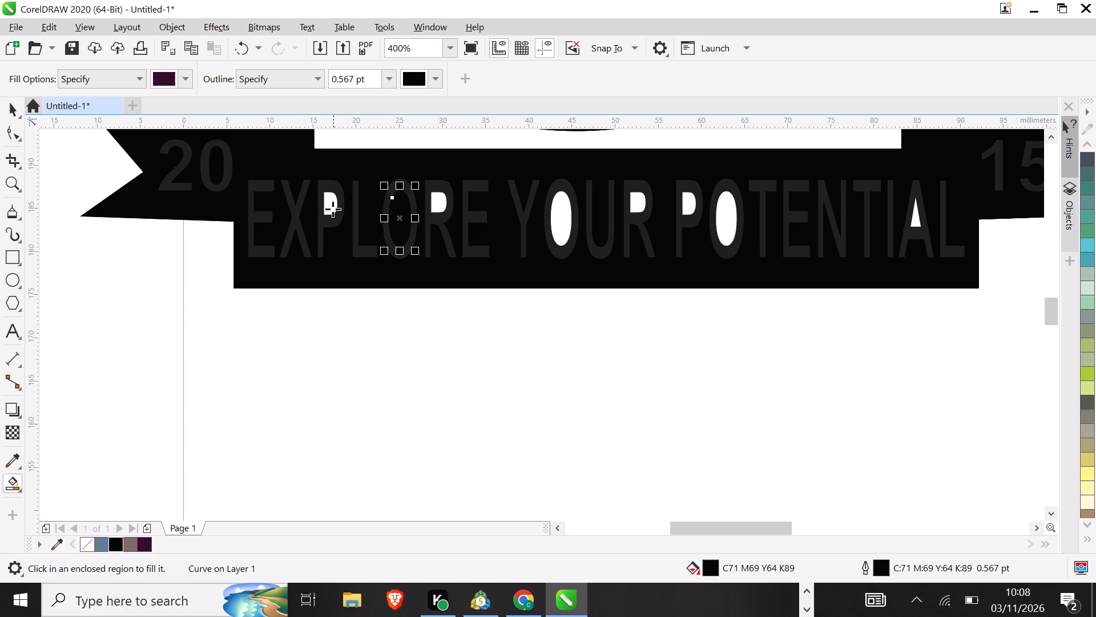
left_click(331, 207)
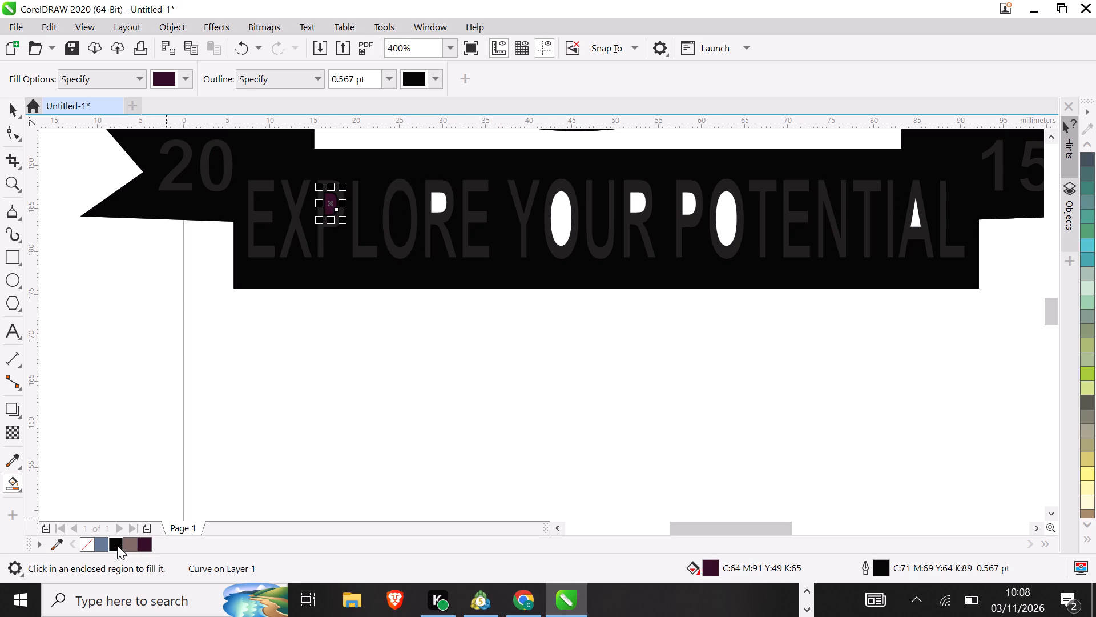
left_click(117, 545)
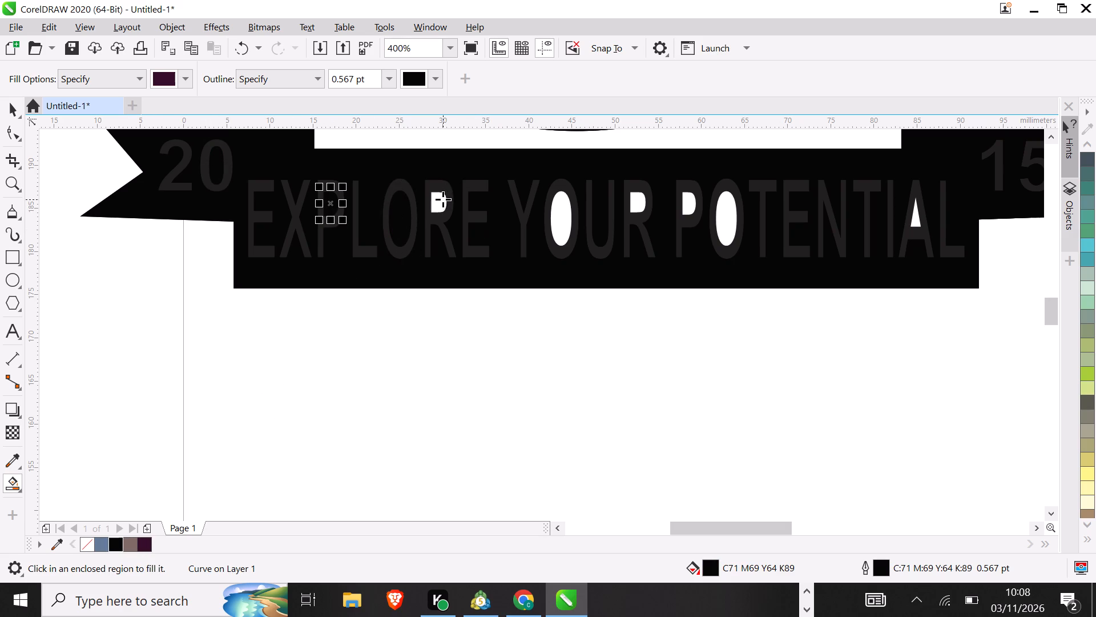
left_click(443, 199)
left_click(119, 535)
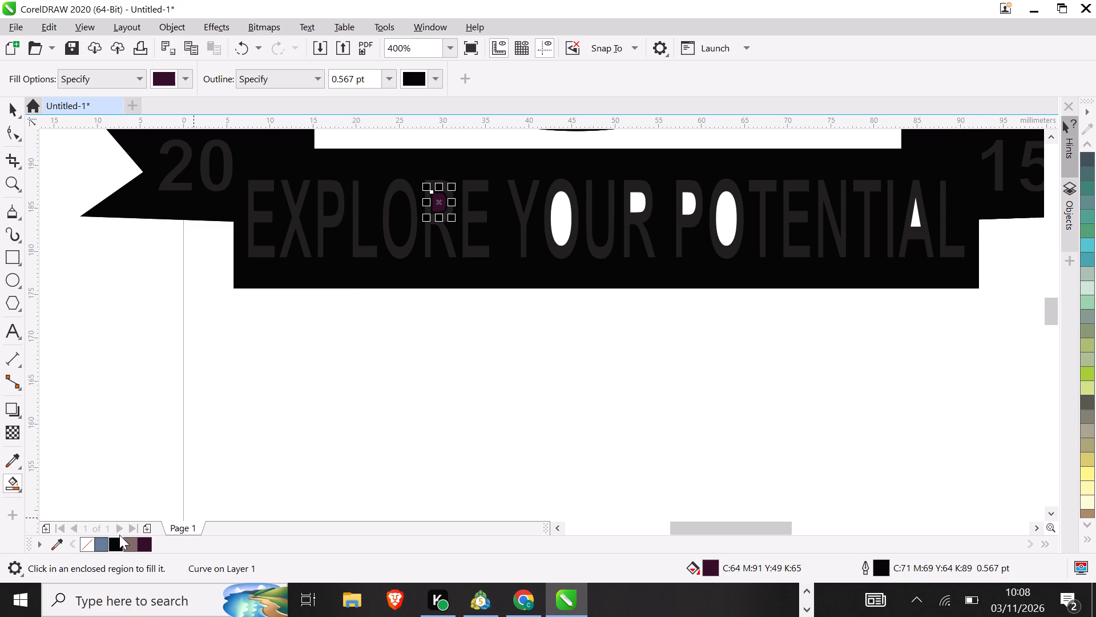
left_click(119, 537)
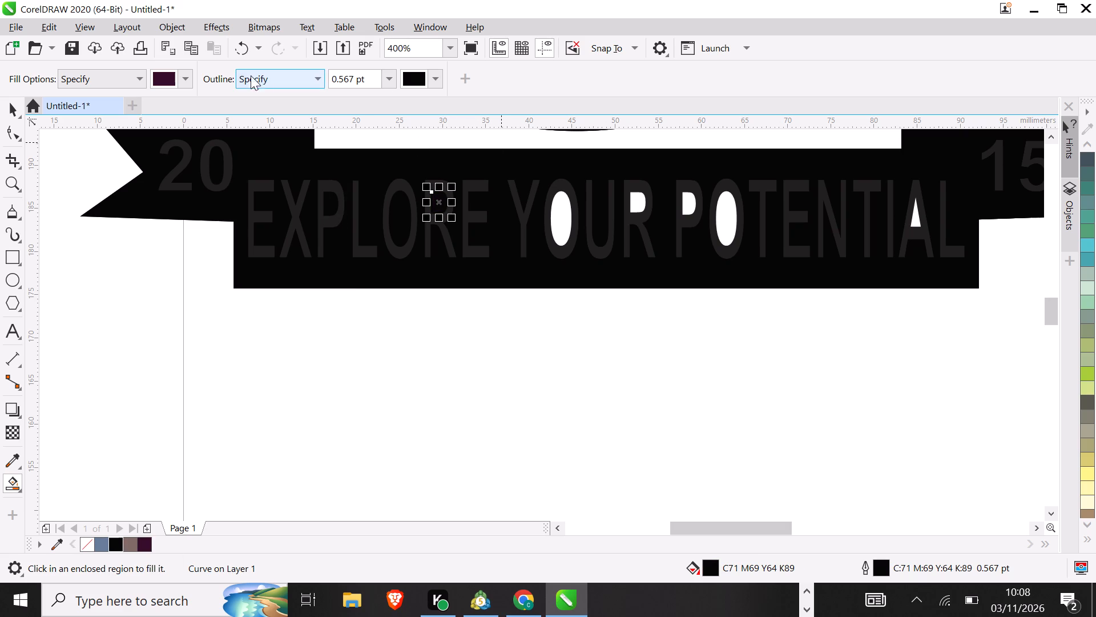
Set the Smart Fill colour to black C75 M68 Y65 K90.
left_click(186, 77)
left_click_drag(186, 77, 180, 218)
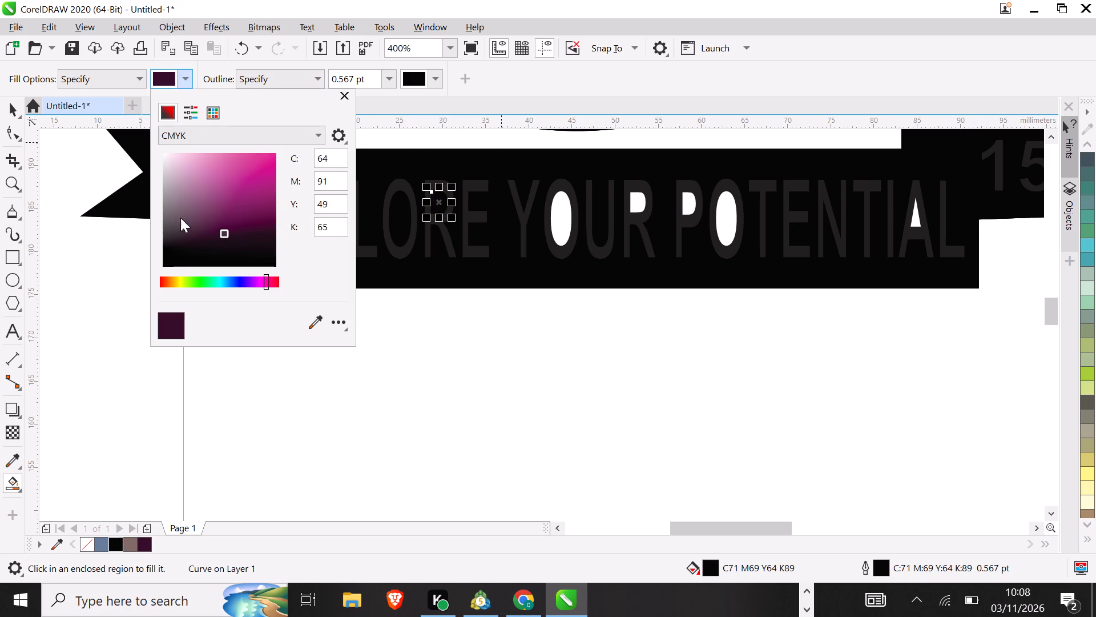
left_click_drag(180, 218, 270, 264)
left_click(270, 264)
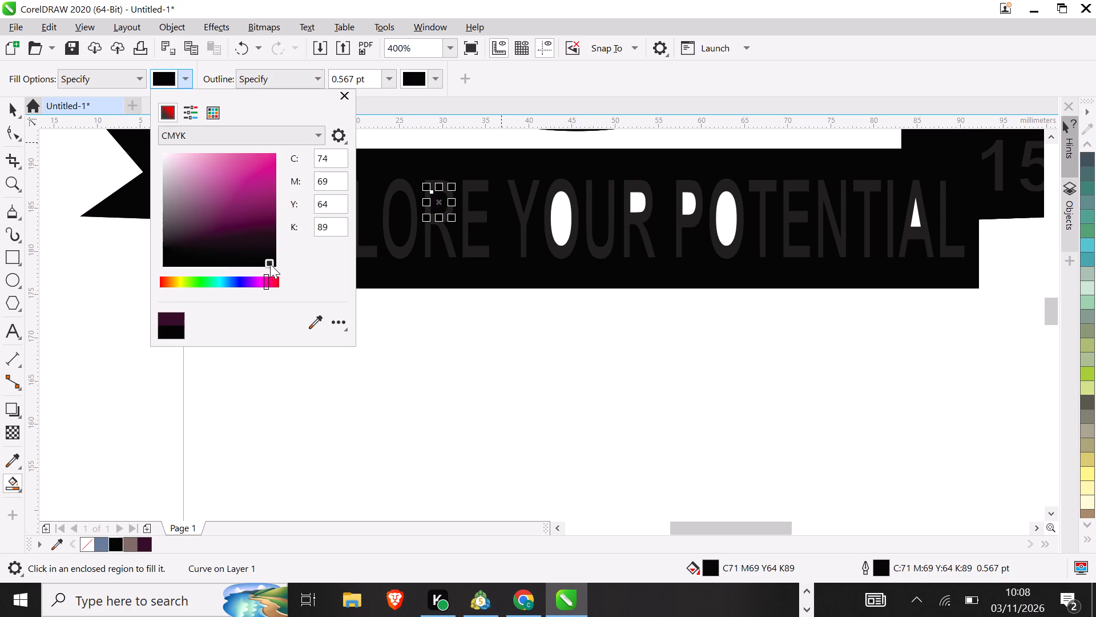
left_click(166, 262)
double_click(164, 264)
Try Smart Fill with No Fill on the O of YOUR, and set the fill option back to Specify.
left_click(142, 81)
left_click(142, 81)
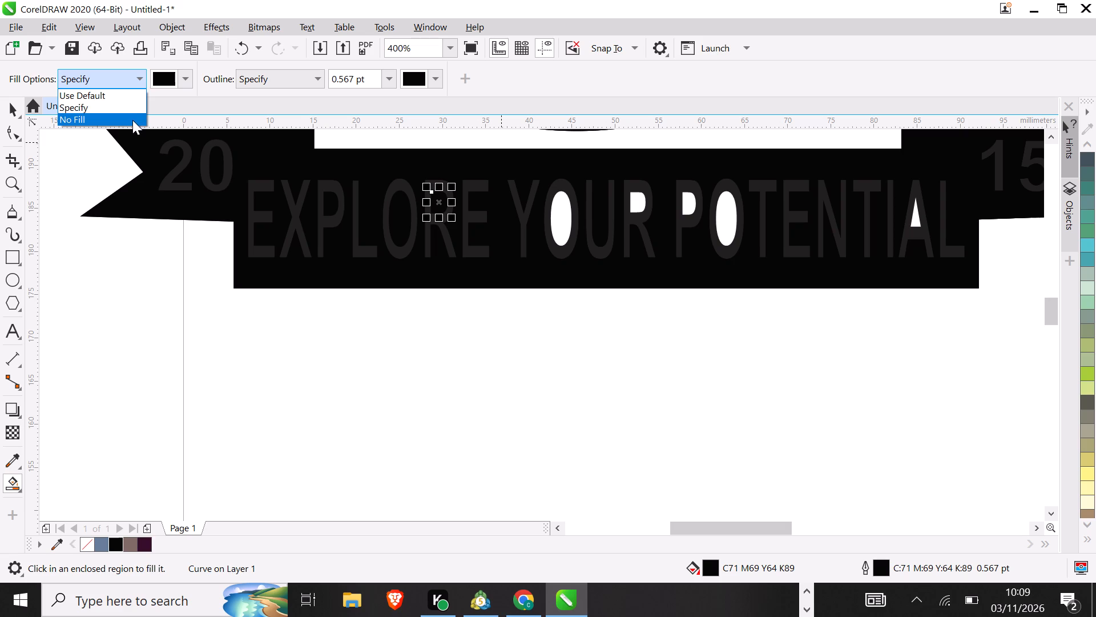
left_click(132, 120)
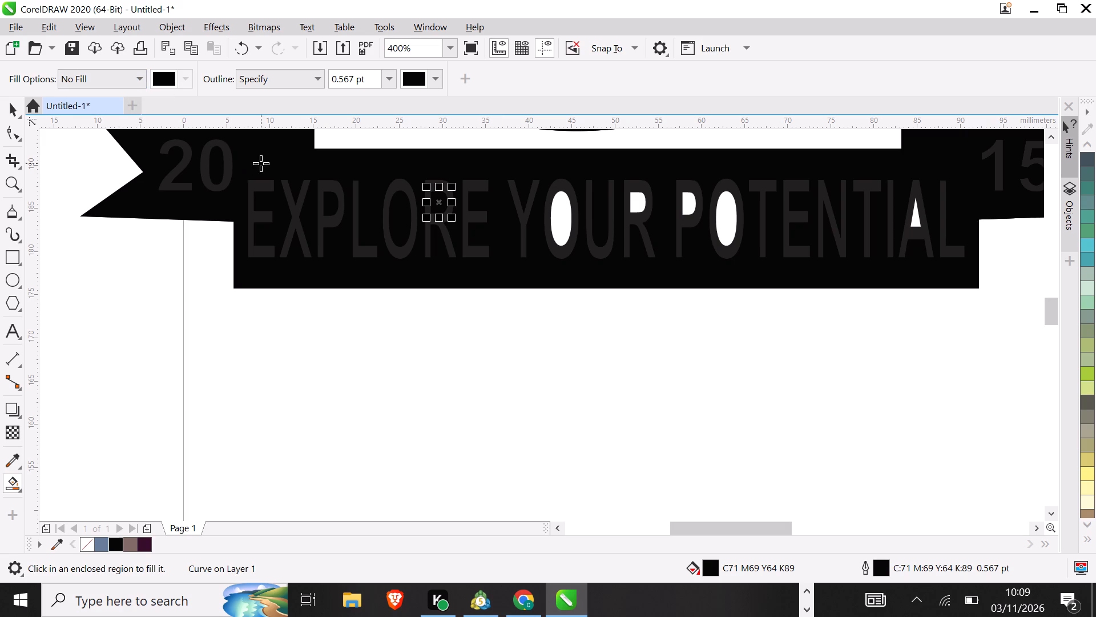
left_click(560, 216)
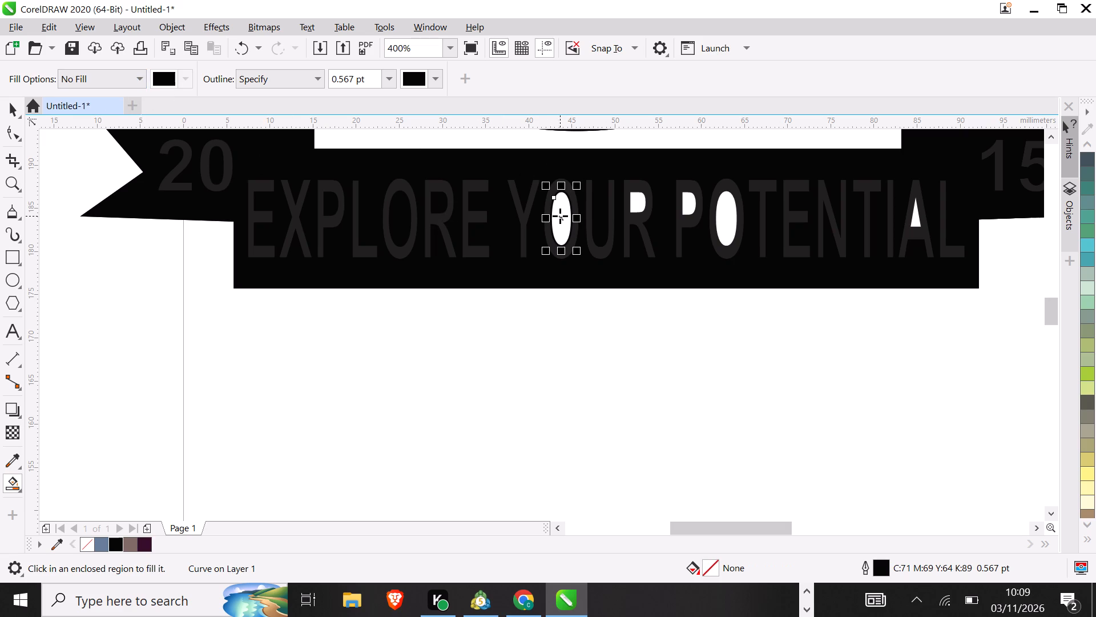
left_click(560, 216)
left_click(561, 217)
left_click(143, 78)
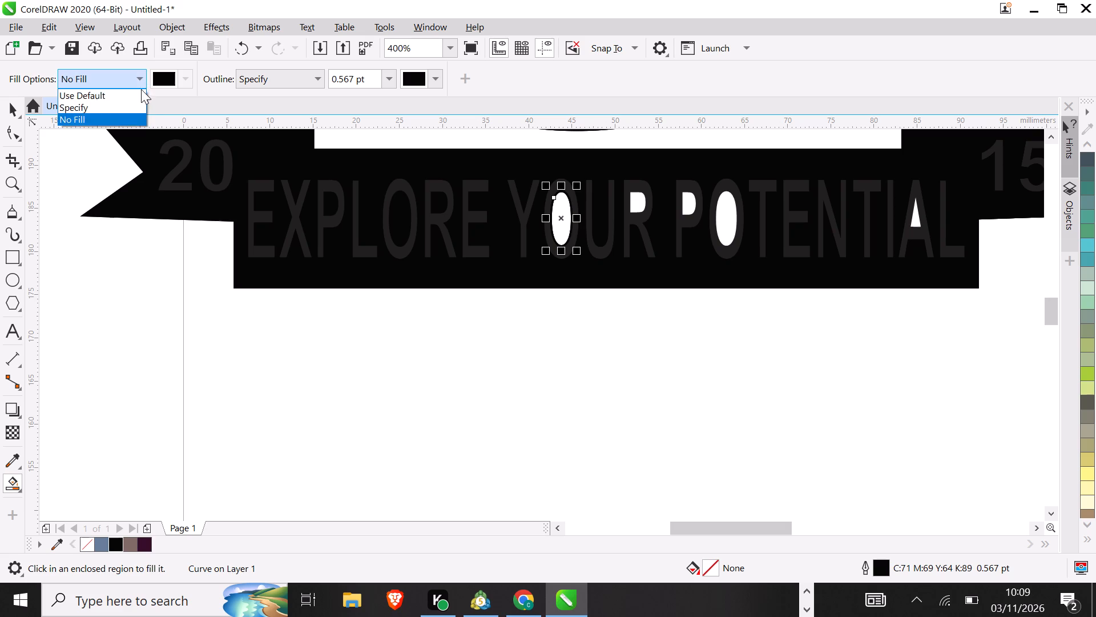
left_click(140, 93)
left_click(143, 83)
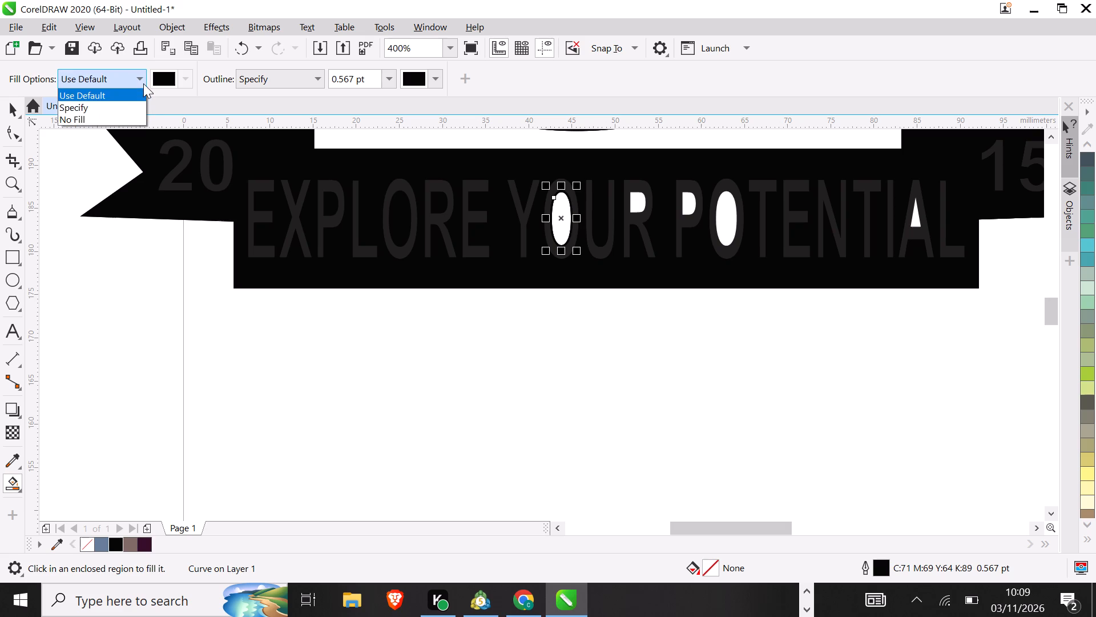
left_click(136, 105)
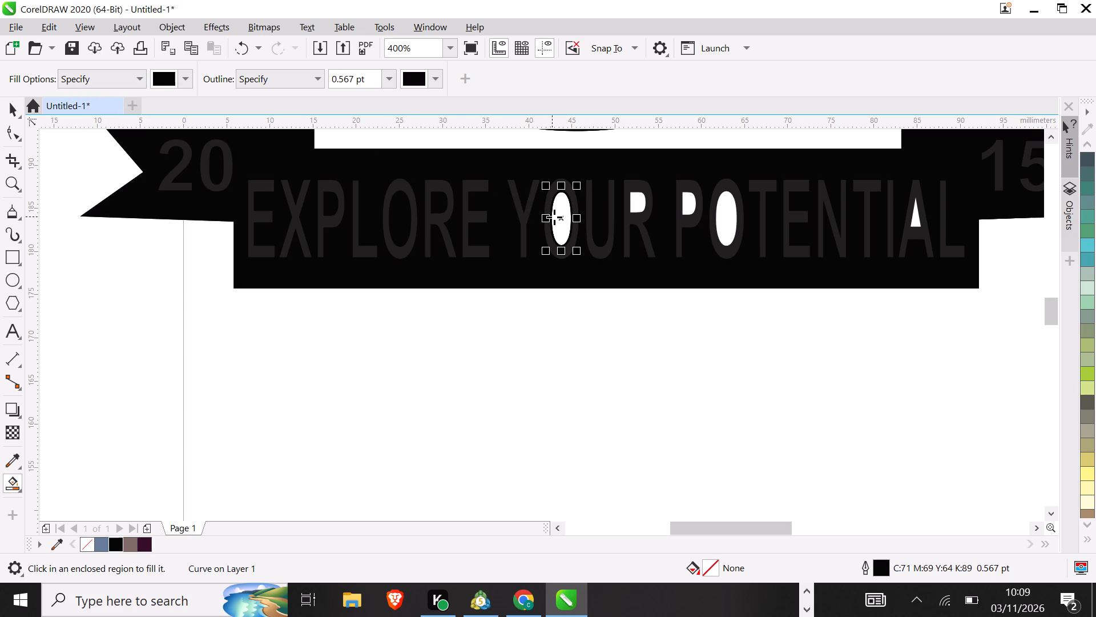
Smart-fill the openings of YOUR's O and R and POTENTIAL's P, O and A black, recolouring both O openings C71 M69 Y64 K89.
left_click(557, 219)
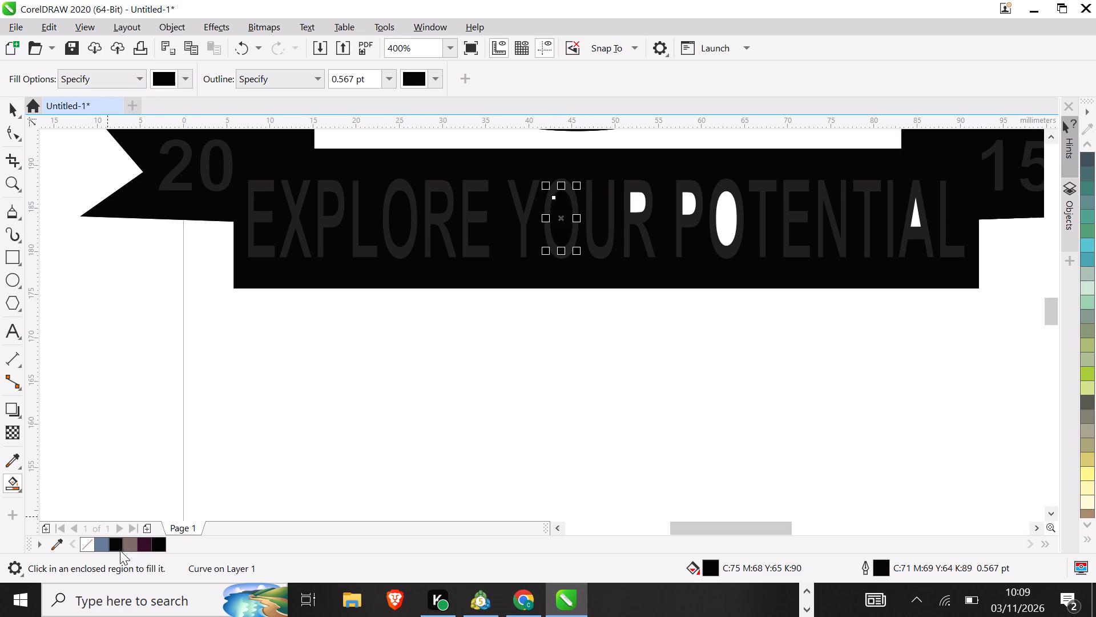
left_click(118, 549)
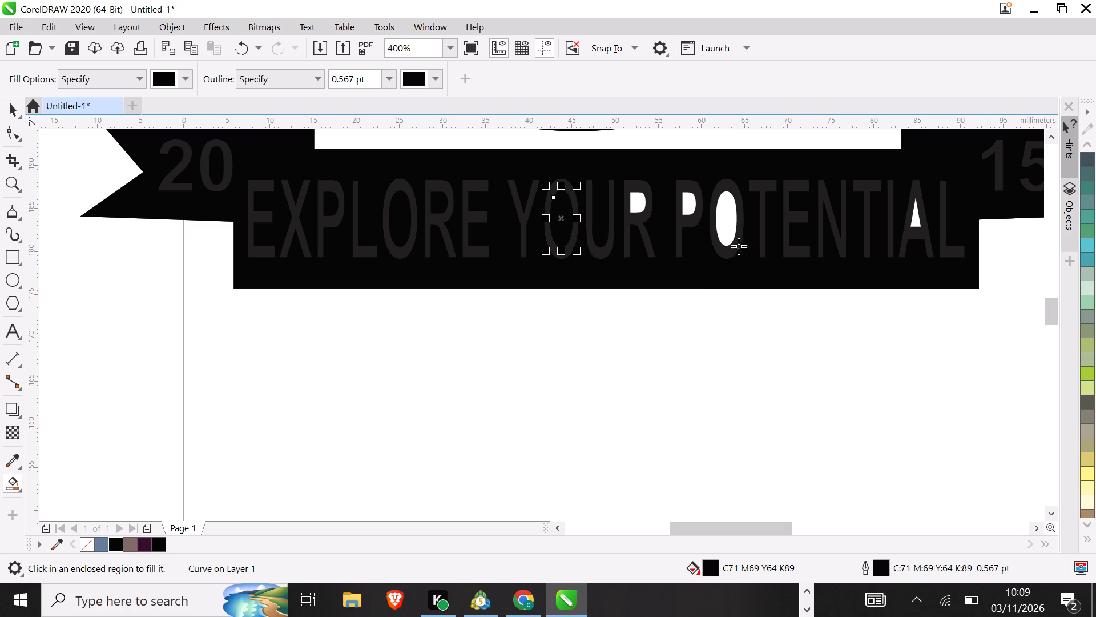
left_click(730, 233)
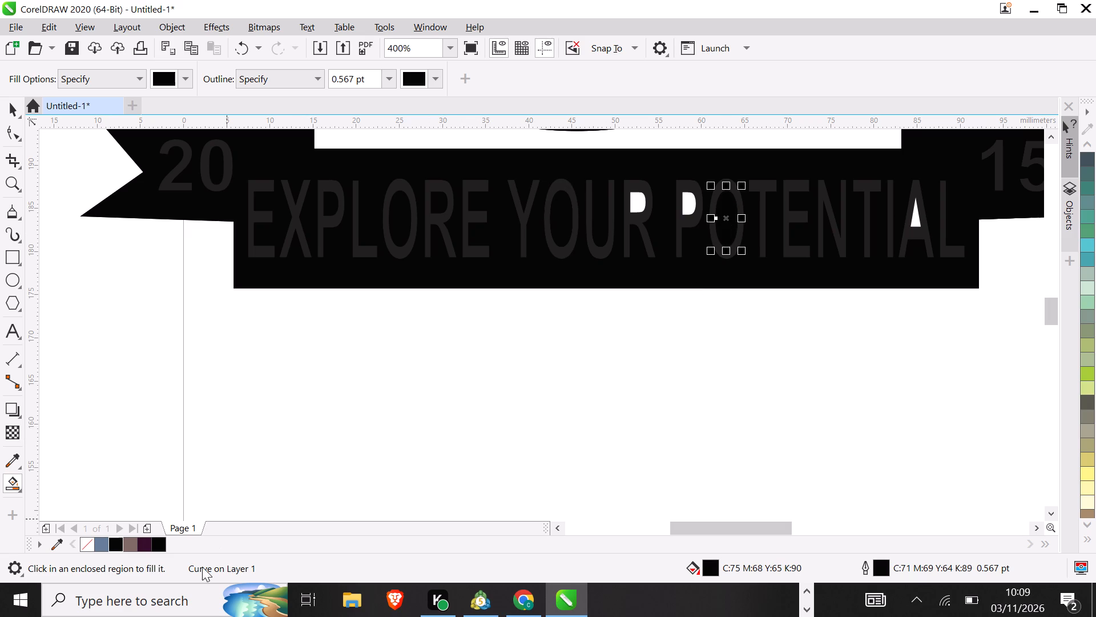
left_click(114, 548)
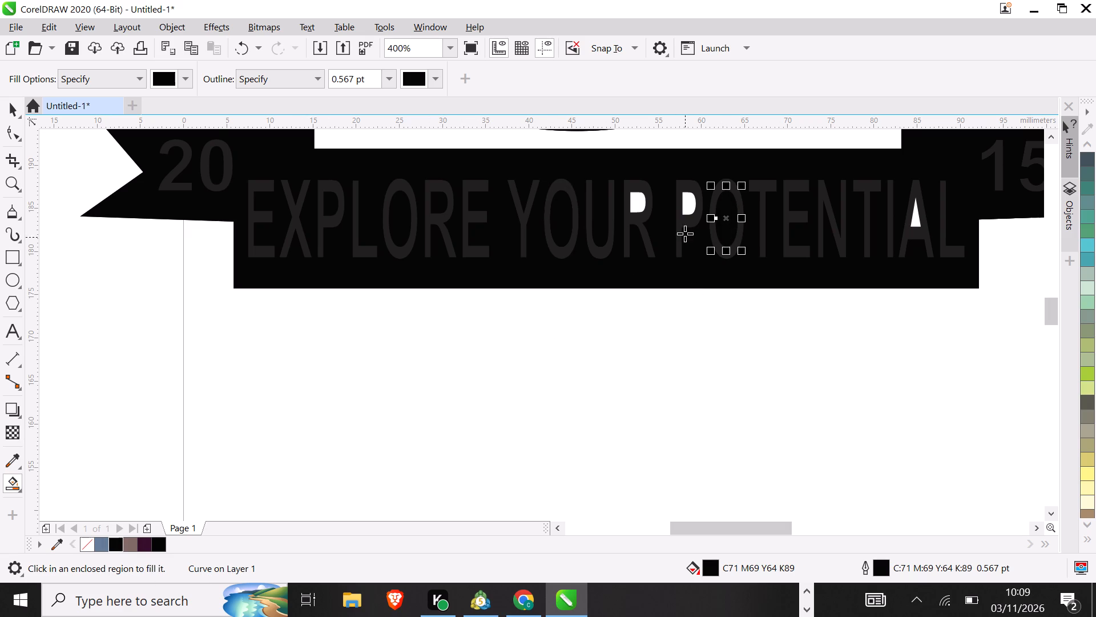
left_click(686, 206)
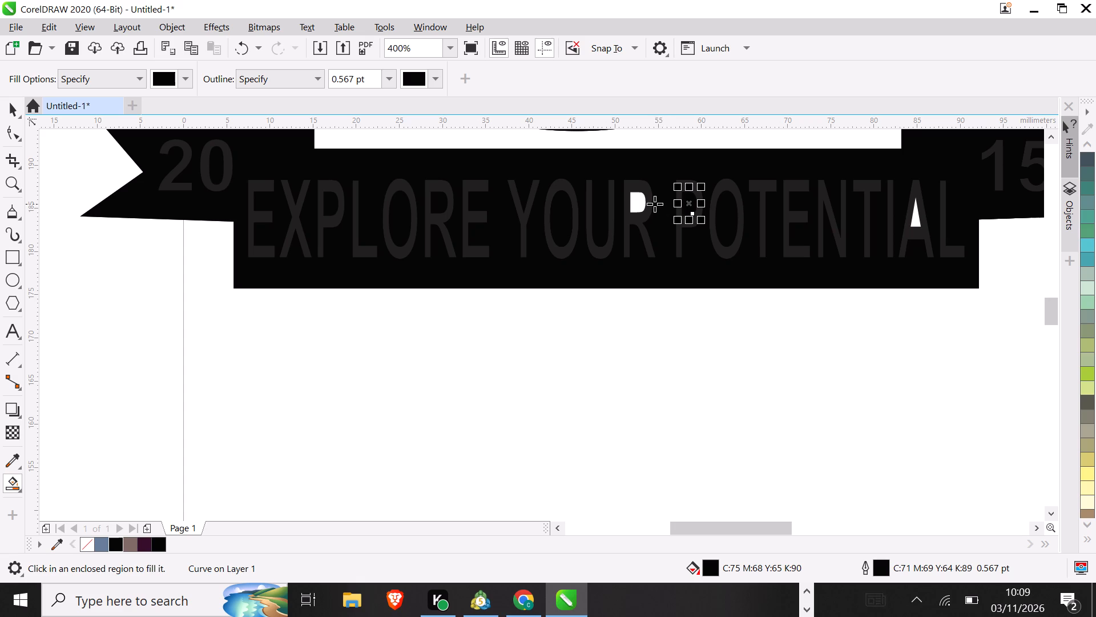
left_click(636, 202)
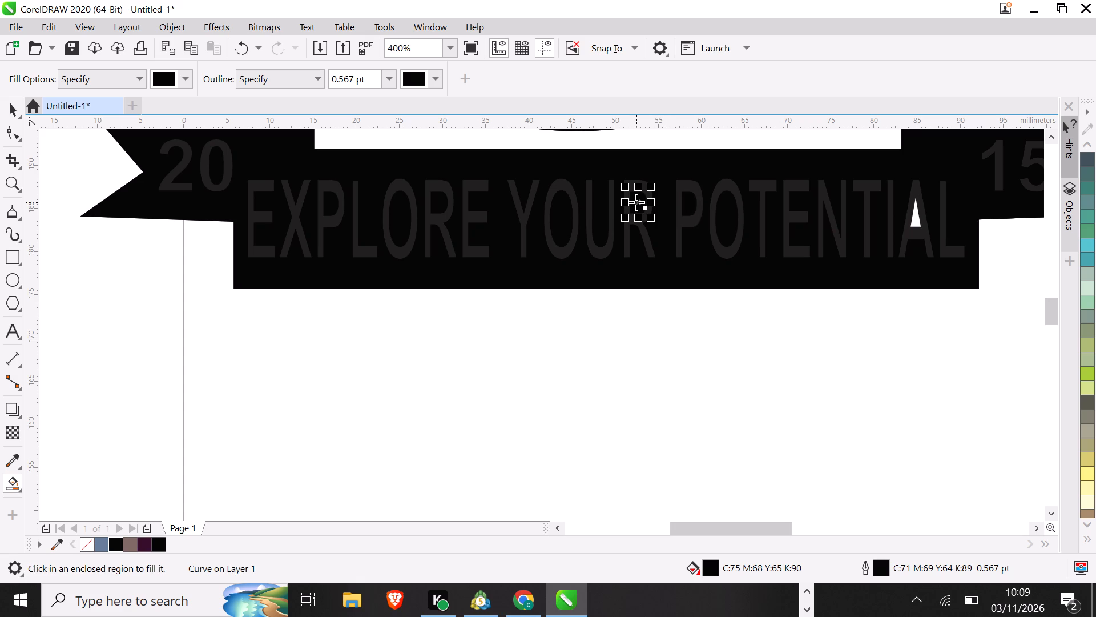
left_click(915, 214)
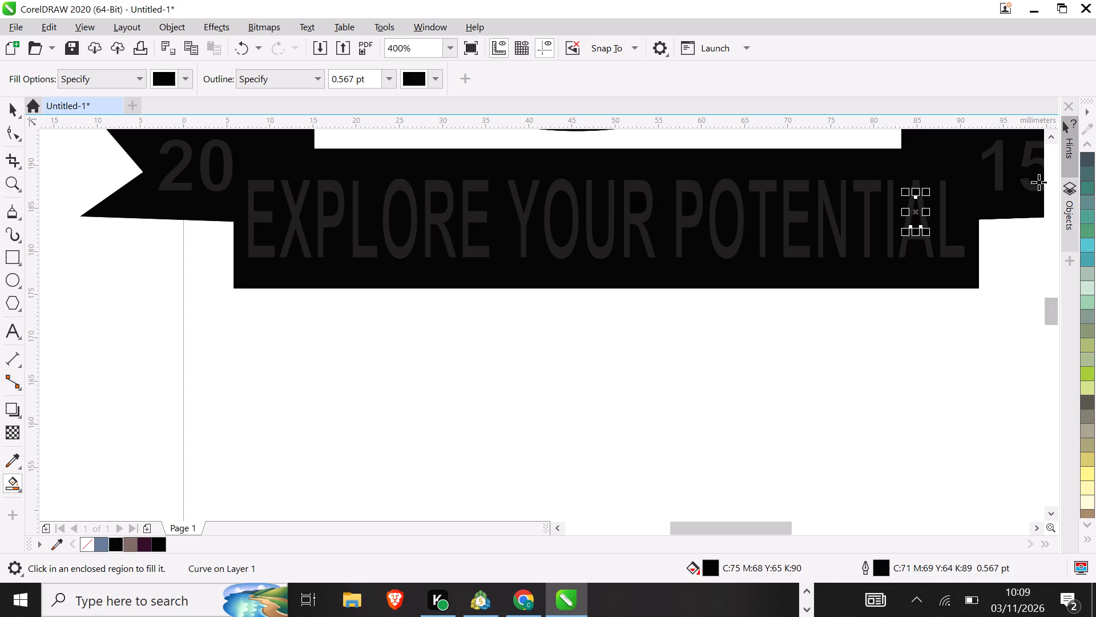
Smart-fill the white openings in the lower ring text P.O BOX 163 NANDI HILLS black C75 M68 Y65 K90.
triple_click(1053, 132)
double_click(1053, 132)
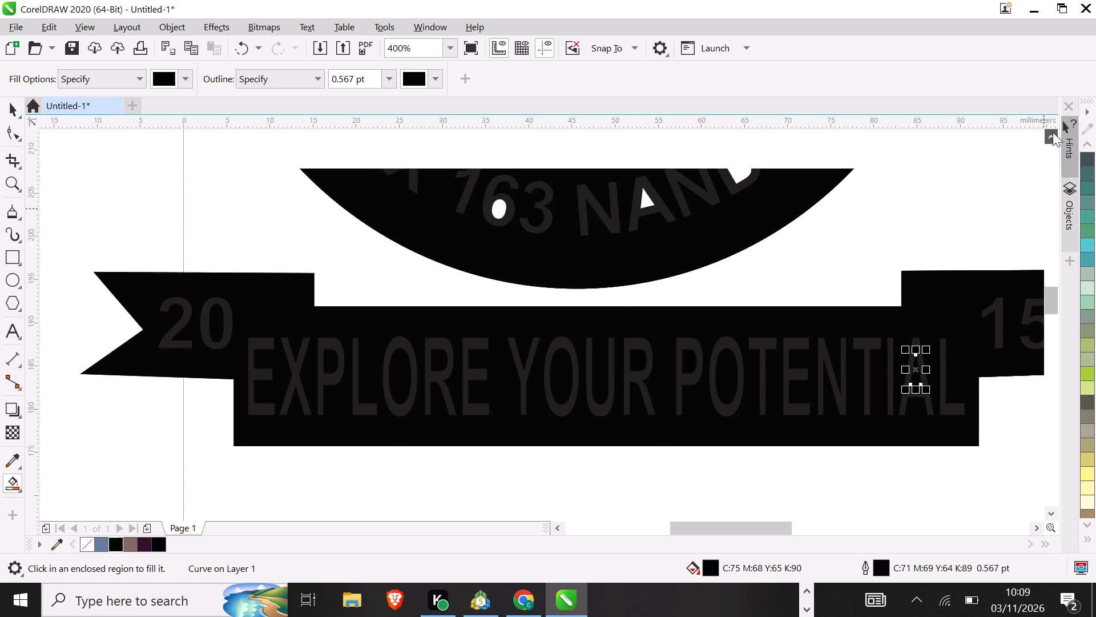
double_click(1053, 132)
double_click(1053, 132)
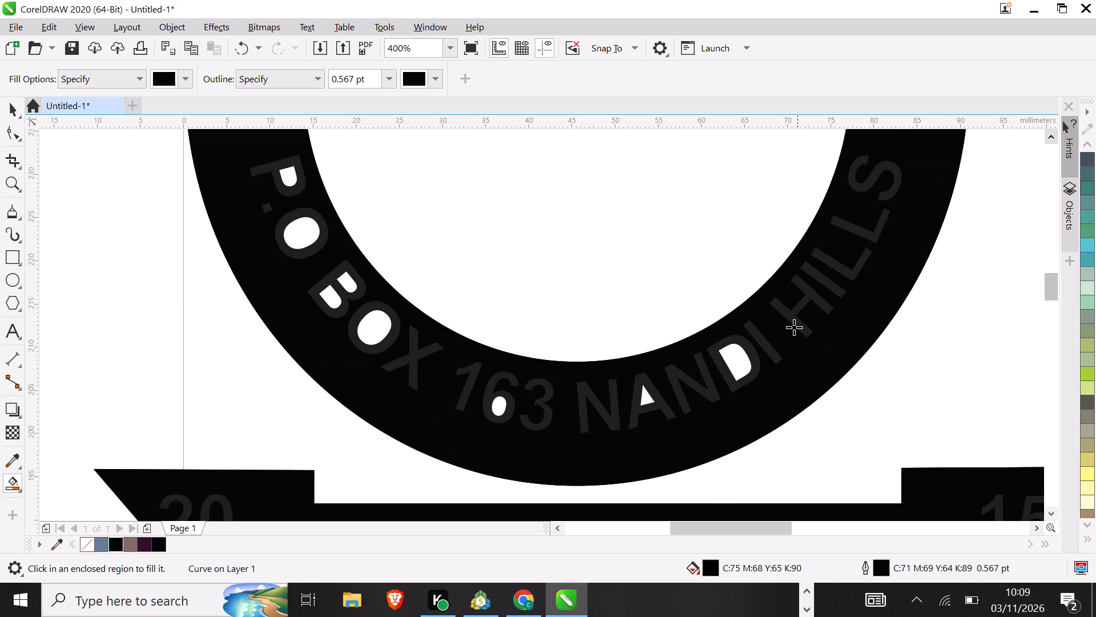
left_click(748, 362)
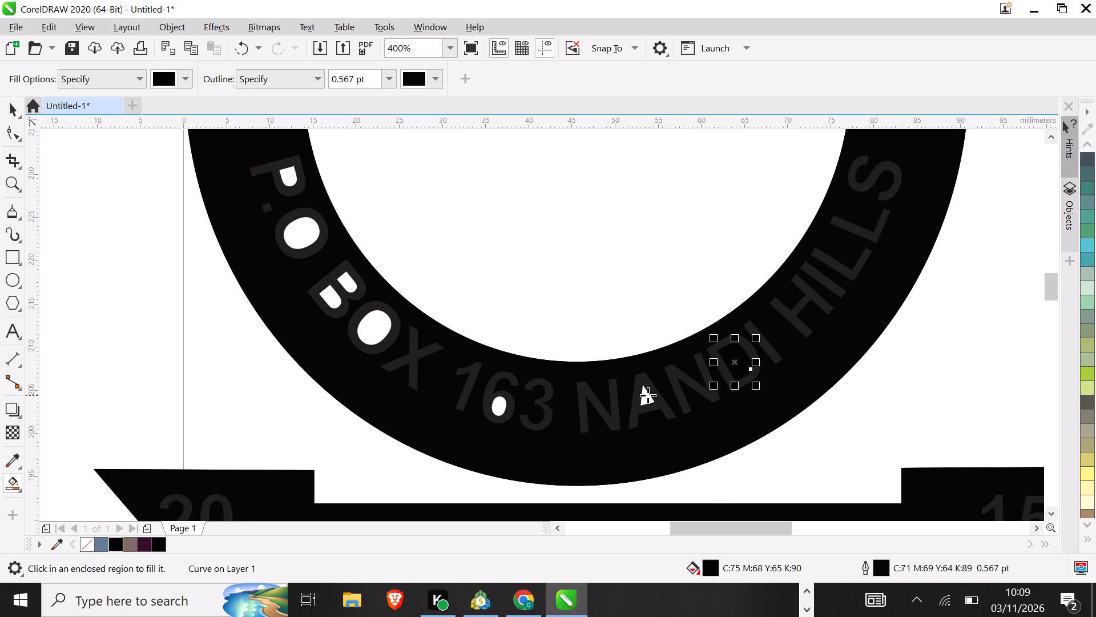
left_click(647, 396)
left_click(498, 410)
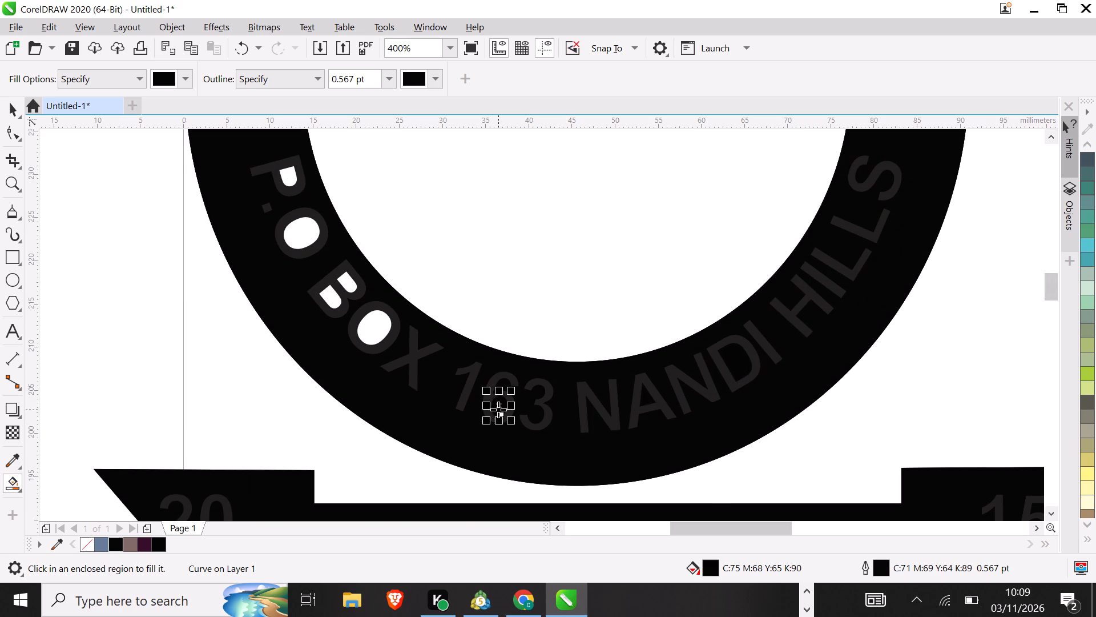
left_click(368, 338)
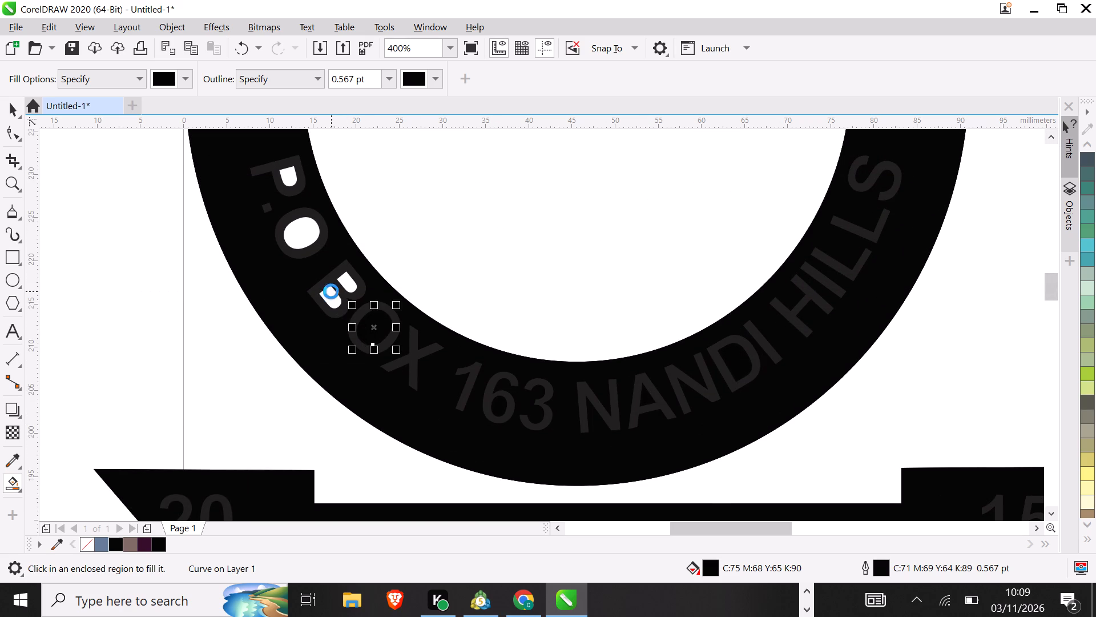
left_click(331, 291)
left_click_drag(349, 286, 296, 160)
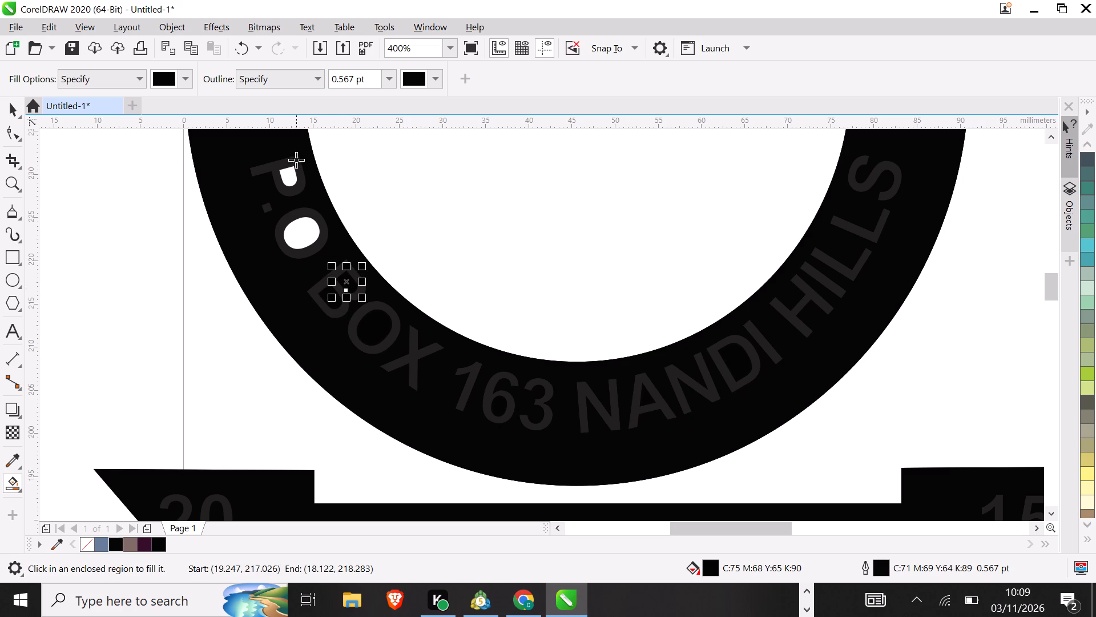
left_click_drag(296, 160, 291, 175)
left_click(291, 175)
left_click(306, 230)
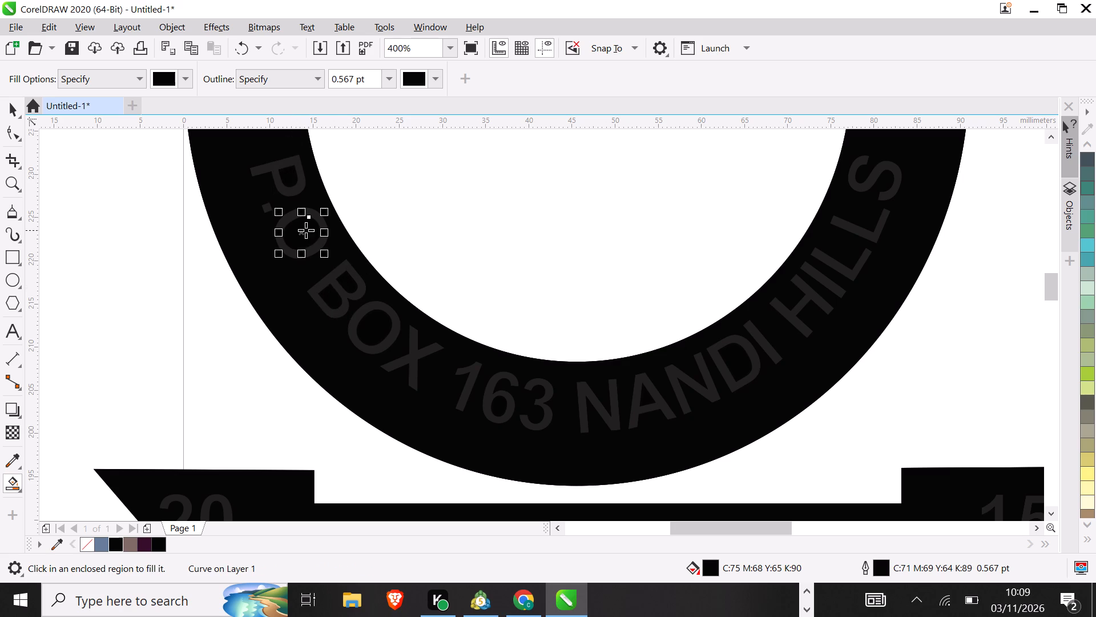
Smart-fill the white openings in SCHOOL's two Os, SENIOR's R and O, and KAPUTI's P and A black C75 M68 Y65 K90.
left_click(1055, 279)
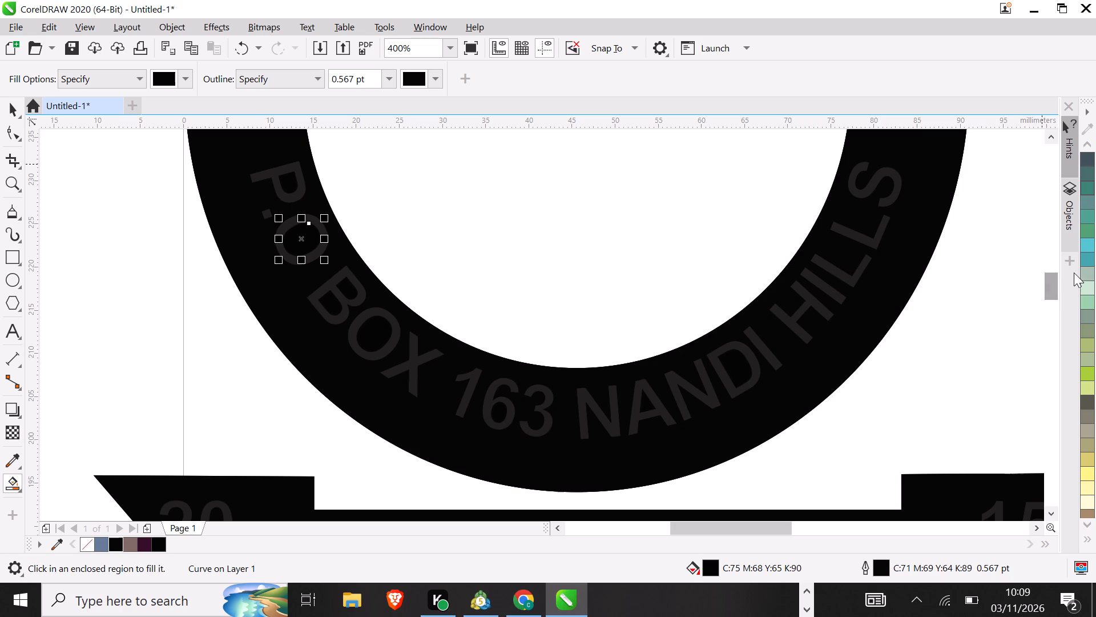
triple_click(1053, 134)
left_click(1053, 134)
double_click(1053, 134)
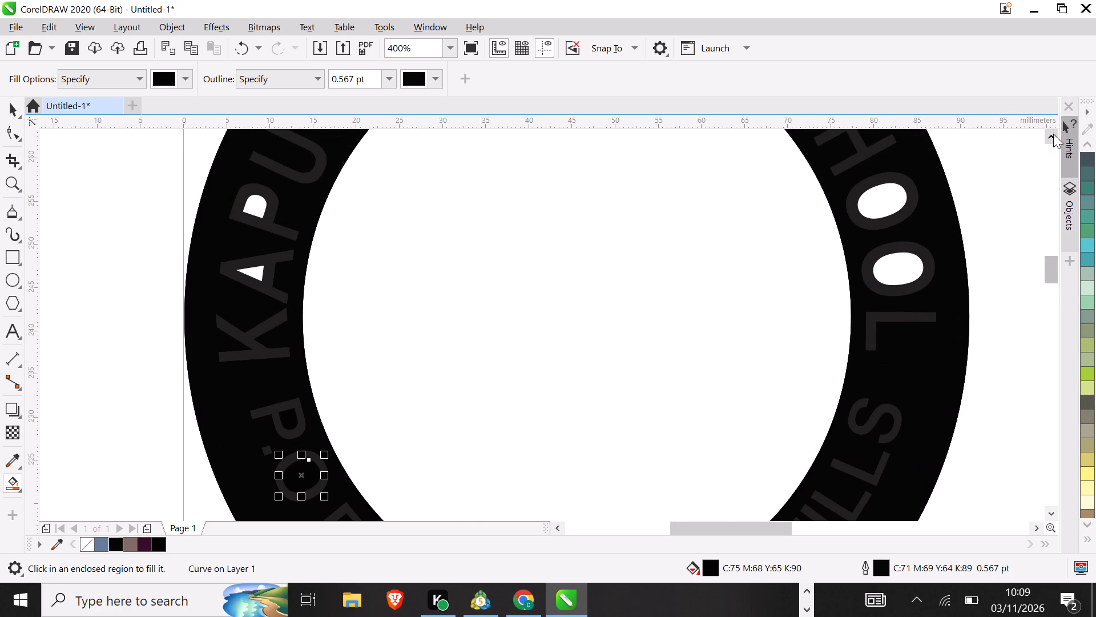
double_click(1053, 134)
left_click(1053, 134)
left_click(1053, 134)
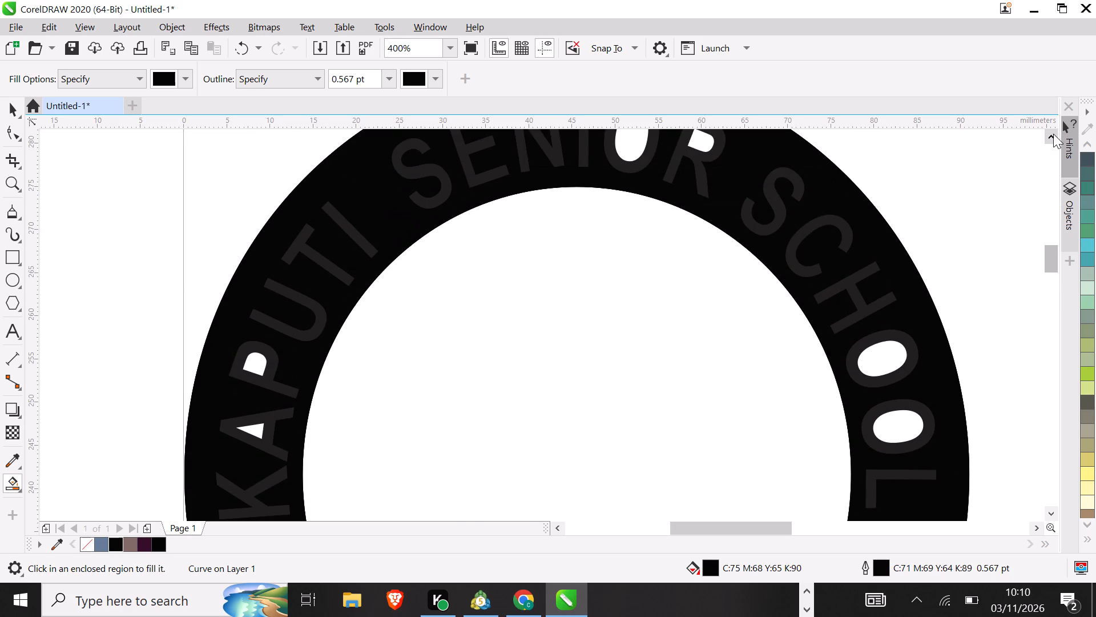
left_click(1053, 134)
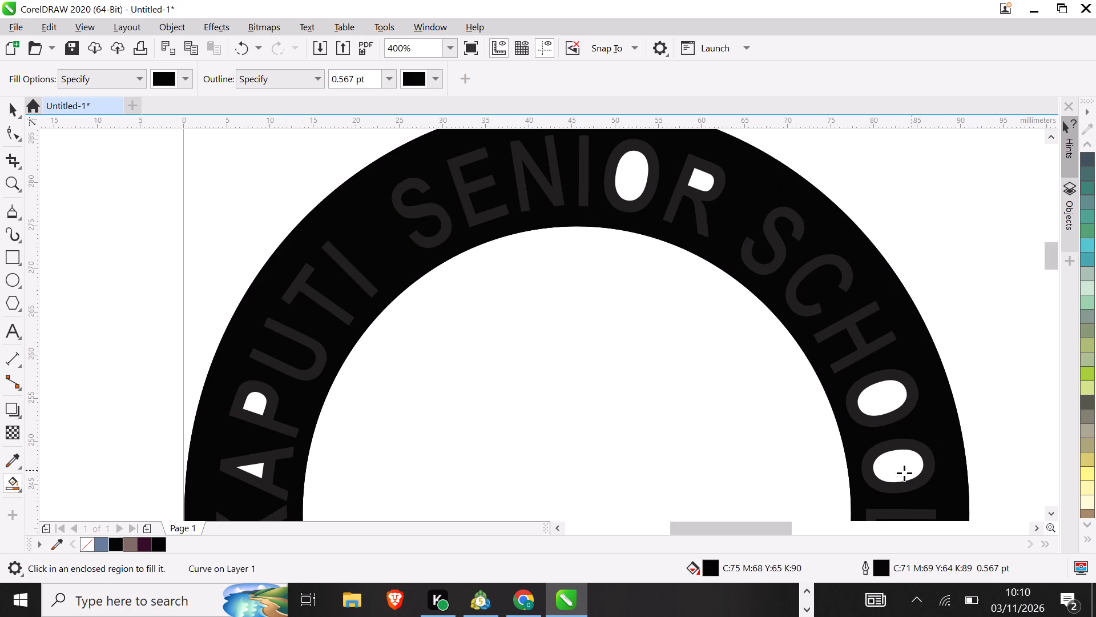
left_click(894, 478)
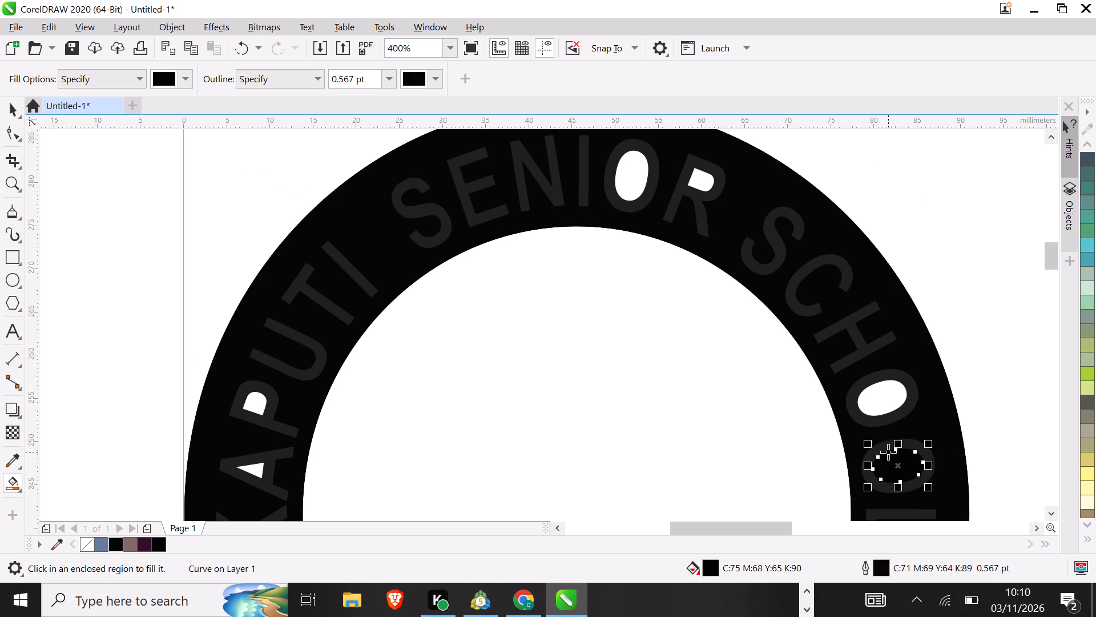
left_click(872, 400)
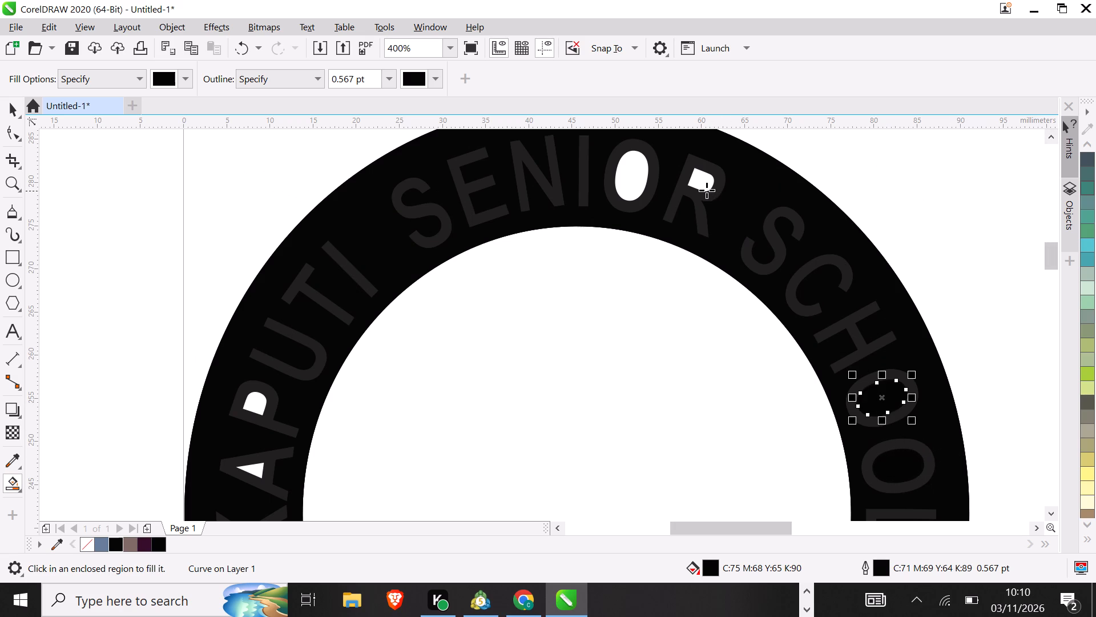
left_click(704, 187)
left_click(638, 177)
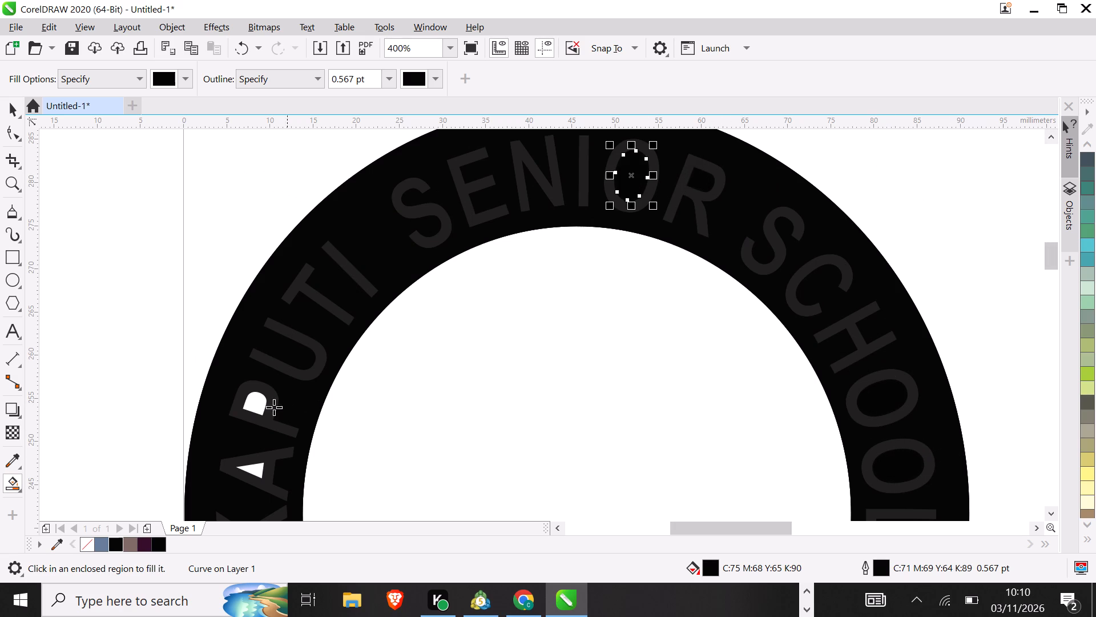
left_click(260, 400)
left_click(256, 468)
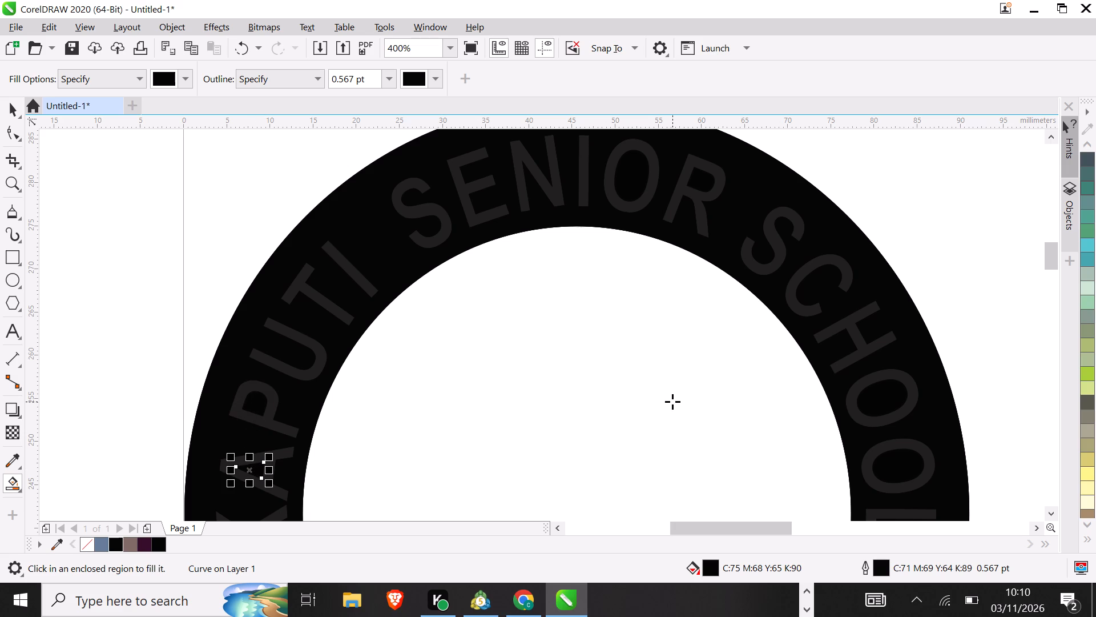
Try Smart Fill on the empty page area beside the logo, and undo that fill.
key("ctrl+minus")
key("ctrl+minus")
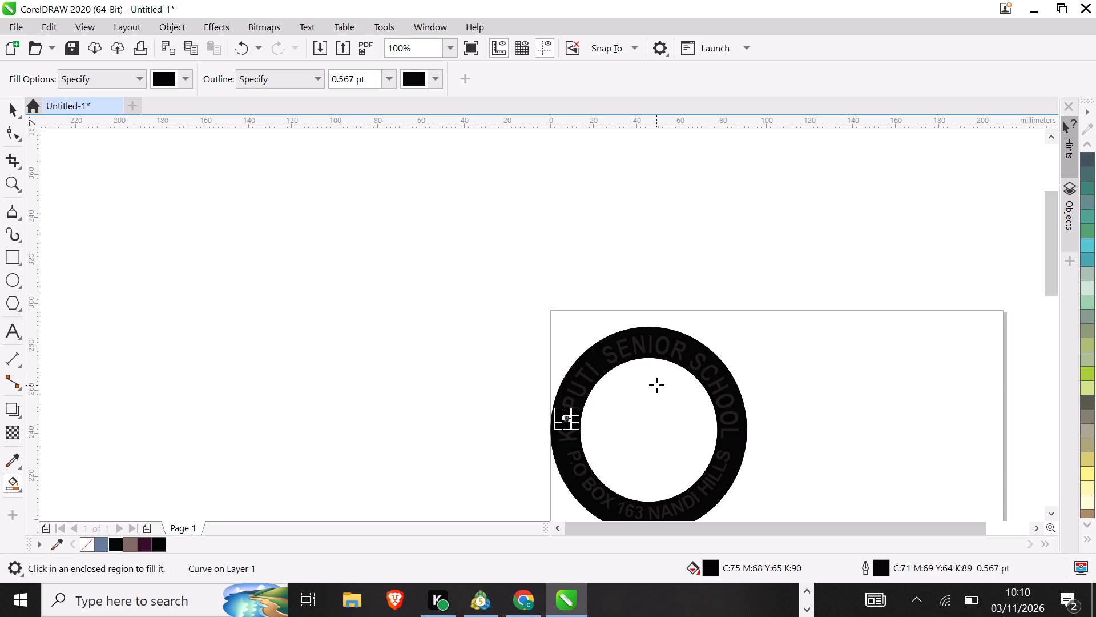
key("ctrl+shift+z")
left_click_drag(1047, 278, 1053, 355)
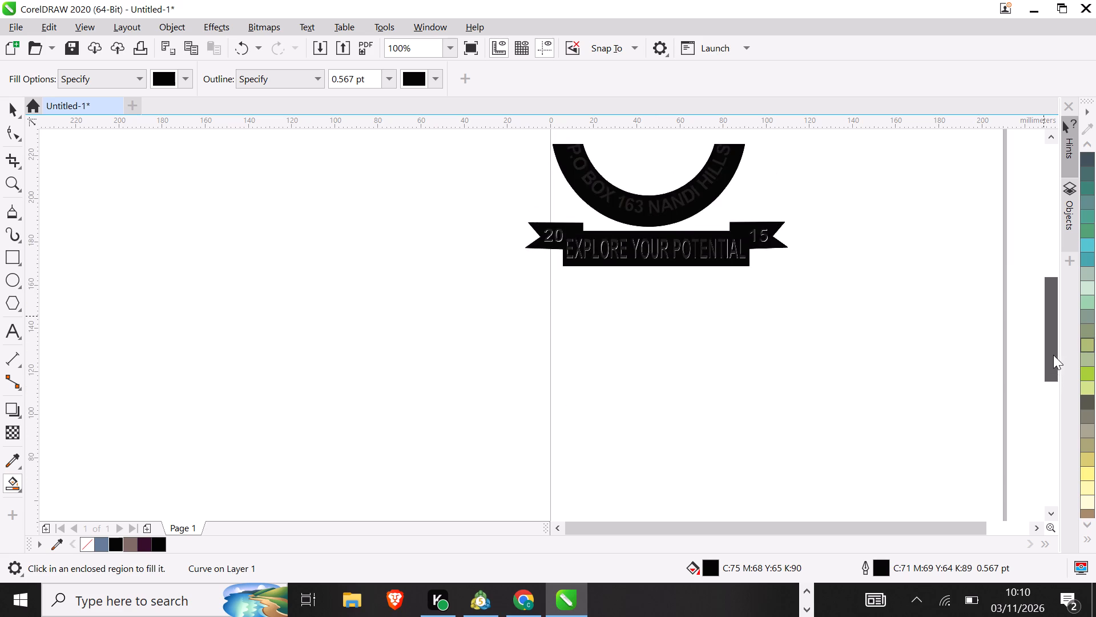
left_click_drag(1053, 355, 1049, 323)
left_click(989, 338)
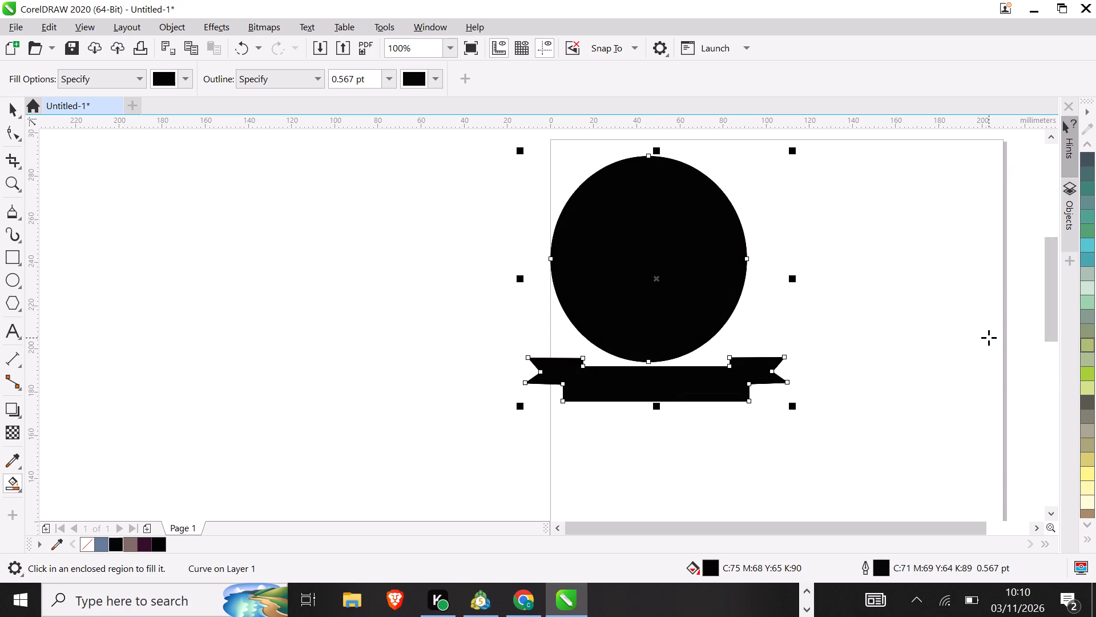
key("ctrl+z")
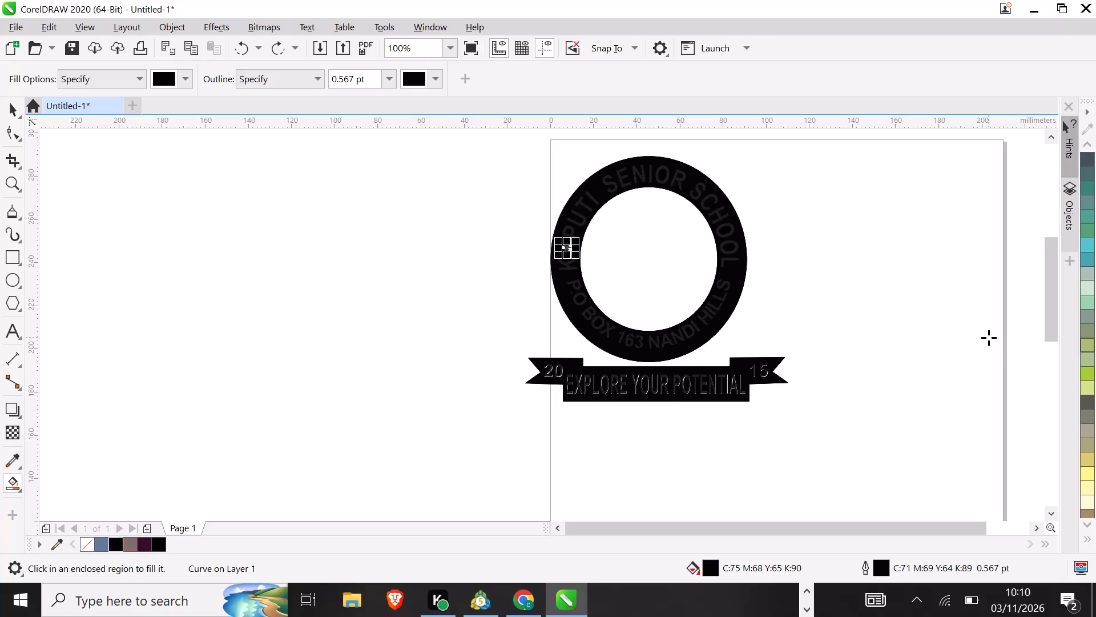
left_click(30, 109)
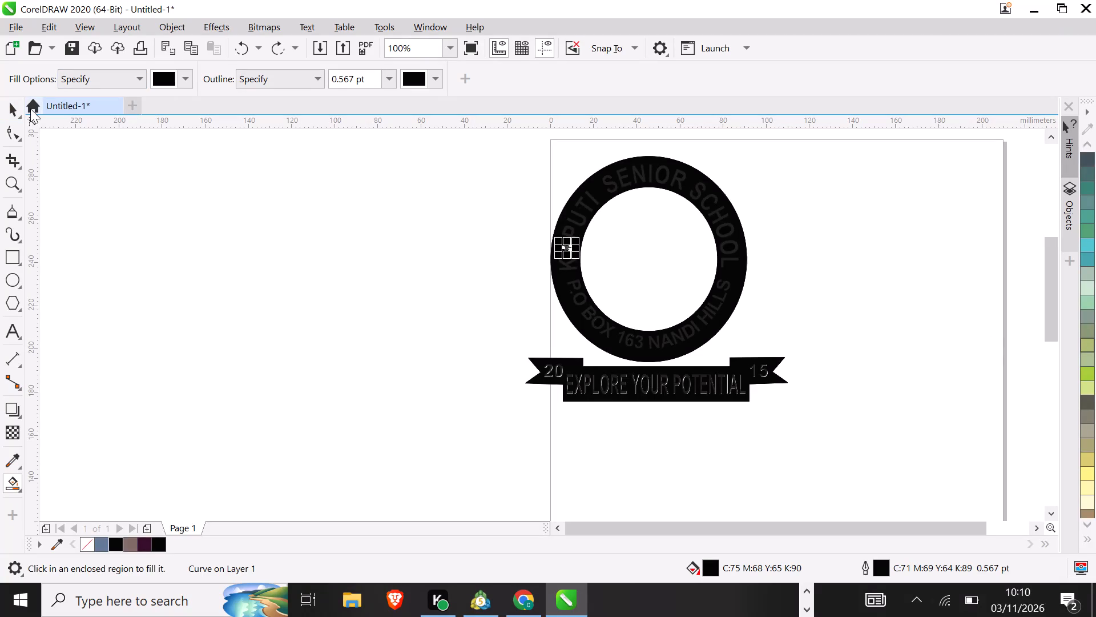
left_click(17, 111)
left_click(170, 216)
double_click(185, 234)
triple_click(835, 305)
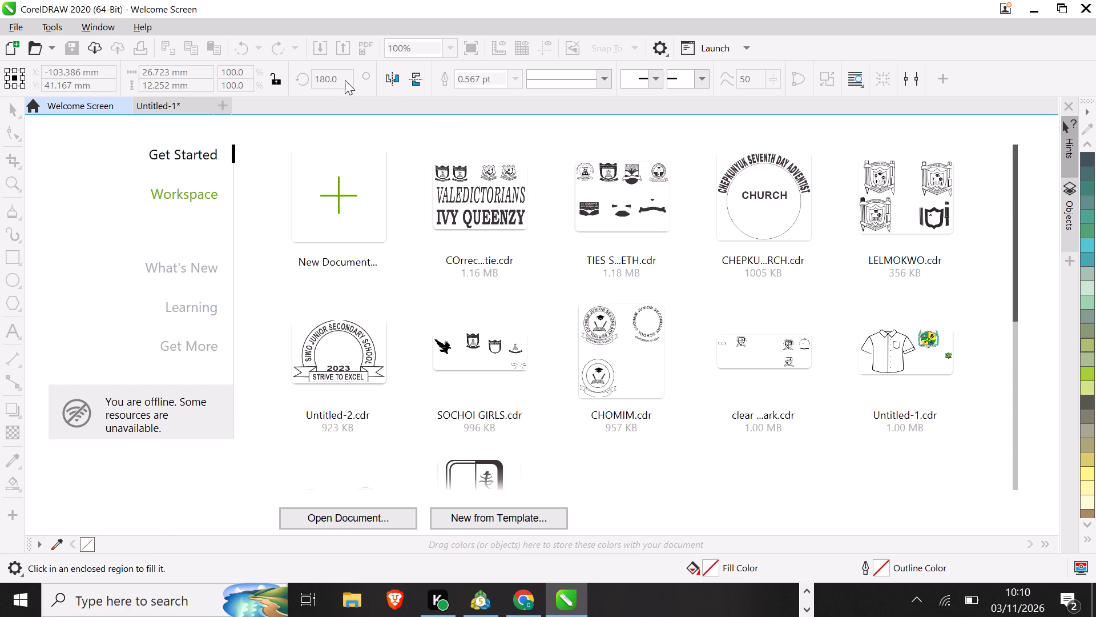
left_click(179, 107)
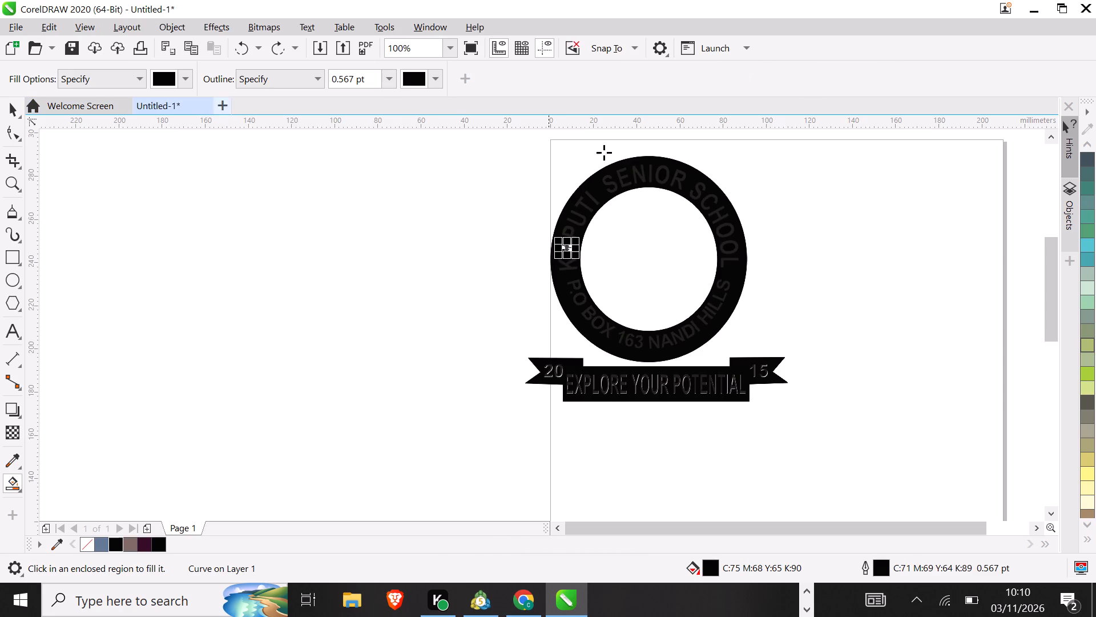
Select the black ring behind the curved school name and address, and recolour its fill blue C40 M20 Y0 K40.
left_click(22, 111)
left_click(51, 111)
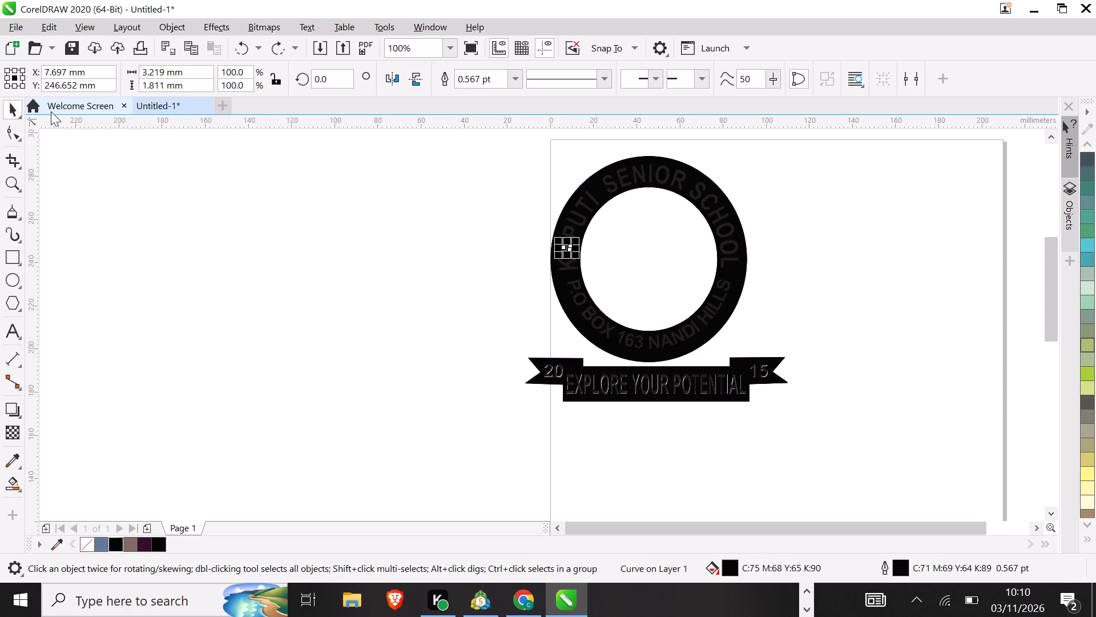
left_click(664, 181)
left_click(803, 205)
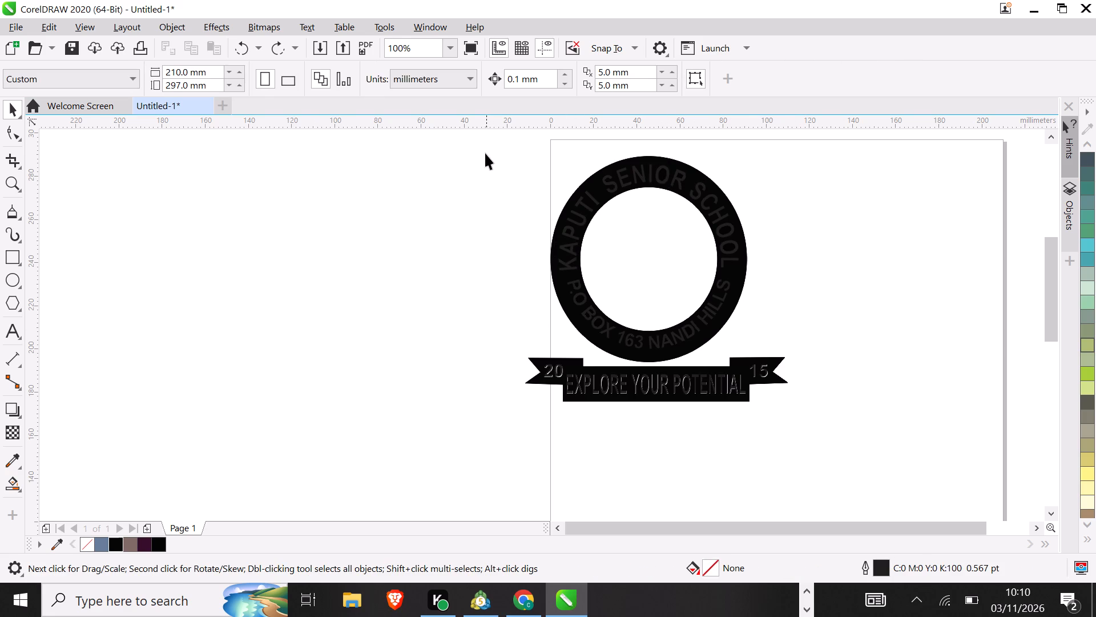
left_click_drag(485, 153, 753, 272)
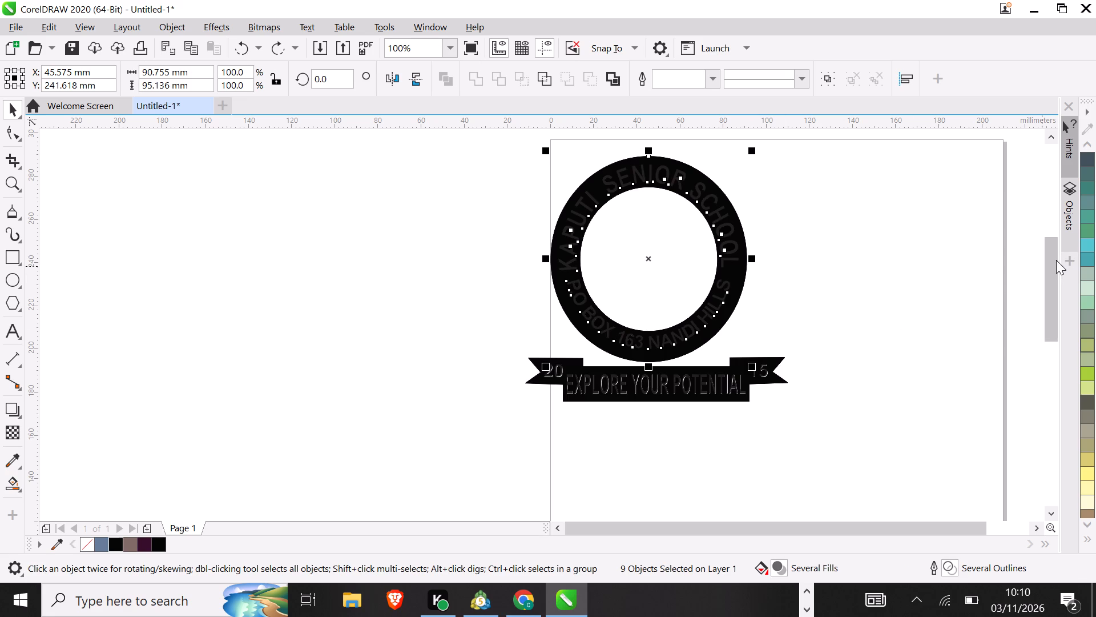
left_click_drag(1055, 260, 1055, 229)
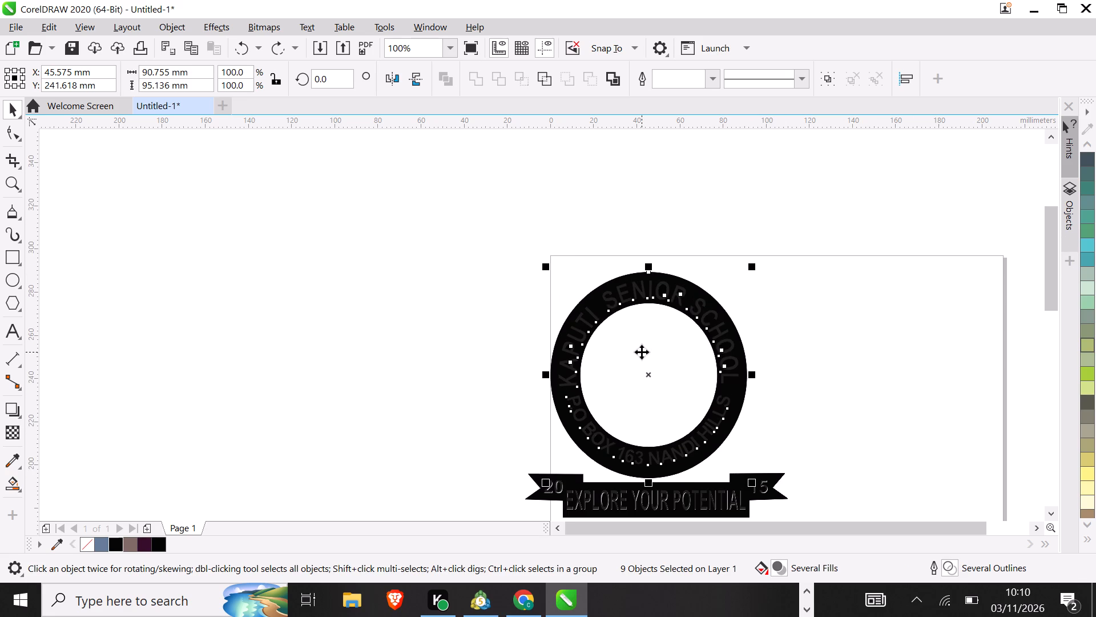
left_click(642, 352)
left_click(642, 352)
left_click(928, 340)
left_click(586, 325)
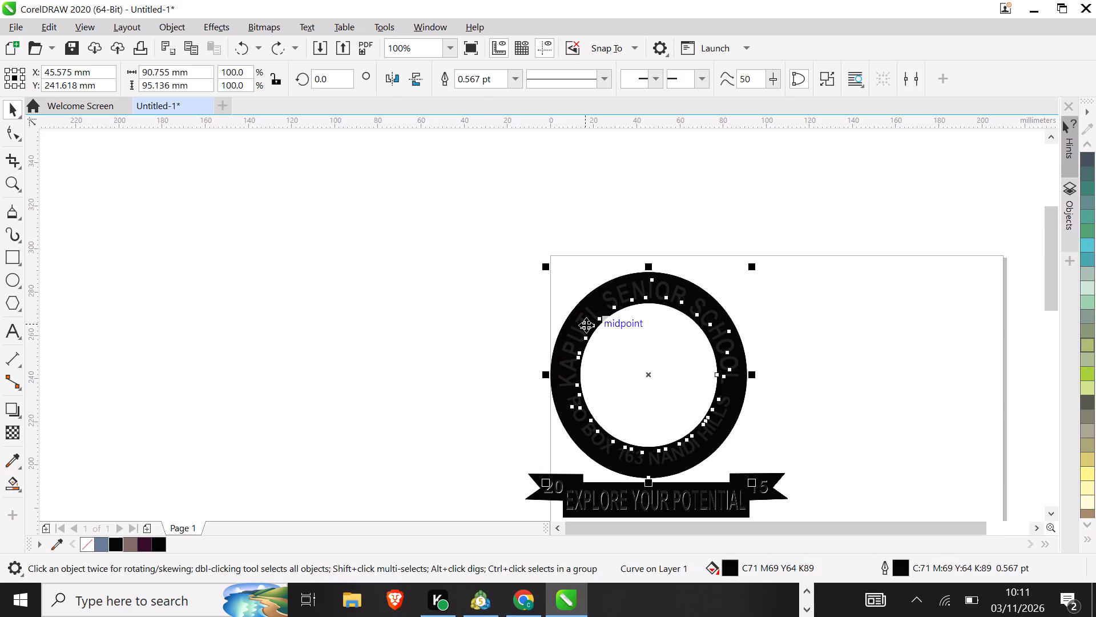
left_click(438, 299)
left_click_drag(491, 274, 668, 388)
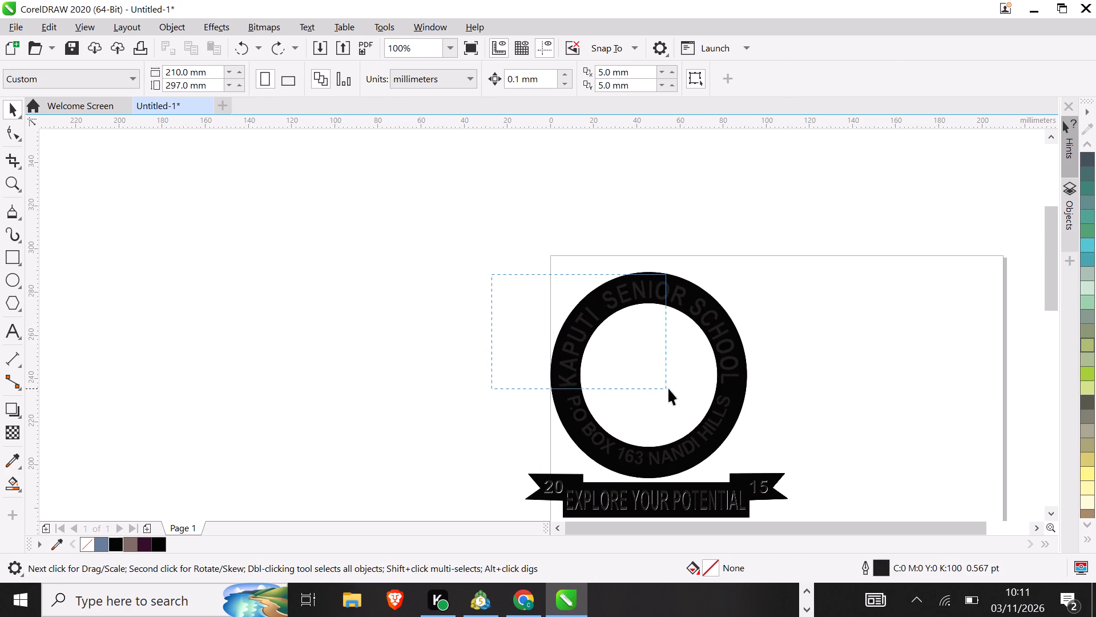
left_click_drag(668, 388, 751, 390)
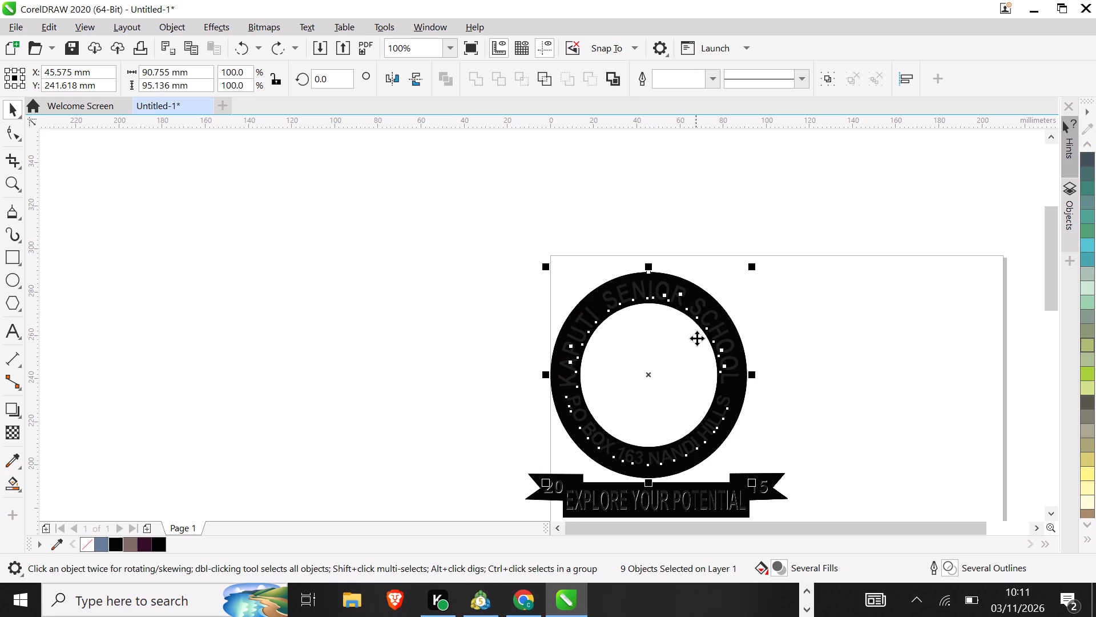
left_click(698, 315)
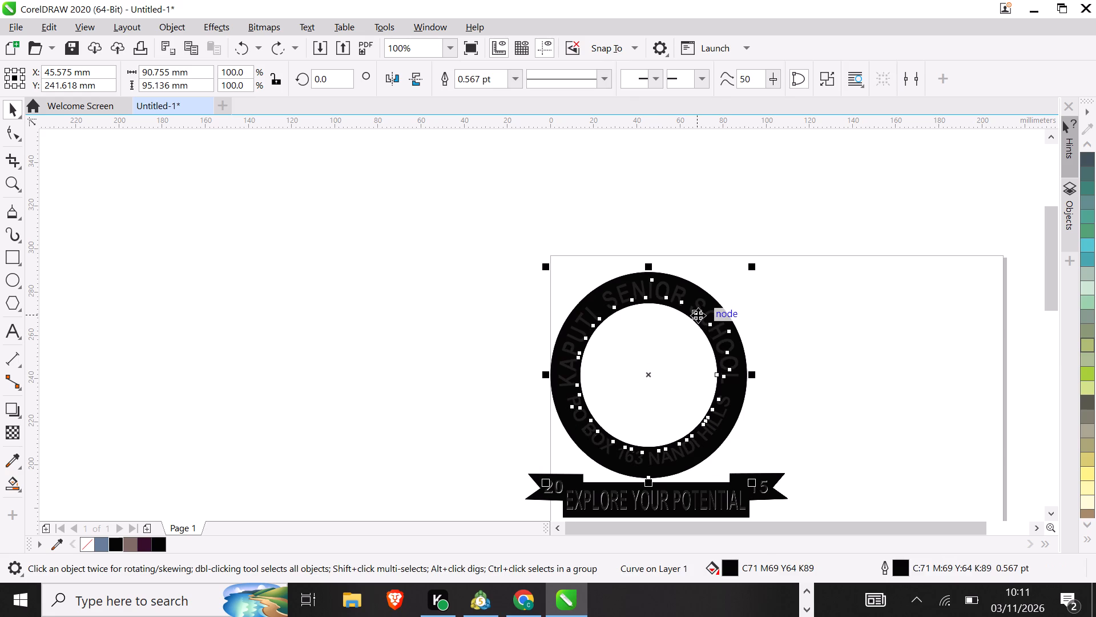
left_click(104, 544)
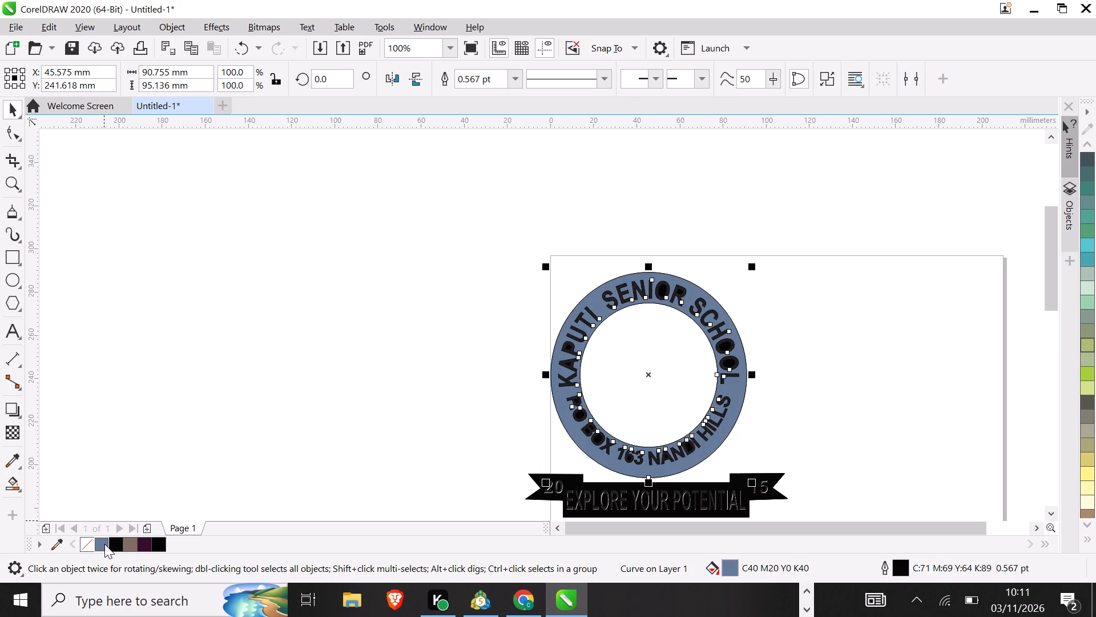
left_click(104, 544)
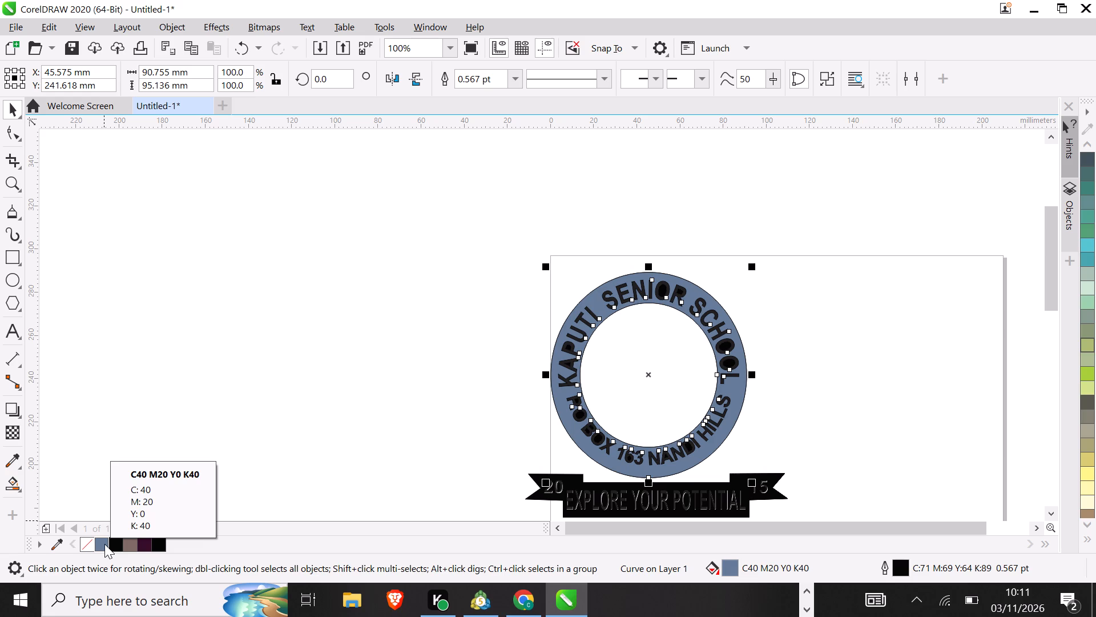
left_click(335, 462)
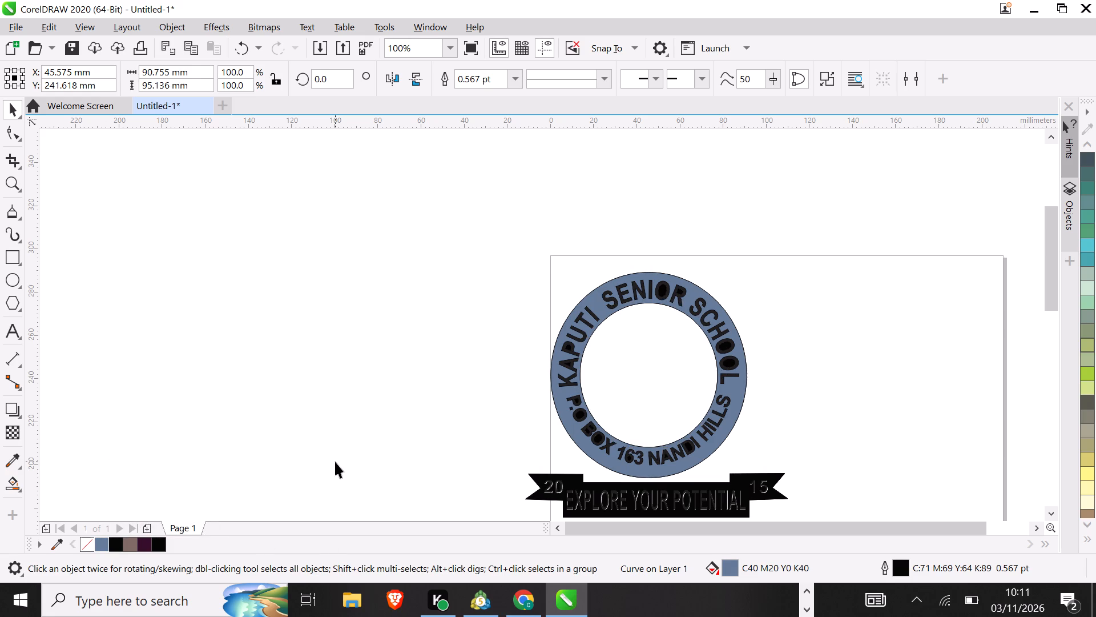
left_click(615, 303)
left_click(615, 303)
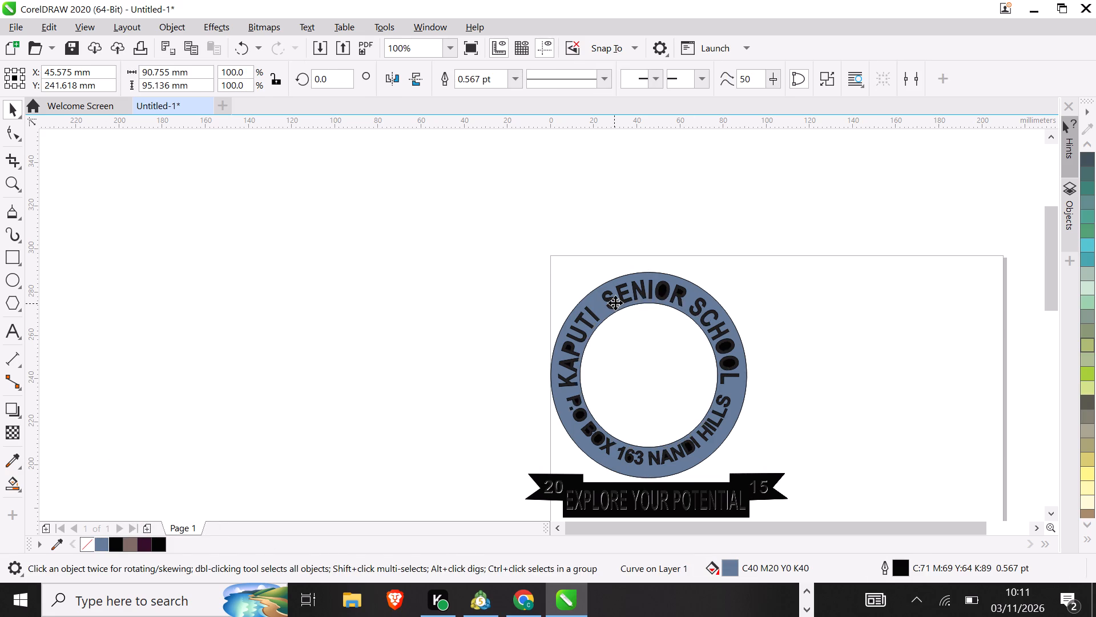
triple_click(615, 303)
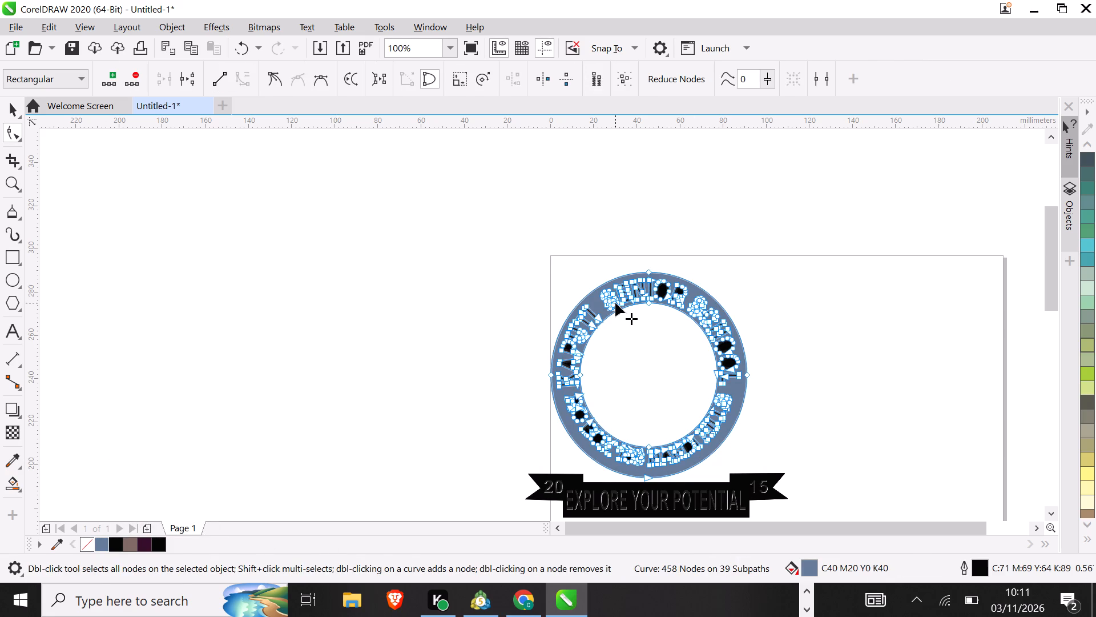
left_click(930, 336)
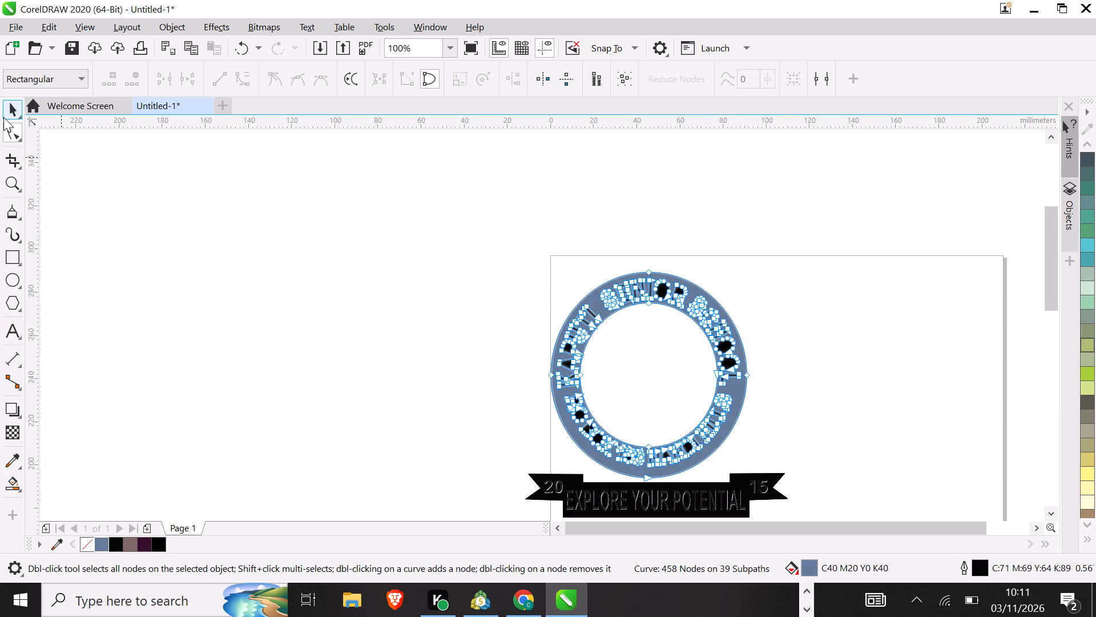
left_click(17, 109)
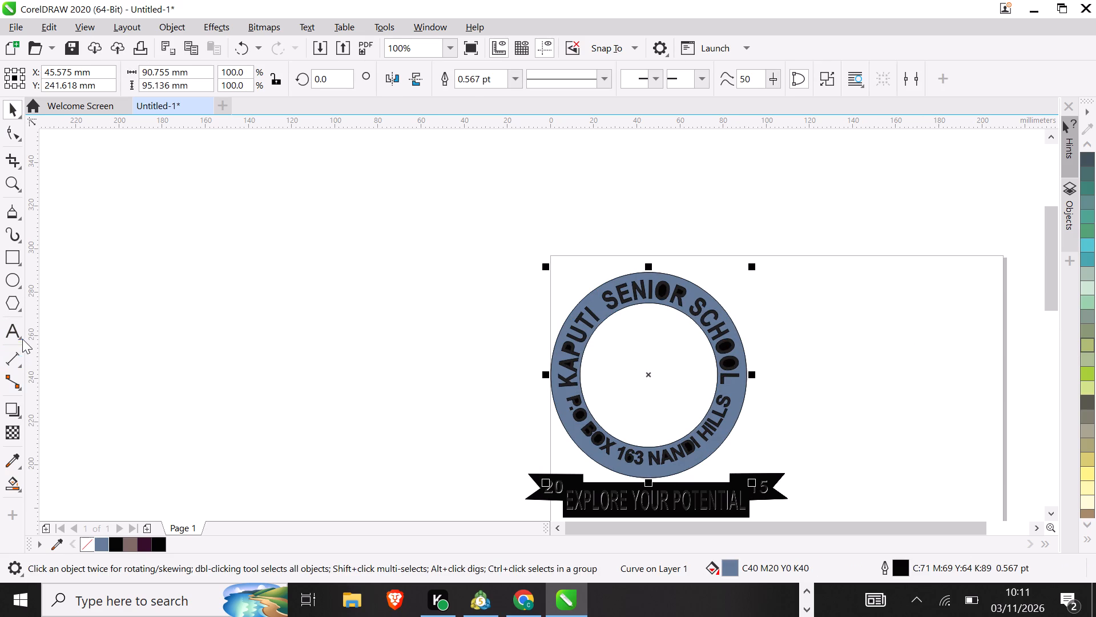
Select all of the curved KAPUTI SENIOR SCHOOL text in the upper ring and recolour it white.
left_click(21, 336)
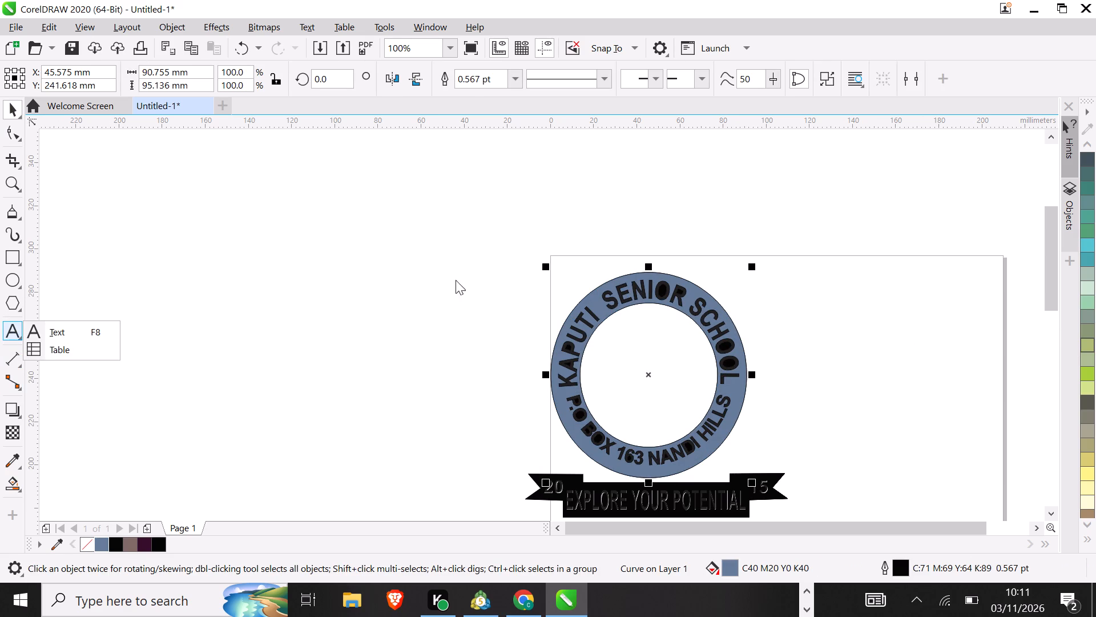
left_click(86, 327)
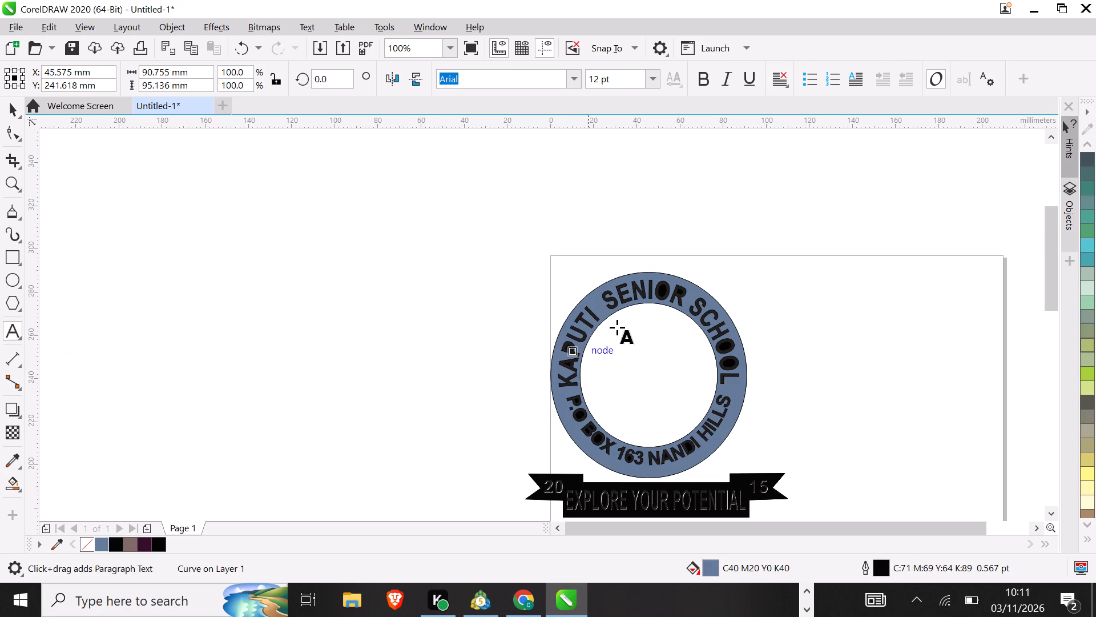
left_click(619, 287)
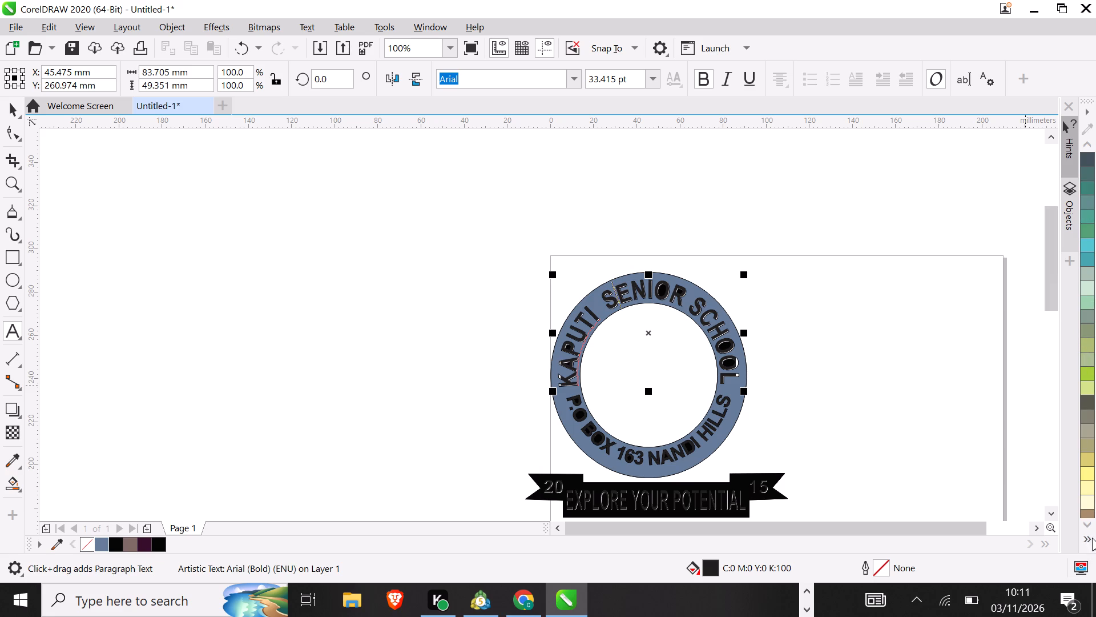
left_click_drag(1091, 529, 1090, 319)
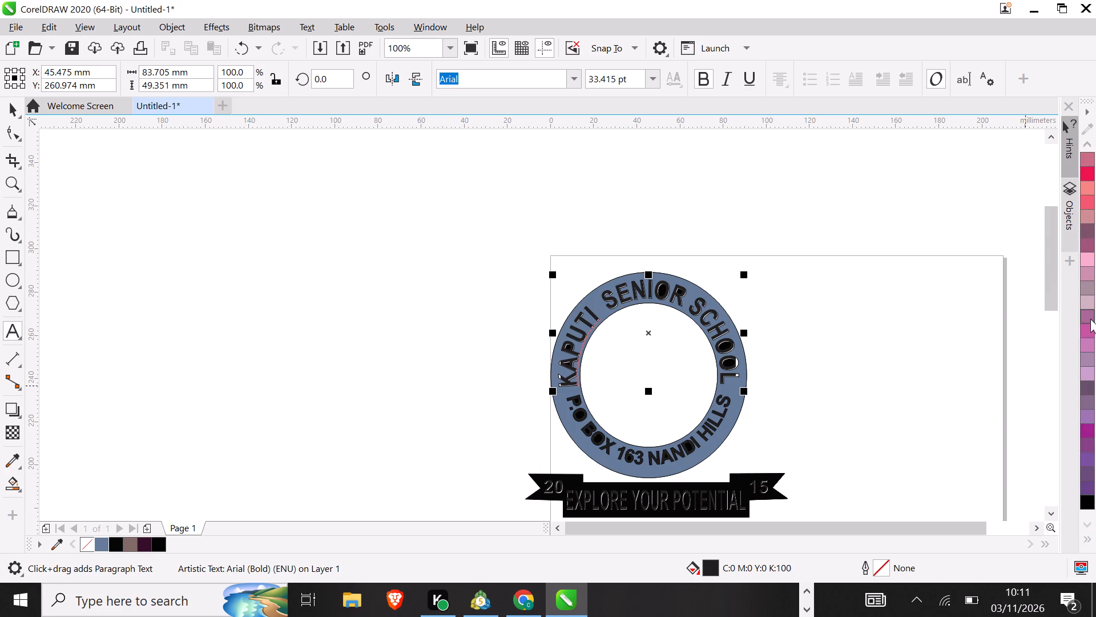
left_click(1089, 150)
left_click_drag(1089, 150, 1089, 145)
left_click(1089, 145)
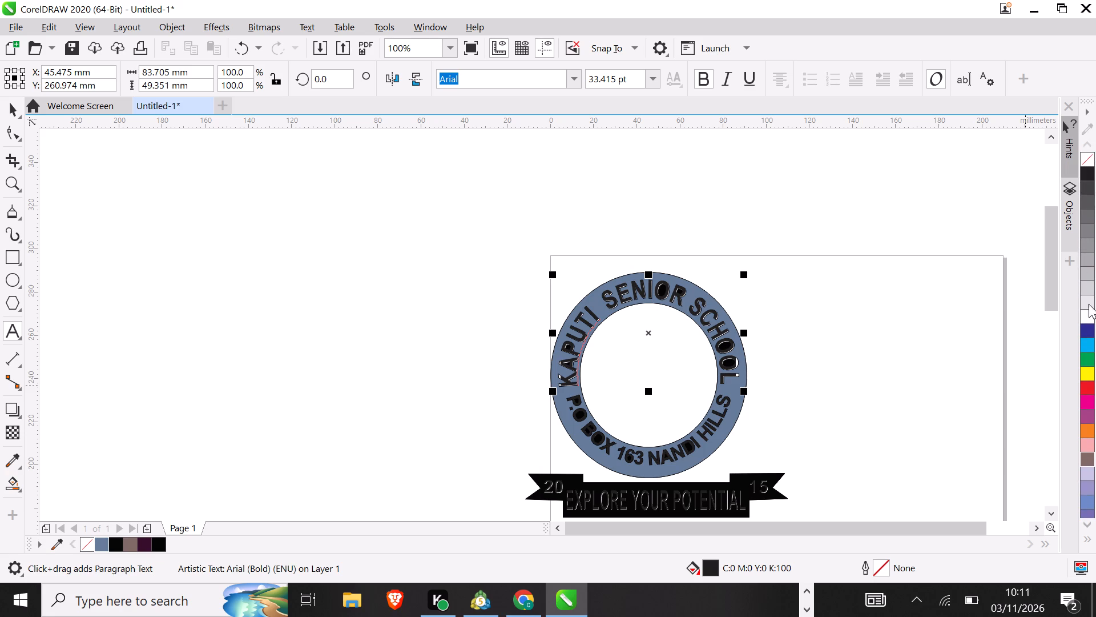
left_click(1089, 315)
left_click(1089, 315)
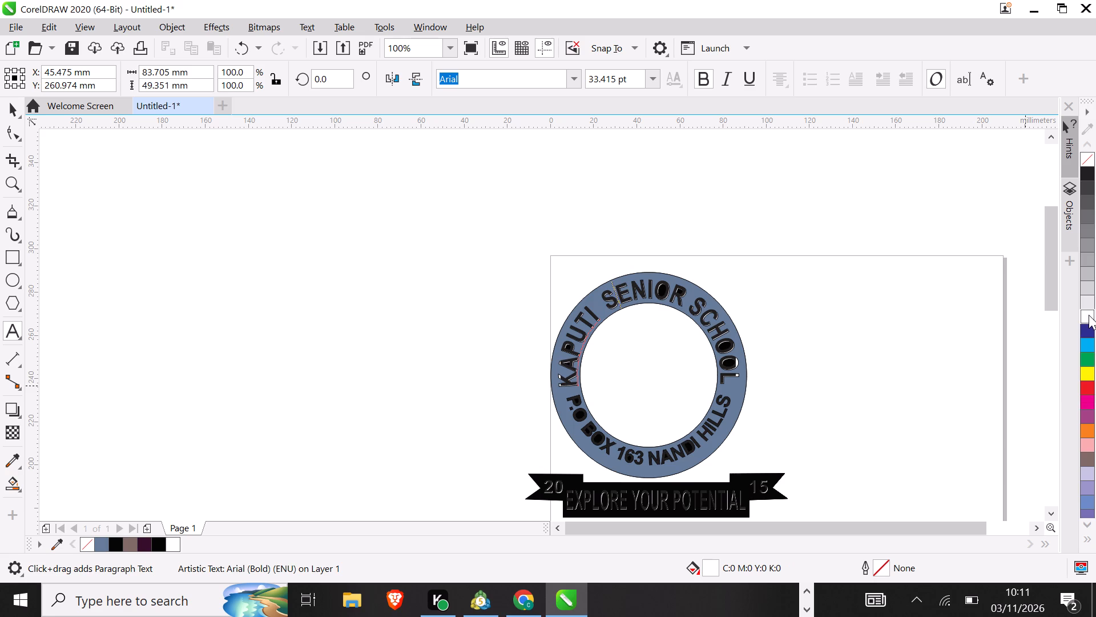
key("ctrl+a")
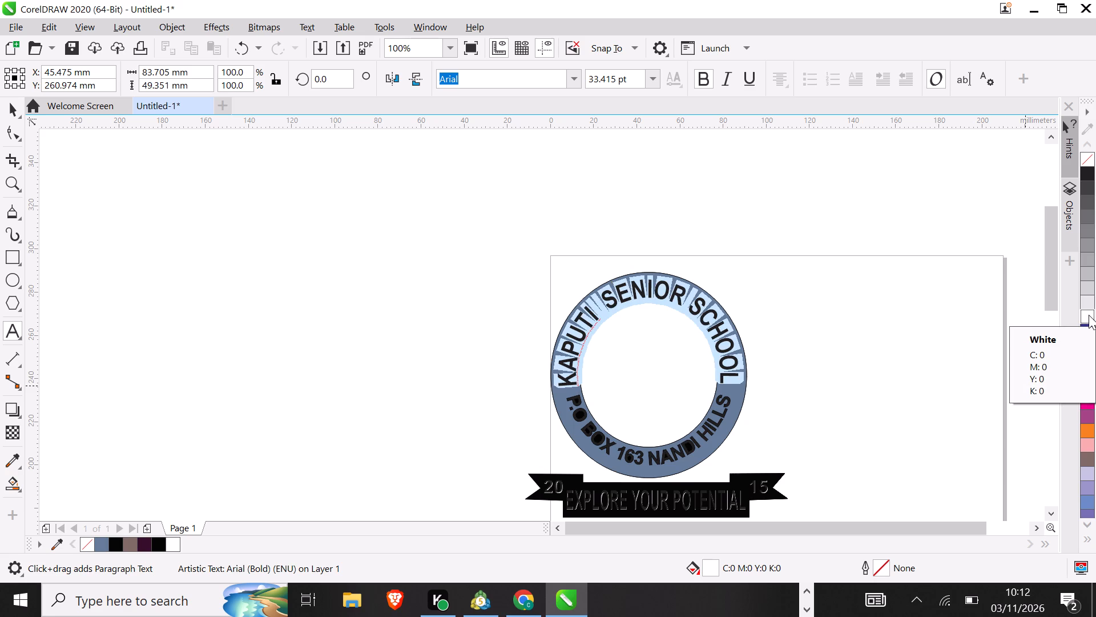
left_click(1090, 316)
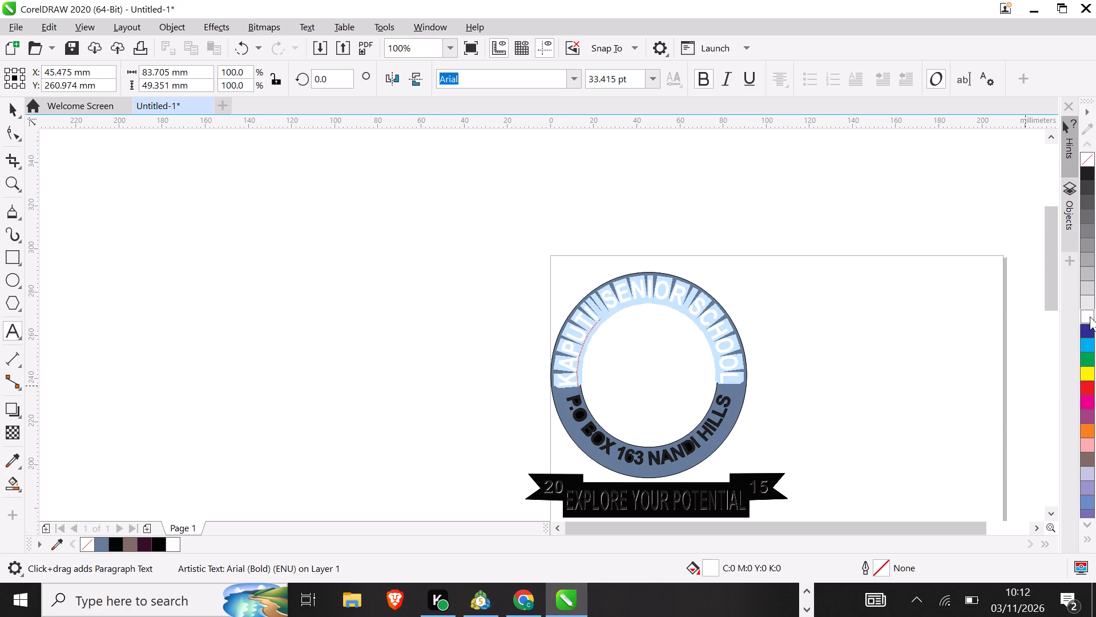
Select all of the curved P.O BOX 163 NANDI HILLS text in the lower ring and recolour it white.
left_click(687, 450)
key("ctrl+a")
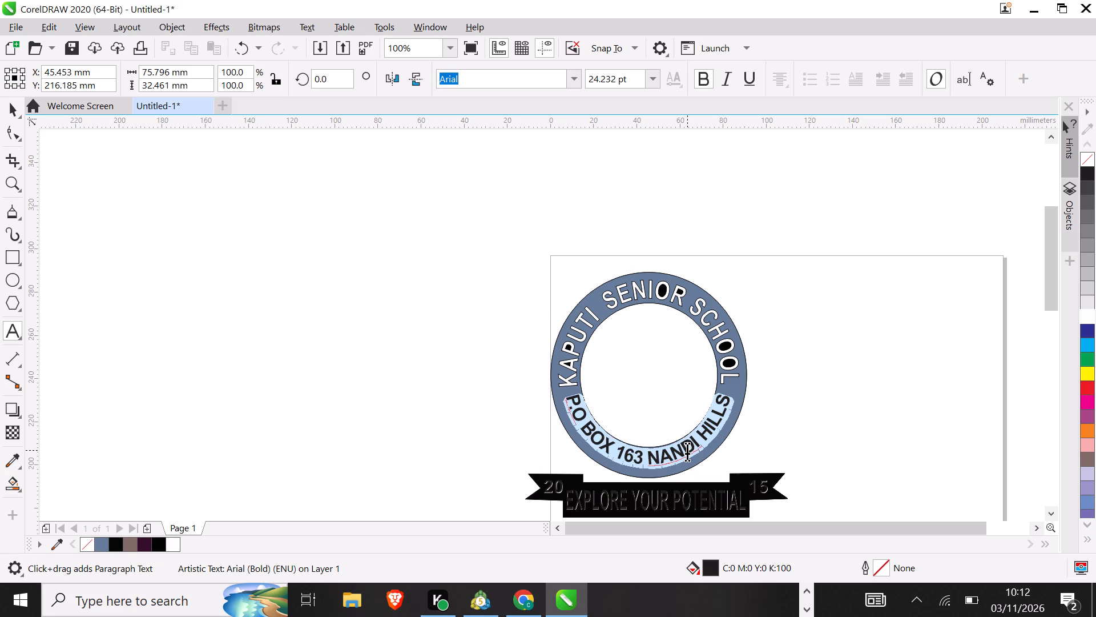
left_click(1088, 316)
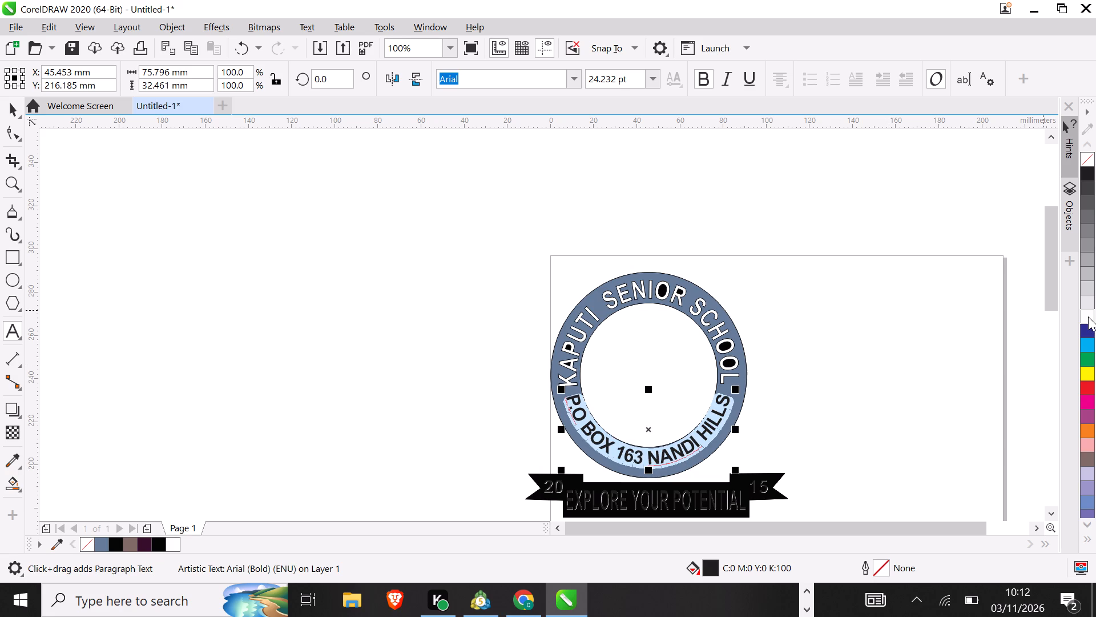
Recolour the banner texts EXPLORE YOUR POTENTIAL, 15 and 20 white.
left_click(696, 499)
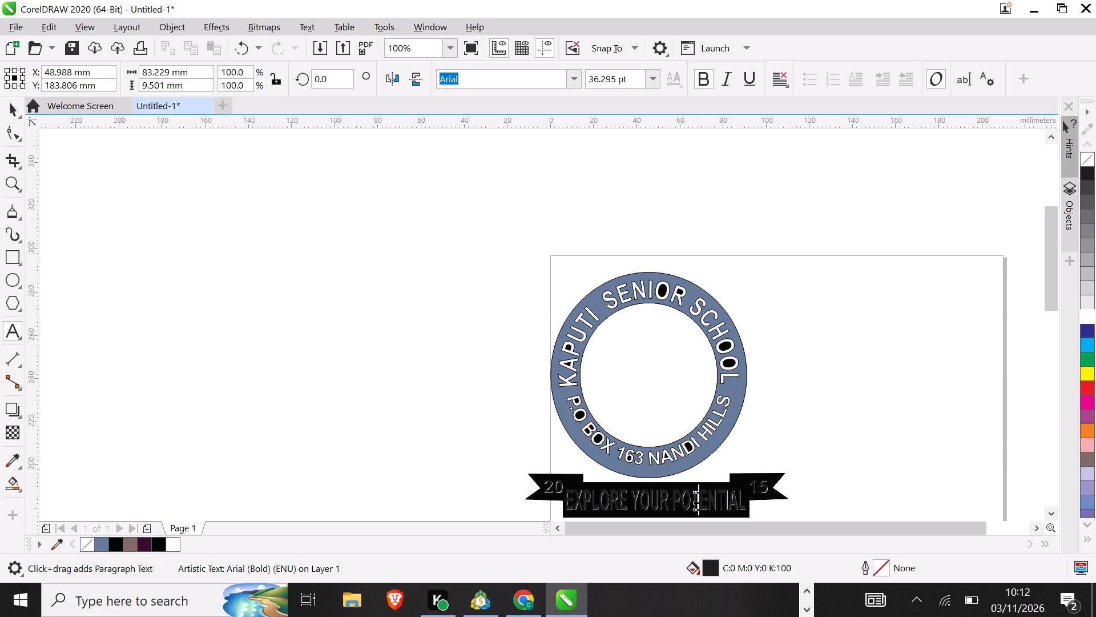
key("ctrl+a")
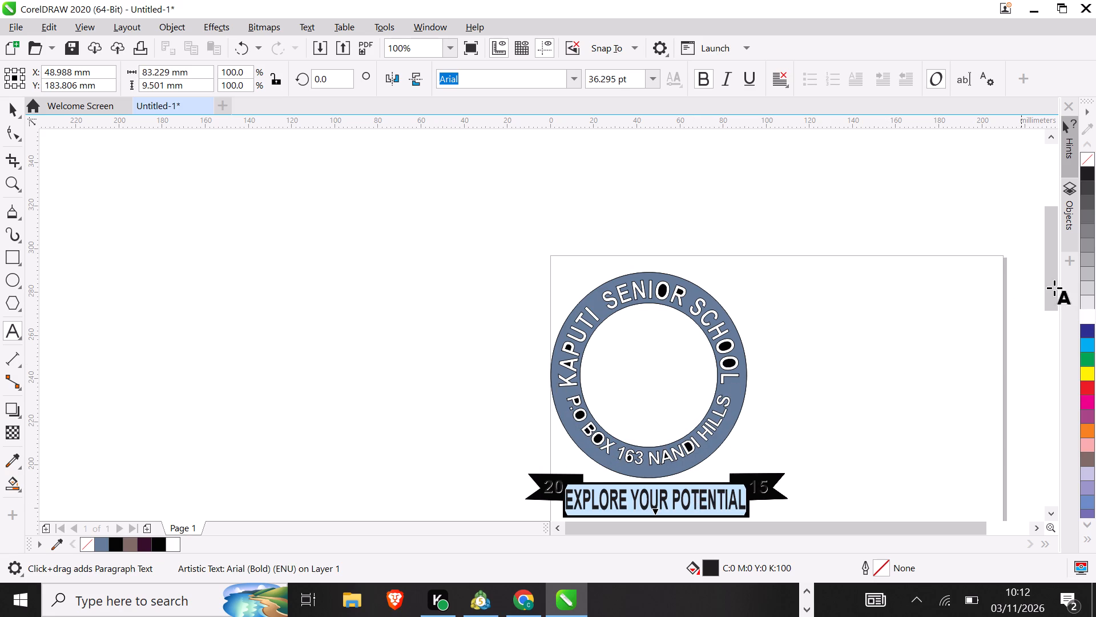
left_click(1091, 320)
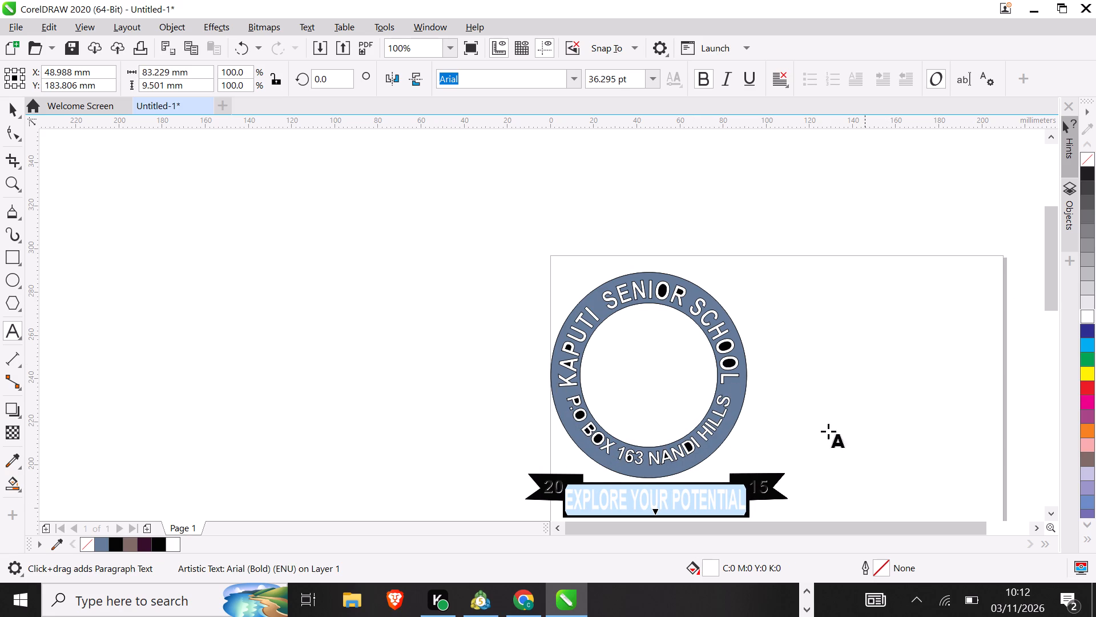
left_click(758, 488)
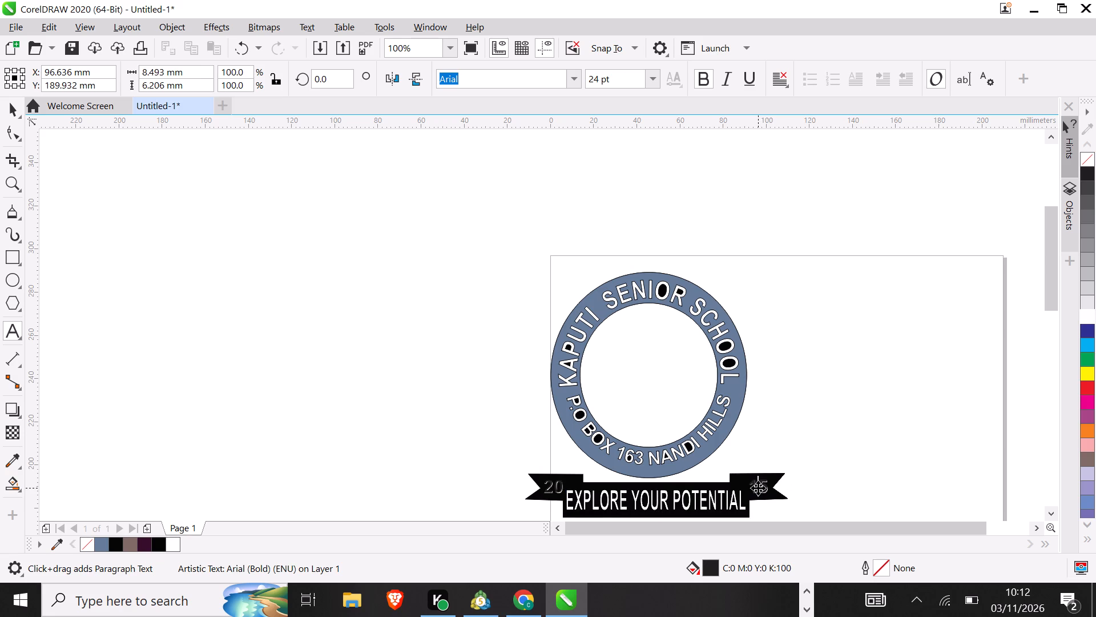
key("ctrl+a")
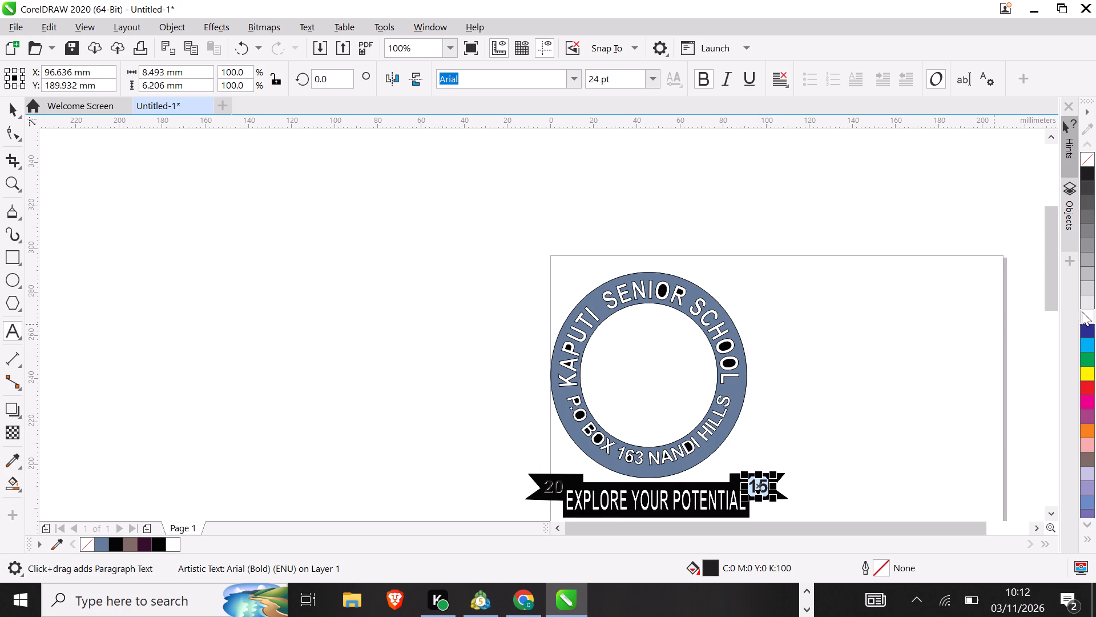
left_click(1082, 311)
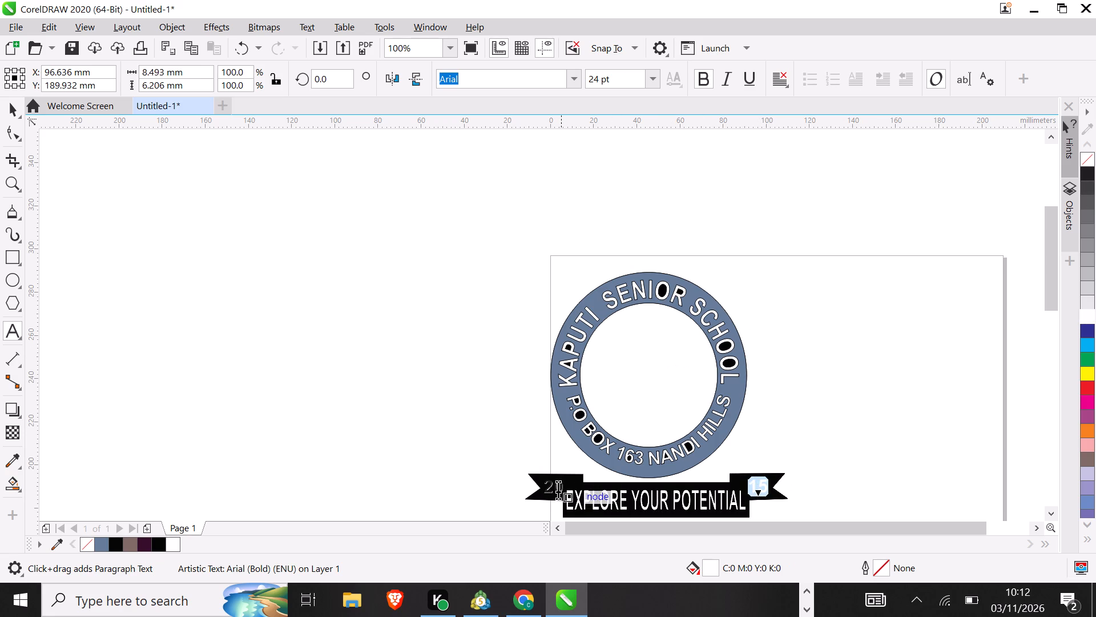
left_click(557, 488)
key("ctrl+a")
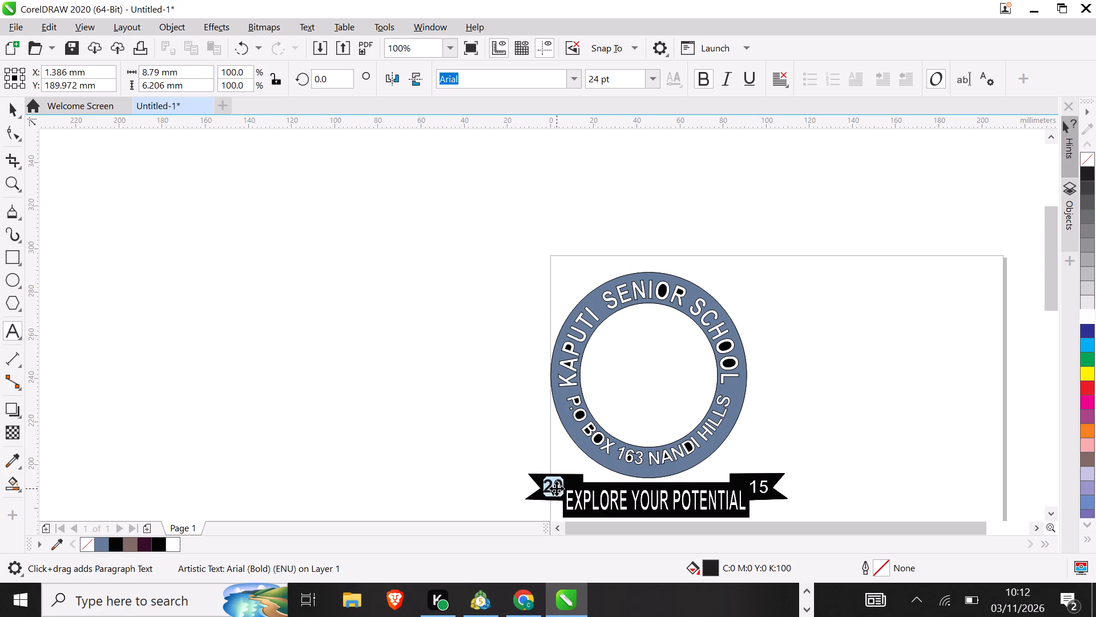
left_click(1085, 310)
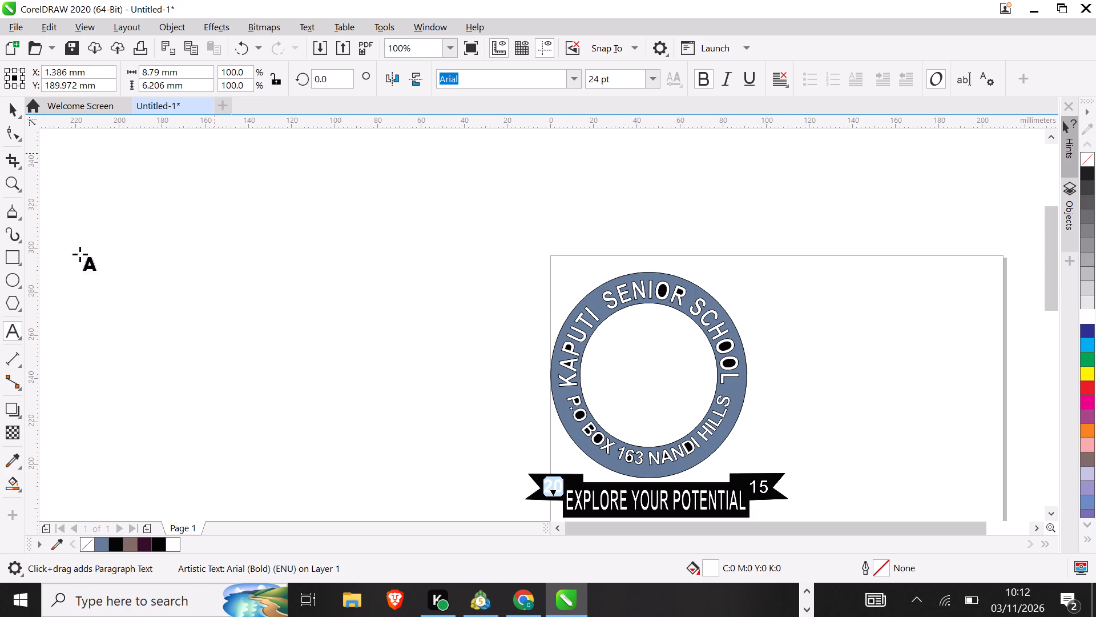
Smart-fill the blue ring area around the curved letters black C75 M68 Y65 K90.
left_click(18, 490)
left_click(41, 500)
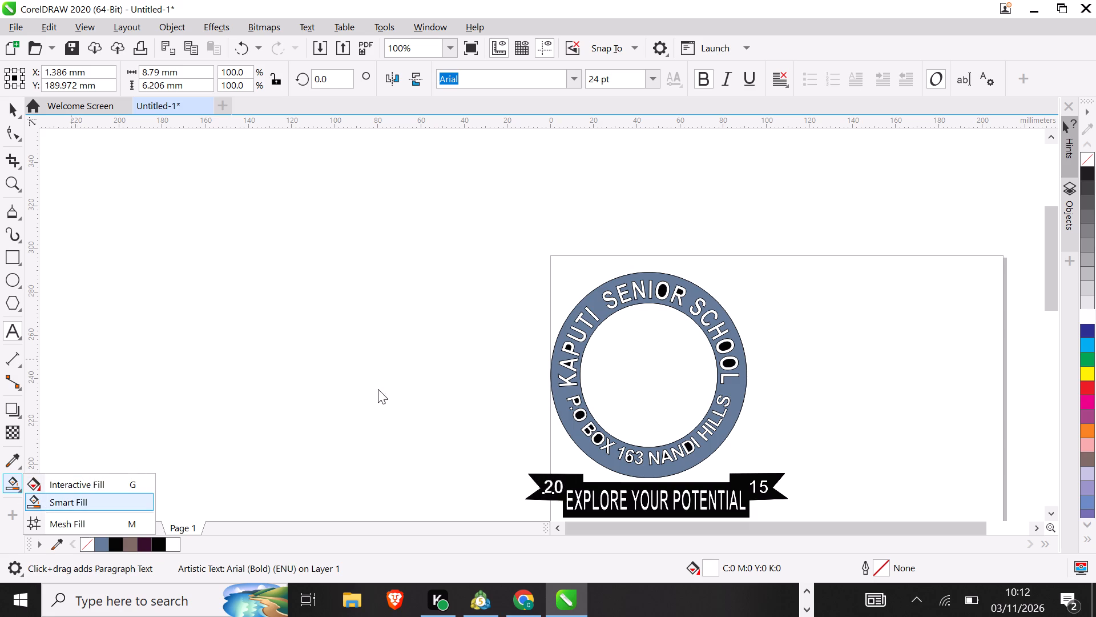
left_click(603, 308)
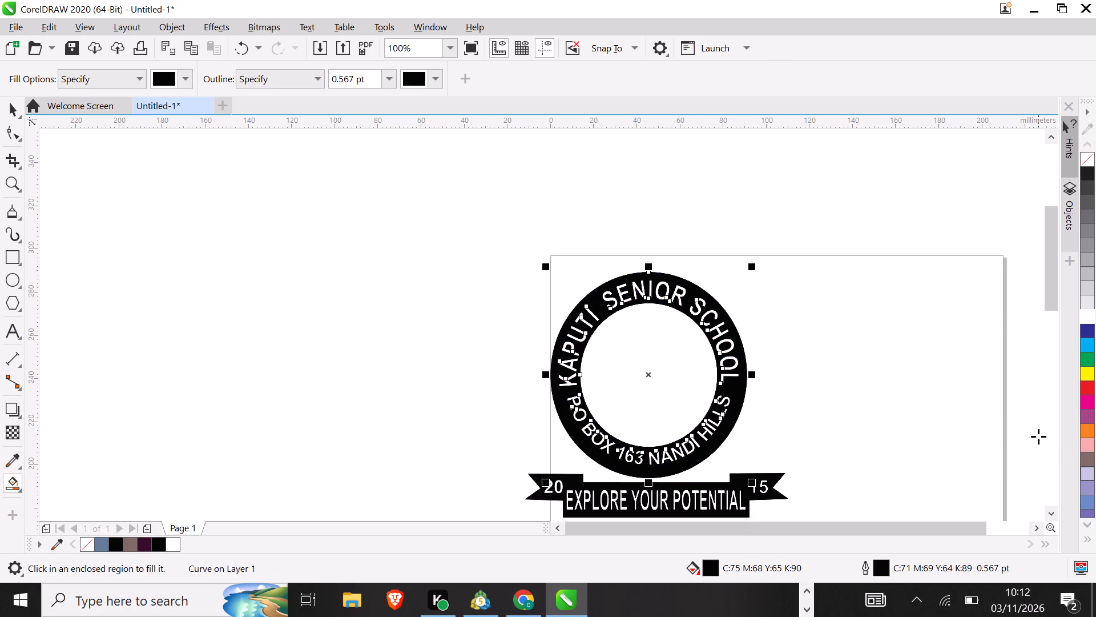
left_click(15, 106)
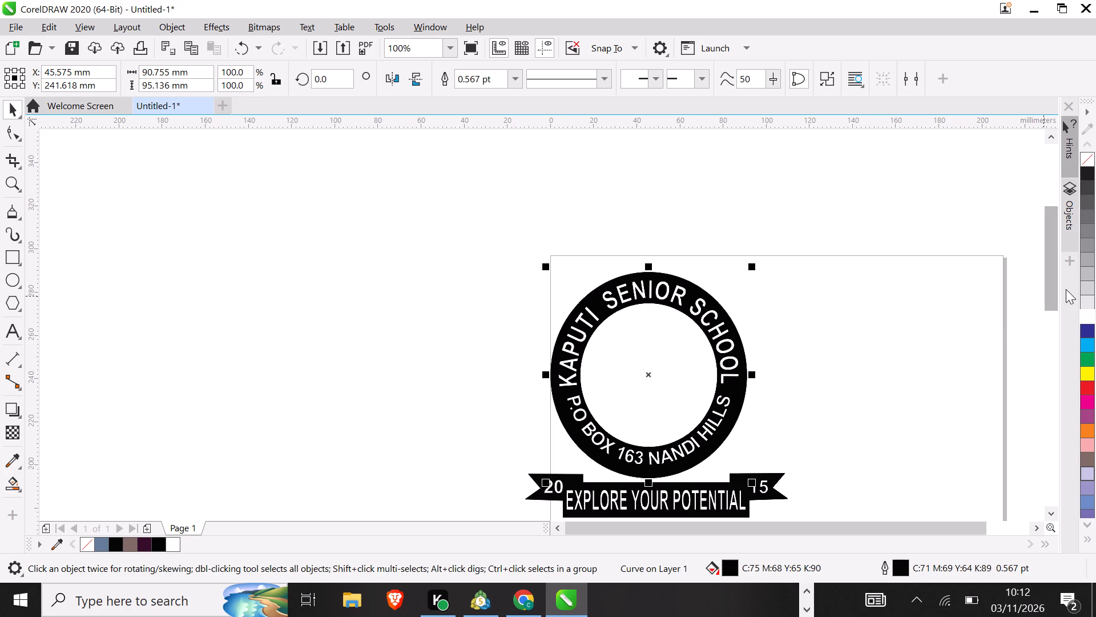
Select the whole logo with its banner and scale it down proportionally to about 76.5%, roughly 93 by 87 mm.
left_click_drag(1055, 296, 1061, 339)
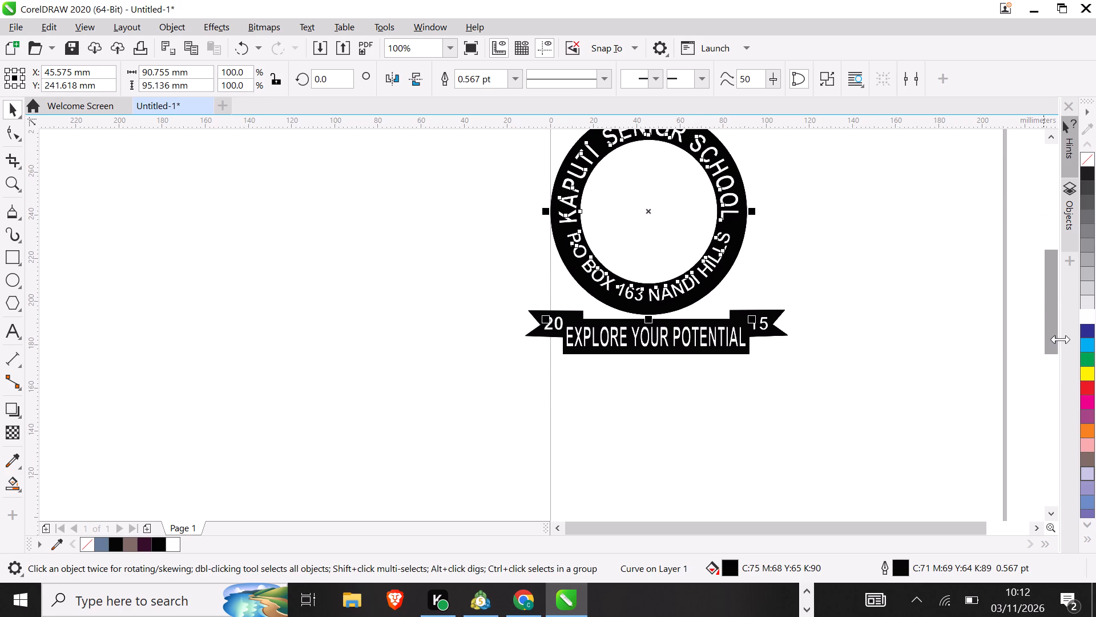
left_click_drag(1049, 336, 1045, 318)
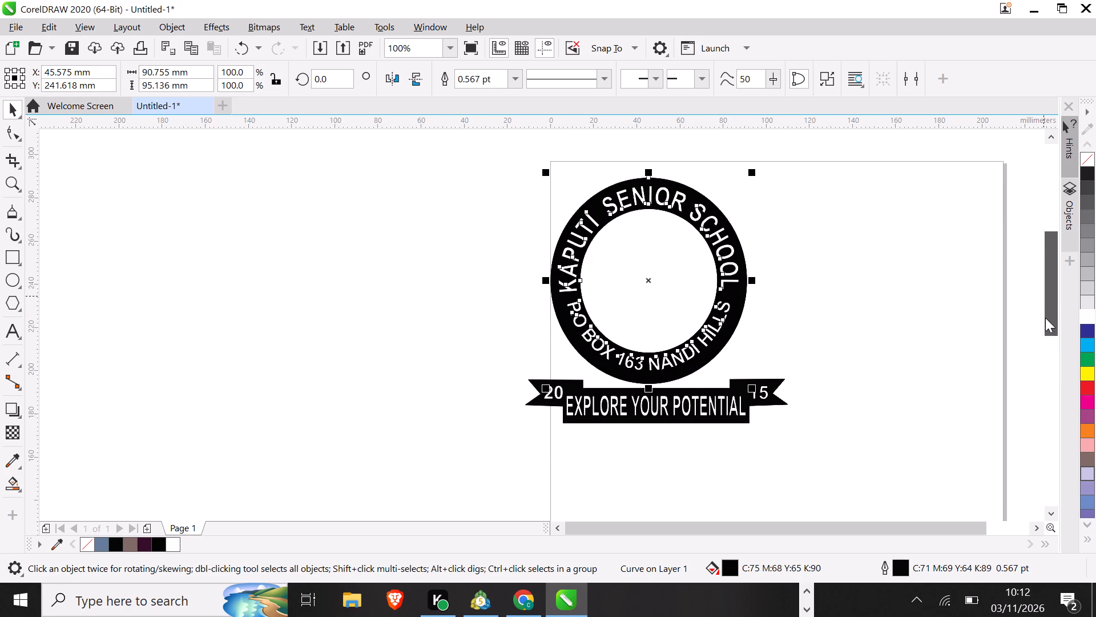
left_click_drag(1045, 318, 1045, 318)
left_click(913, 363)
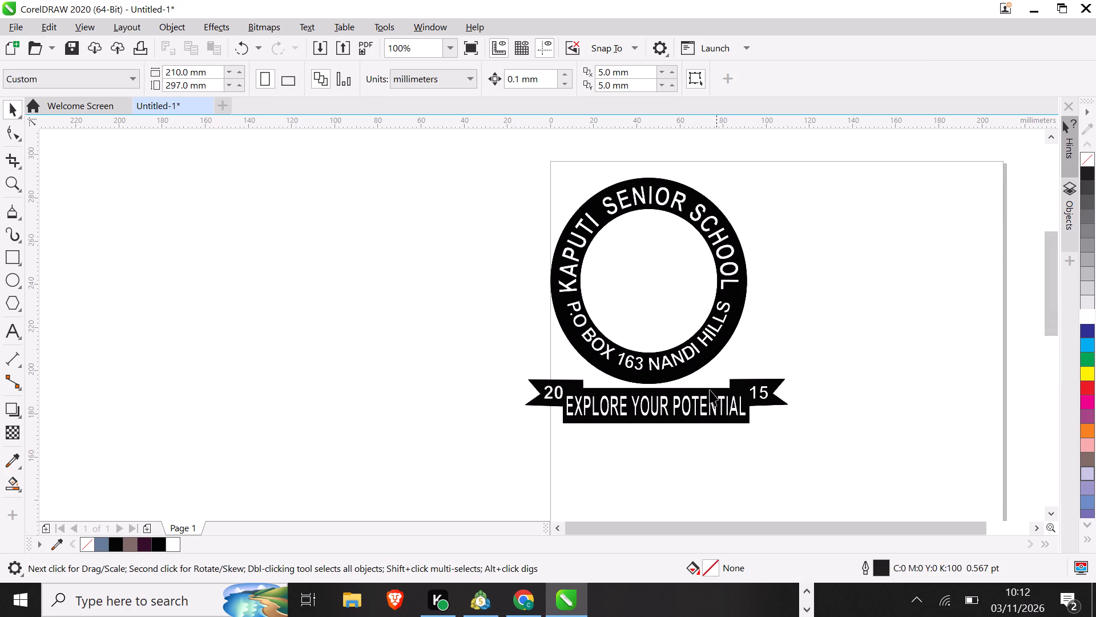
left_click_drag(449, 172, 783, 461)
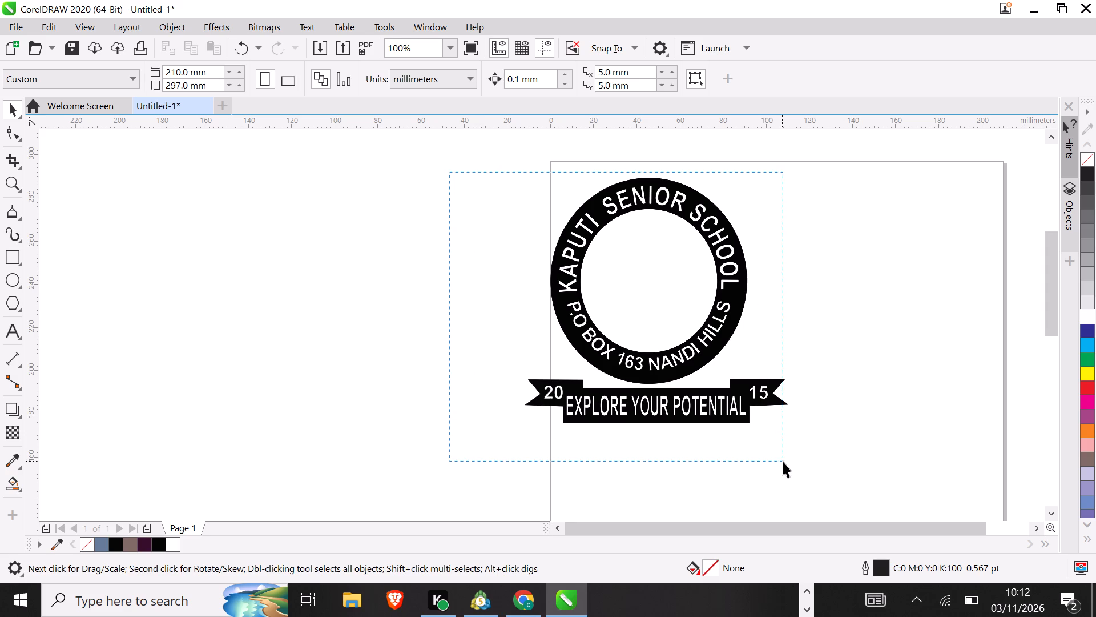
left_click_drag(783, 461, 861, 446)
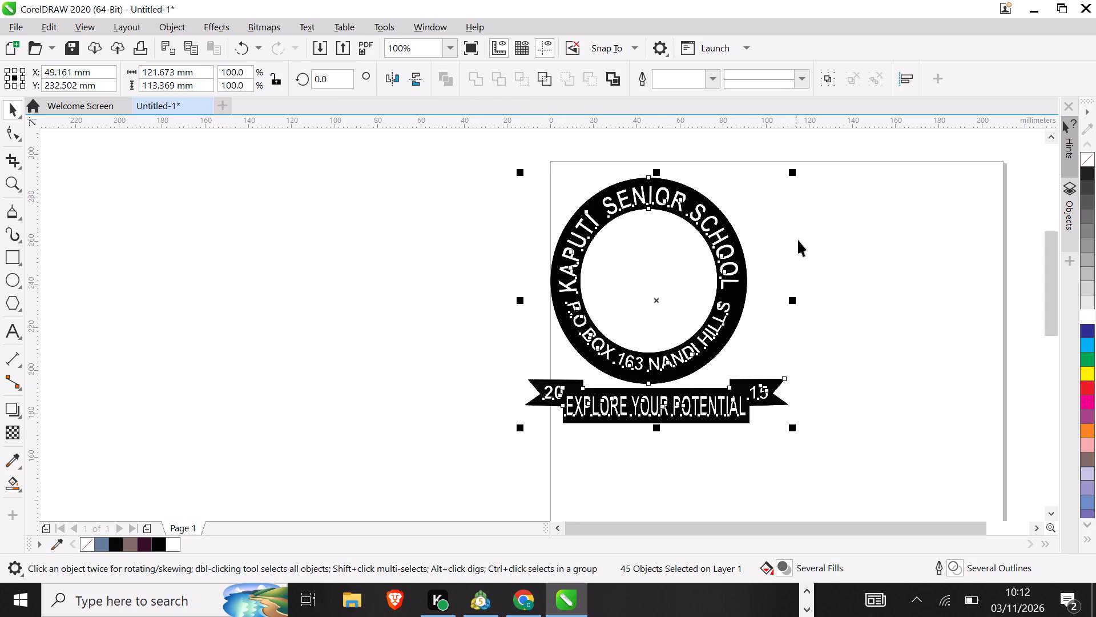
left_click_drag(793, 171, 788, 185)
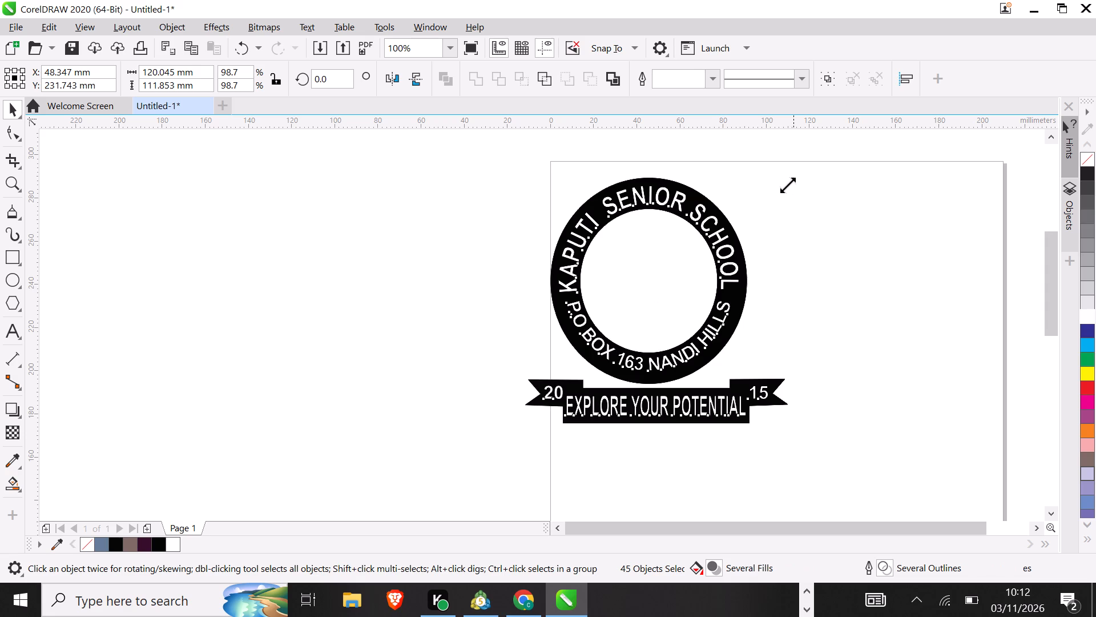
left_click_drag(788, 185, 764, 229)
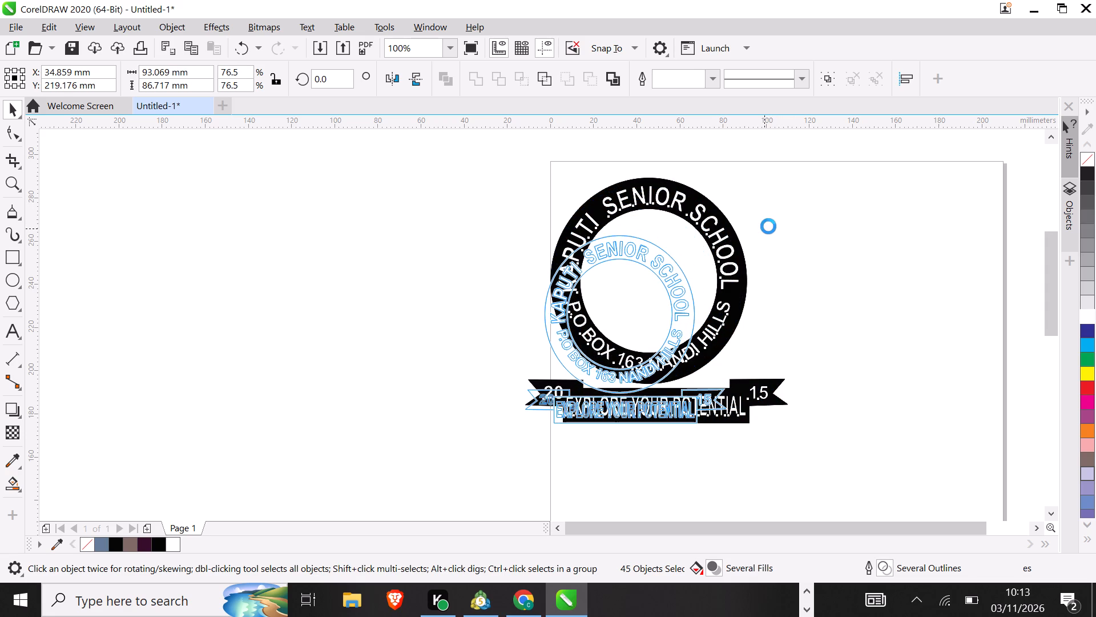
left_click(768, 226)
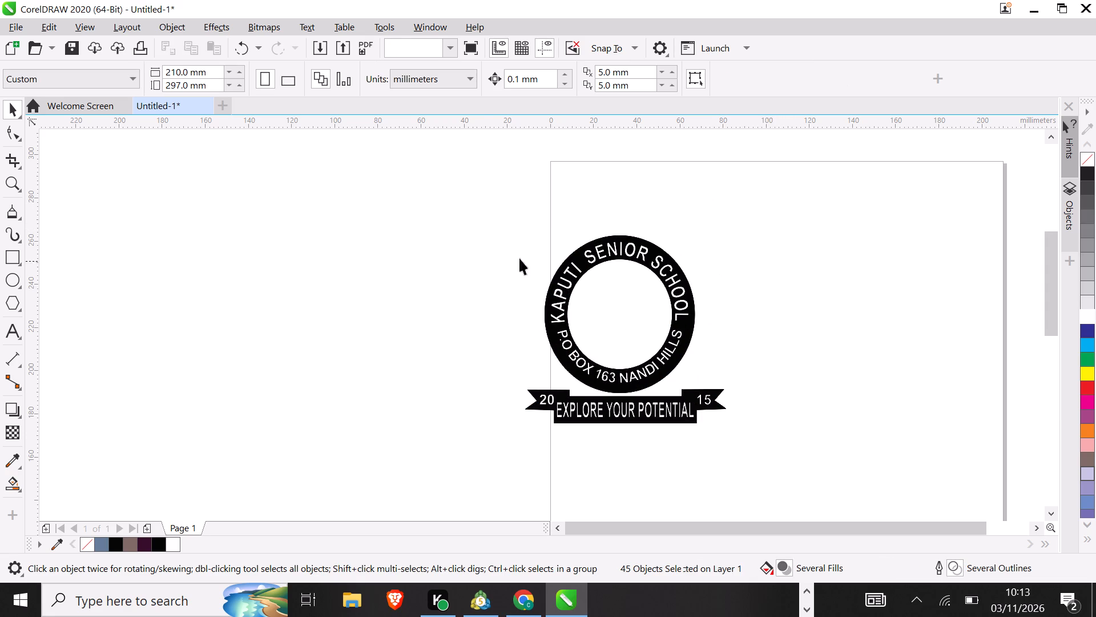
Select the whole logo with its banner and move it fully onto the page, near the page's upper-left corner.
left_click_drag(483, 229, 788, 449)
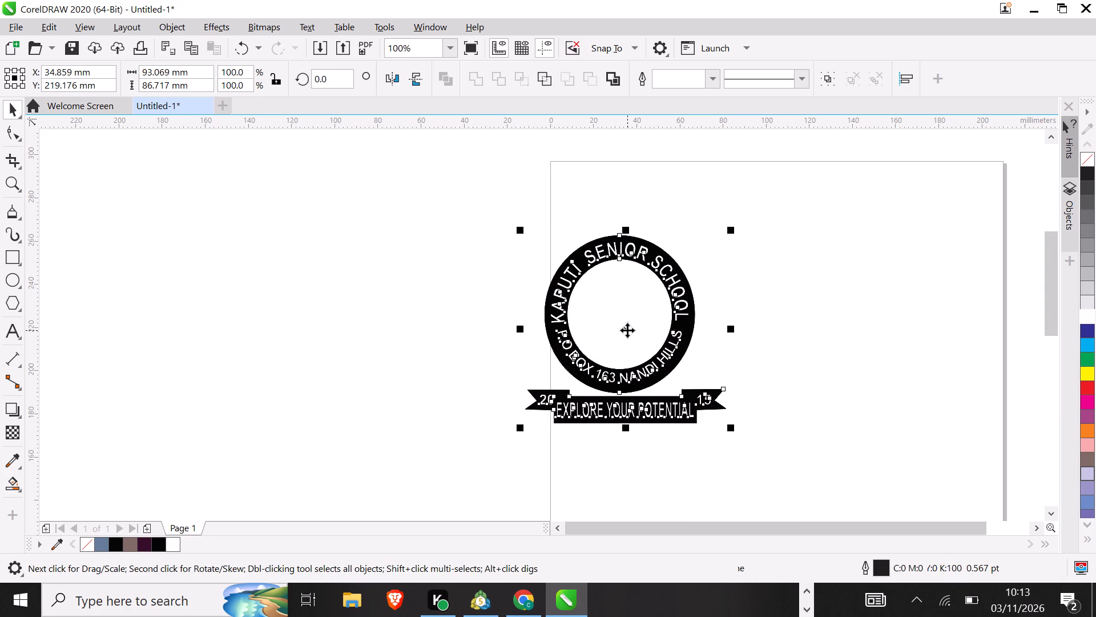
left_click_drag(627, 330, 675, 264)
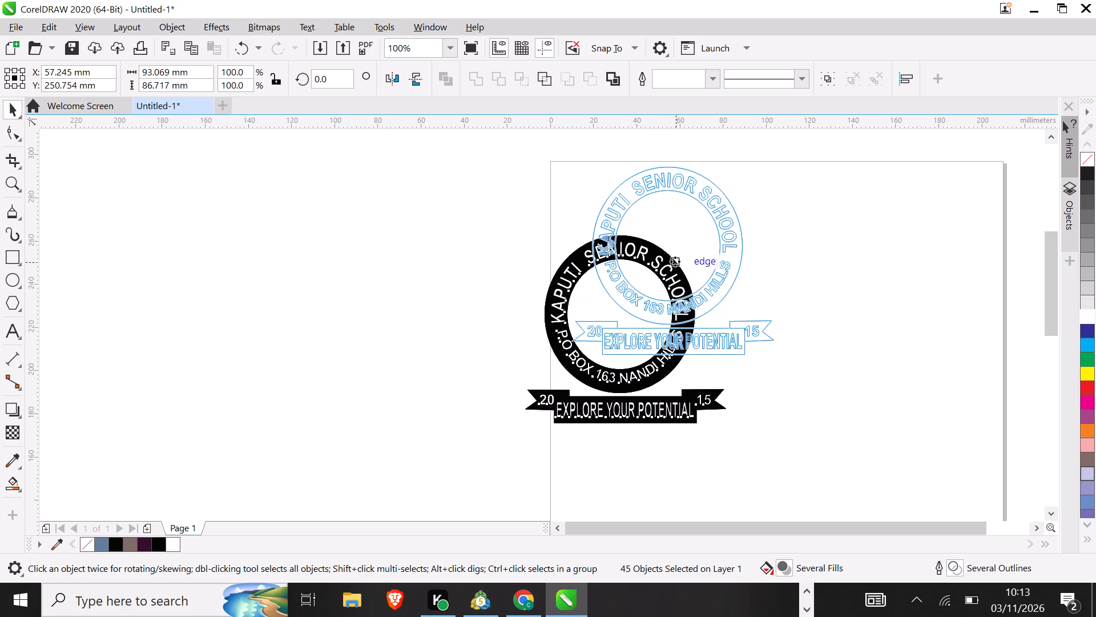
left_click_drag(675, 264, 675, 265)
left_click(588, 422)
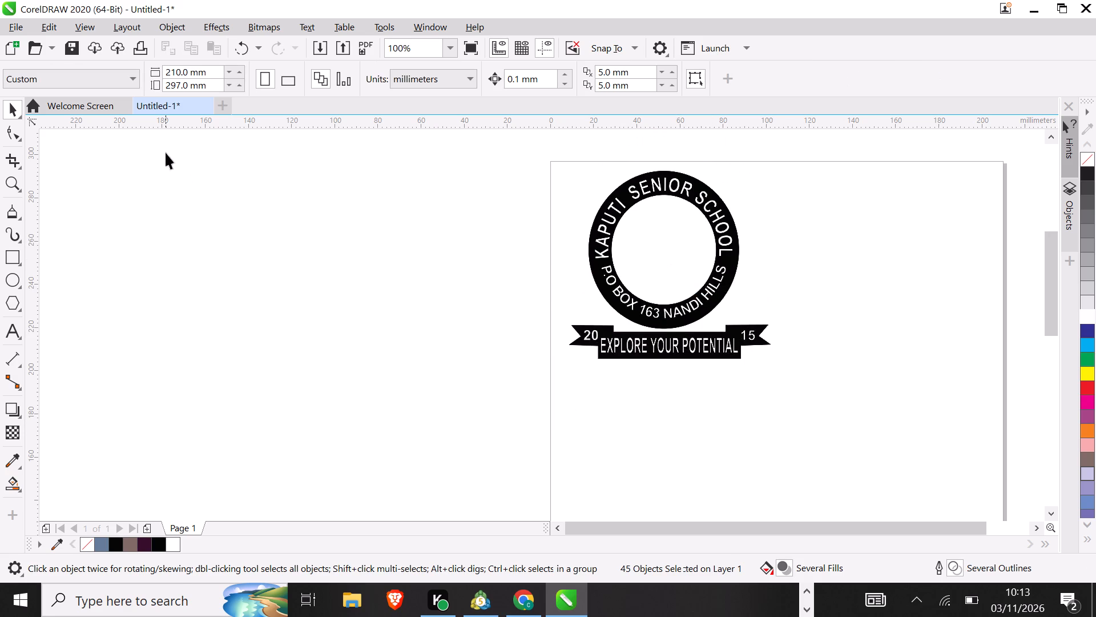
Import KAPUTI AND EMDIN.pdf with its text kept as text and place it on the empty area left of the page.
left_click(16, 22)
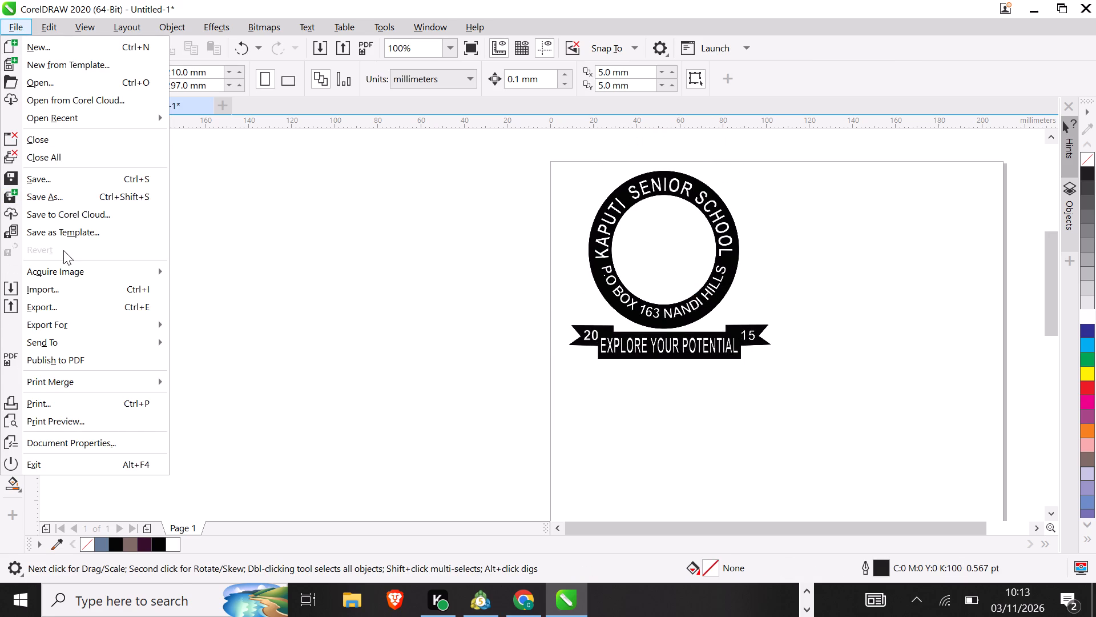
left_click(78, 295)
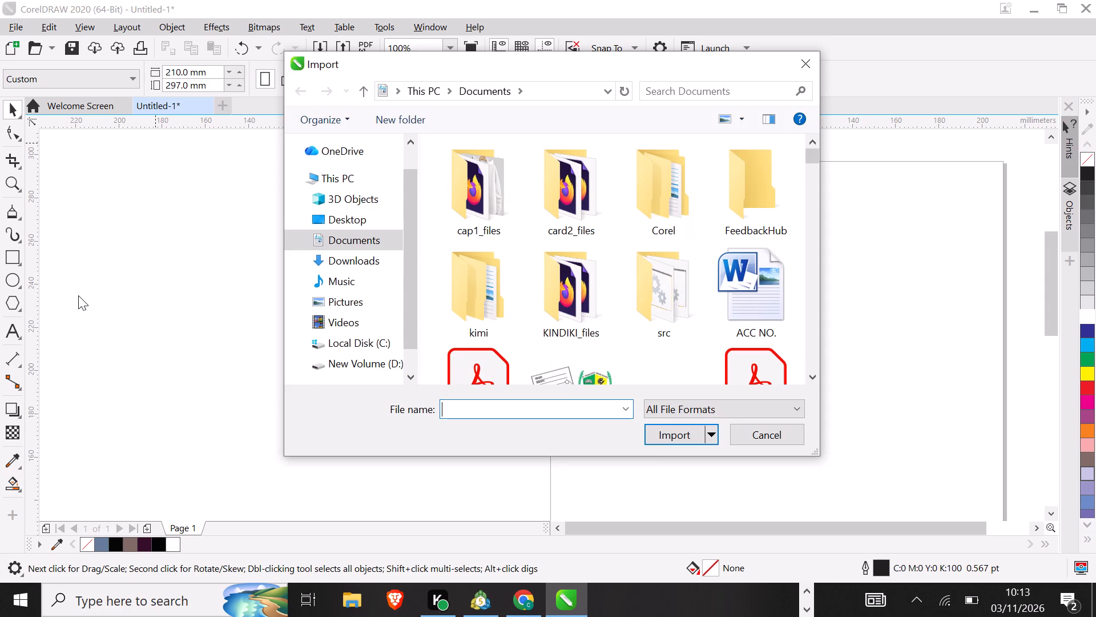
type("KABU")
key("BackSpace")
key("BackSpace")
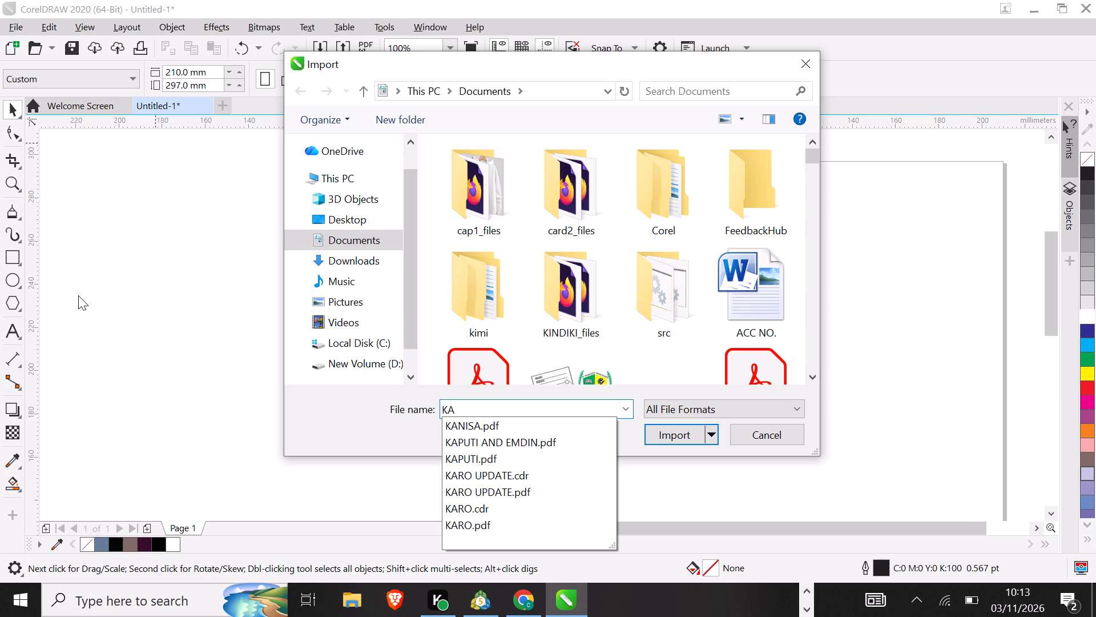
left_click(486, 439)
double_click(486, 439)
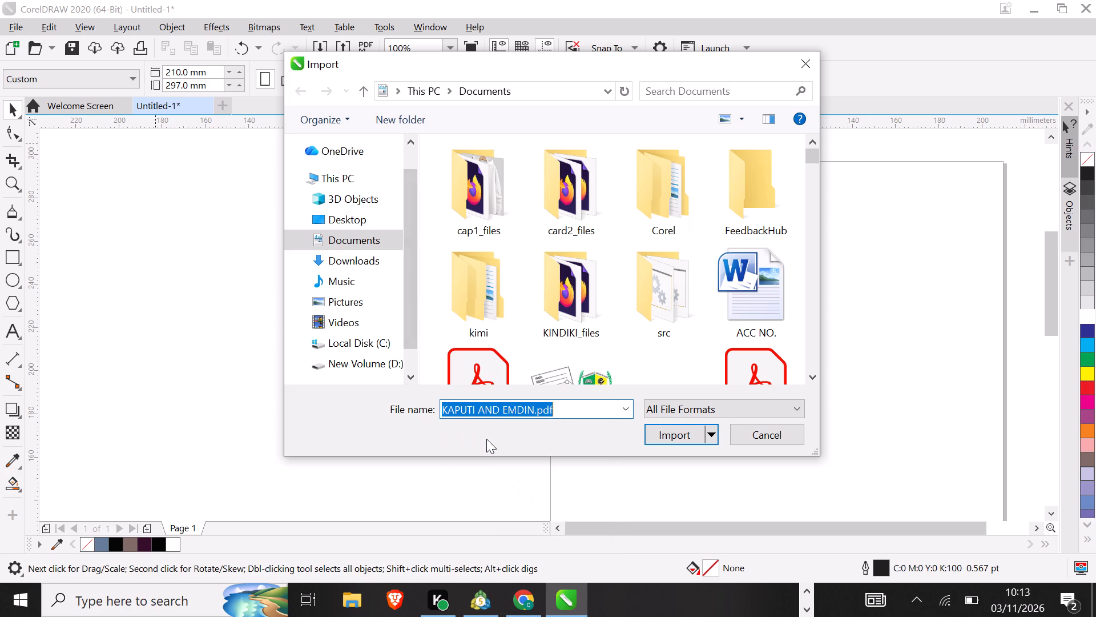
left_click(658, 436)
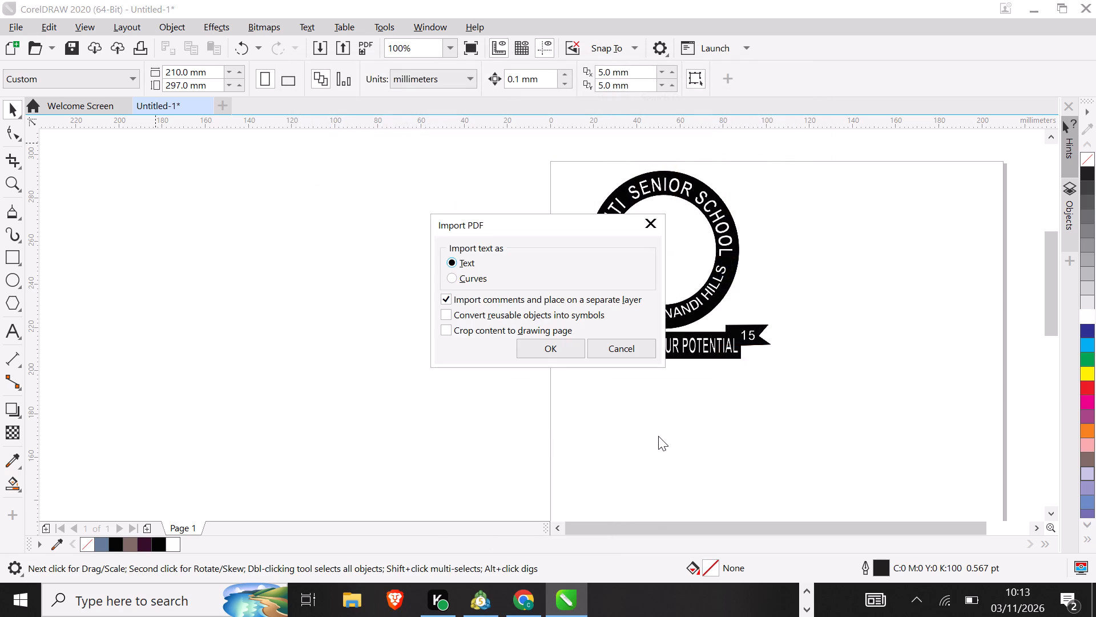
left_click_drag(658, 436, 652, 431)
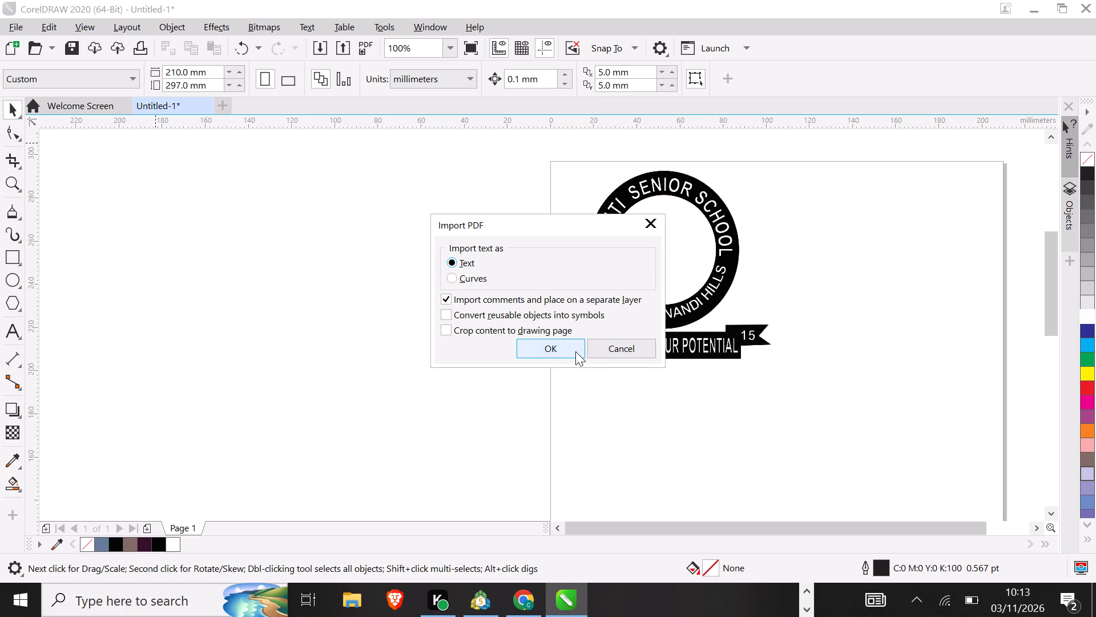
left_click(575, 351)
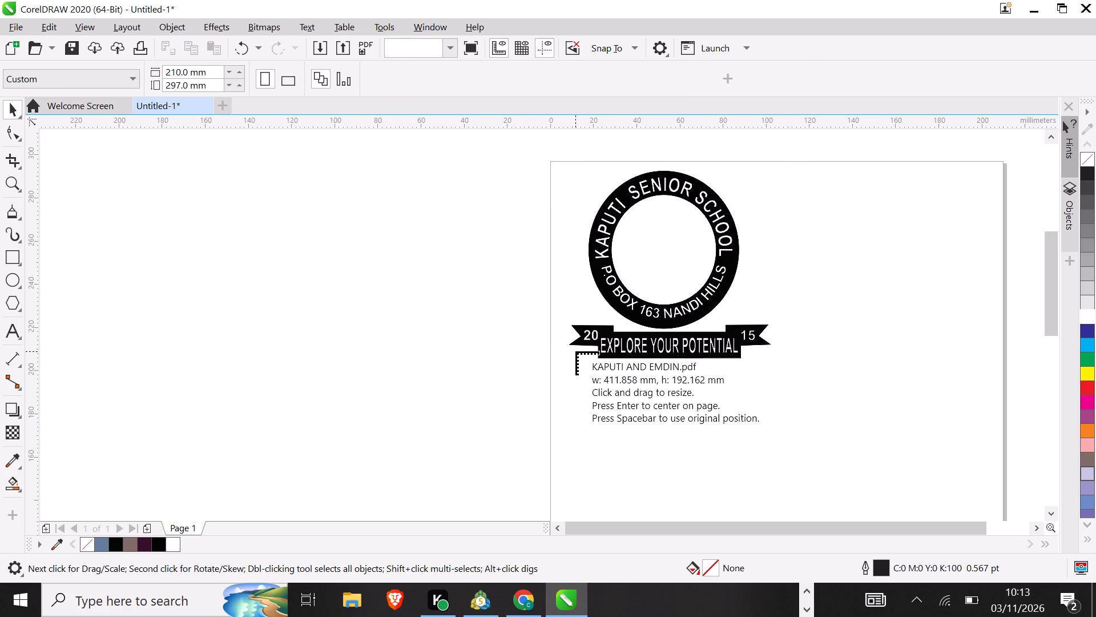
left_click_drag(175, 197, 550, 528)
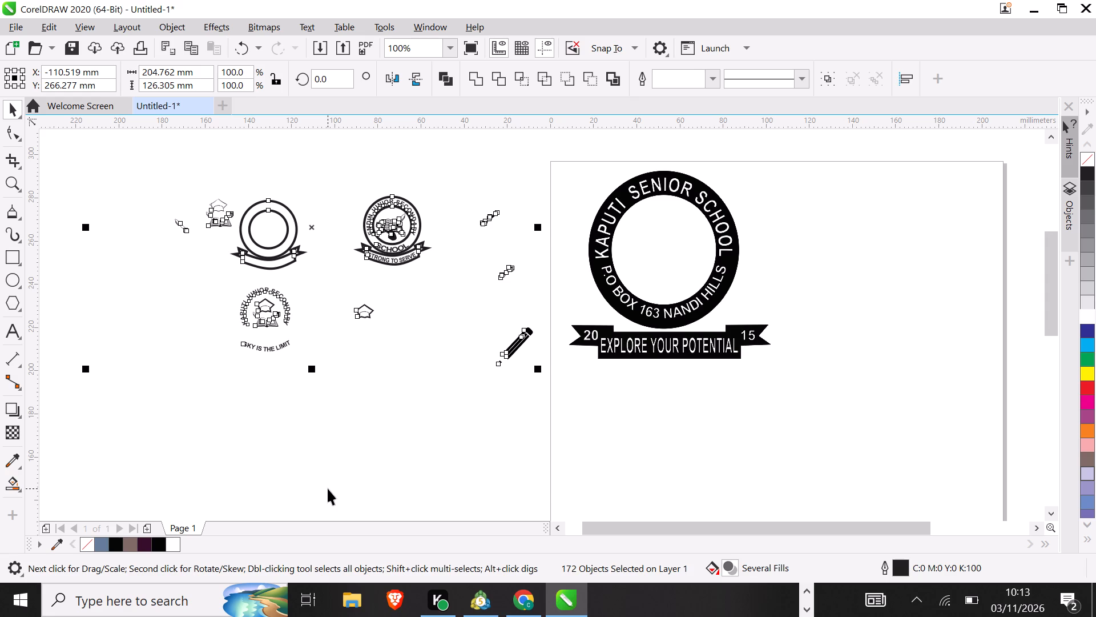
left_click(416, 420)
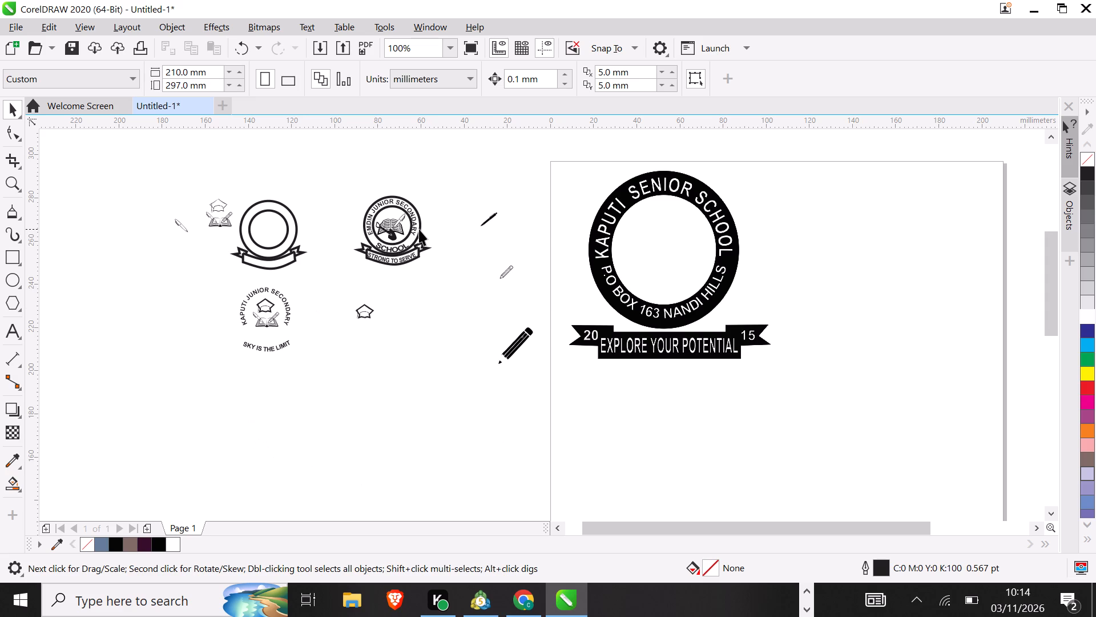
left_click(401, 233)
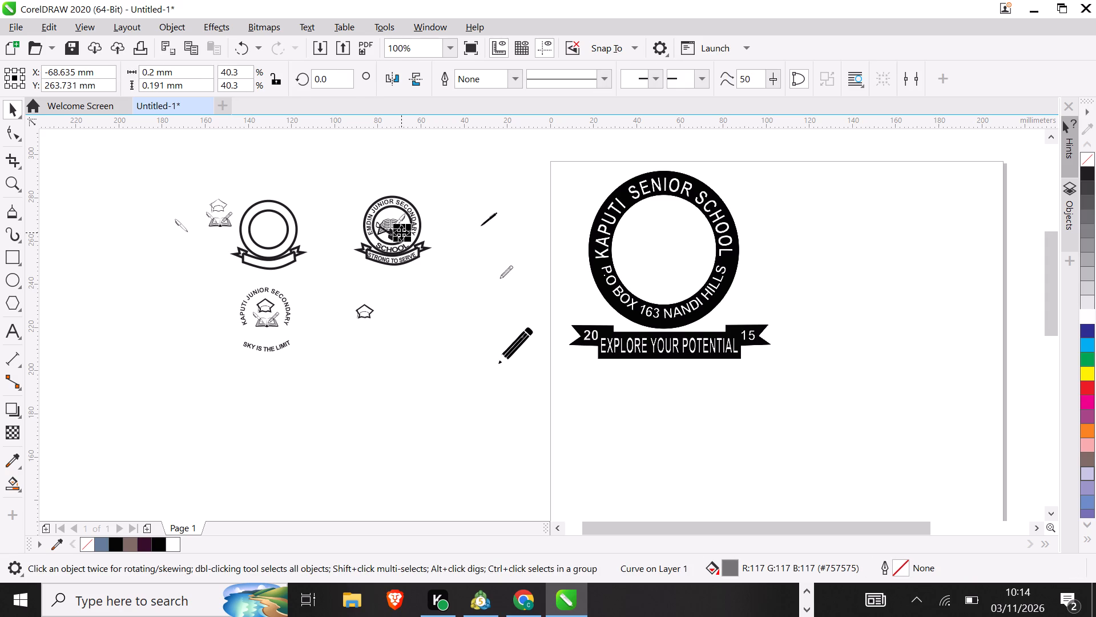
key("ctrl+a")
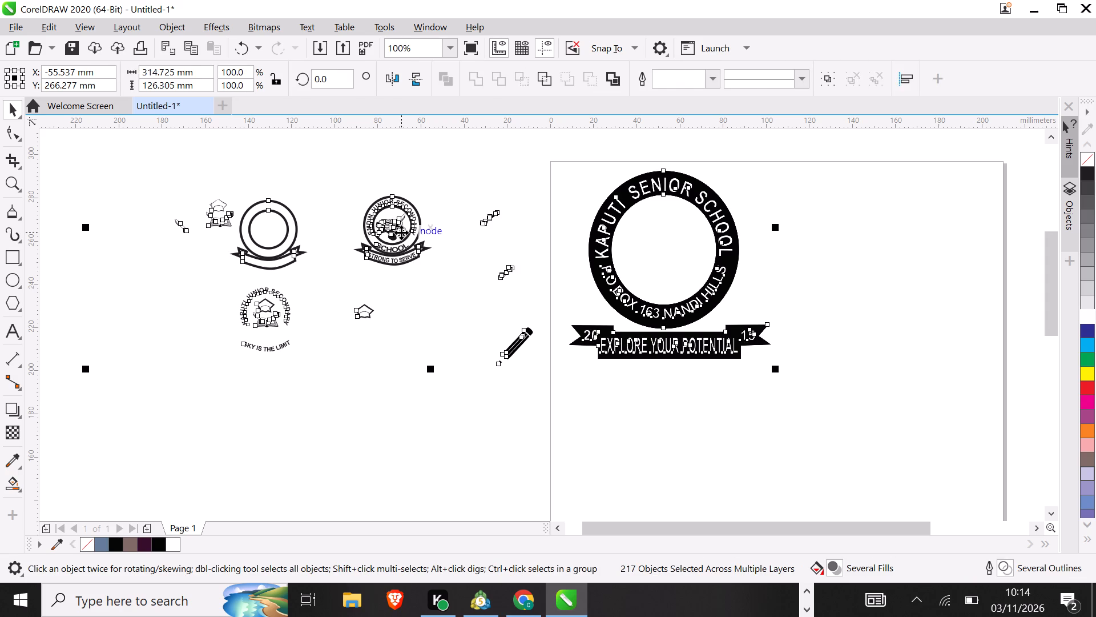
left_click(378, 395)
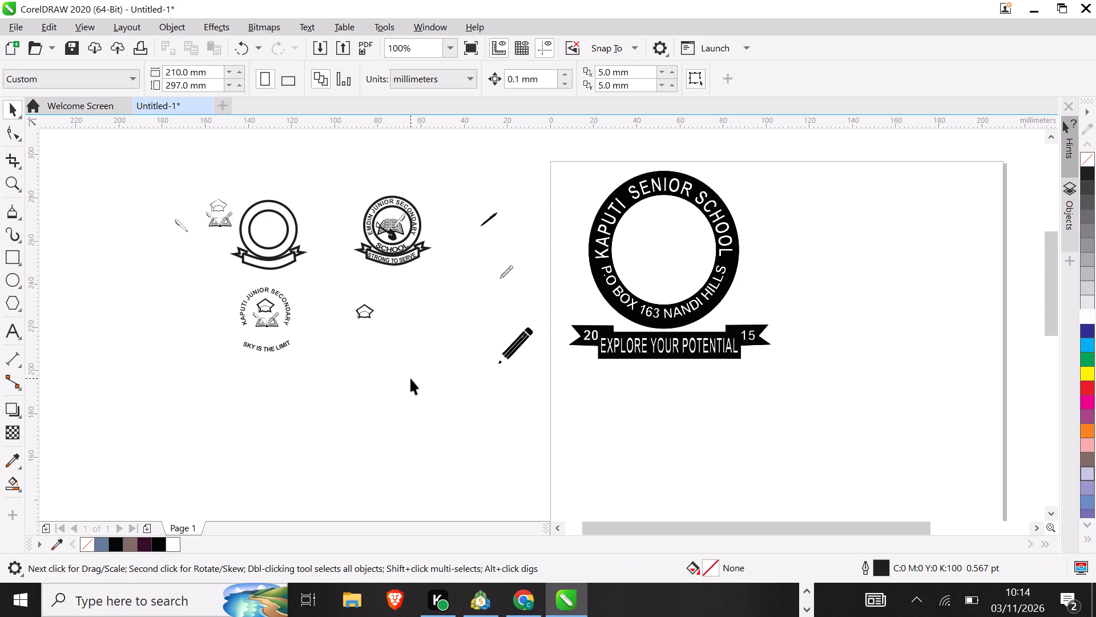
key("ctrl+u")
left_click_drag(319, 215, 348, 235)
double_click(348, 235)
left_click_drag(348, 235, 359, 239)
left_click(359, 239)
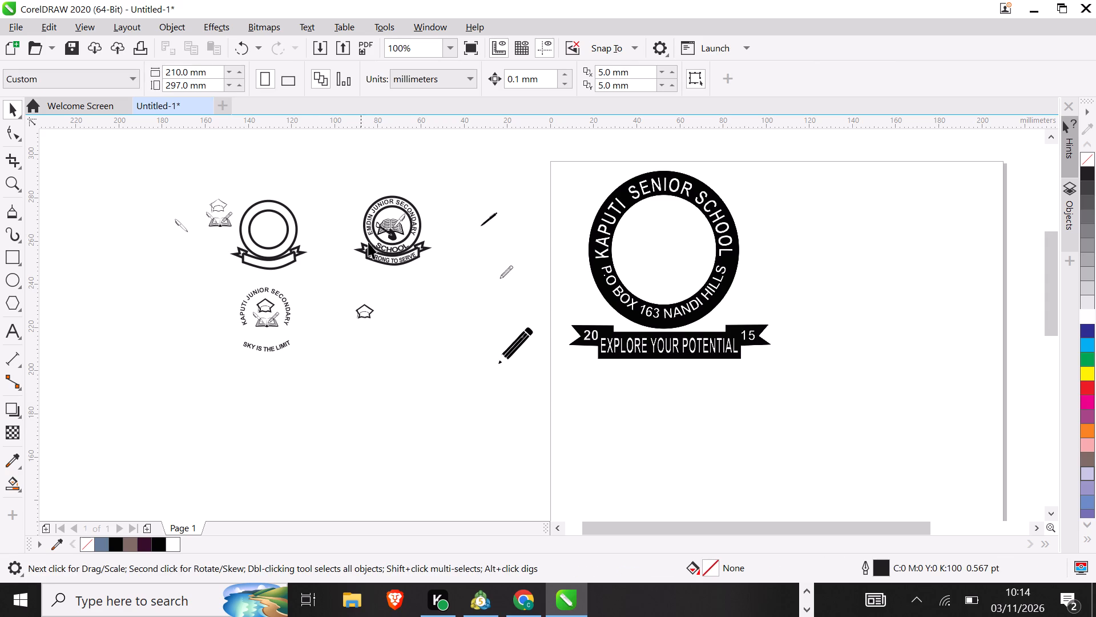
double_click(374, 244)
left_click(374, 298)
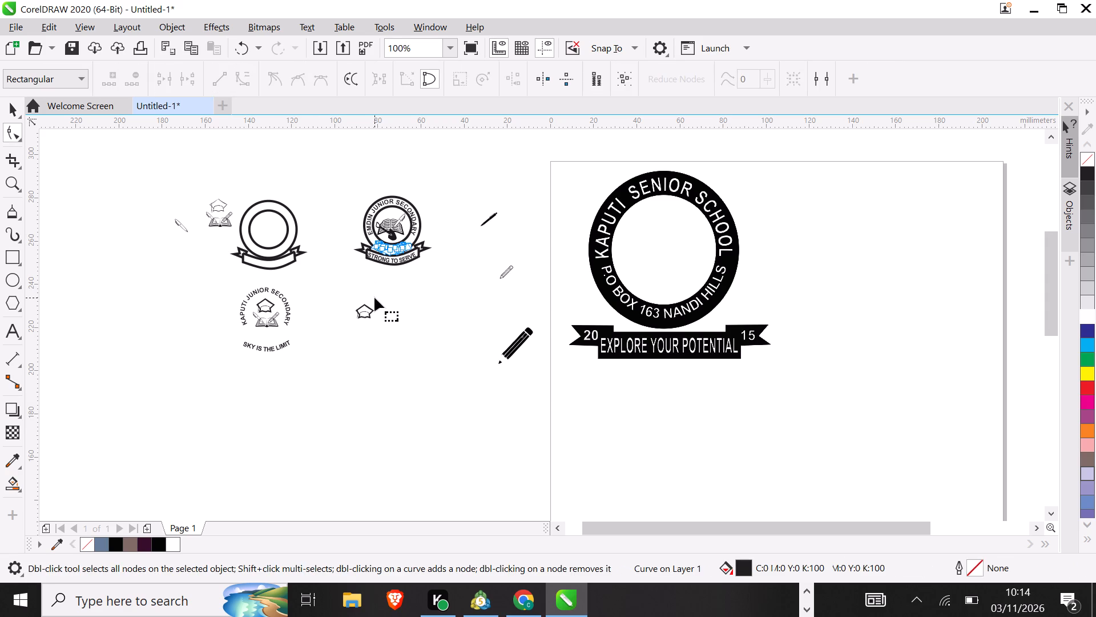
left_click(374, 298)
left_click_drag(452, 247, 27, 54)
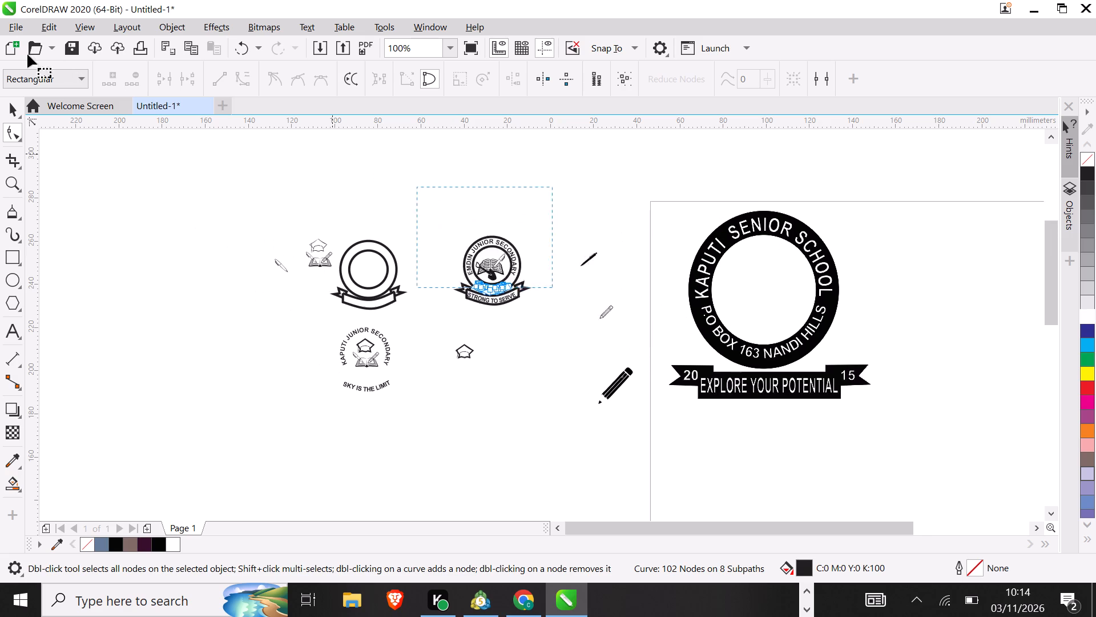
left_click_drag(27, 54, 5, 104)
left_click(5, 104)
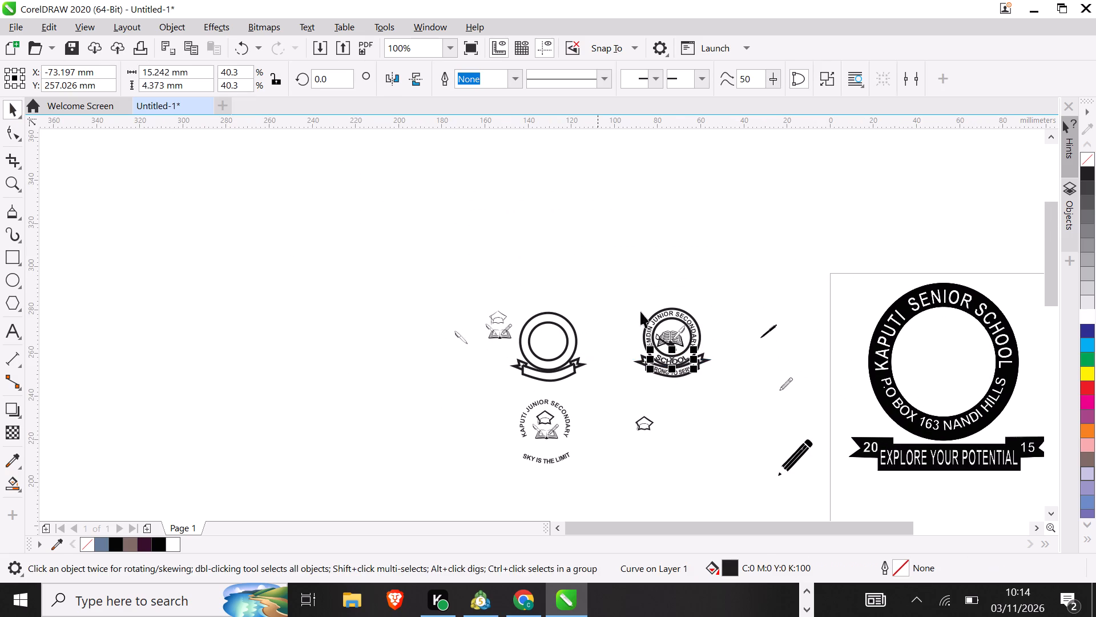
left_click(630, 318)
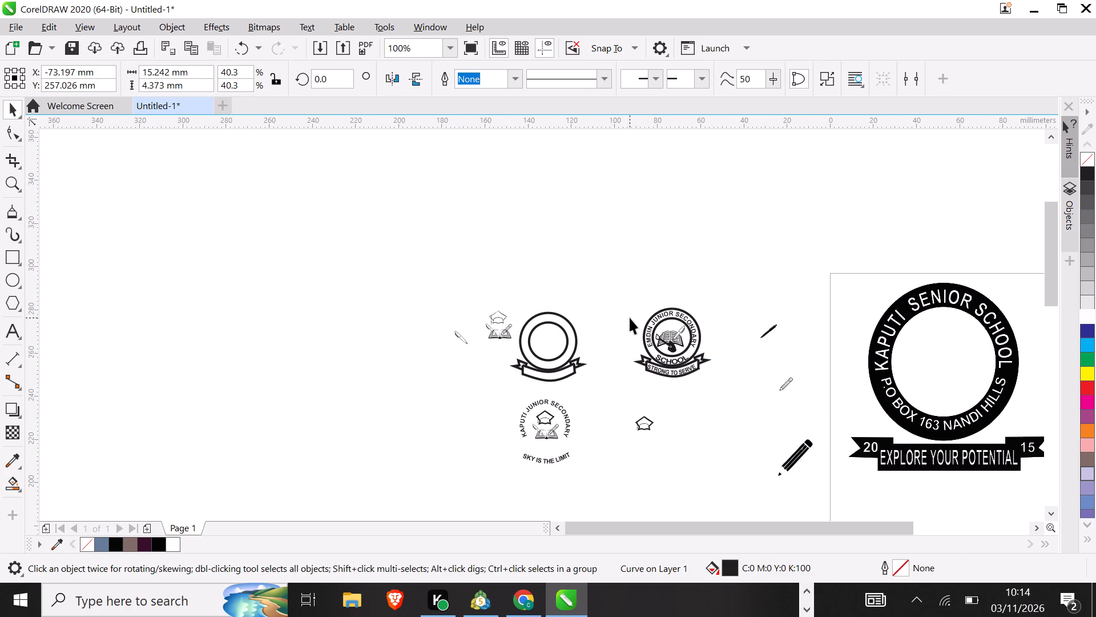
Select the emblem artwork inside the EMDIN JUNIOR SECONDARY badge and place a copy just above the badge.
left_click_drag(630, 318, 709, 355)
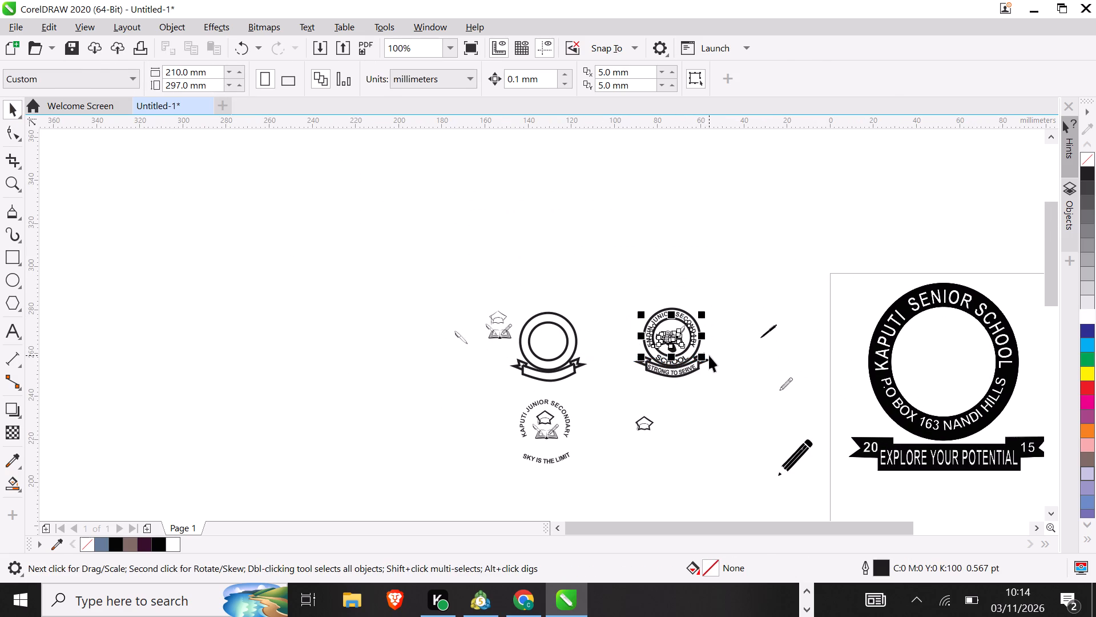
right_click(671, 336)
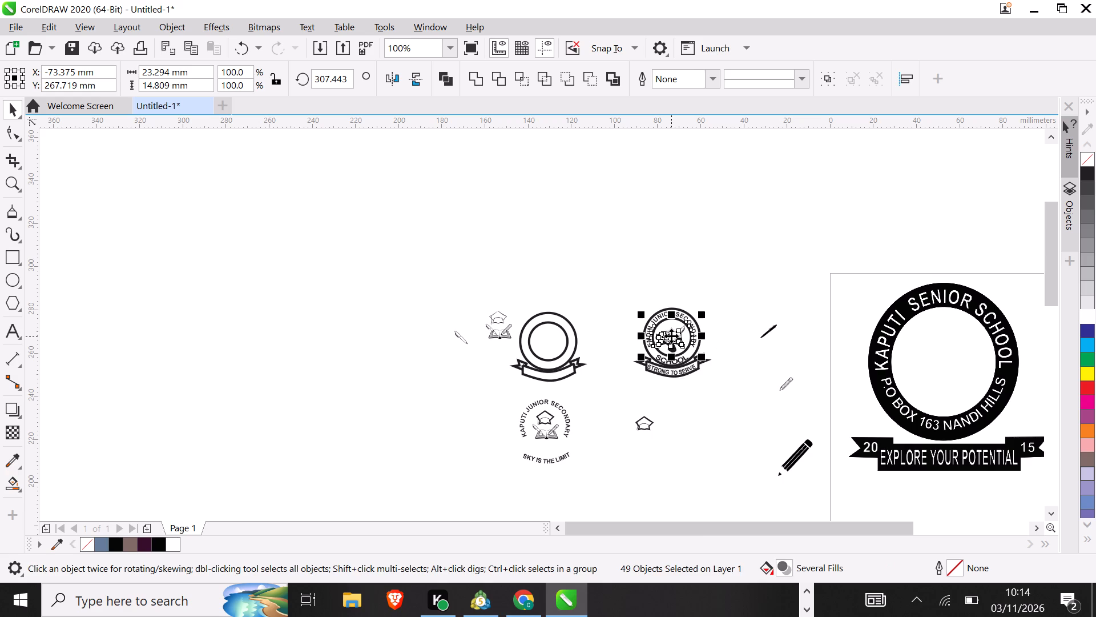
right_click(670, 295)
right_click_drag(671, 336, 666, 259)
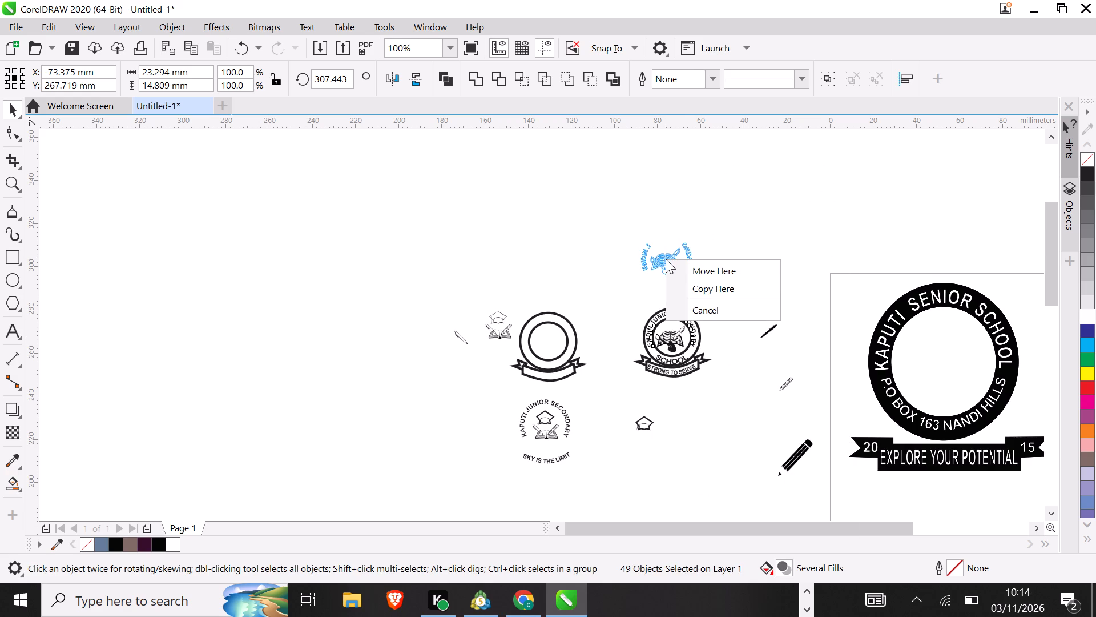
left_click(702, 282)
left_click(726, 274)
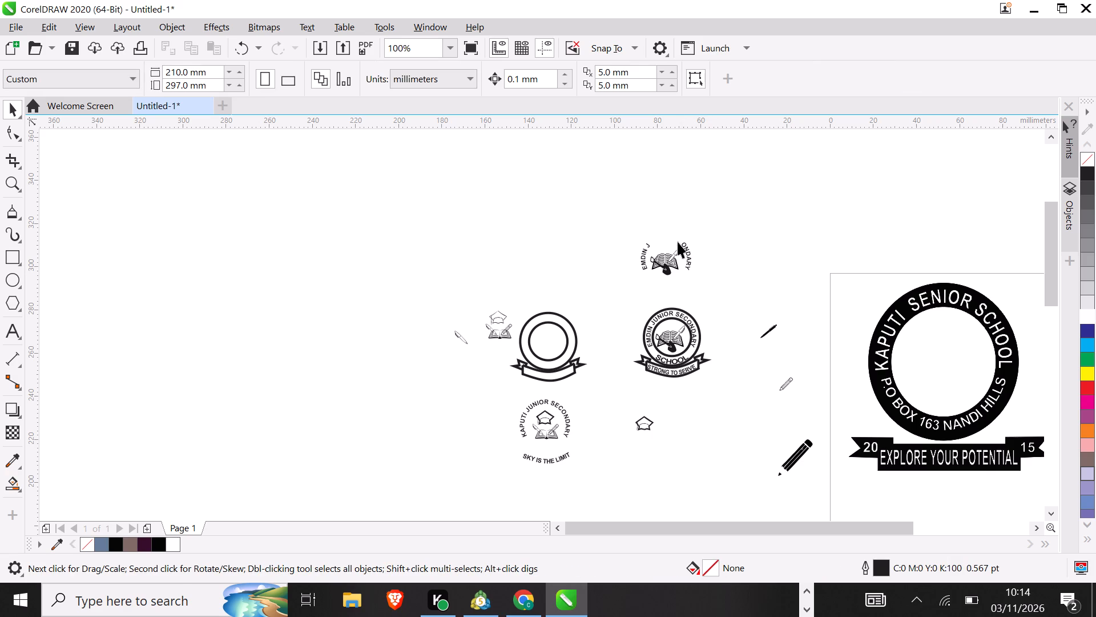
Delete the leftover curved letters on both sides of the copied emblem, leaving only the artwork.
left_click_drag(675, 236, 687, 265)
left_click_drag(687, 265, 703, 269)
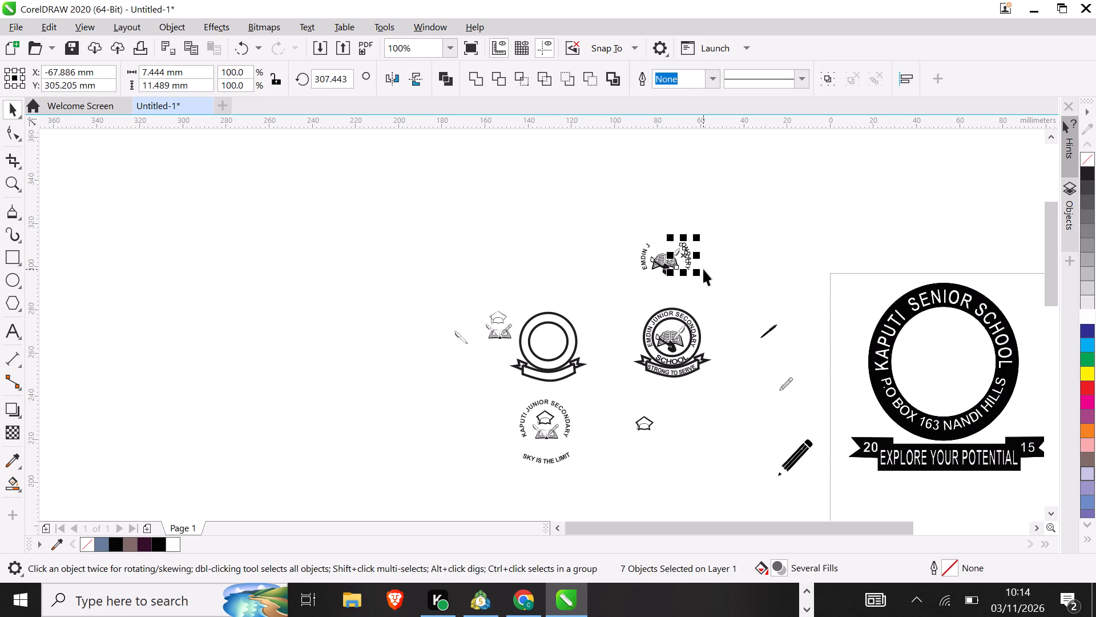
key("BackSpace")
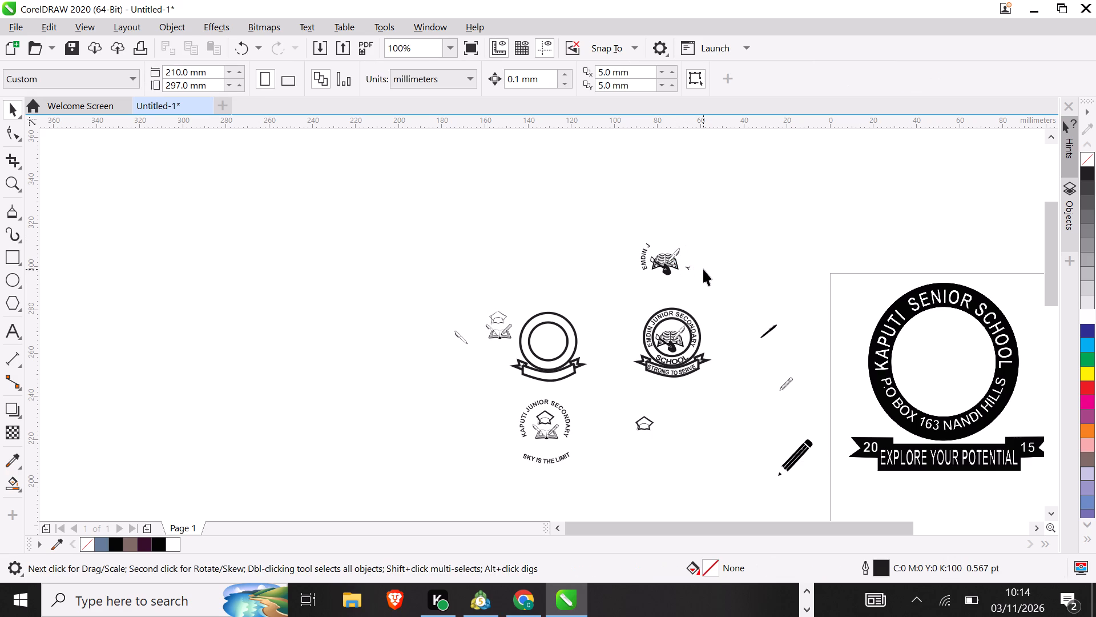
left_click_drag(628, 235, 647, 278)
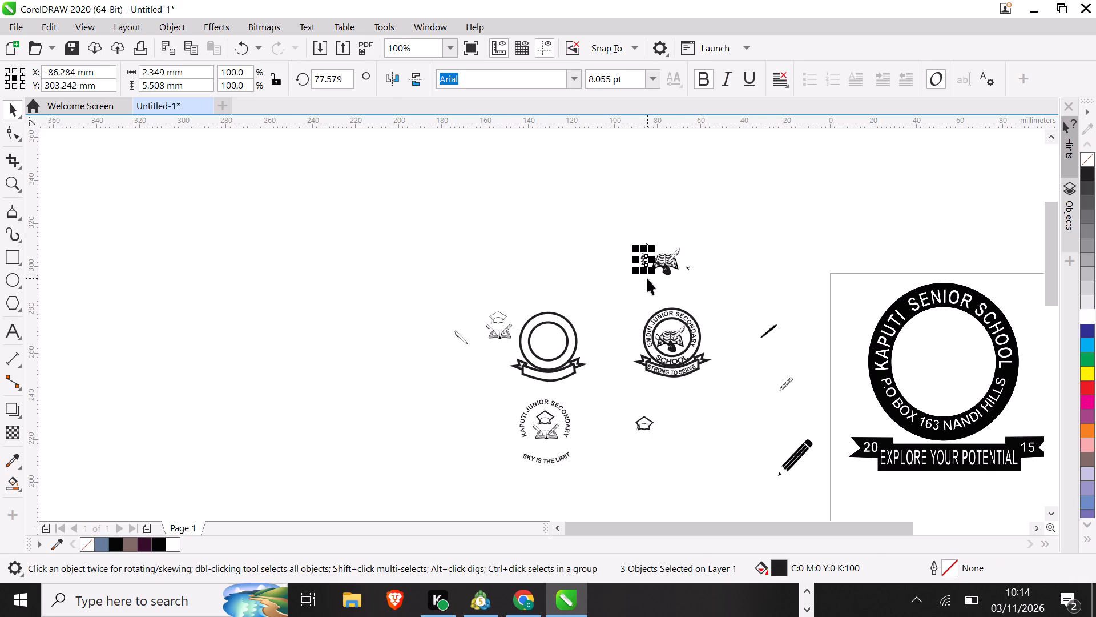
key("BackSpace")
left_click_drag(625, 207, 657, 290)
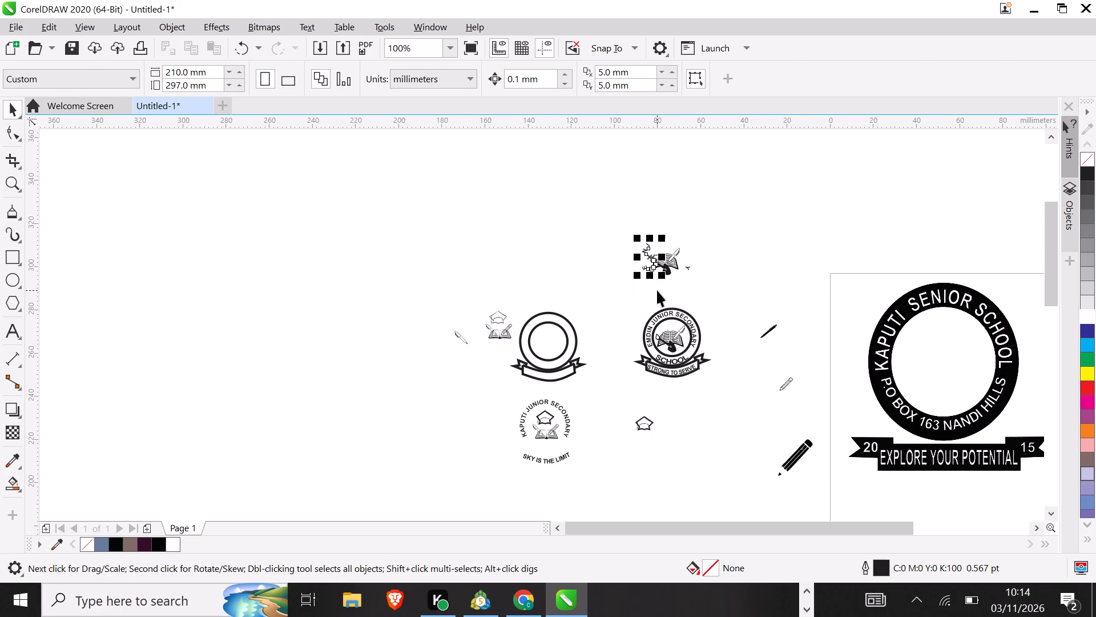
key("BackSpace")
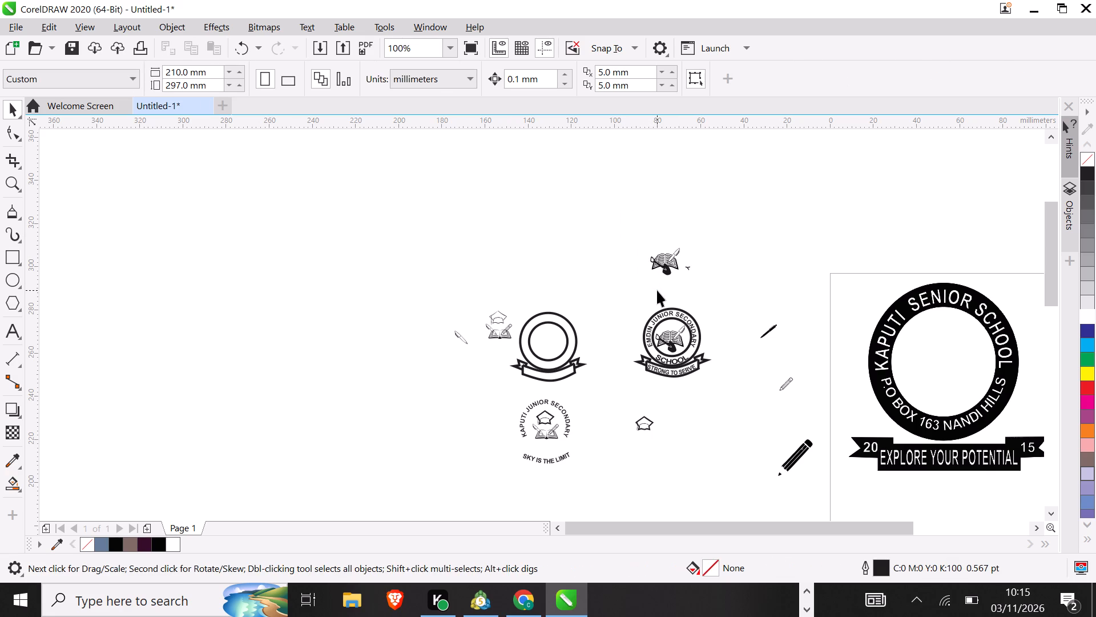
left_click(687, 269)
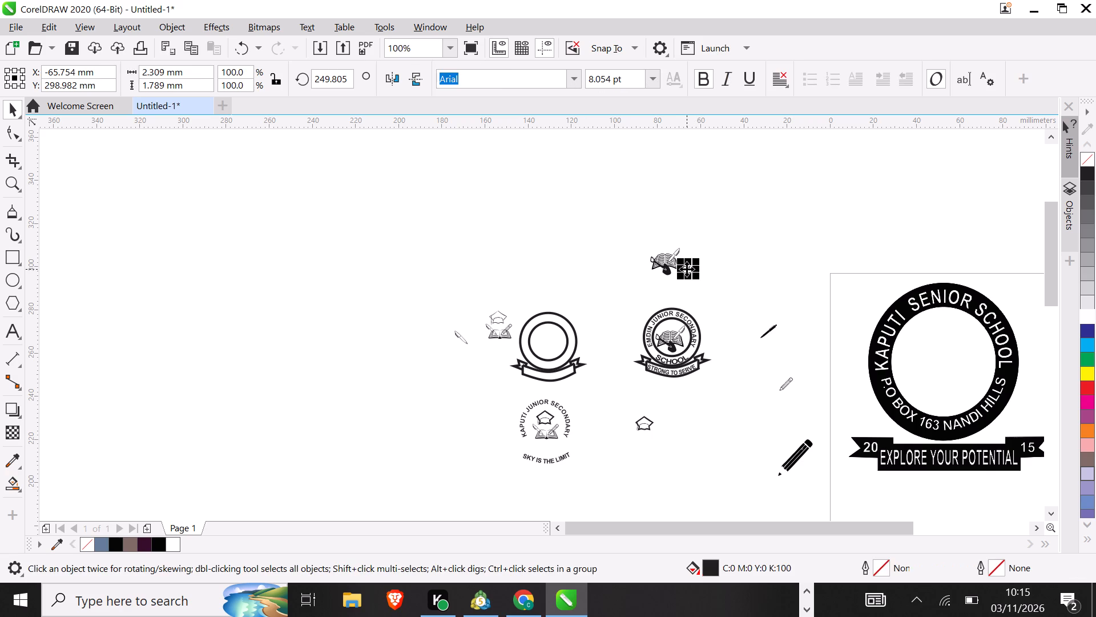
key("BackSpace")
Select the copied emblem artwork above the EMDIN badge and enlarge it proportionally to about 19.5 mm wide.
left_click_drag(622, 241, 734, 296)
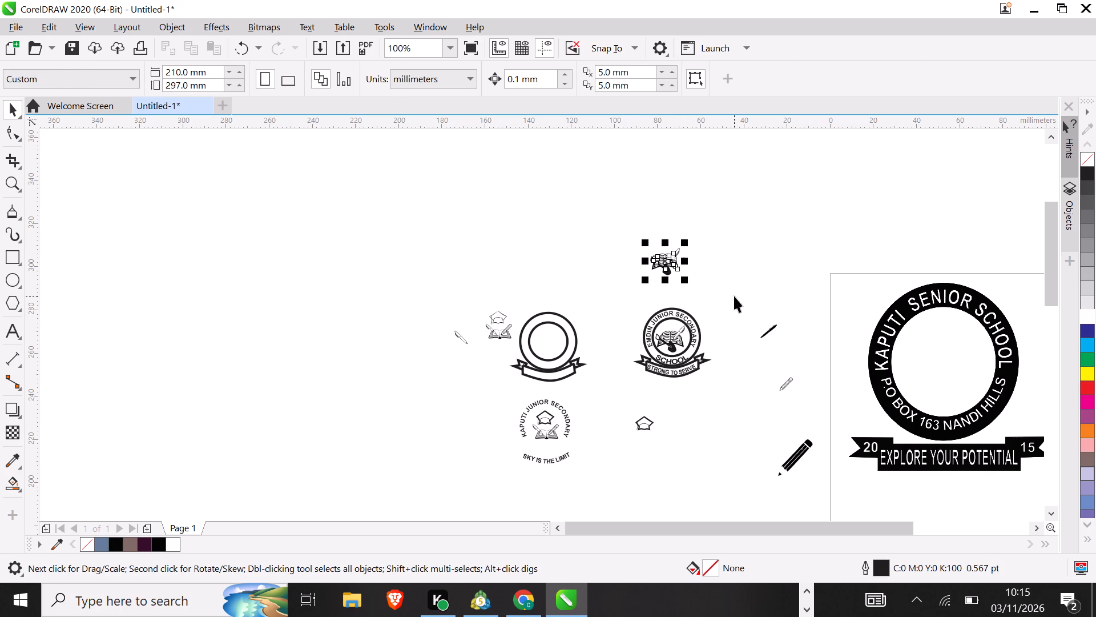
left_click_drag(682, 245, 706, 242)
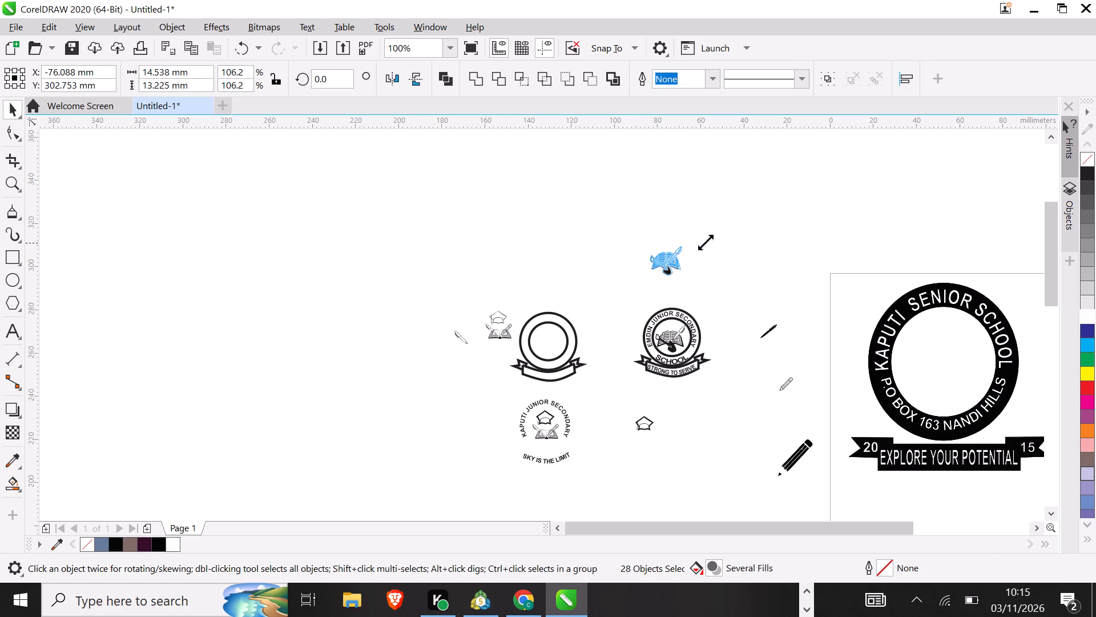
left_click_drag(706, 242, 724, 233)
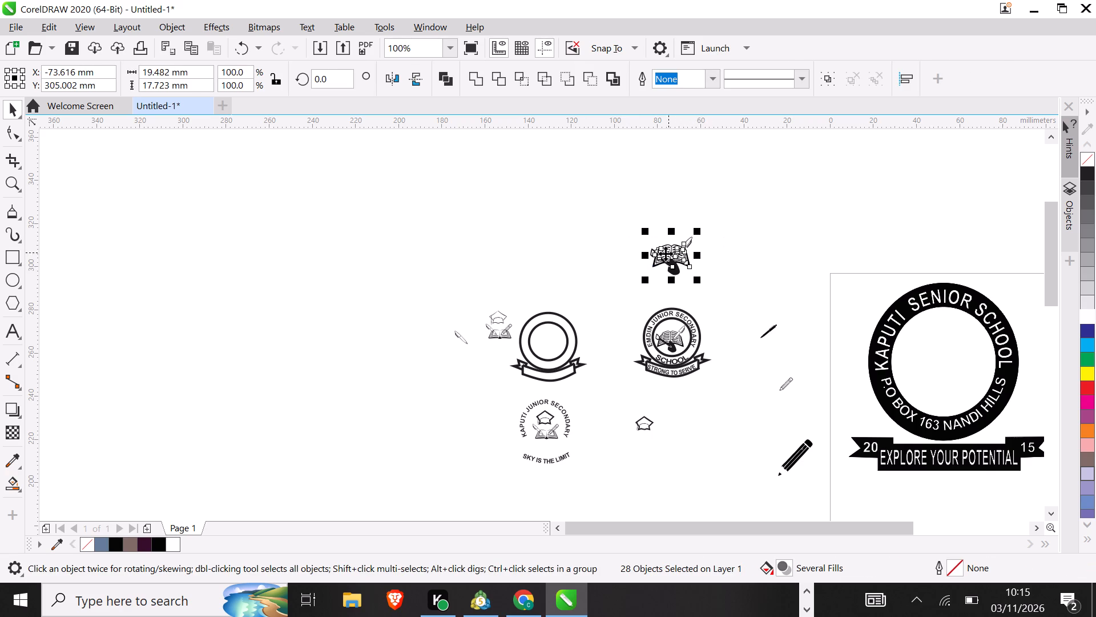
Delete the dark shape below the open book and the small one at its left edge from the emblem copy.
left_click(685, 279)
left_click(668, 271)
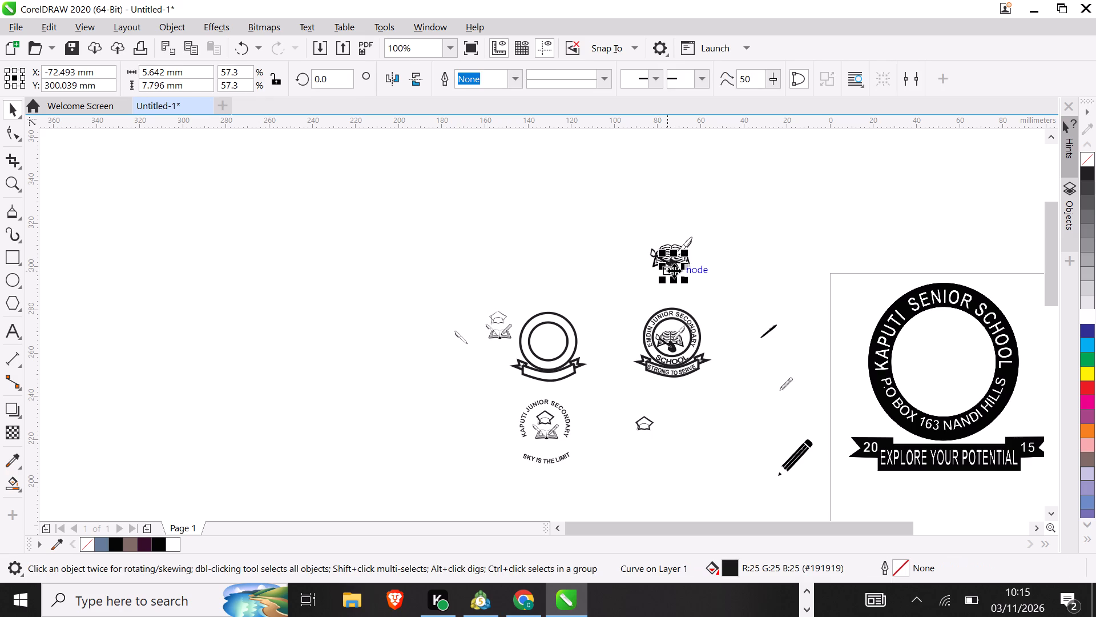
key("BackSpace")
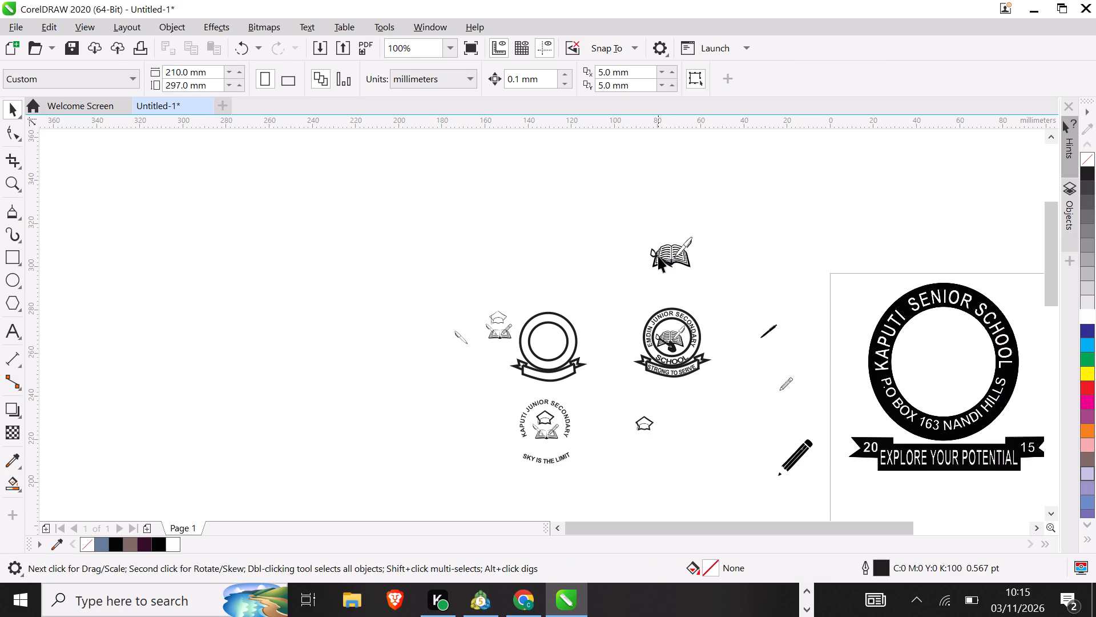
left_click(658, 256)
key("BackSpace")
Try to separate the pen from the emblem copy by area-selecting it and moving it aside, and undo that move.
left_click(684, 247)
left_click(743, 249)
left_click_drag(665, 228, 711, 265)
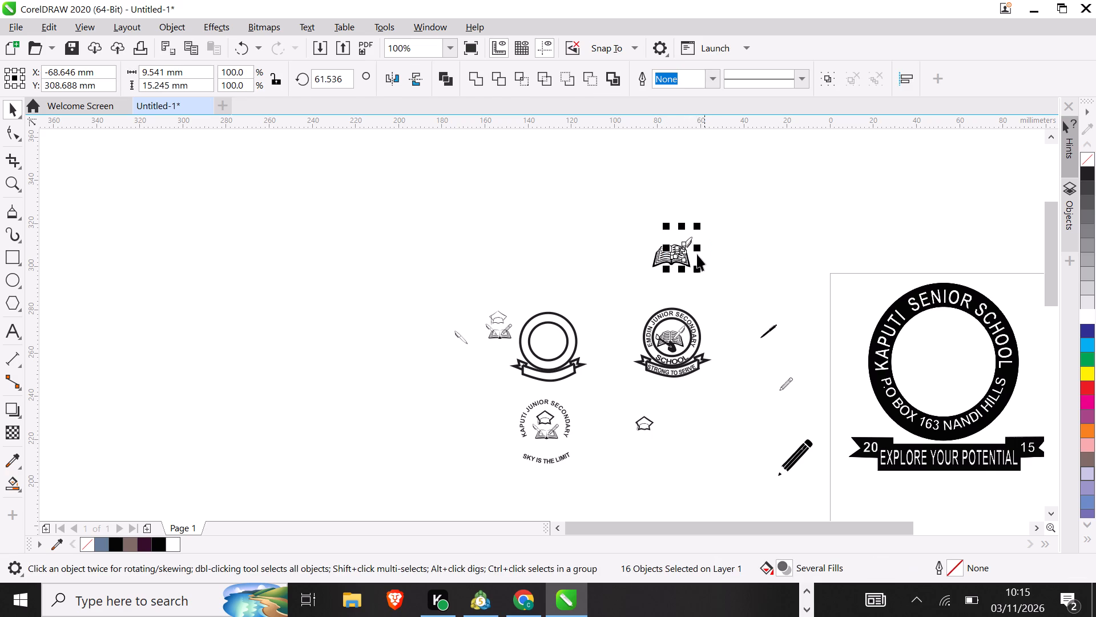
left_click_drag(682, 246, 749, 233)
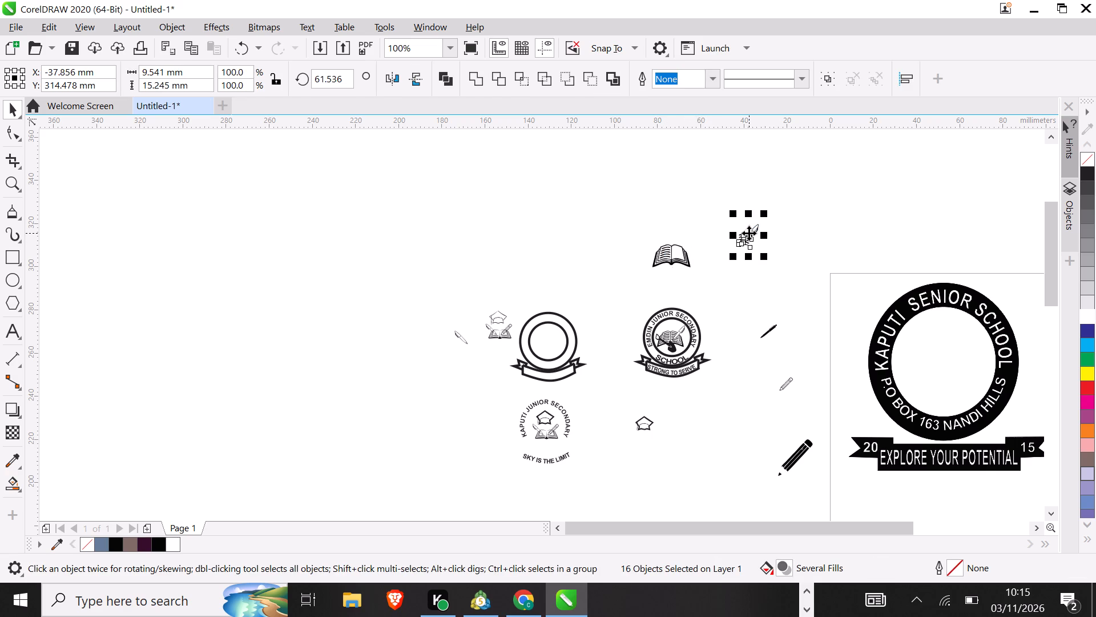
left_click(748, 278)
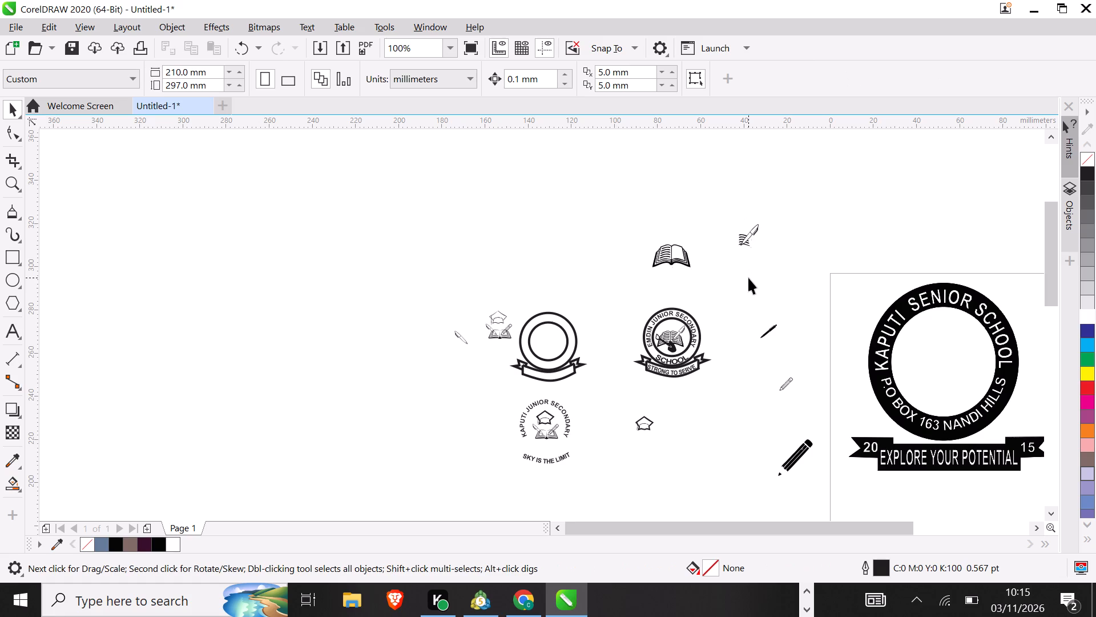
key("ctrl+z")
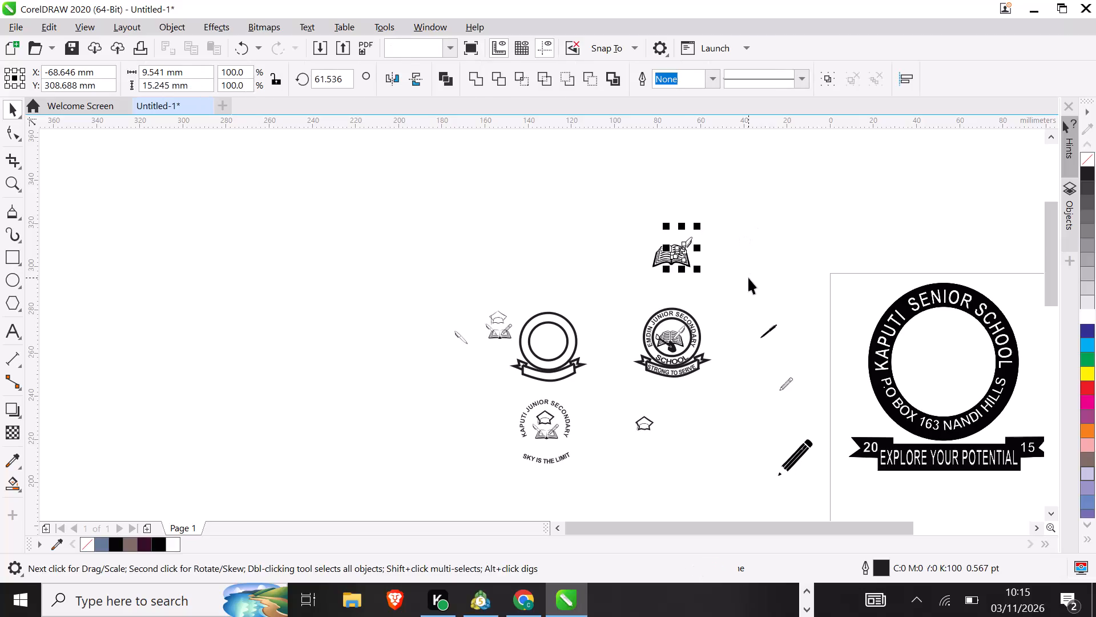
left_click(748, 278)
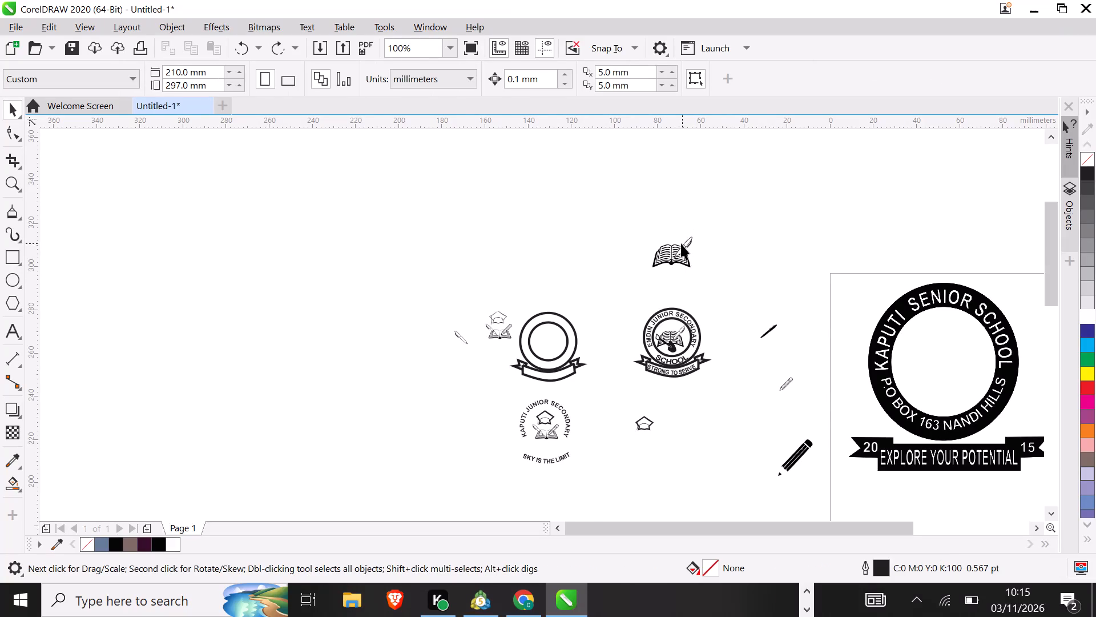
Delete the near-white curve of the pen and the small piece just below it over the book's right page.
left_click(683, 243)
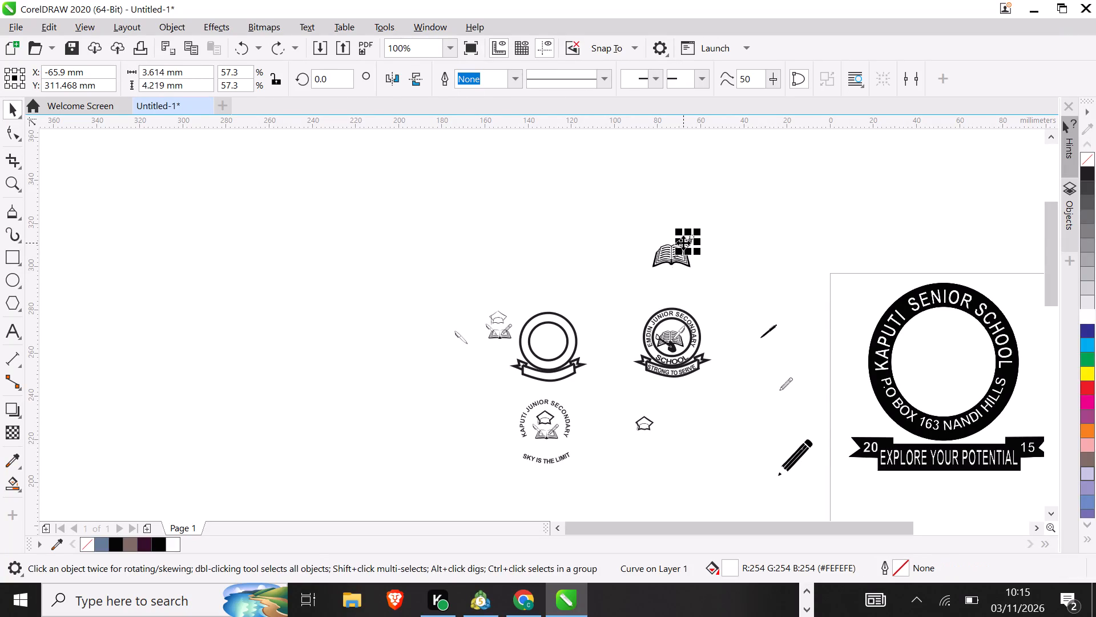
key("BackSpace")
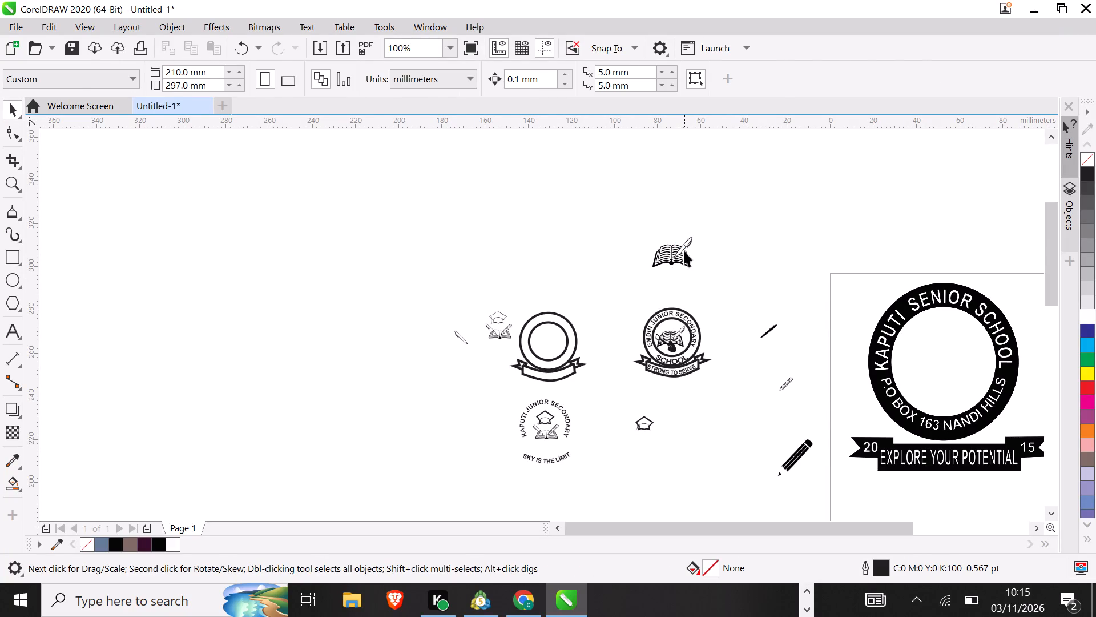
left_click(684, 250)
key("BackSpace")
Select all parts of the open book without the pen and move the book up and to the left, clear of the pen.
left_click_drag(648, 238, 691, 277)
left_click_drag(691, 277, 691, 278)
left_click_drag(673, 258, 649, 245)
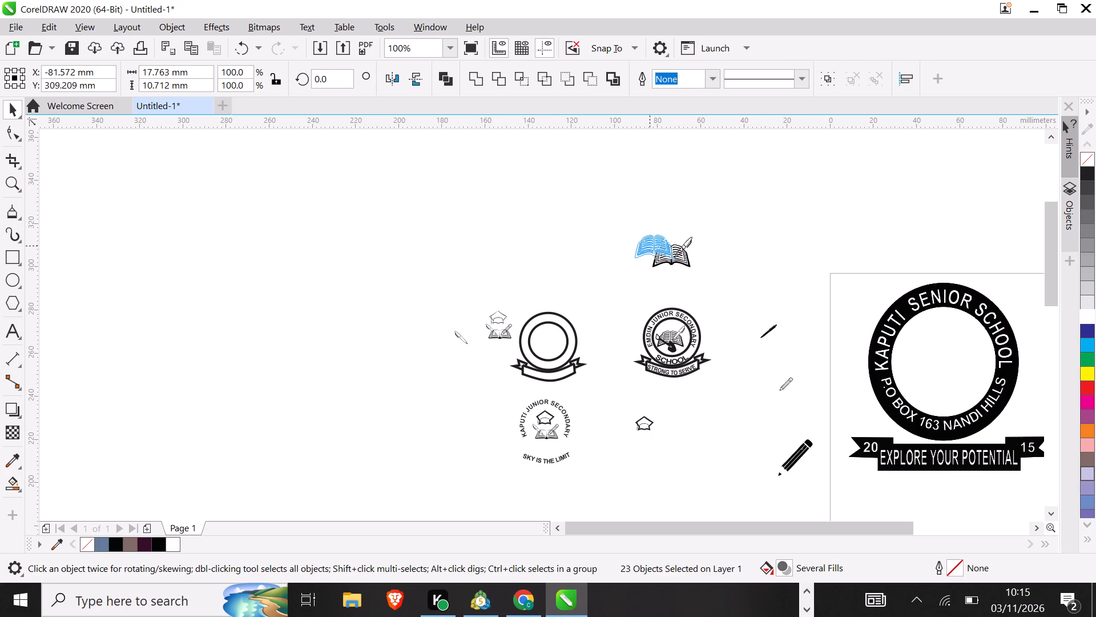
left_click_drag(649, 245, 640, 238)
left_click(698, 284)
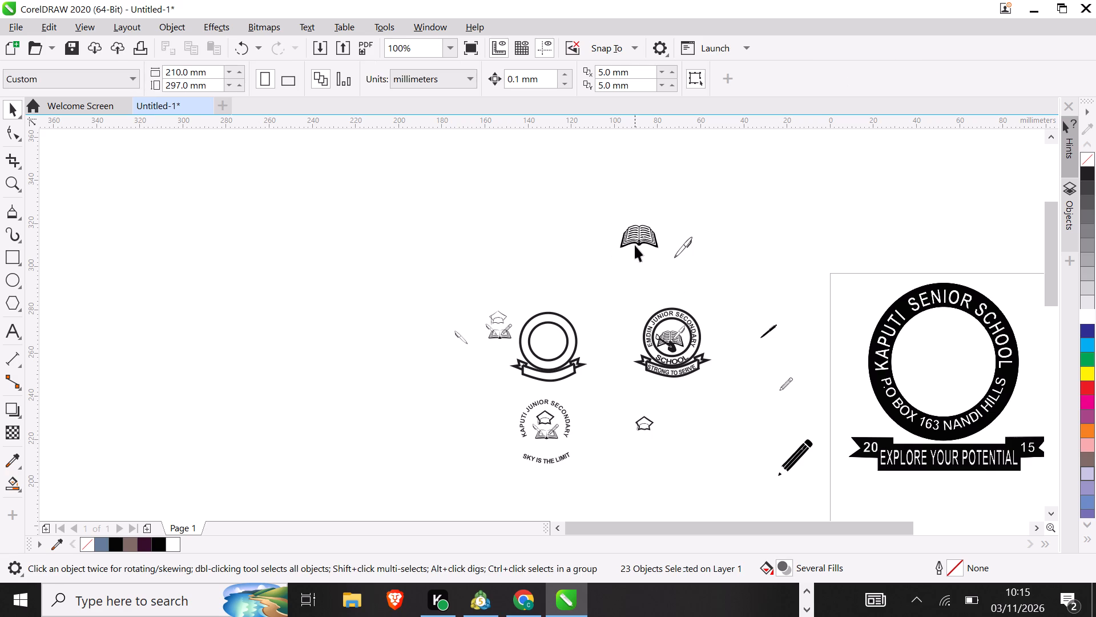
Select the separated open book and move it into the lower-left part of the Kaputi logo's white inner circle.
left_click_drag(603, 223, 666, 264)
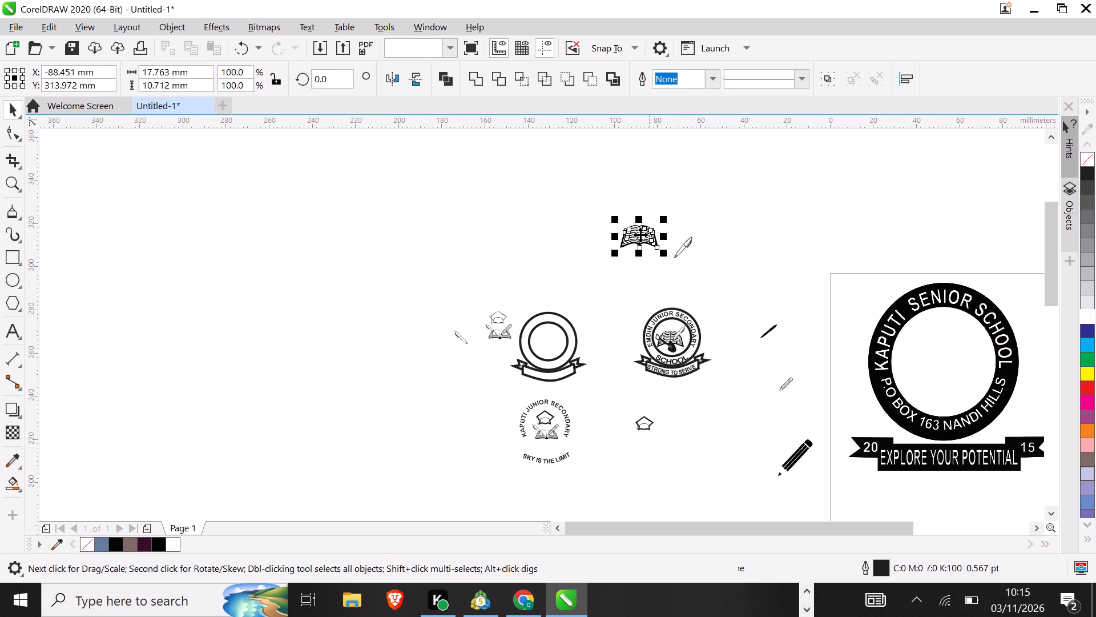
left_click_drag(637, 231, 931, 370)
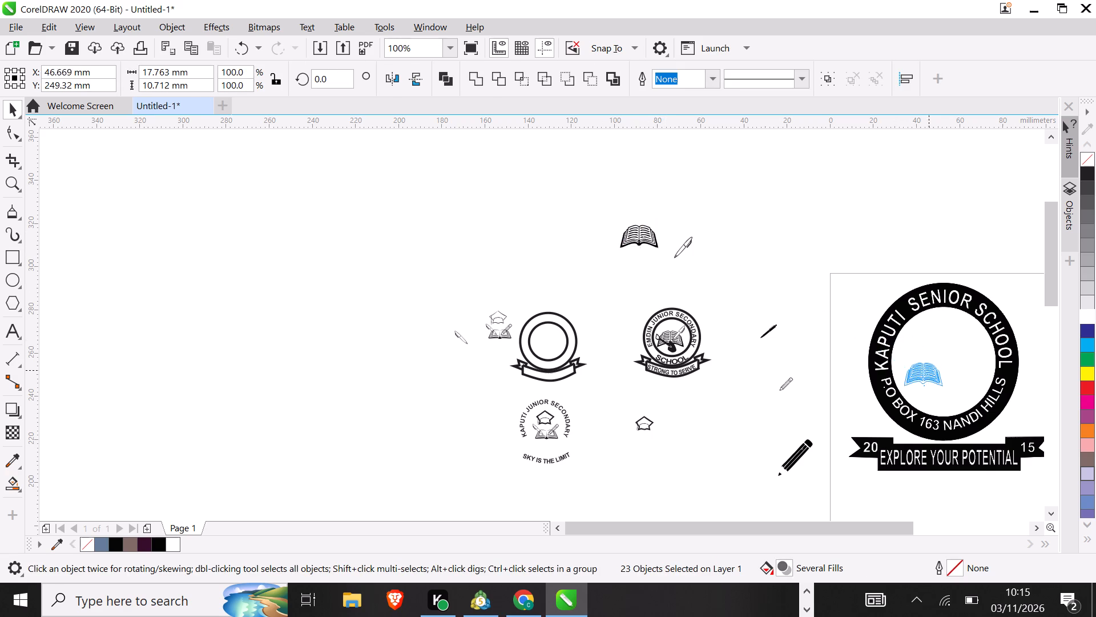
left_click_drag(931, 370, 934, 388)
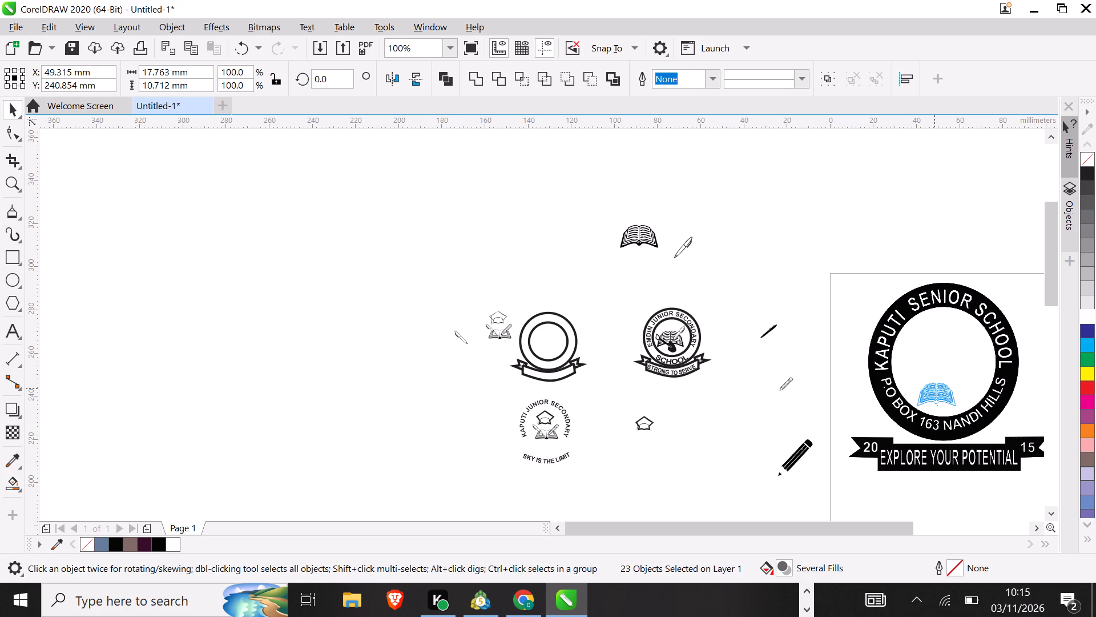
left_click_drag(934, 388, 921, 379)
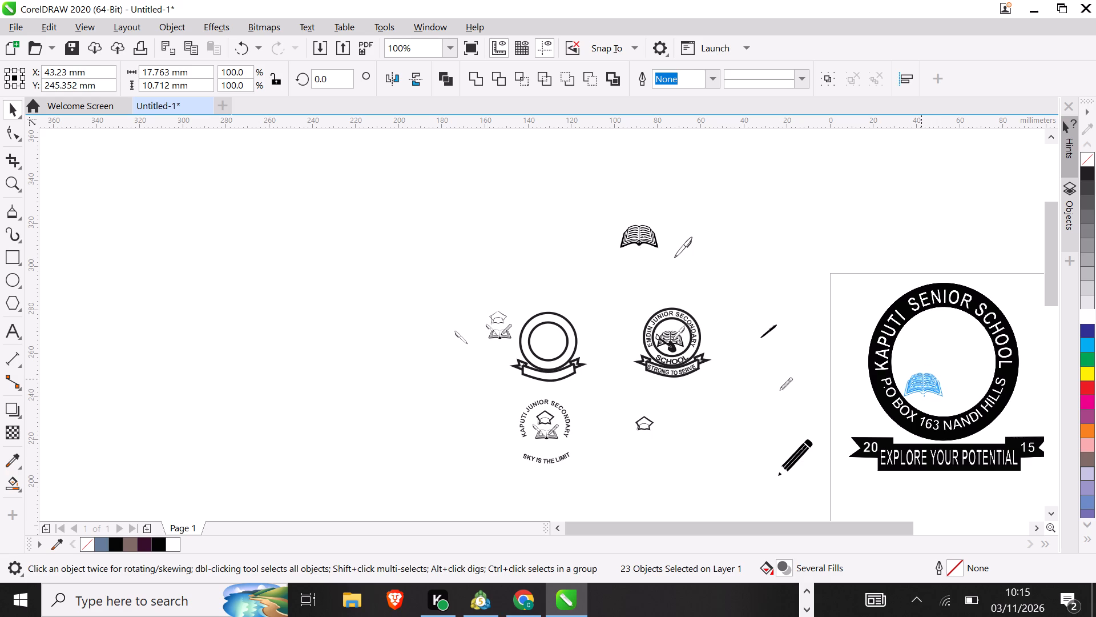
left_click_drag(921, 379, 921, 378)
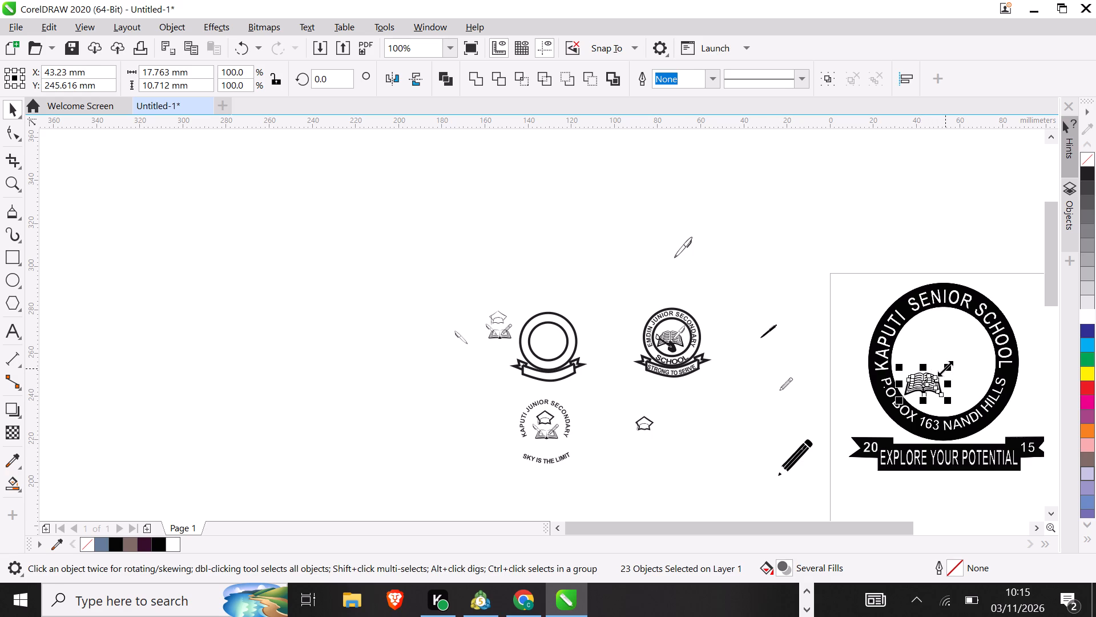
Enlarge the open book proportionally to about 36.6 mm wide so it spans the logo's inner circle.
left_click_drag(945, 368, 996, 319)
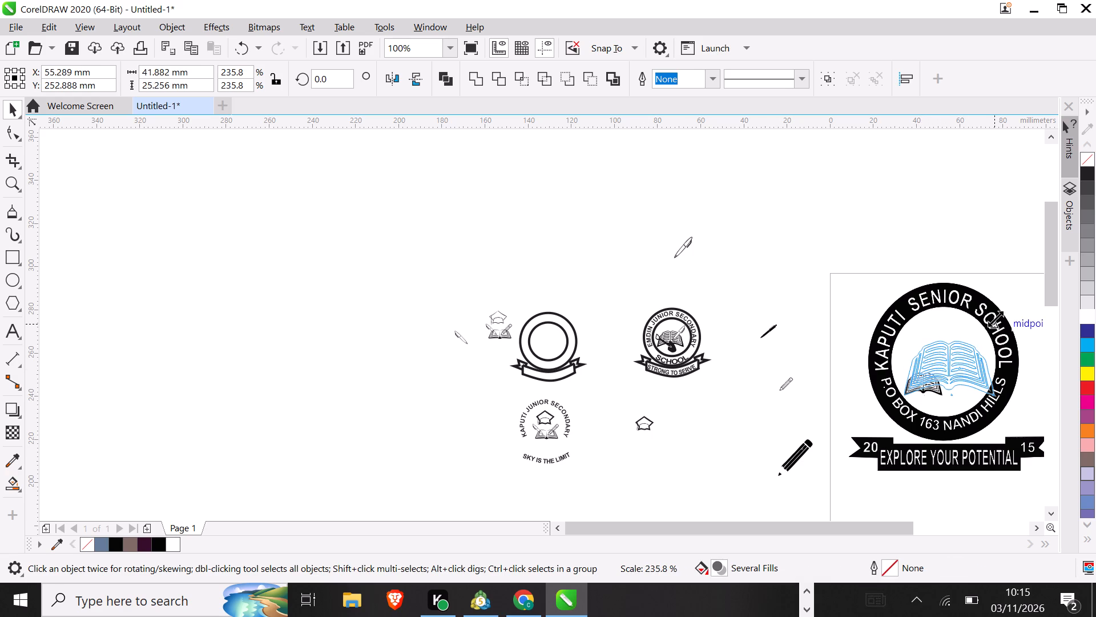
left_click_drag(996, 319, 988, 318)
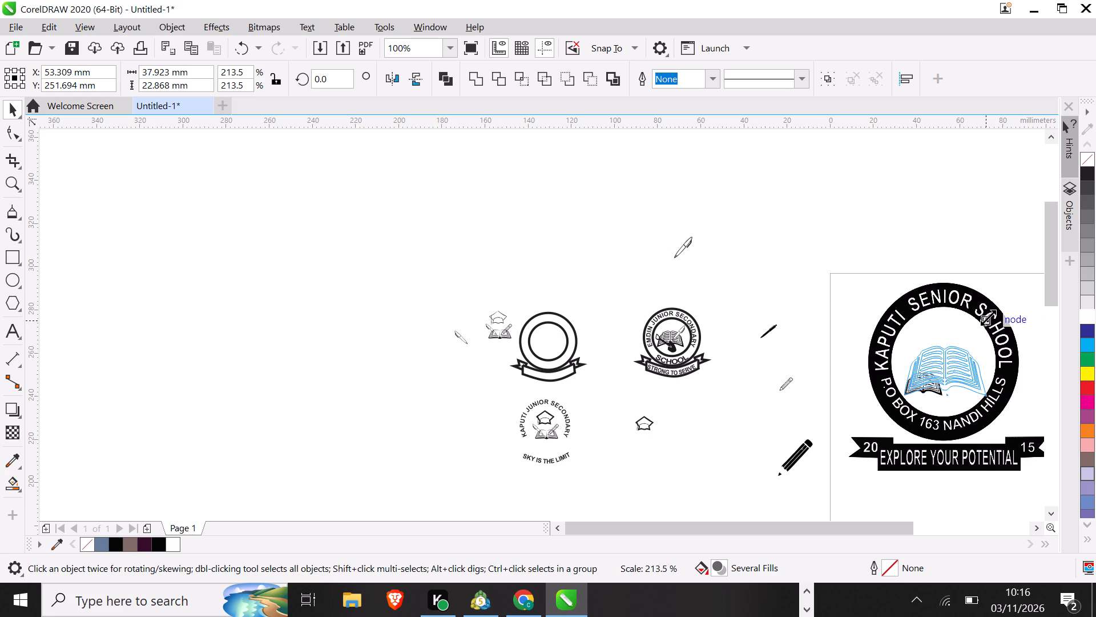
left_click_drag(988, 318, 986, 316)
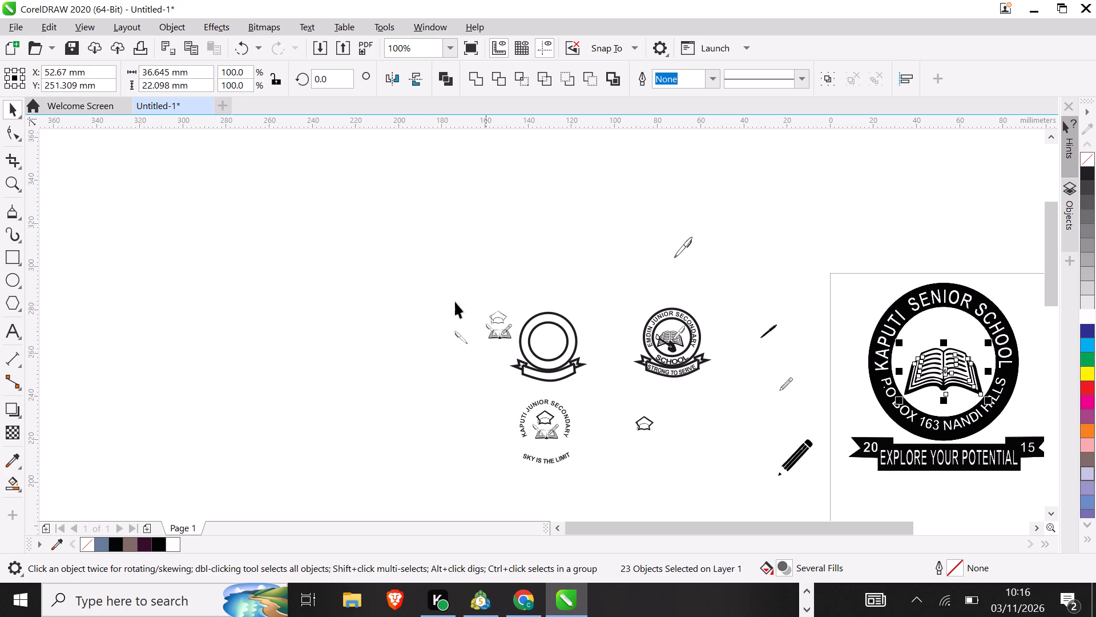
Select the small pen left of the cap-and-books artwork and enlarge it proportionally to about 15.8 mm wide.
left_click_drag(442, 322, 466, 350)
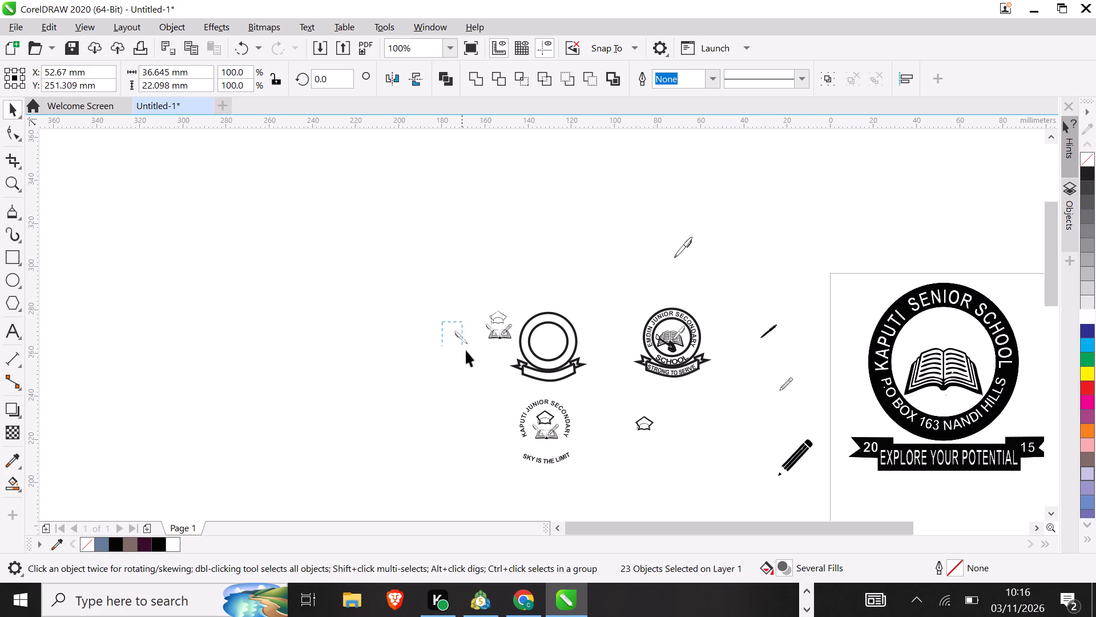
left_click_drag(466, 350, 485, 372)
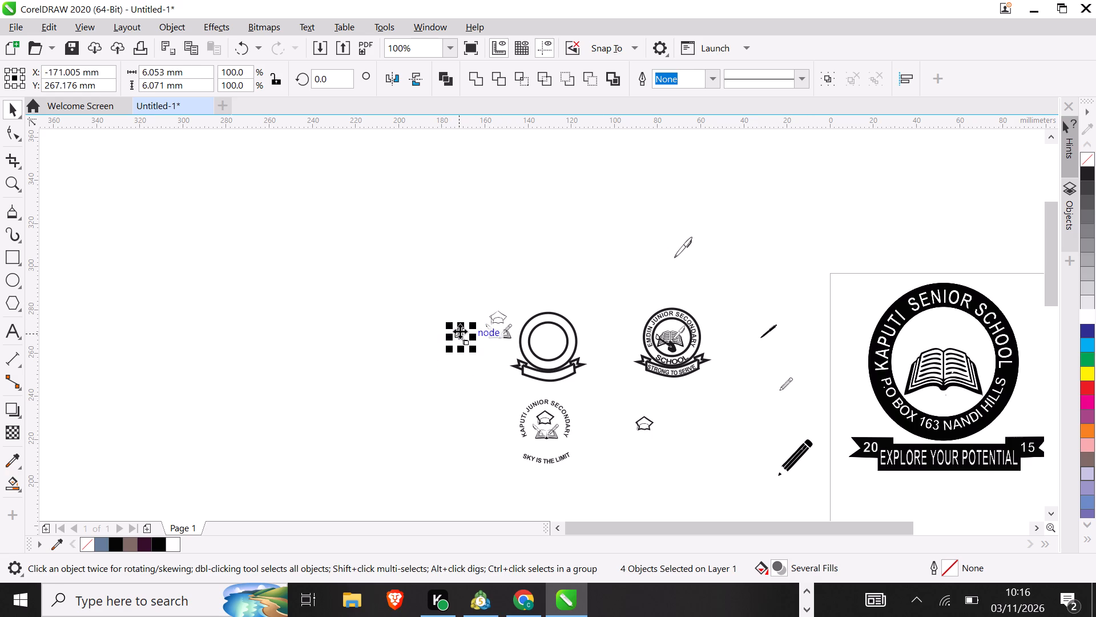
left_click_drag(450, 327, 419, 307)
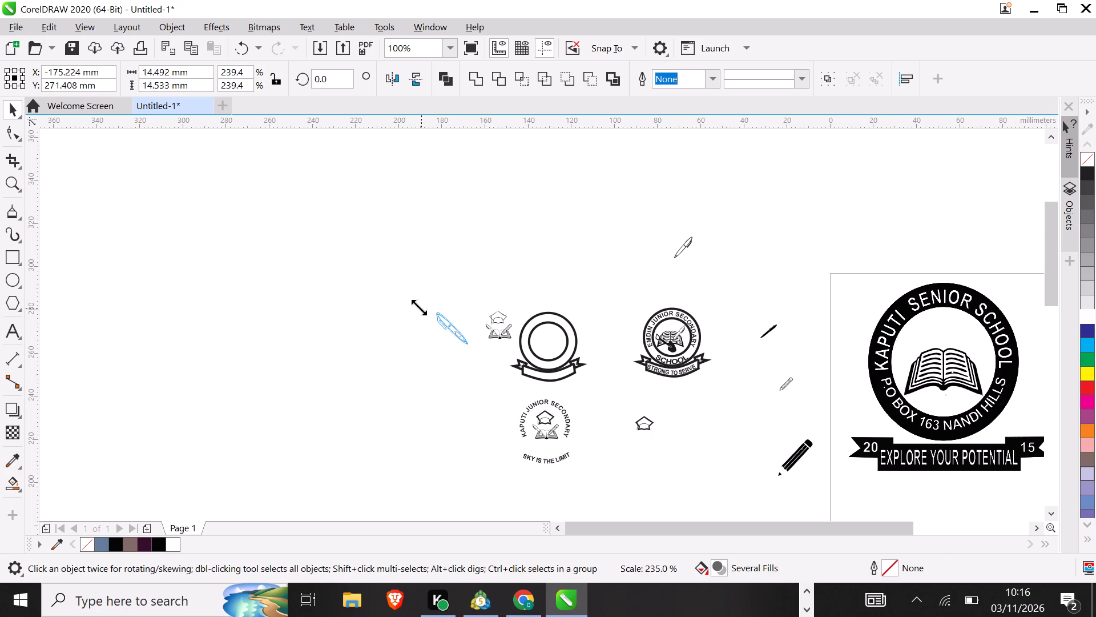
left_click_drag(419, 307, 416, 306)
Move the enlarged pen into the Kaputi logo and place it over the middle of the open book.
left_click_drag(452, 330, 921, 355)
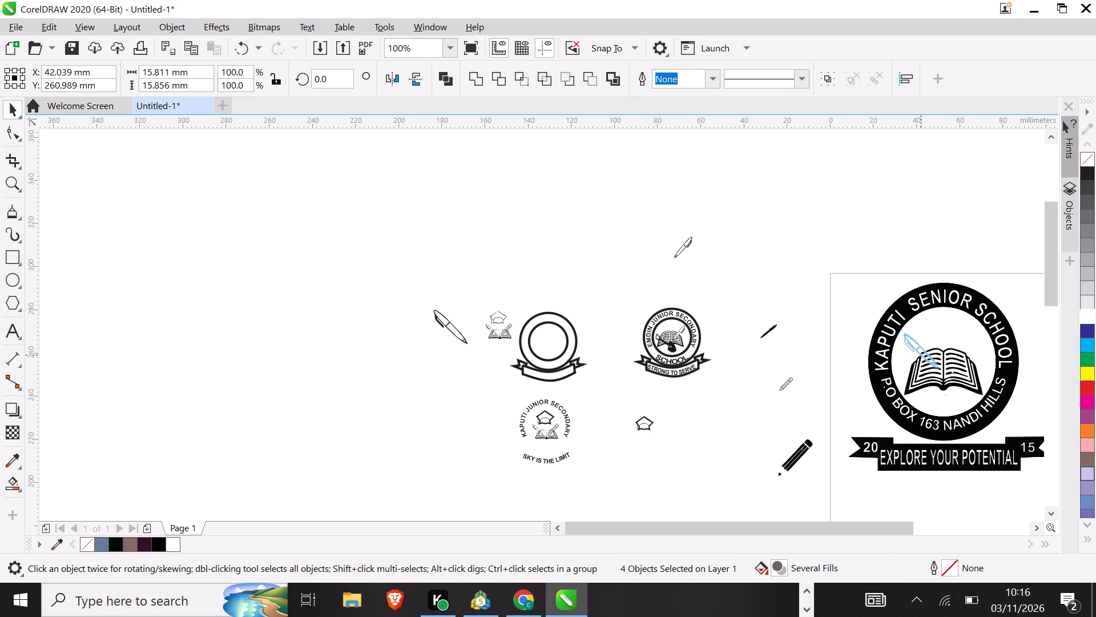
left_click_drag(921, 355, 927, 379)
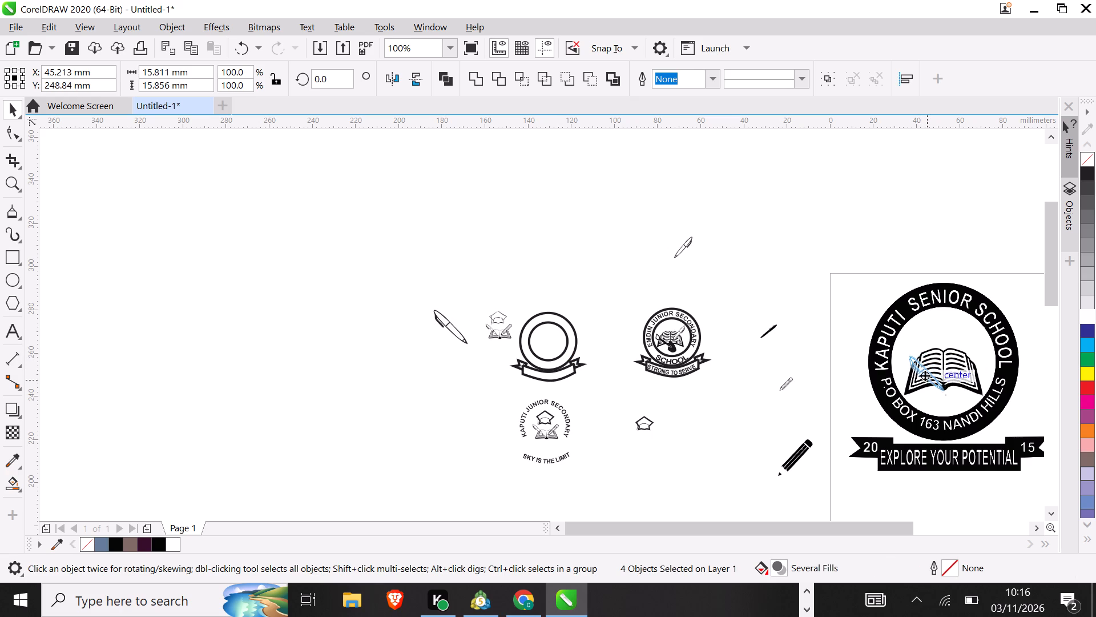
left_click_drag(927, 379, 937, 383)
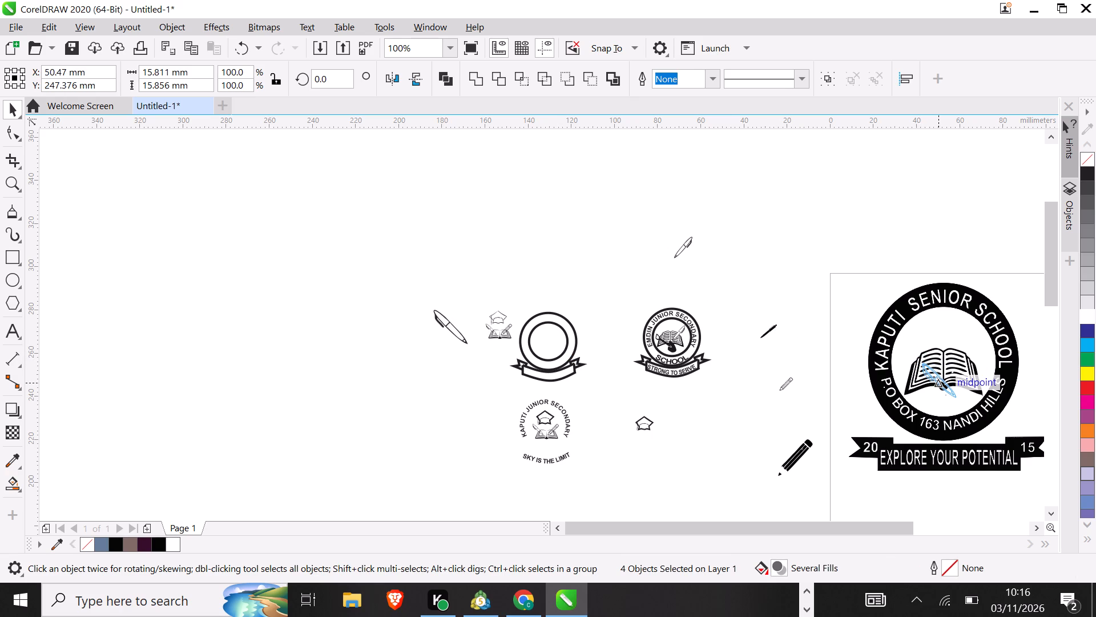
left_click_drag(937, 383, 941, 380)
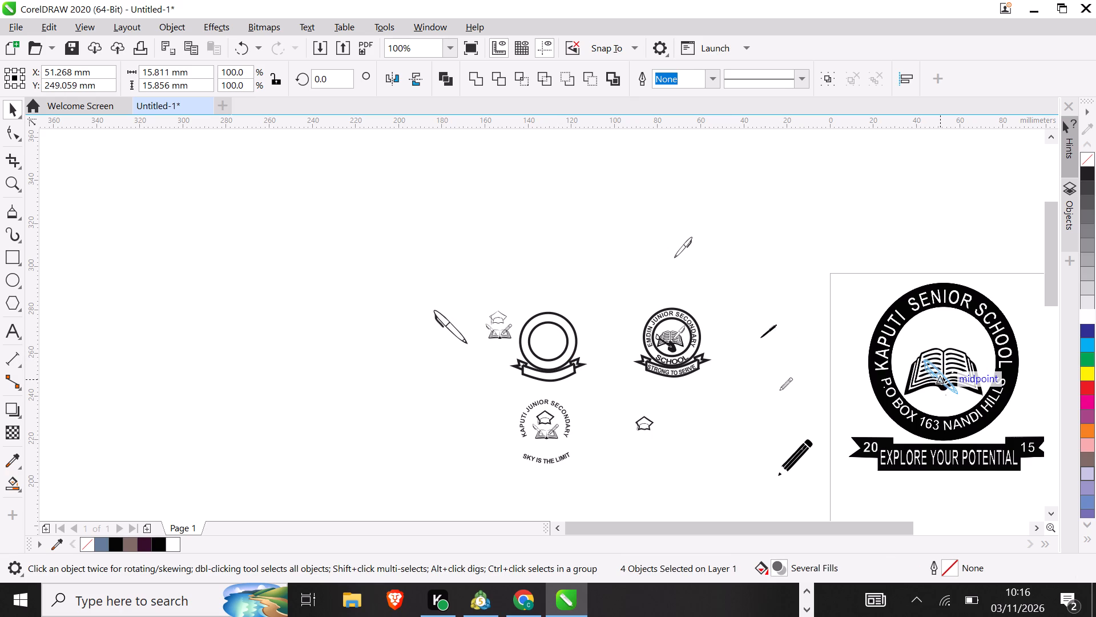
left_click_drag(941, 380, 941, 381)
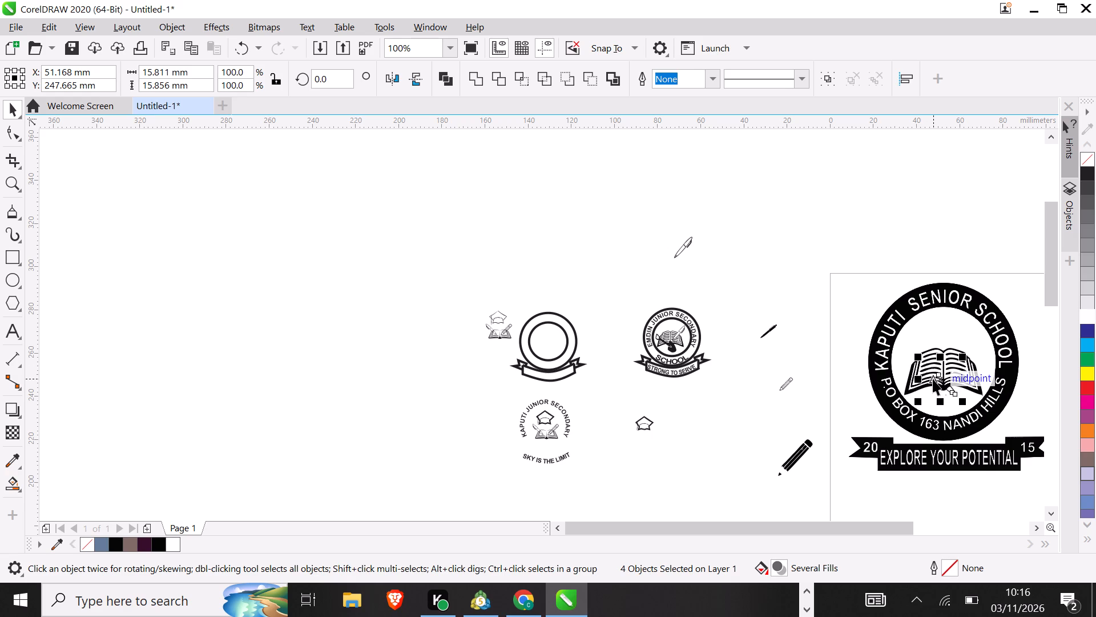
Undo the enlarged pen's move into the Kaputi logo.
left_click(933, 379)
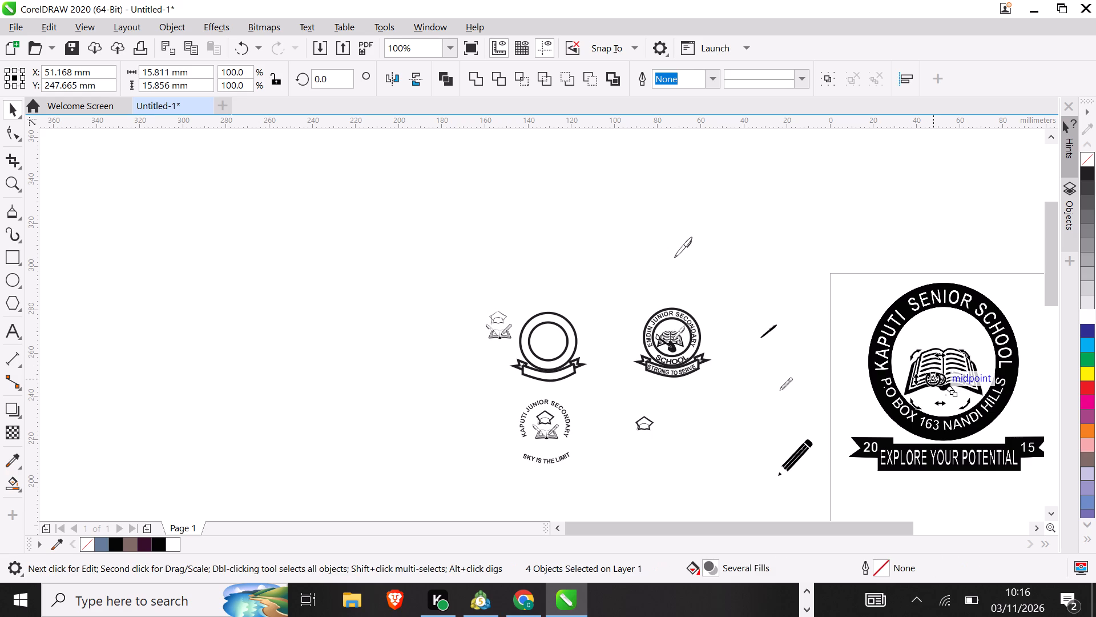
left_click(806, 313)
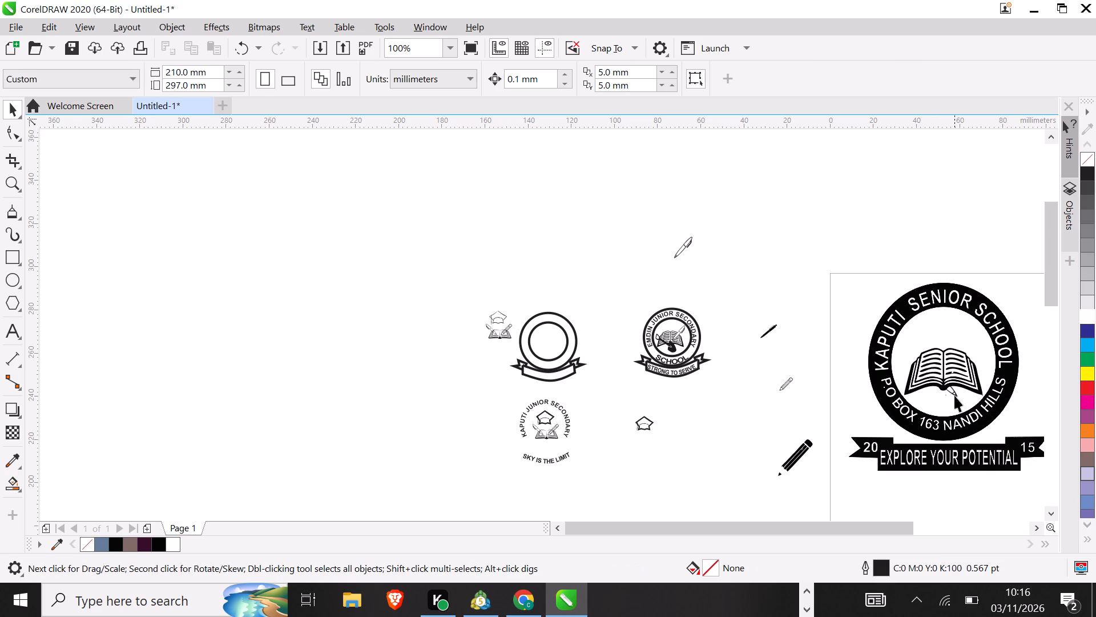
left_click(954, 395)
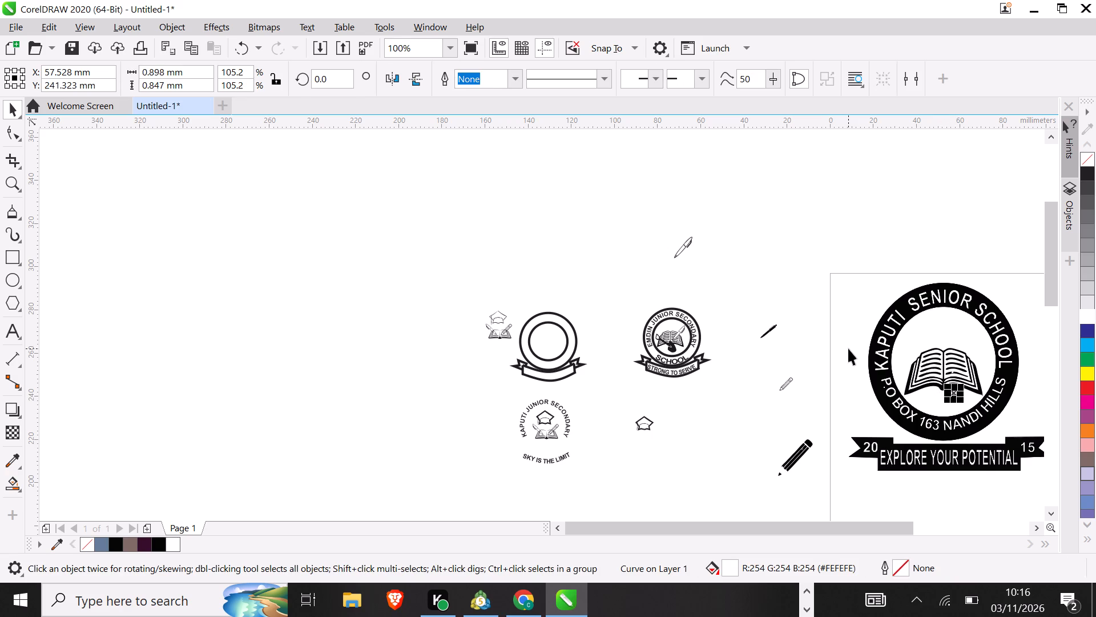
key("ctrl+z")
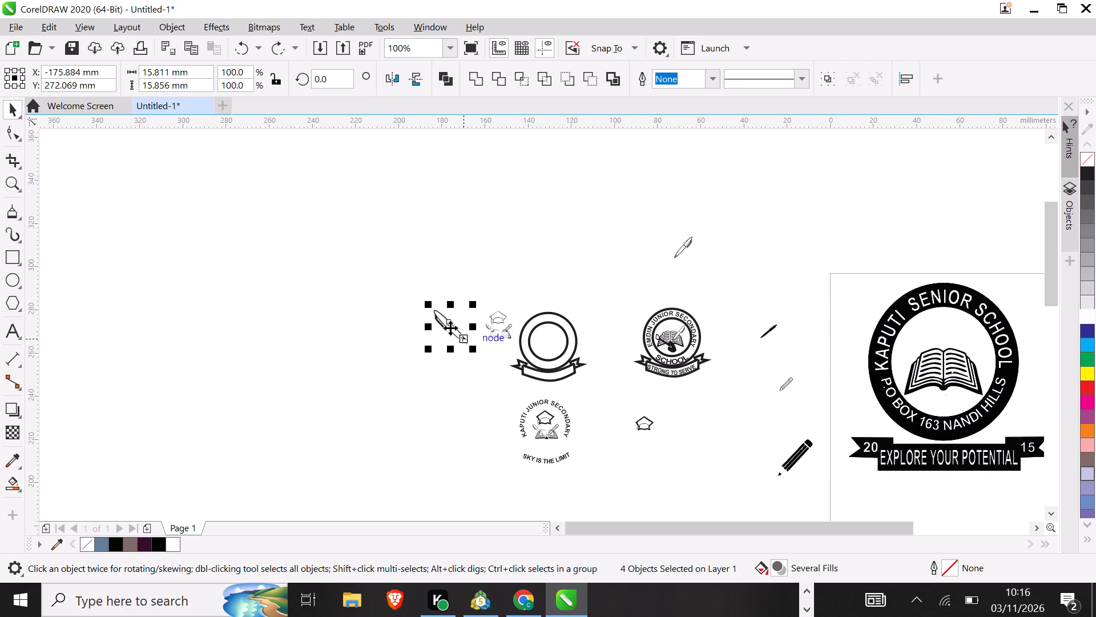
right_click(450, 328)
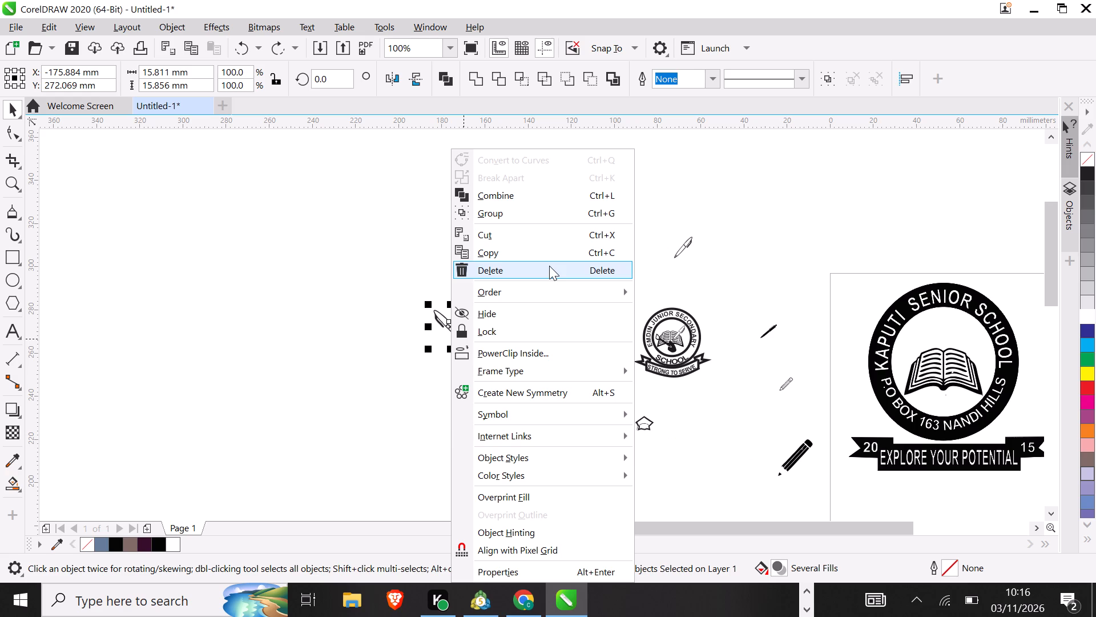
left_click(686, 293)
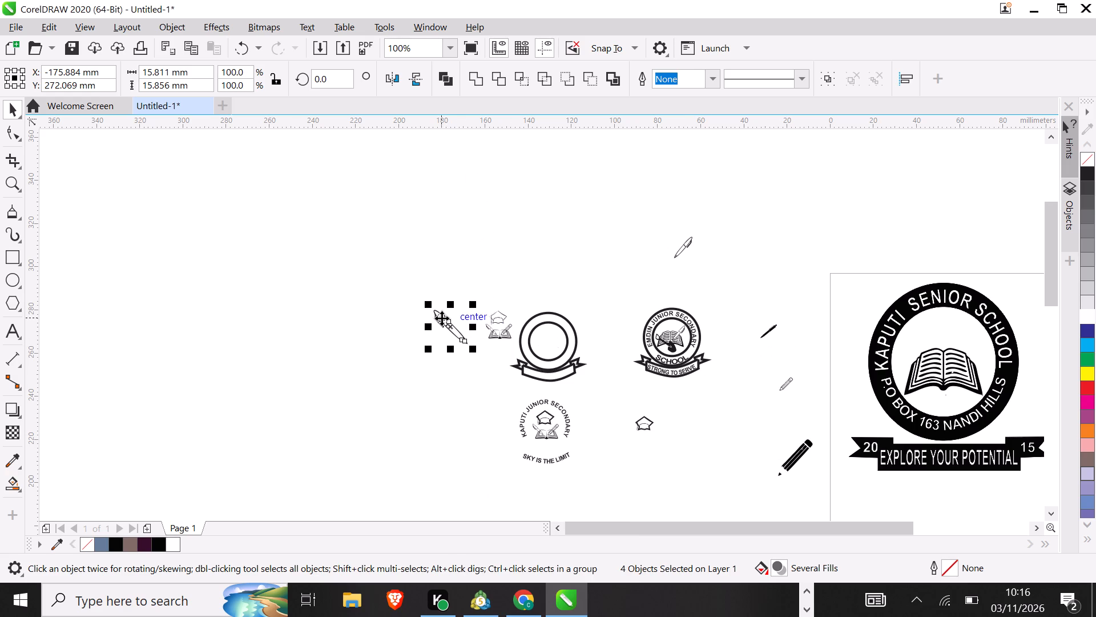
Enlarge the pen proportionally to about 27.2 mm wide and move it over the open book in the Kaputi logo.
left_click_drag(429, 307, 385, 282)
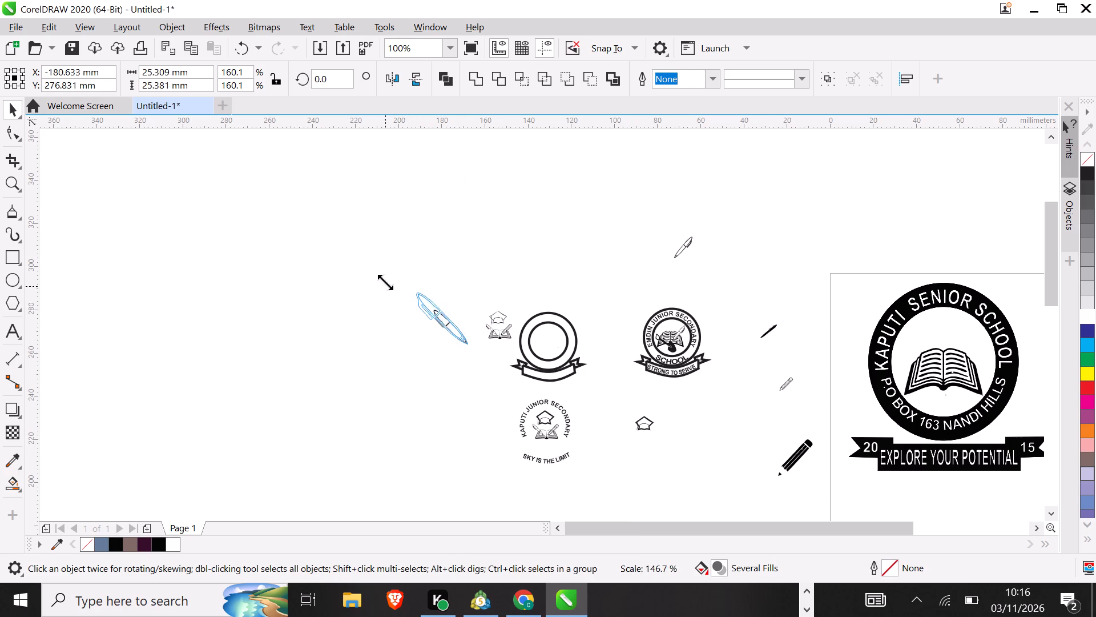
left_click_drag(436, 314, 949, 311)
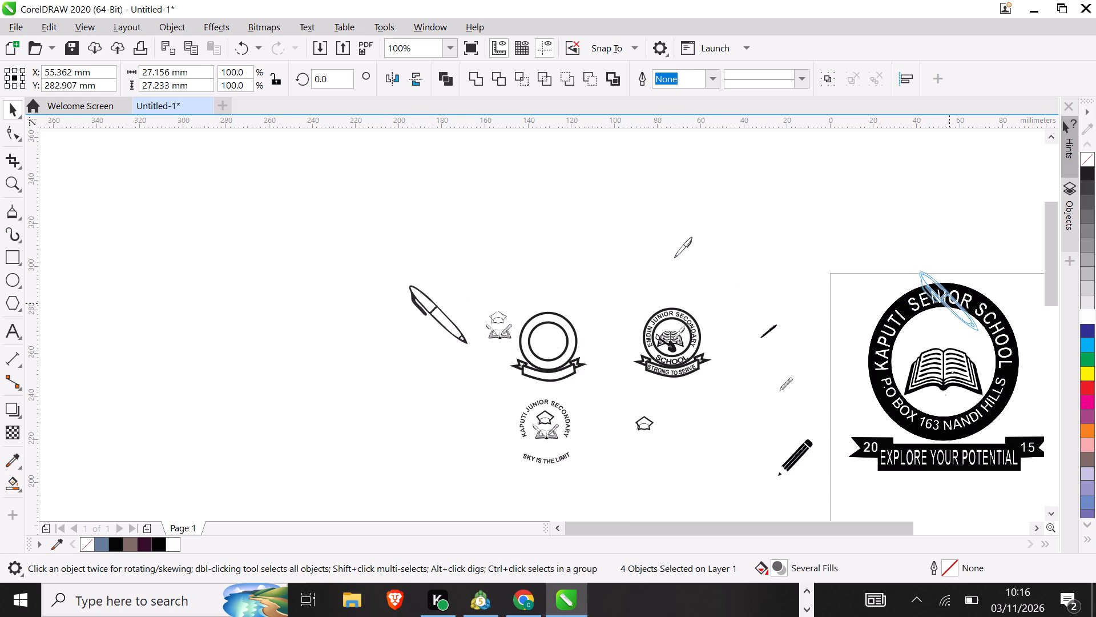
left_click_drag(949, 311, 941, 374)
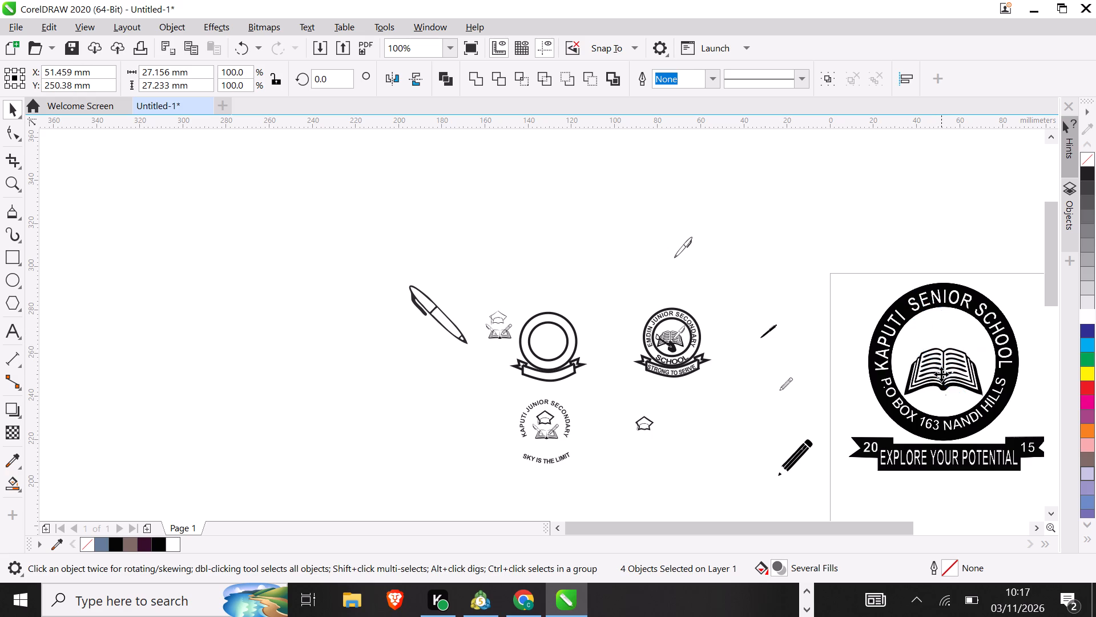
Resize the pen proportionally to about 28.9 mm wide so it lies diagonally across the book's left half.
left_click_drag(906, 339, 903, 335)
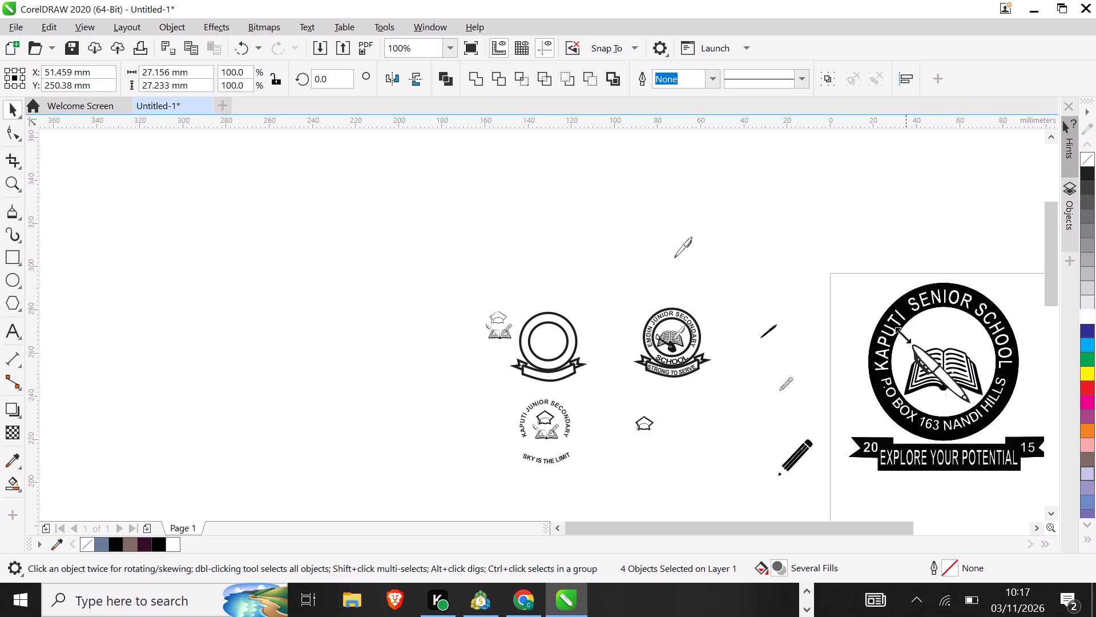
left_click_drag(903, 335, 895, 324)
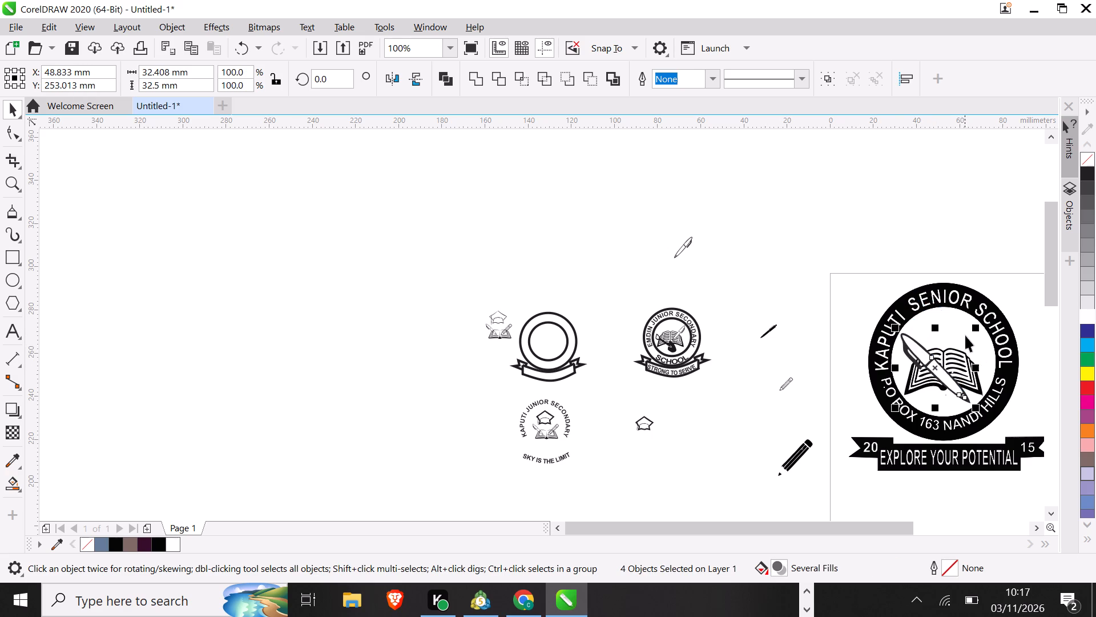
left_click_drag(973, 327, 970, 333)
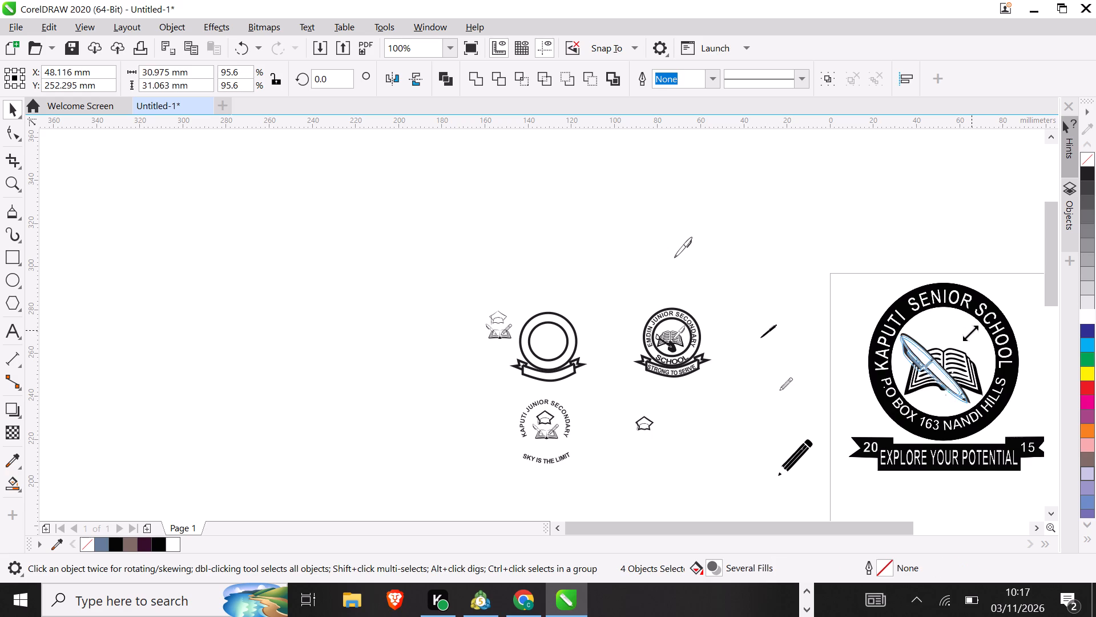
left_click_drag(970, 333, 969, 335)
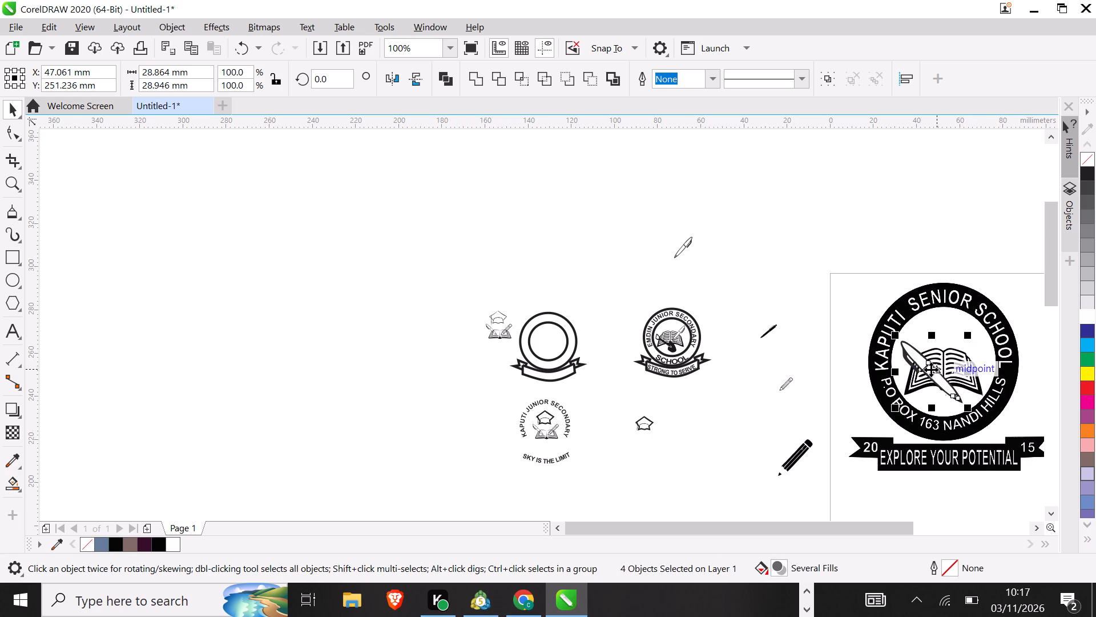
Copy the pen to just above the logo and mirror the copy horizontally.
right_click_drag(931, 370, 937, 227)
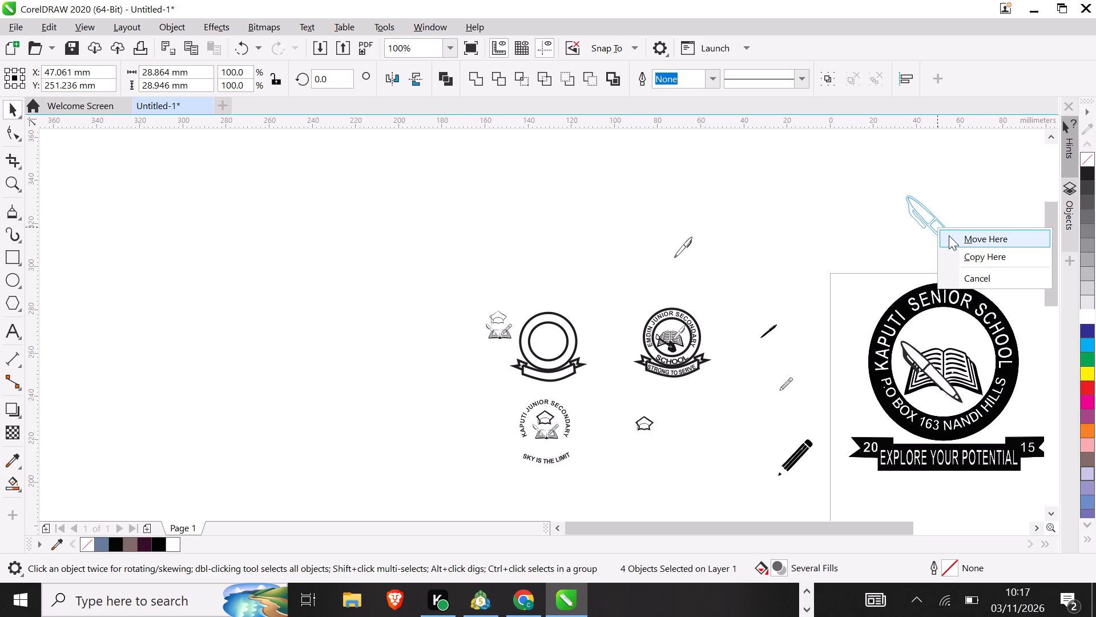
left_click(961, 250)
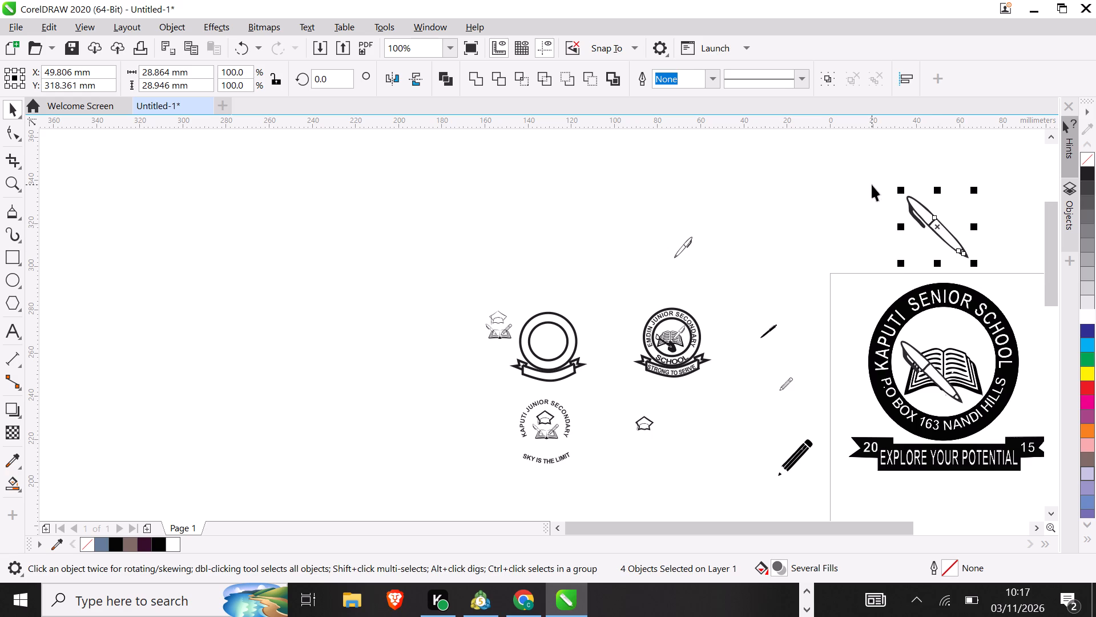
left_click(384, 74)
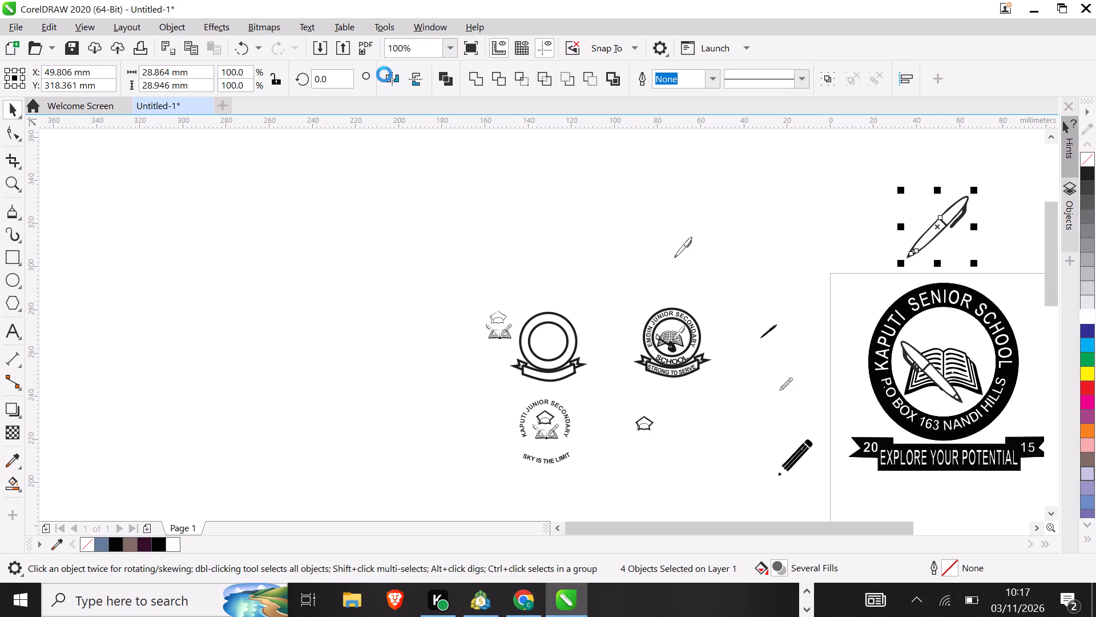
Move the mirrored pen onto the open book so that it crosses the first pen.
left_click_drag(939, 217, 953, 354)
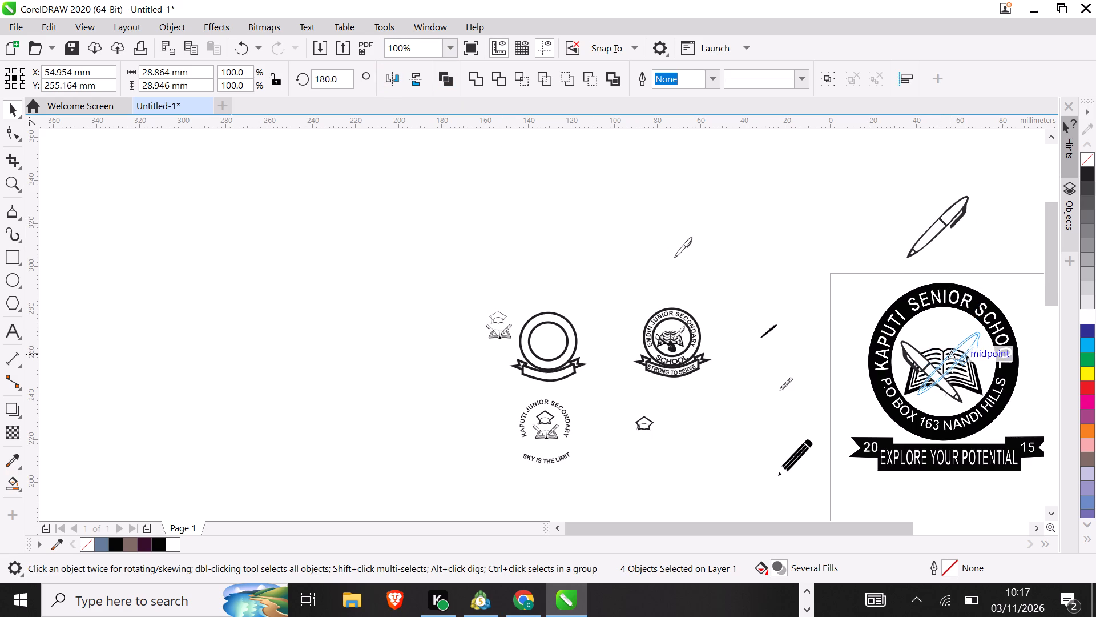
left_click_drag(953, 354, 953, 356)
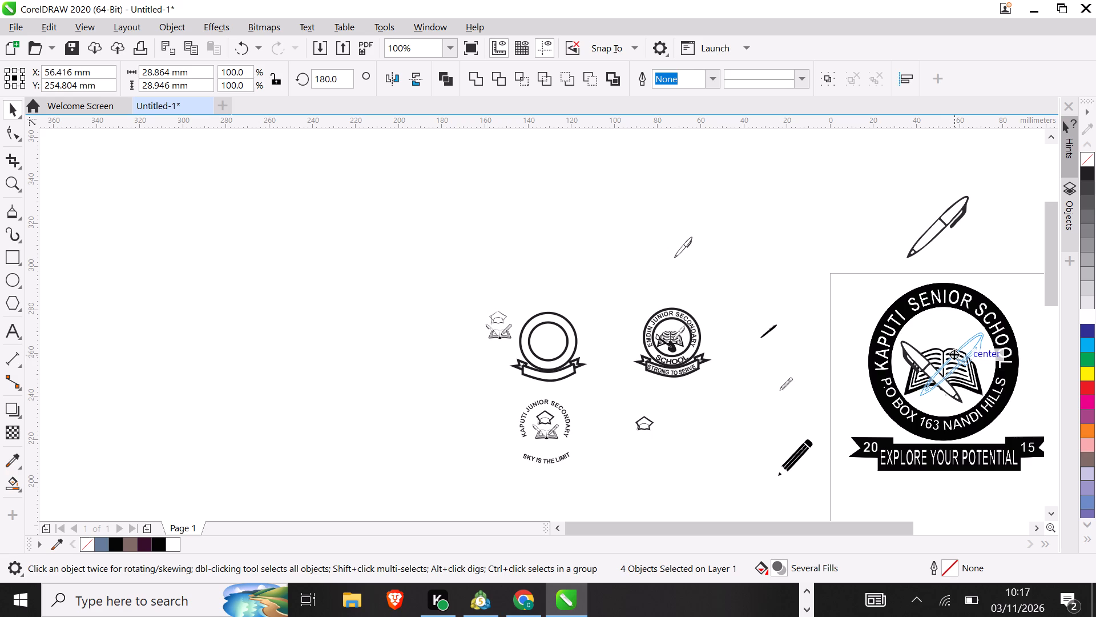
left_click_drag(953, 356, 953, 358)
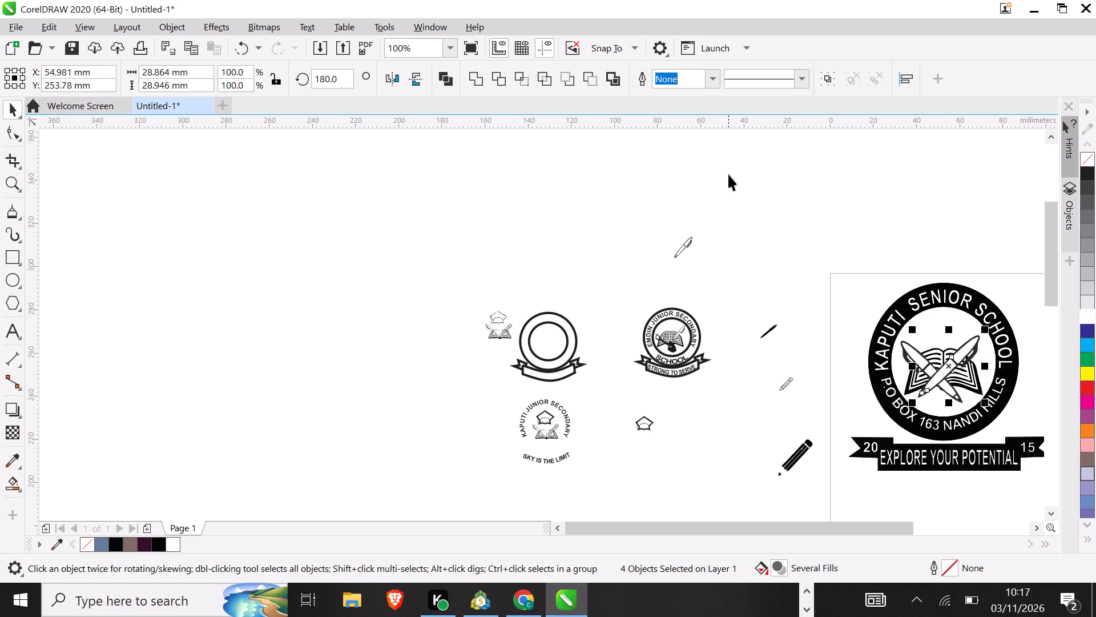
left_click(728, 174)
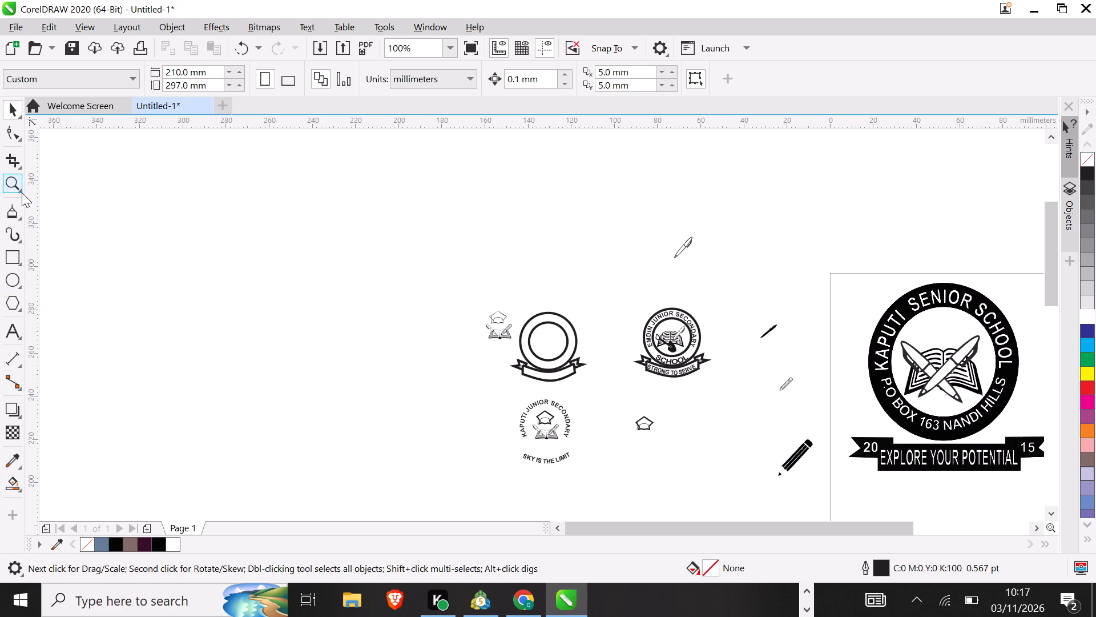
Draw the left side of a flame with the B-Spline tool in the empty area beyond the old badges, about 8.5 by 25 mm.
left_click(20, 212)
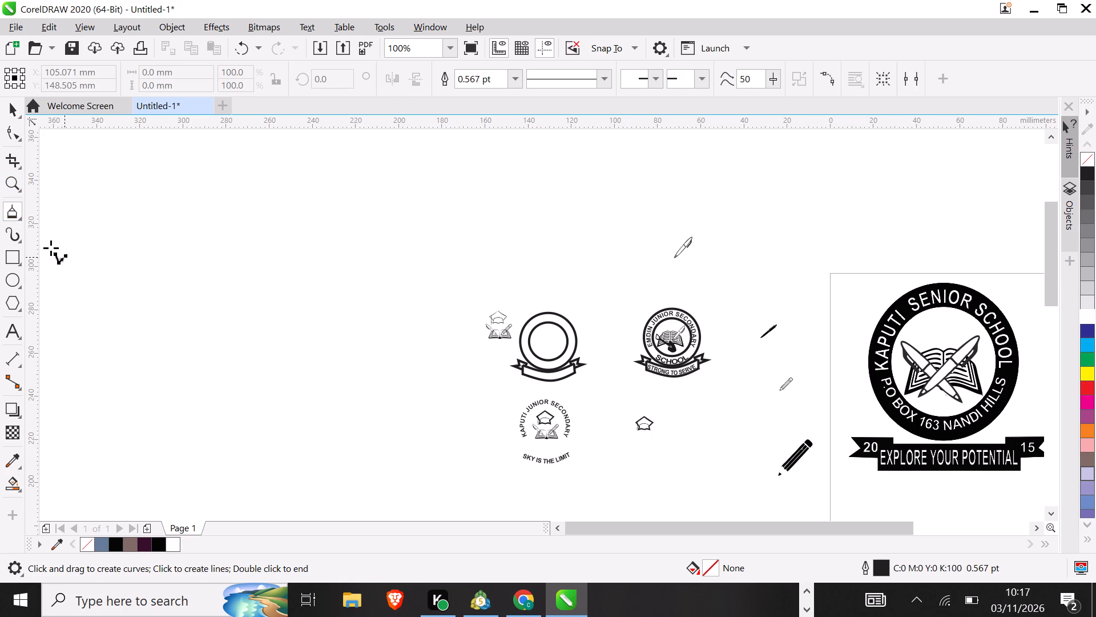
left_click(19, 219)
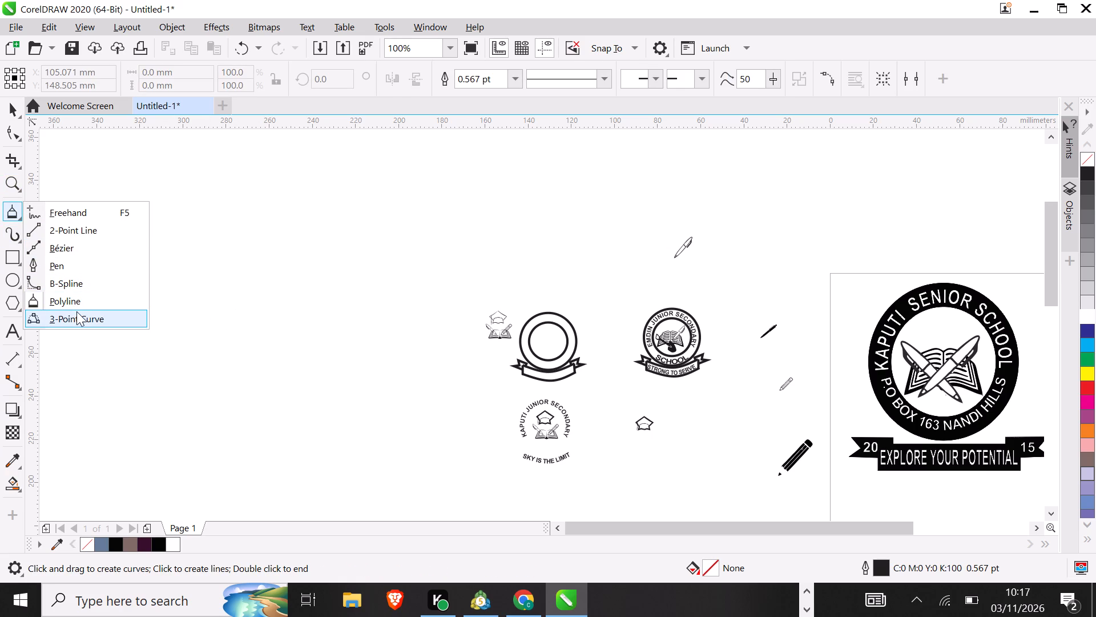
left_click(83, 284)
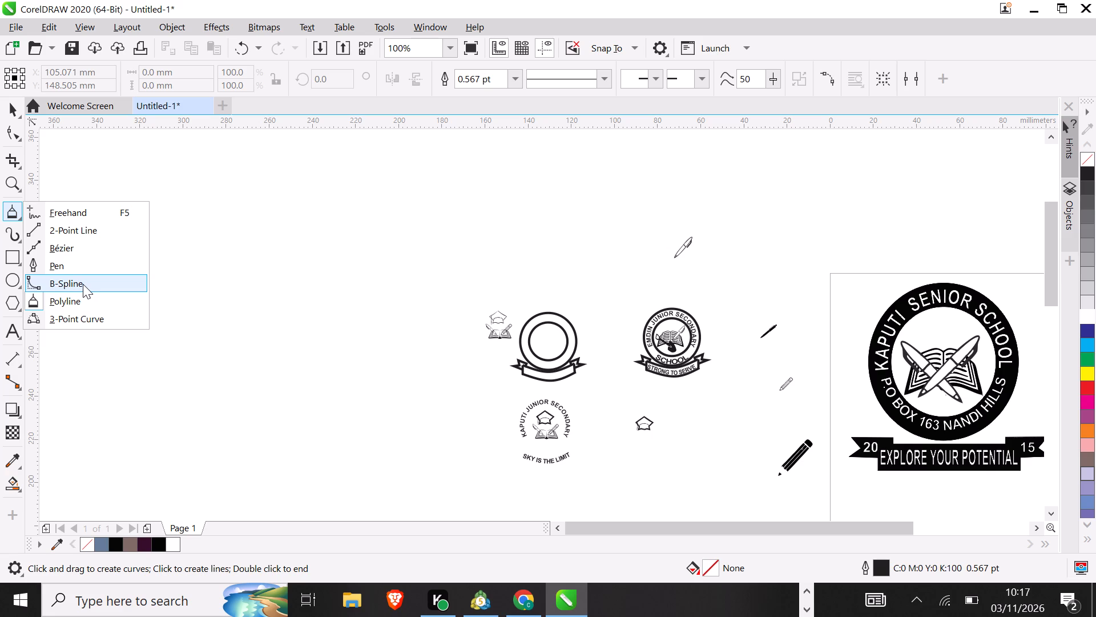
left_click(334, 354)
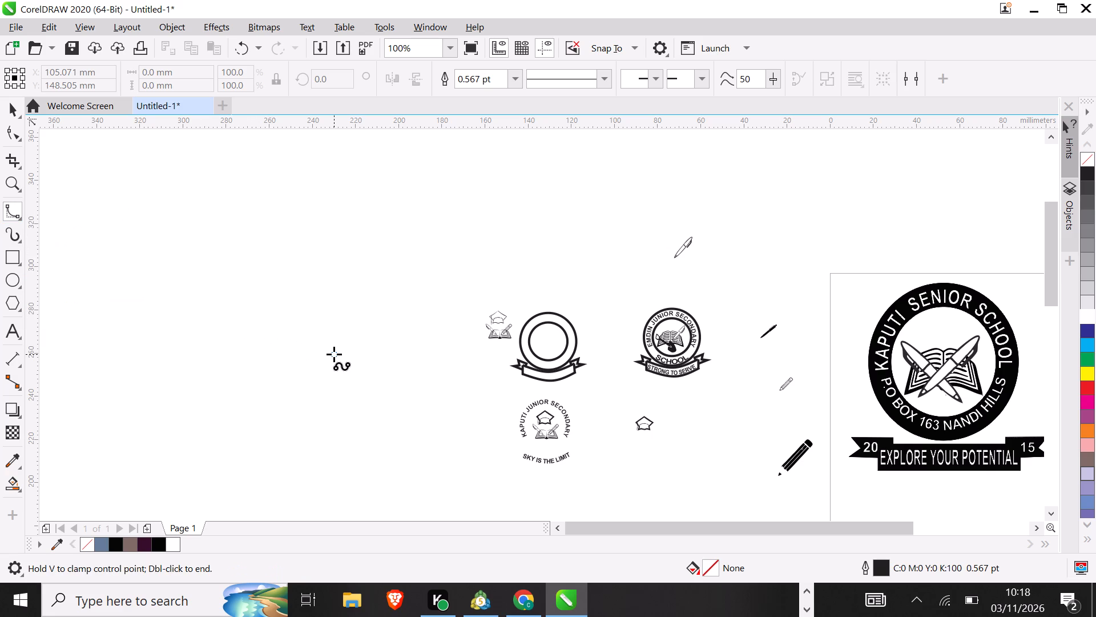
left_click_drag(318, 336, 336, 310)
left_click_drag(336, 310, 349, 314)
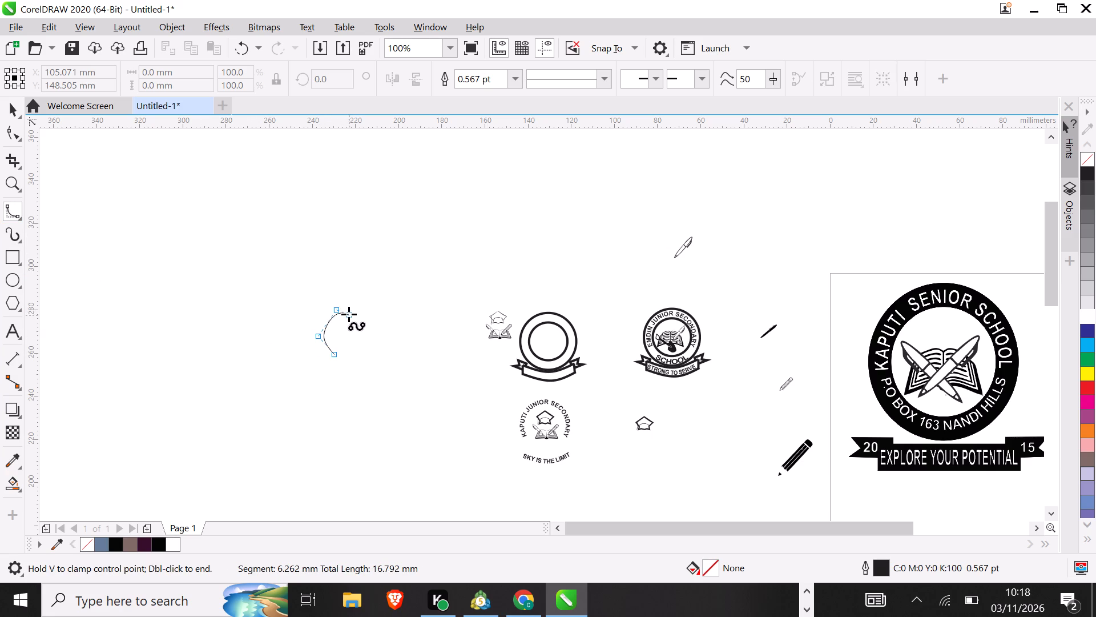
left_click_drag(349, 314, 342, 300)
double_click(342, 300)
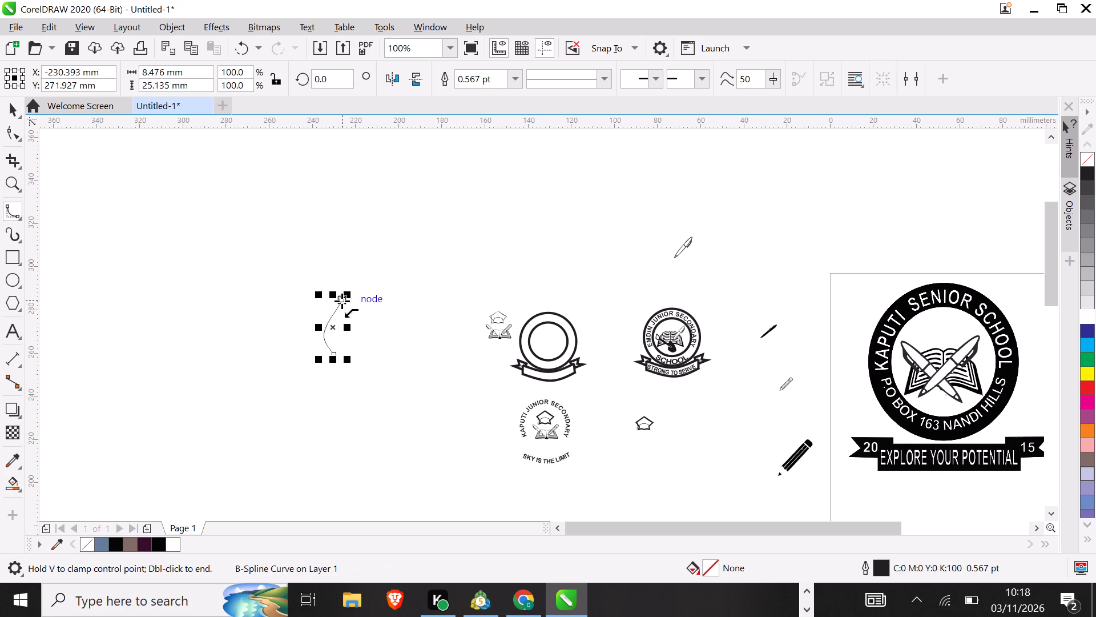
Extend the B-spline curve to a pointed tip and down the right side, shaping a flame outline left open at the bottom.
left_click(342, 301)
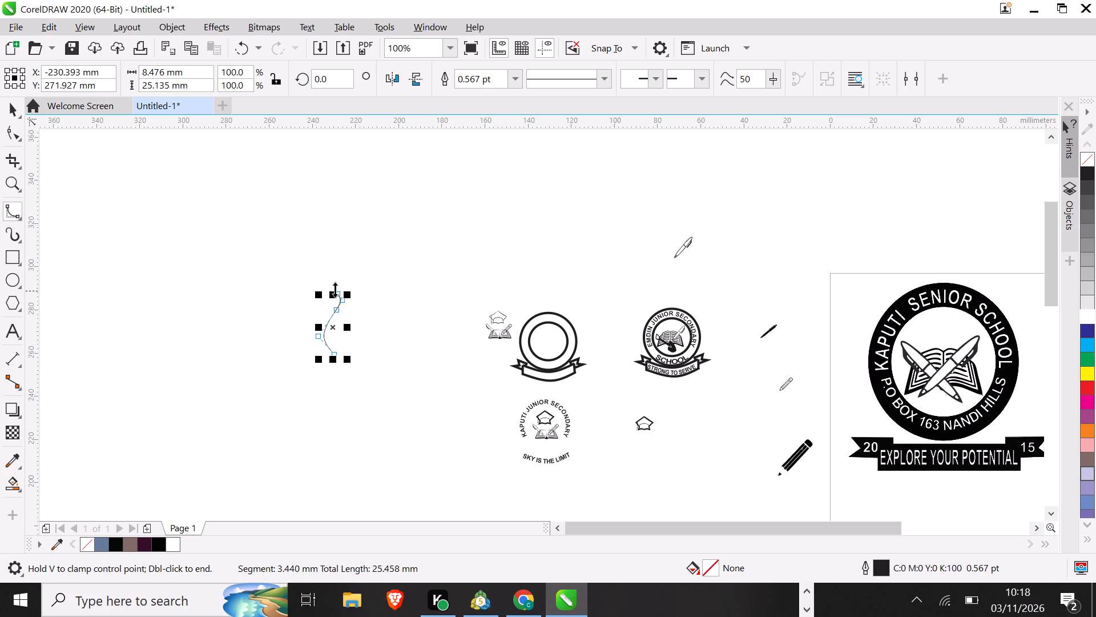
left_click_drag(335, 287, 339, 285)
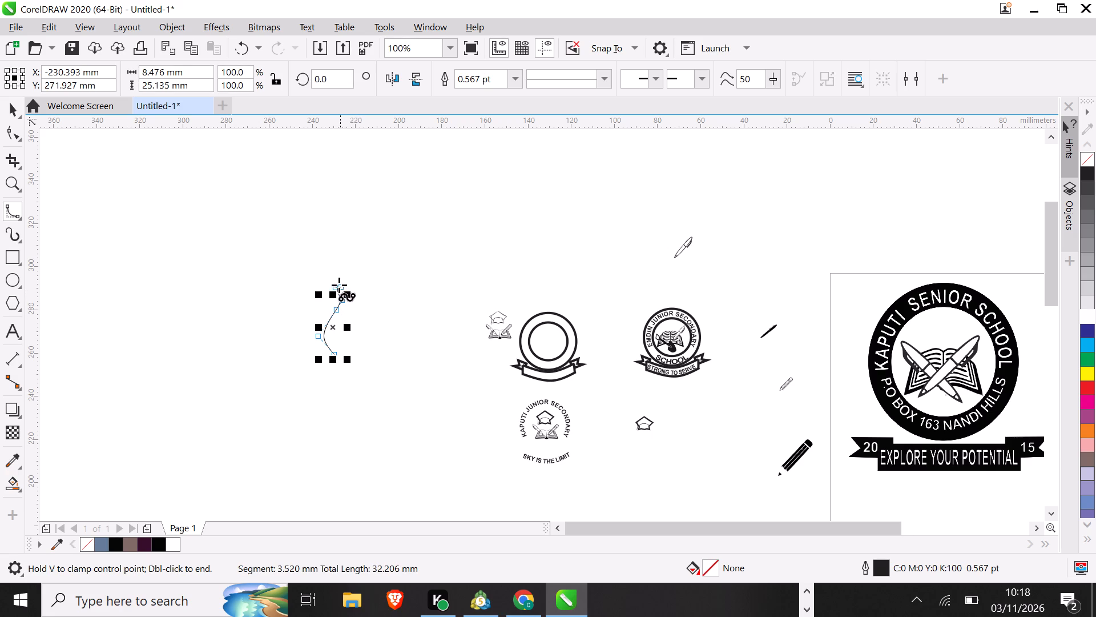
left_click_drag(339, 285, 336, 281)
left_click(336, 281)
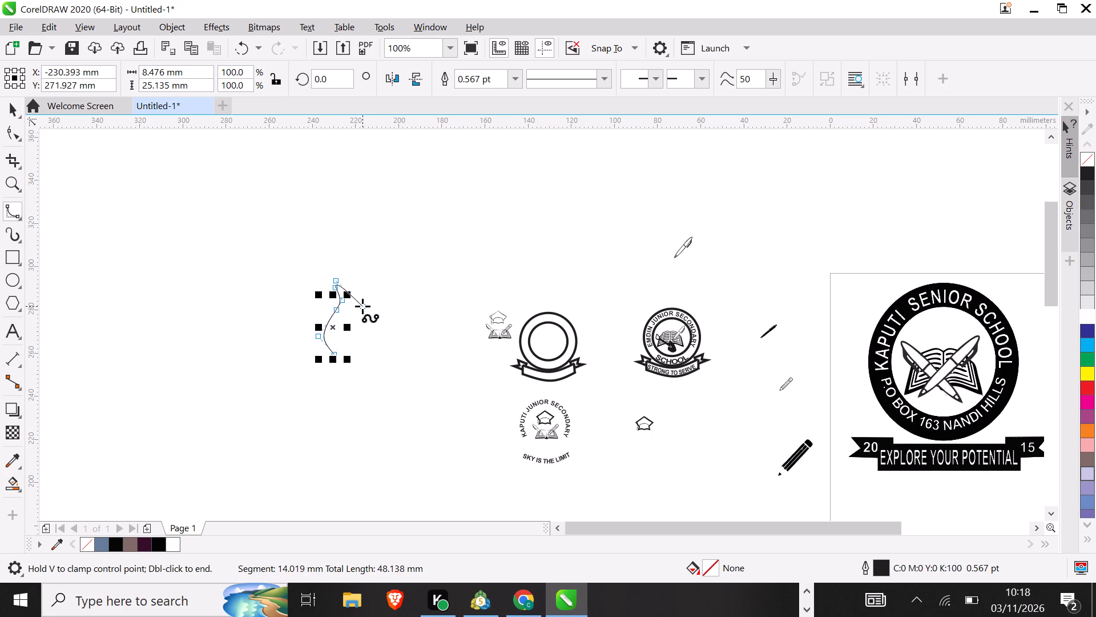
left_click_drag(362, 306, 373, 326)
left_click_drag(373, 326, 368, 344)
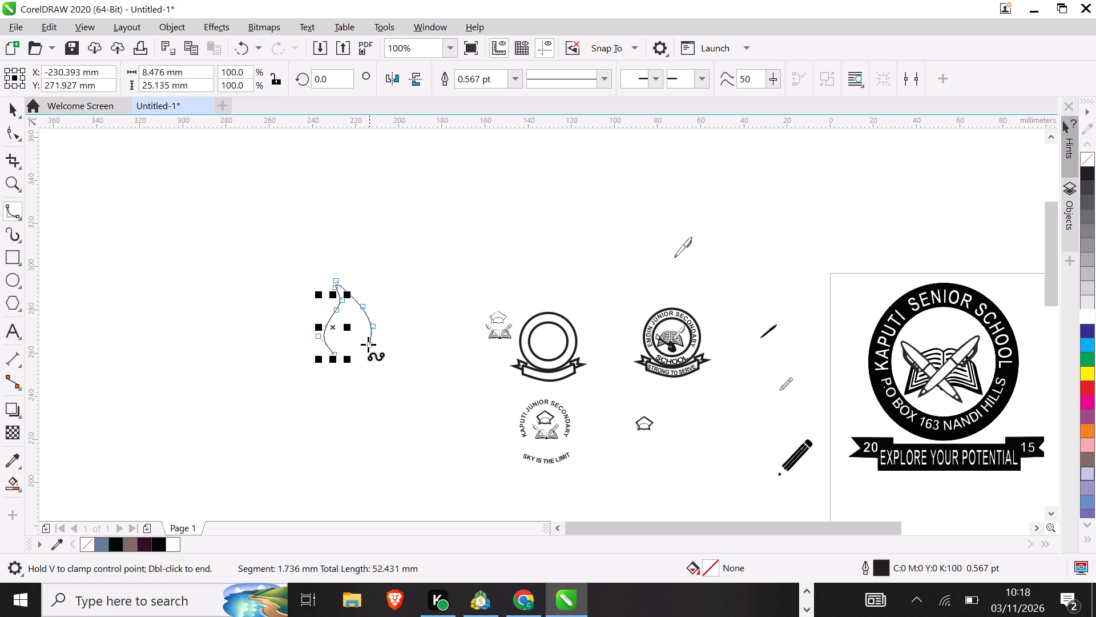
left_click_drag(368, 344, 358, 349)
left_click(358, 349)
left_click(352, 356)
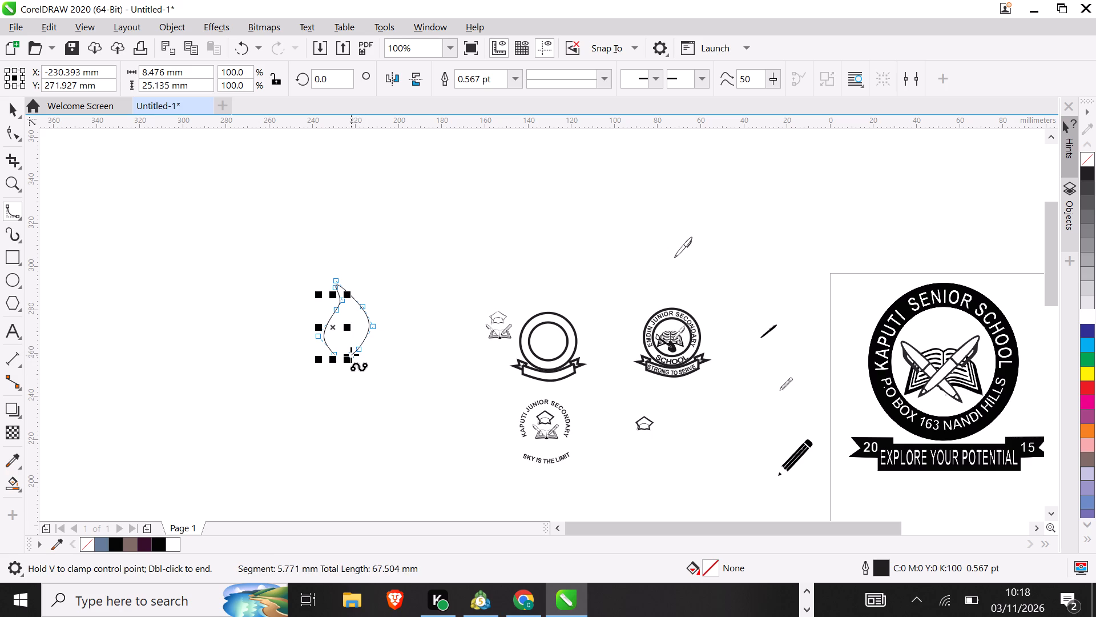
double_click(351, 355)
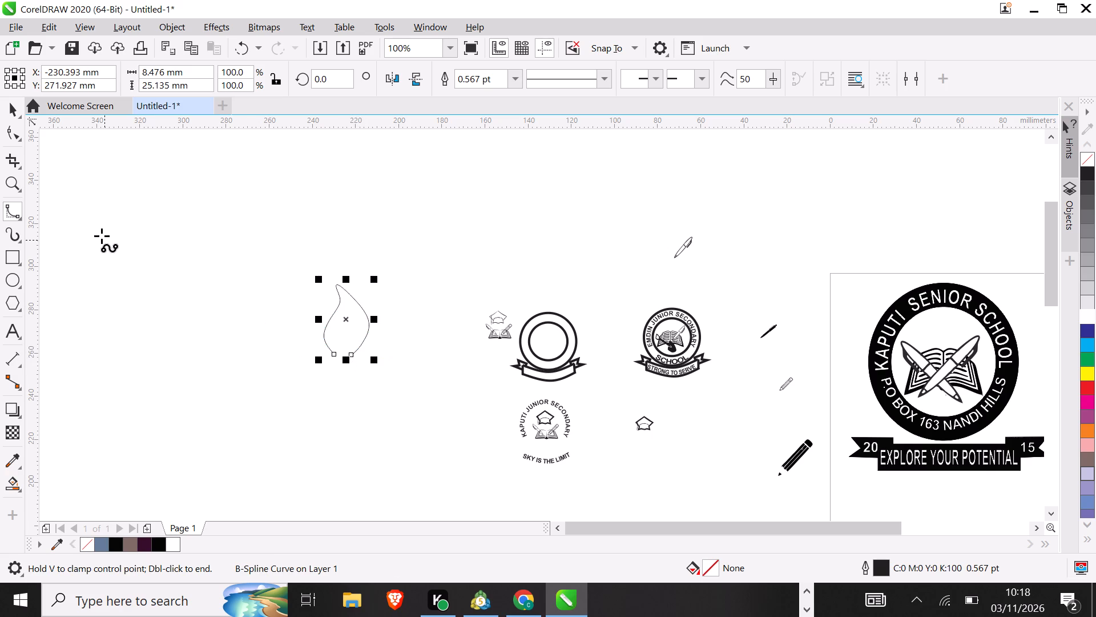
Copy the open flame outline twice, placing one overlapping copy on each side of the original.
left_click(8, 106)
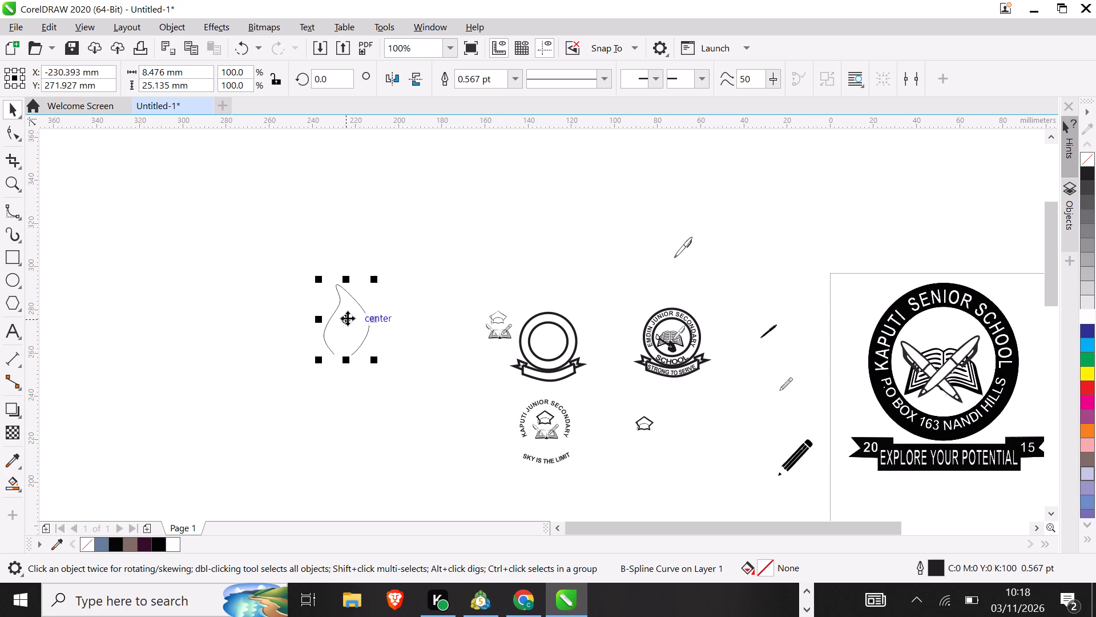
right_click_drag(348, 318, 336, 314)
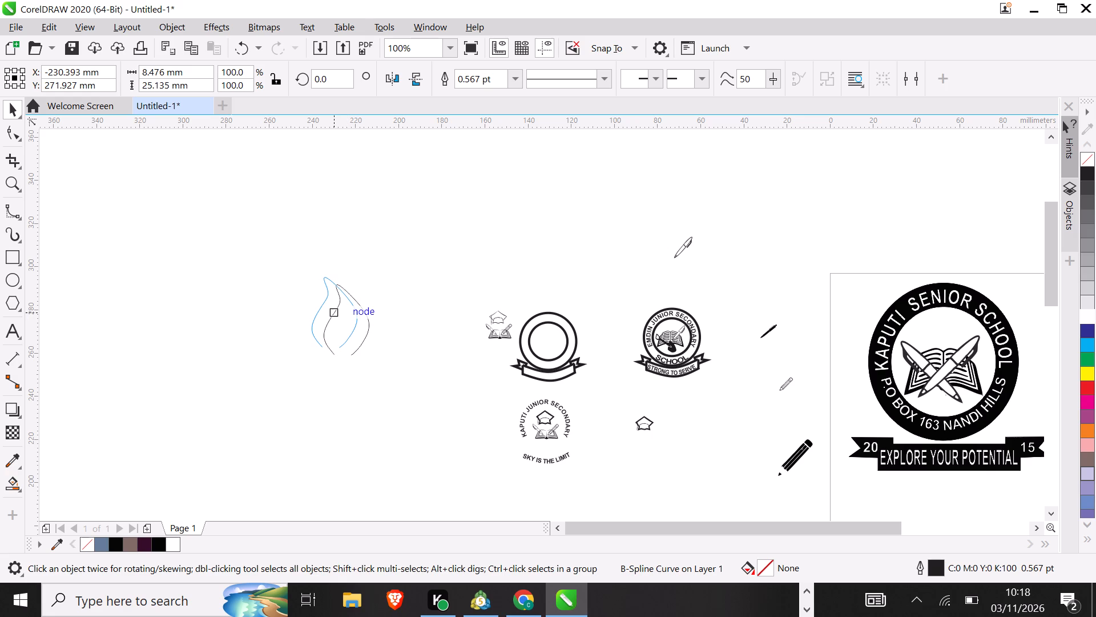
right_click_drag(336, 314, 329, 322)
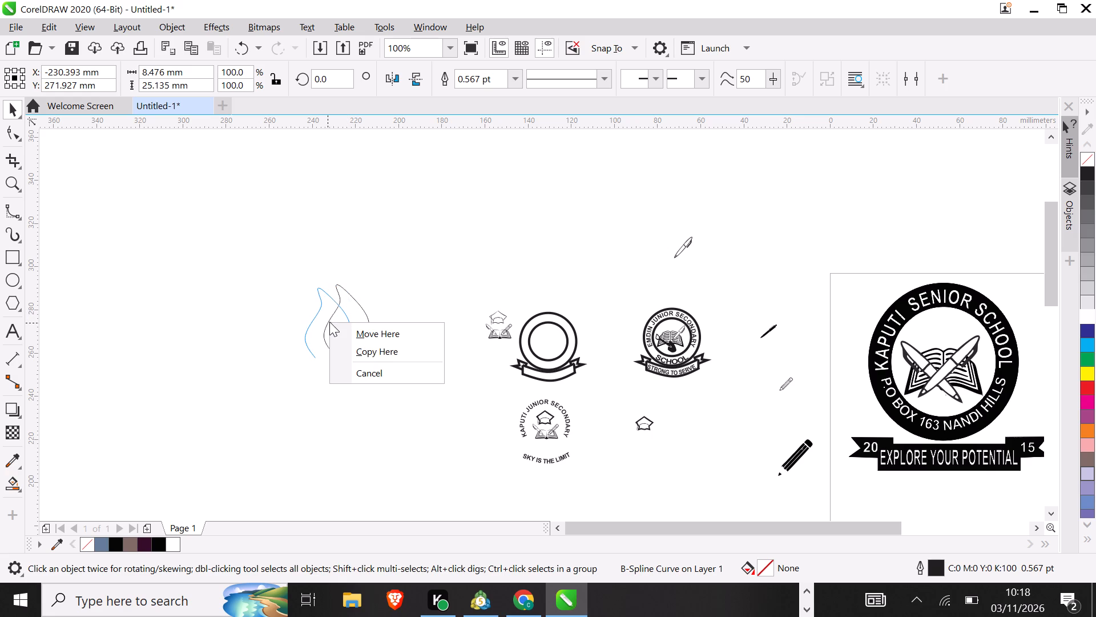
left_click(349, 342)
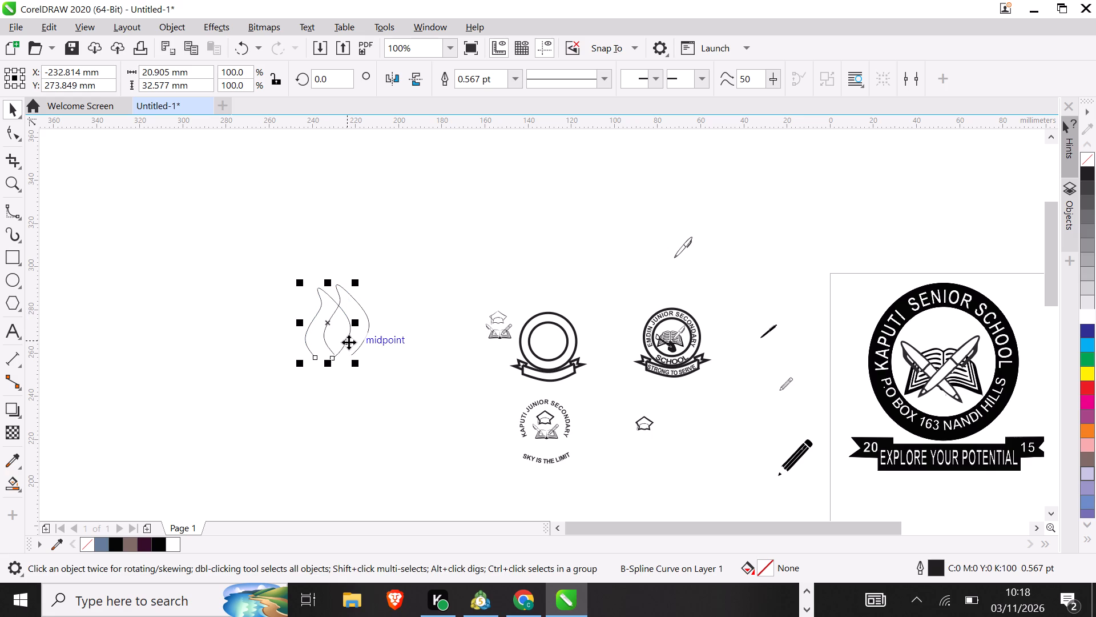
right_click_drag(328, 324, 352, 325)
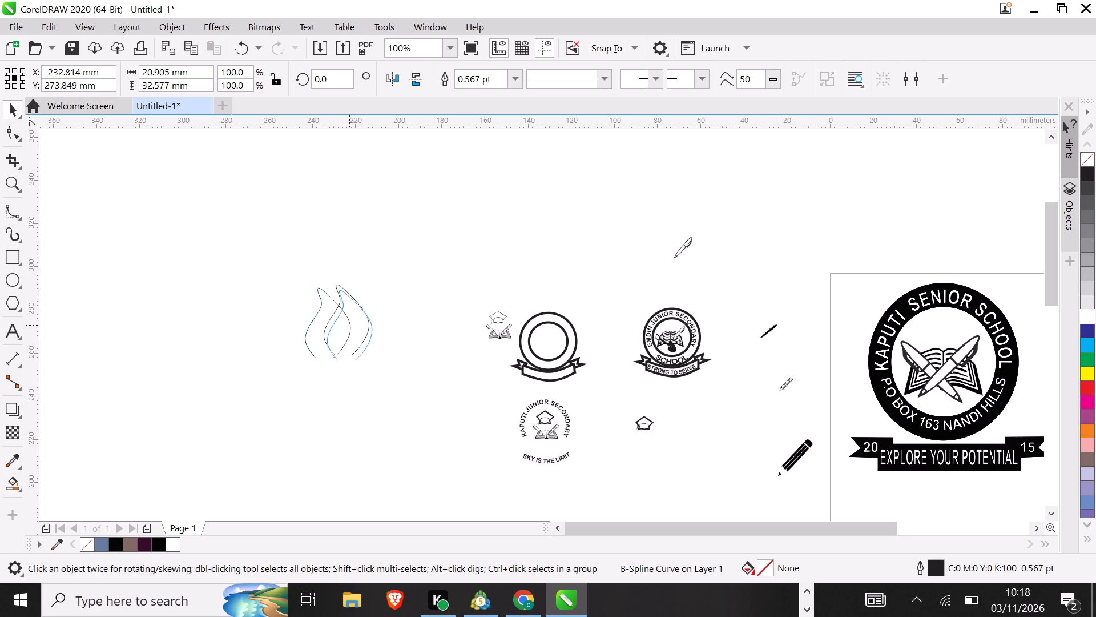
right_click_drag(352, 325, 362, 324)
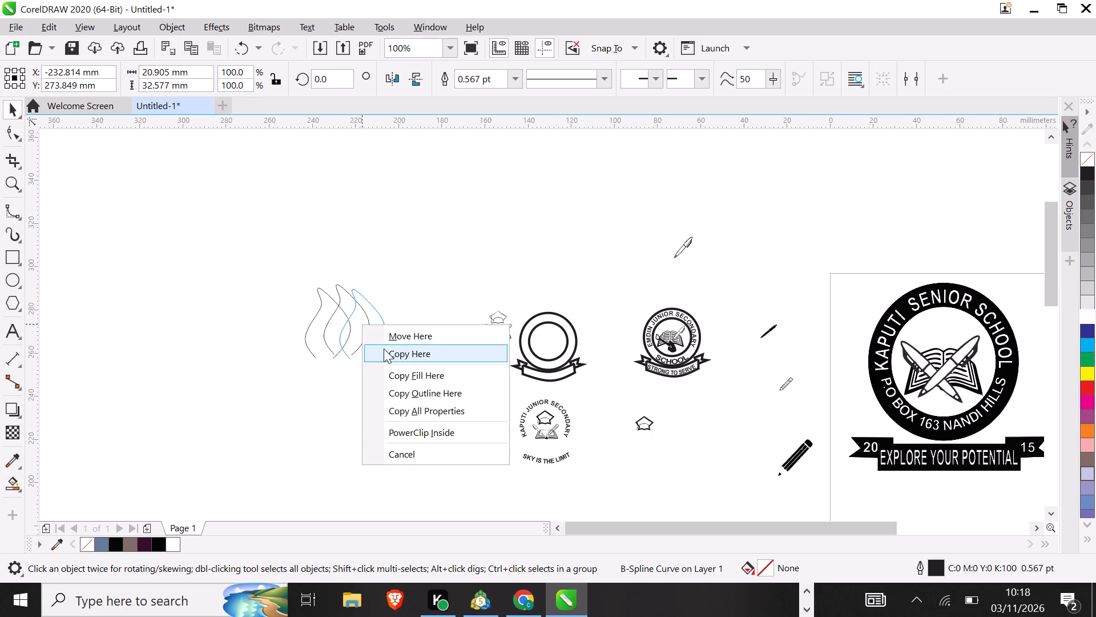
left_click(387, 345)
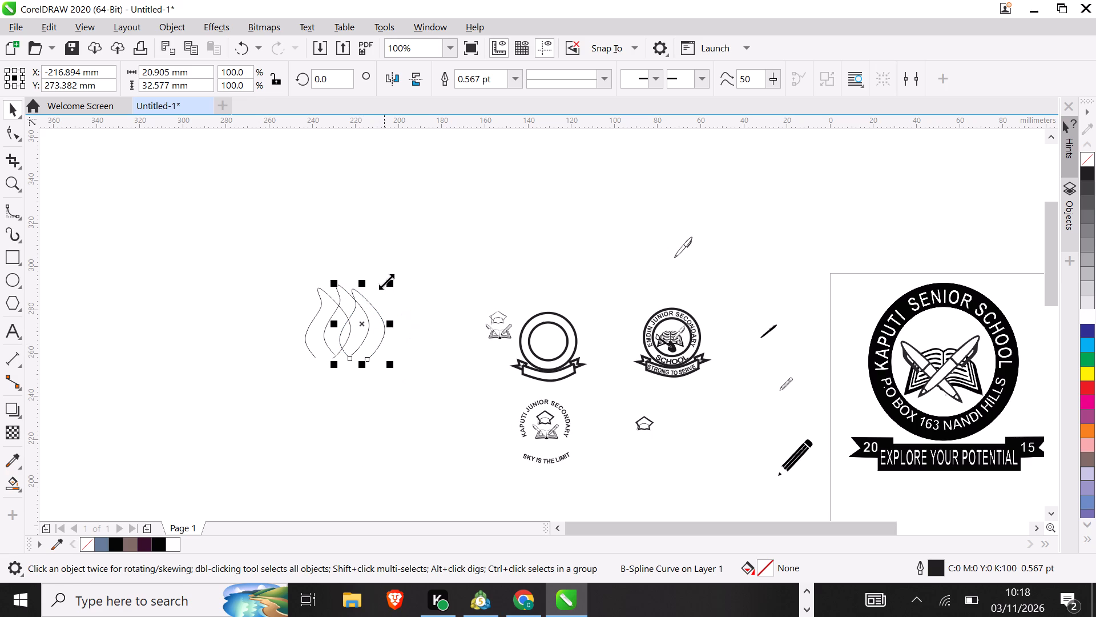
Scale the right-hand flame copy to about 81% and rotate it clockwise to an angle of about 325.4°.
left_click_drag(389, 277, 385, 291)
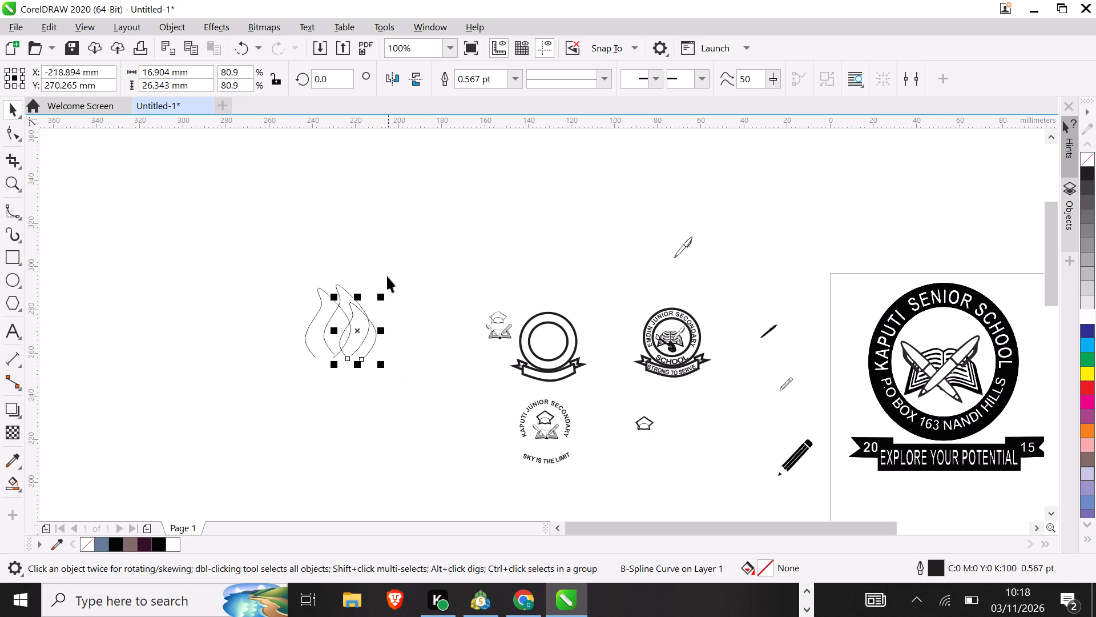
left_click(359, 335)
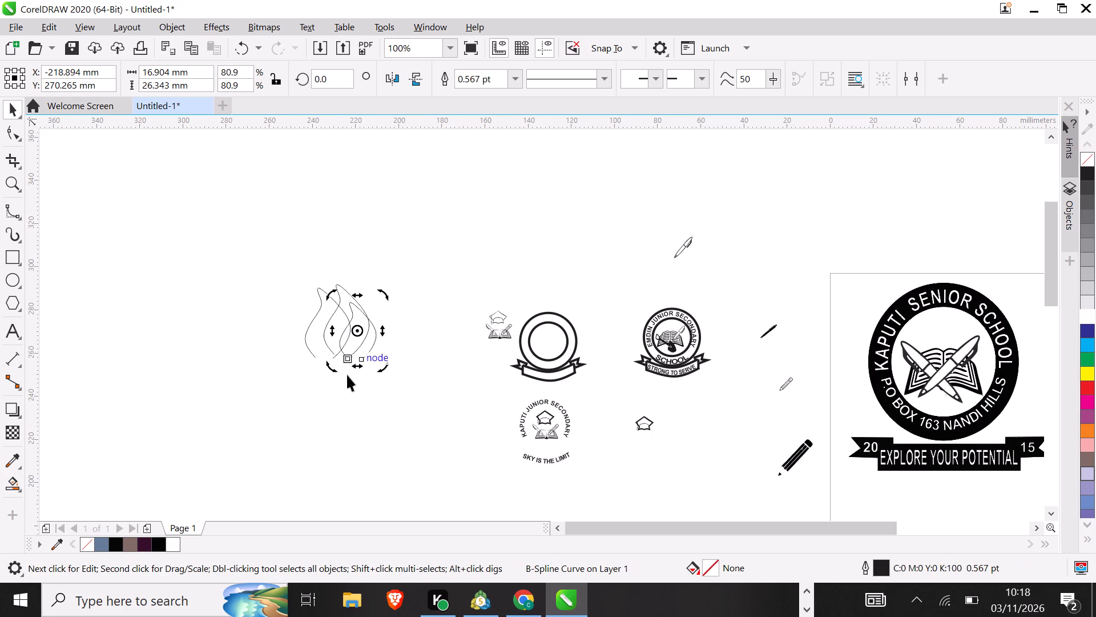
left_click_drag(335, 370, 323, 363)
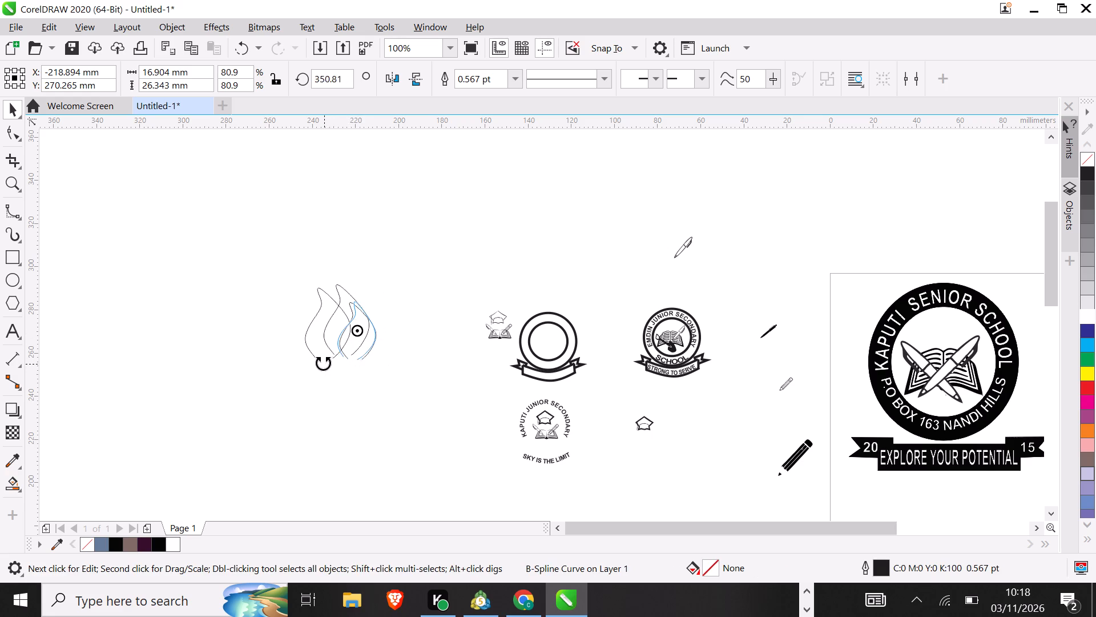
left_click_drag(323, 363, 309, 350)
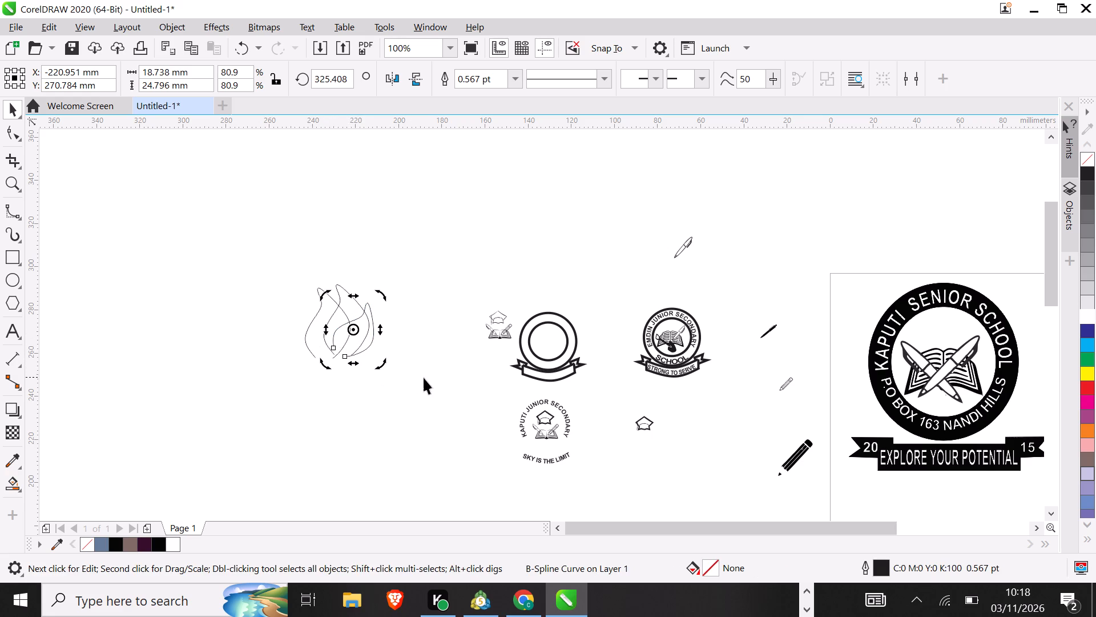
Scale the left-hand flame copy to about 79% and rotate it counterclockwise to about 29.6°.
left_click(326, 316)
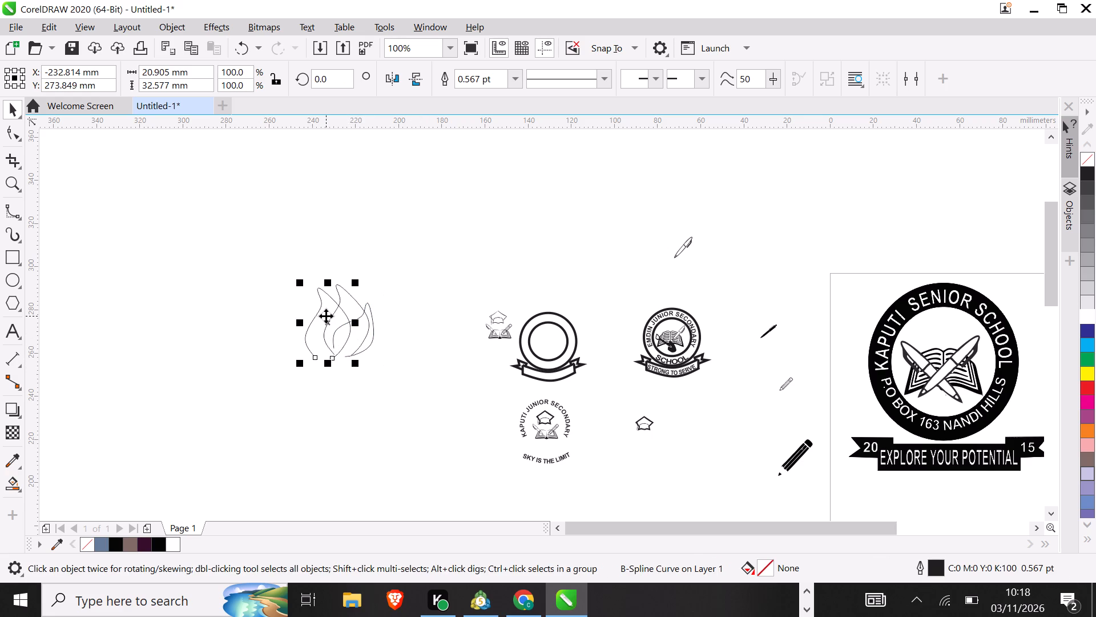
left_click_drag(297, 285, 307, 297)
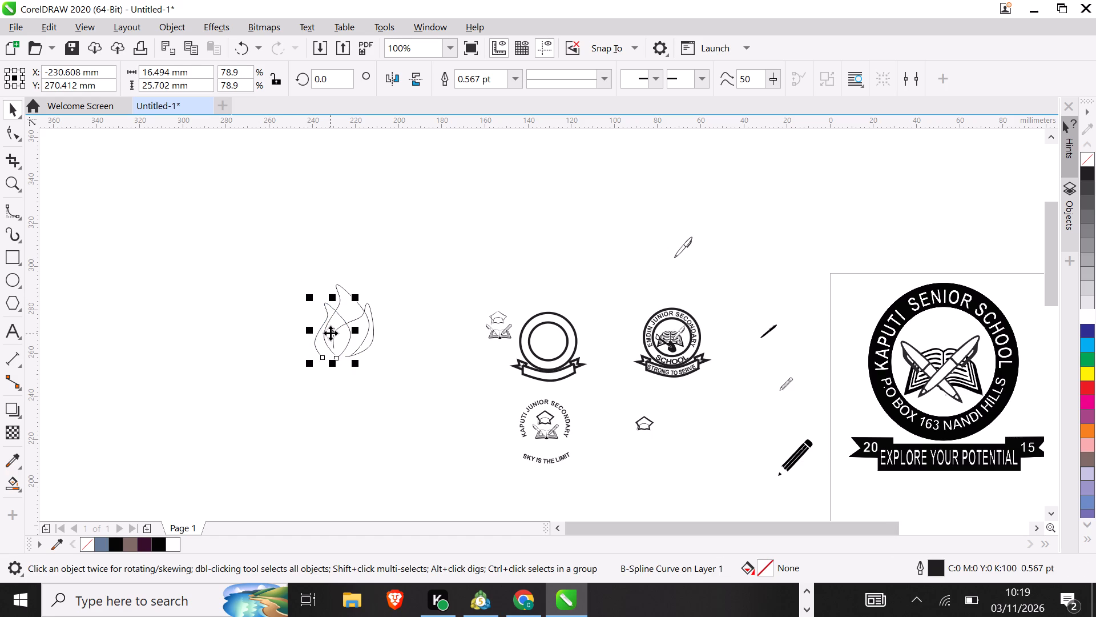
left_click(331, 332)
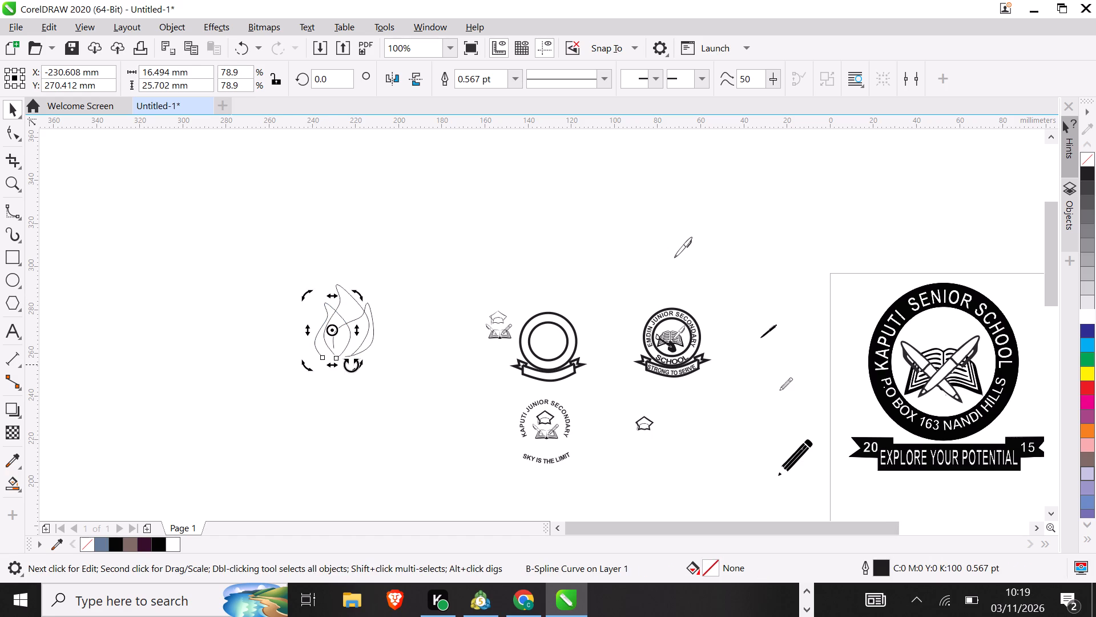
left_click_drag(351, 364, 374, 350)
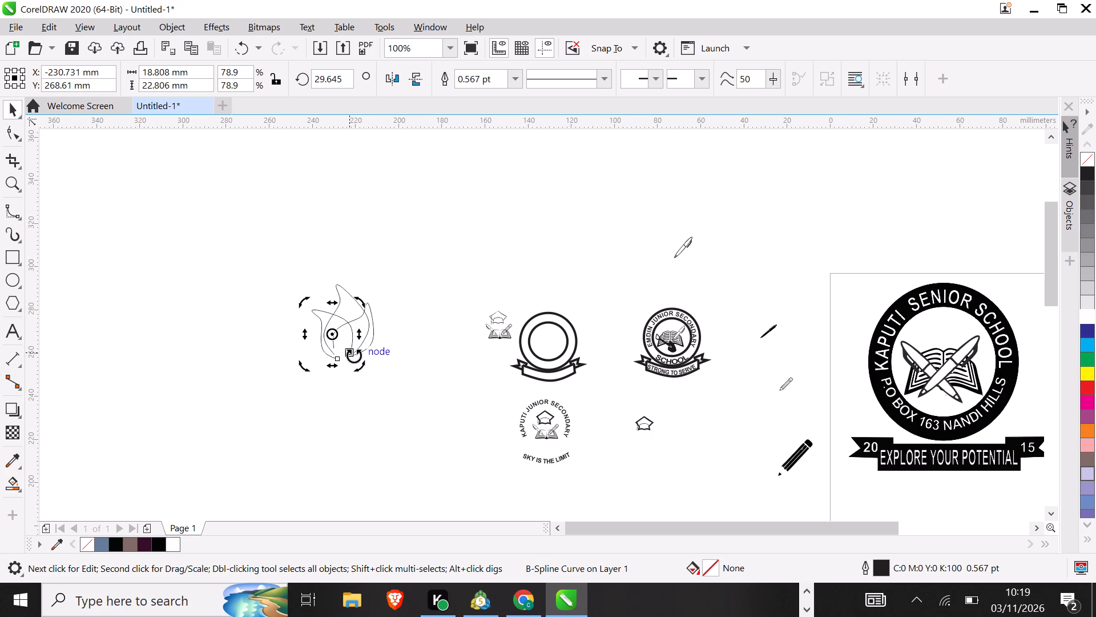
left_click(367, 336)
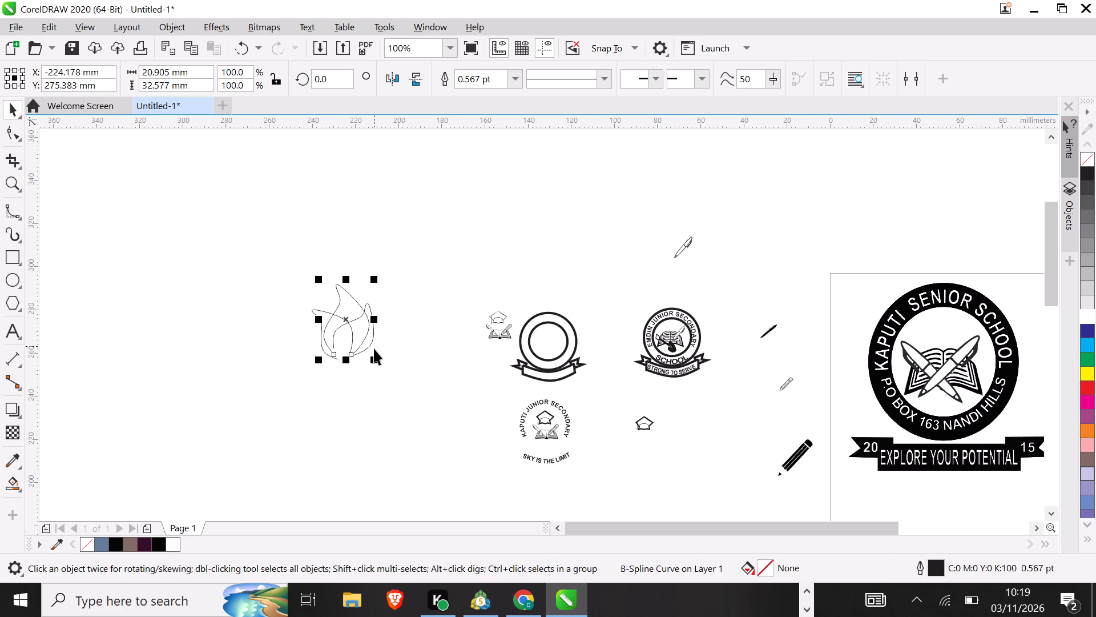
left_click(384, 360)
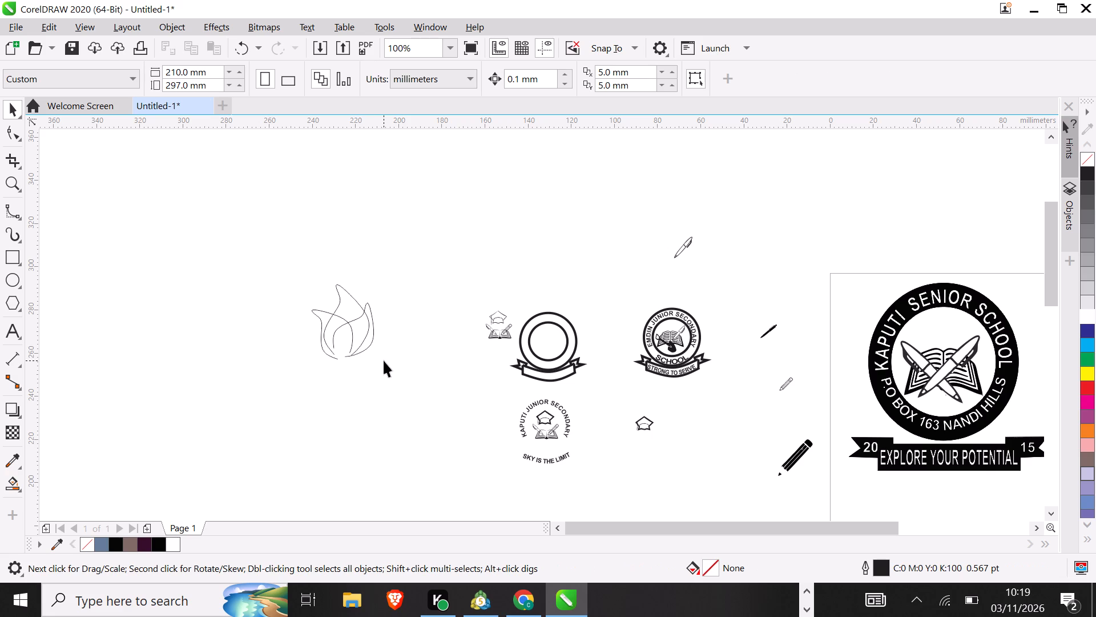
Shrink the right-hand flame to about 57%, keeping its outer lower corner in place.
left_click(372, 318)
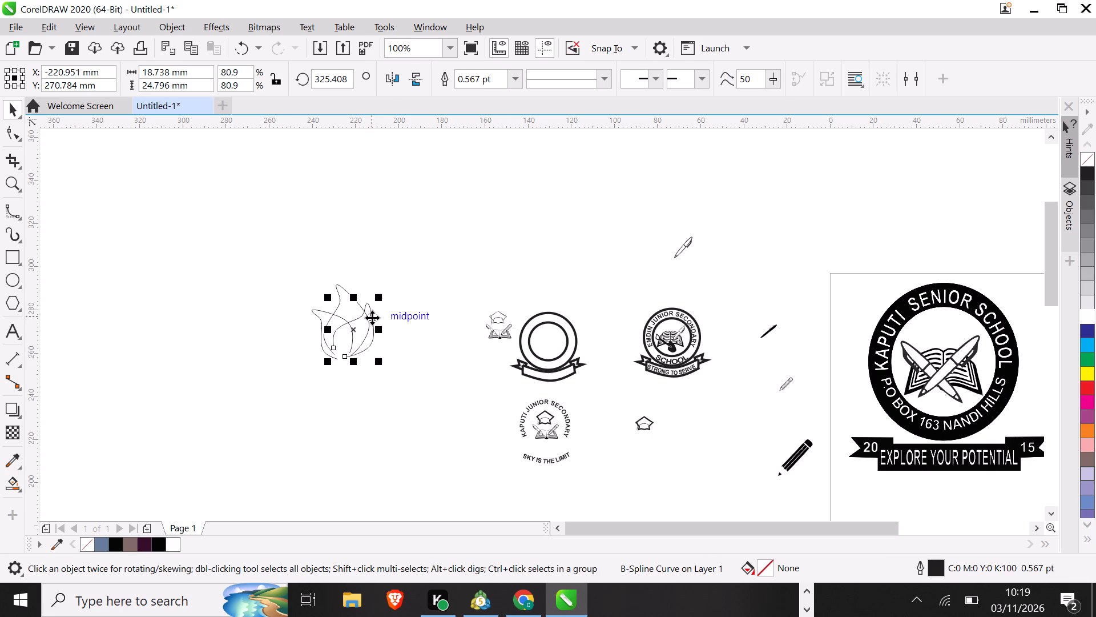
left_click_drag(328, 299, 339, 307)
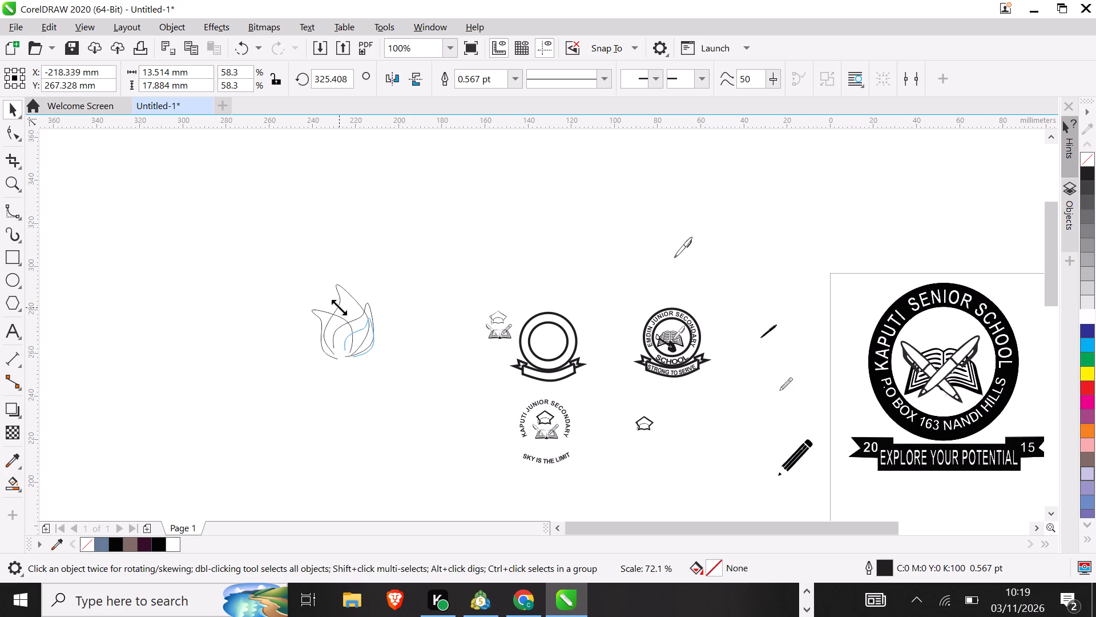
left_click_drag(339, 307, 340, 307)
left_click(387, 314)
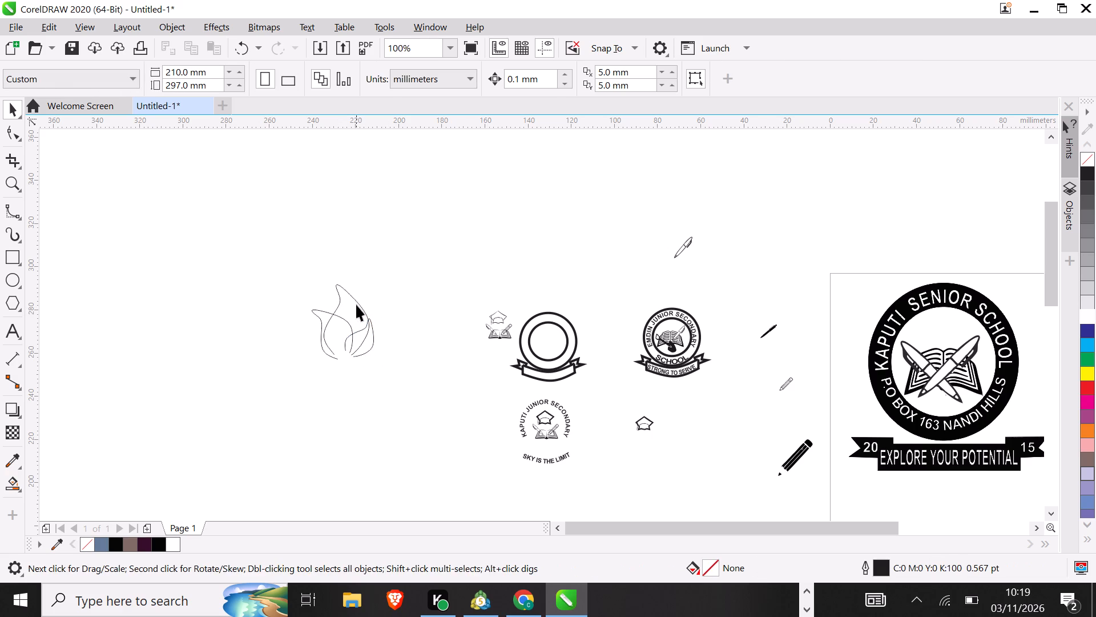
Scale the upright middle flame down to about 77%, roughly 16 by 25 mm.
left_click(356, 305)
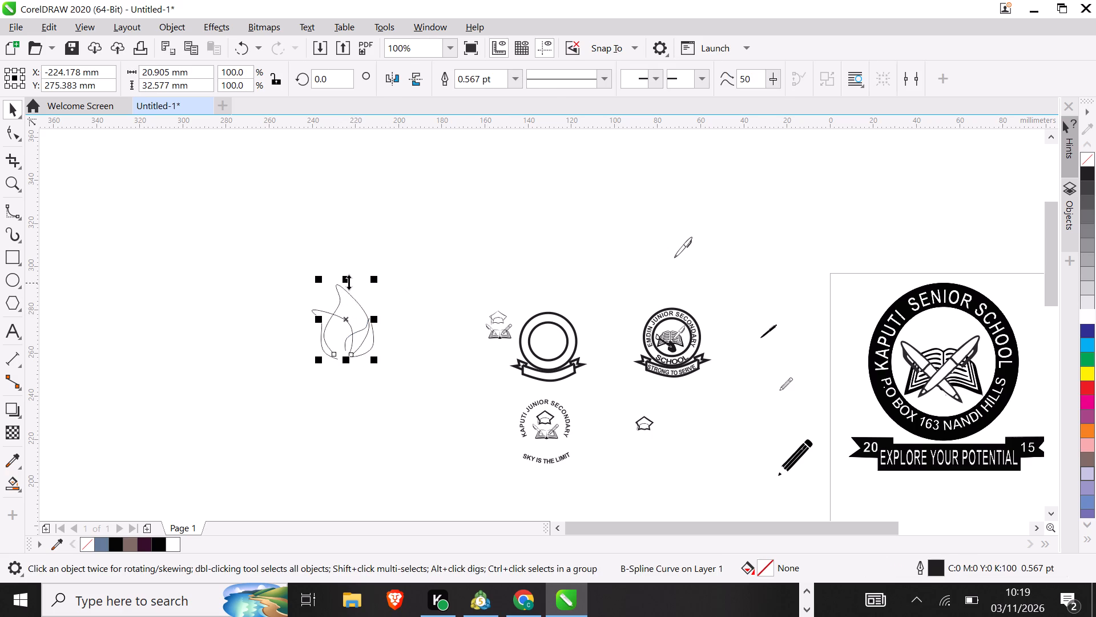
left_click_drag(373, 277, 373, 289)
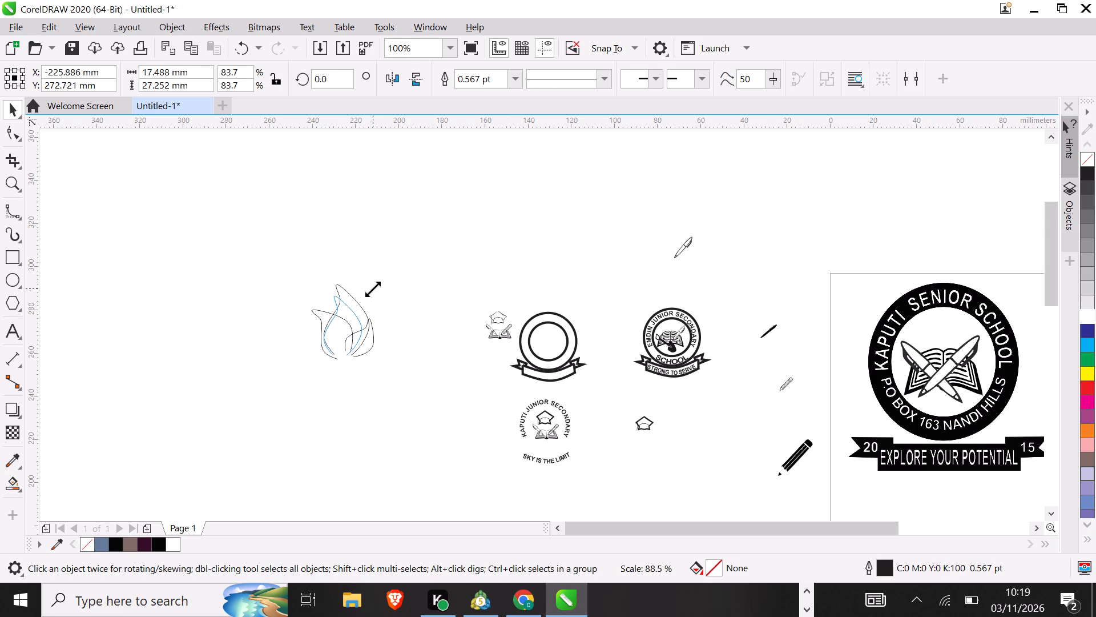
left_click_drag(373, 289, 373, 293)
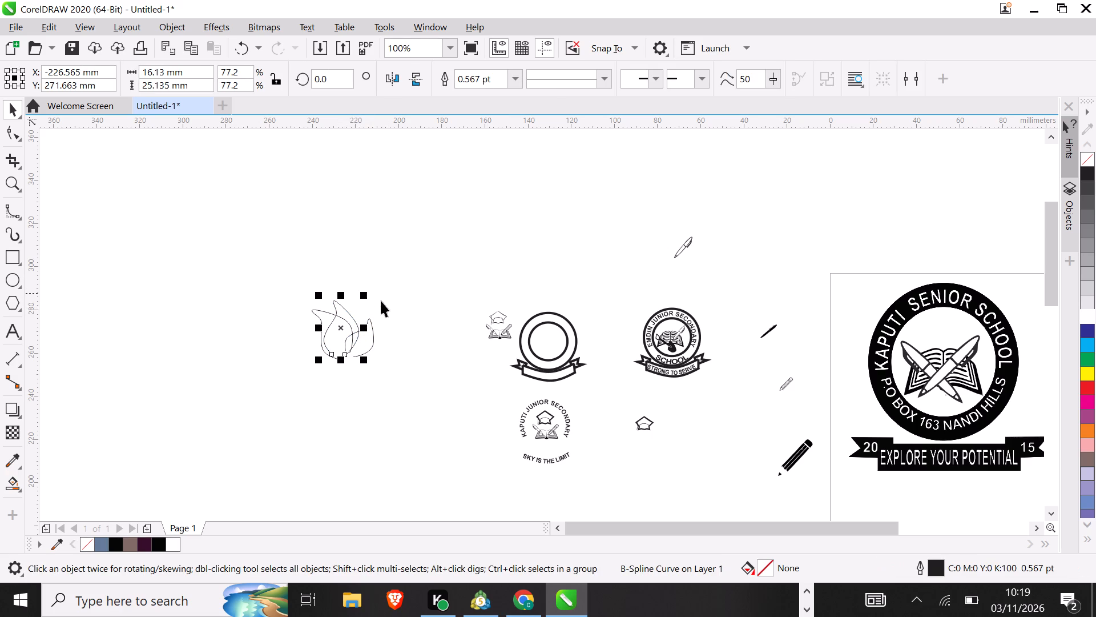
left_click(372, 350)
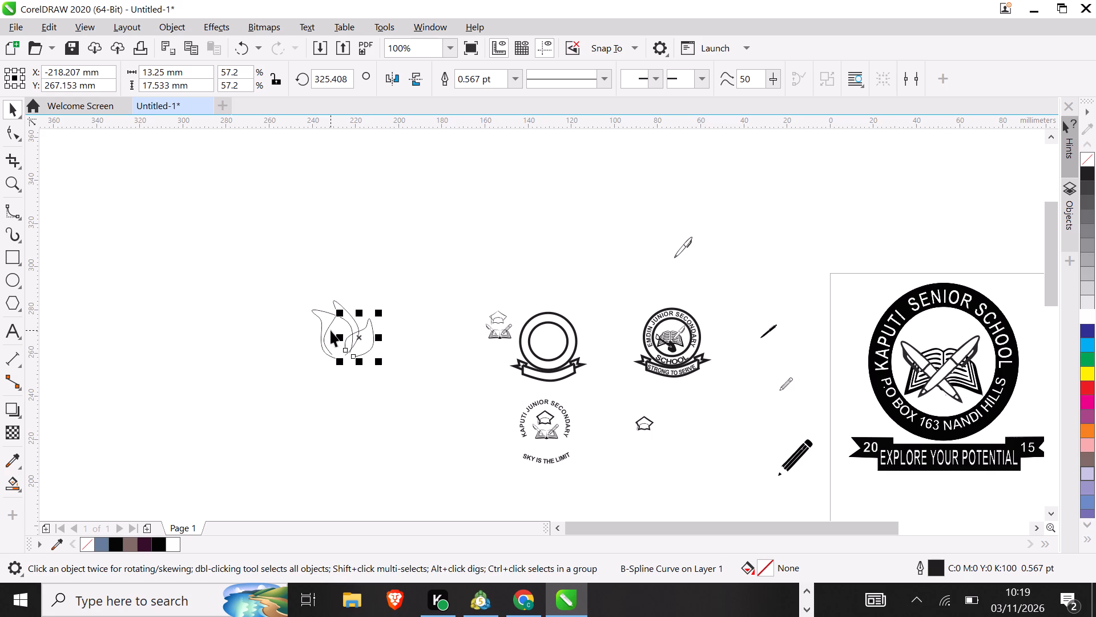
Shrink the left-hand flame to about 40% and move it clear of the other two flames.
left_click(318, 320)
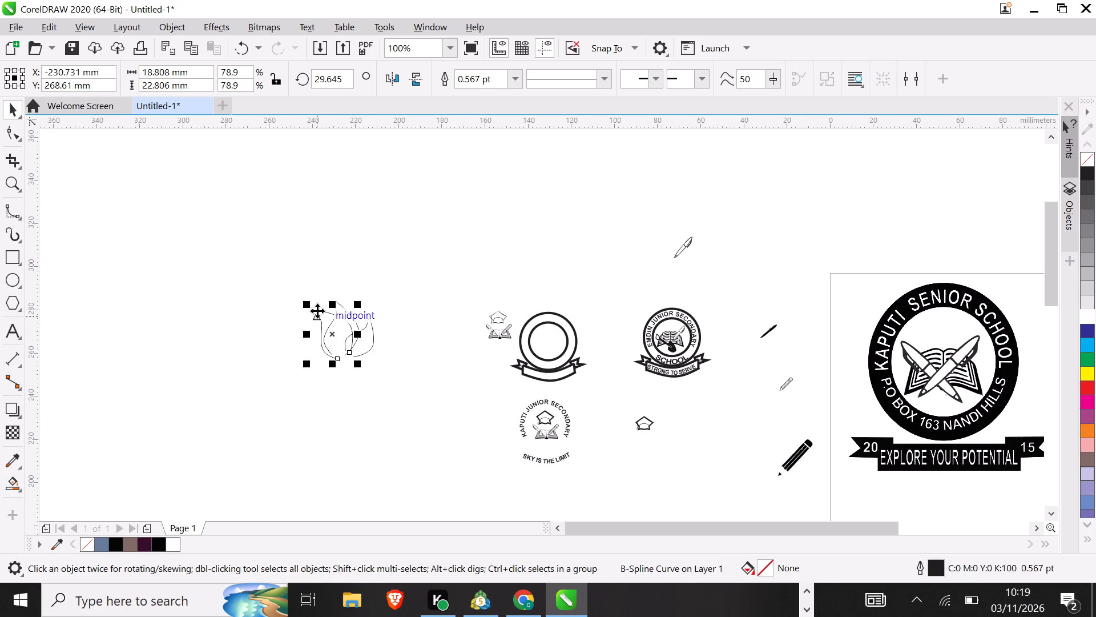
left_click_drag(309, 304, 323, 316)
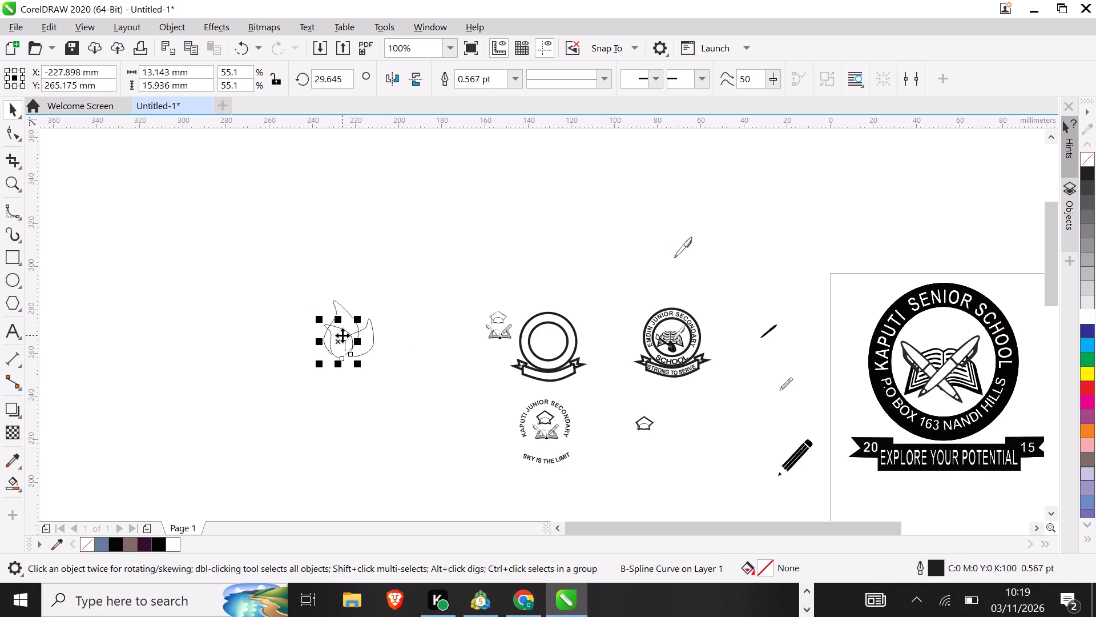
left_click_drag(335, 339, 265, 342)
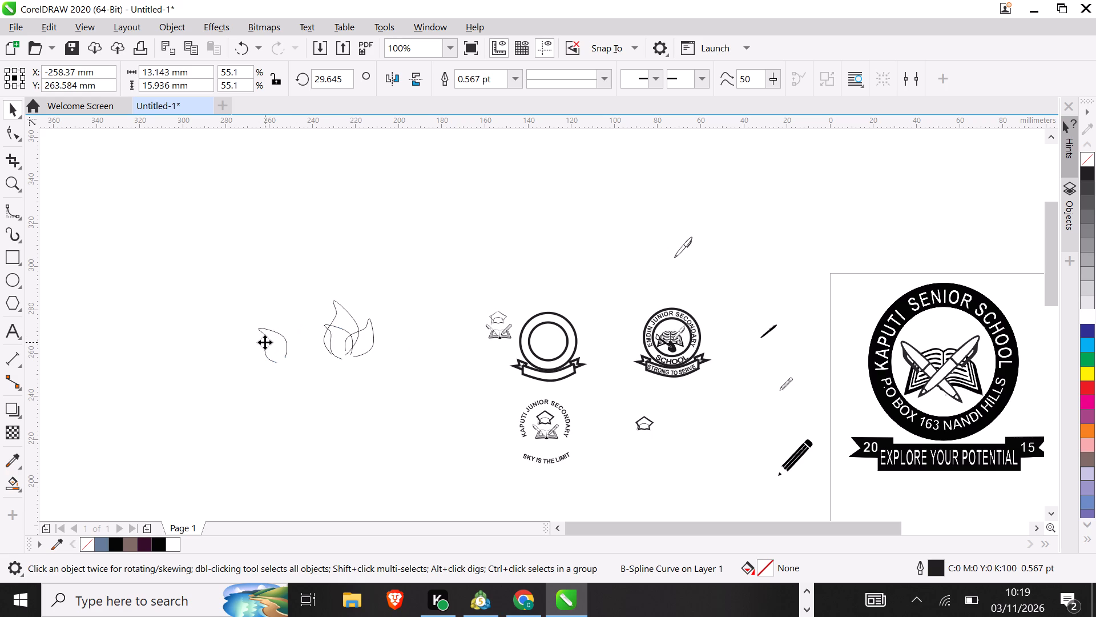
left_click_drag(253, 366, 256, 365)
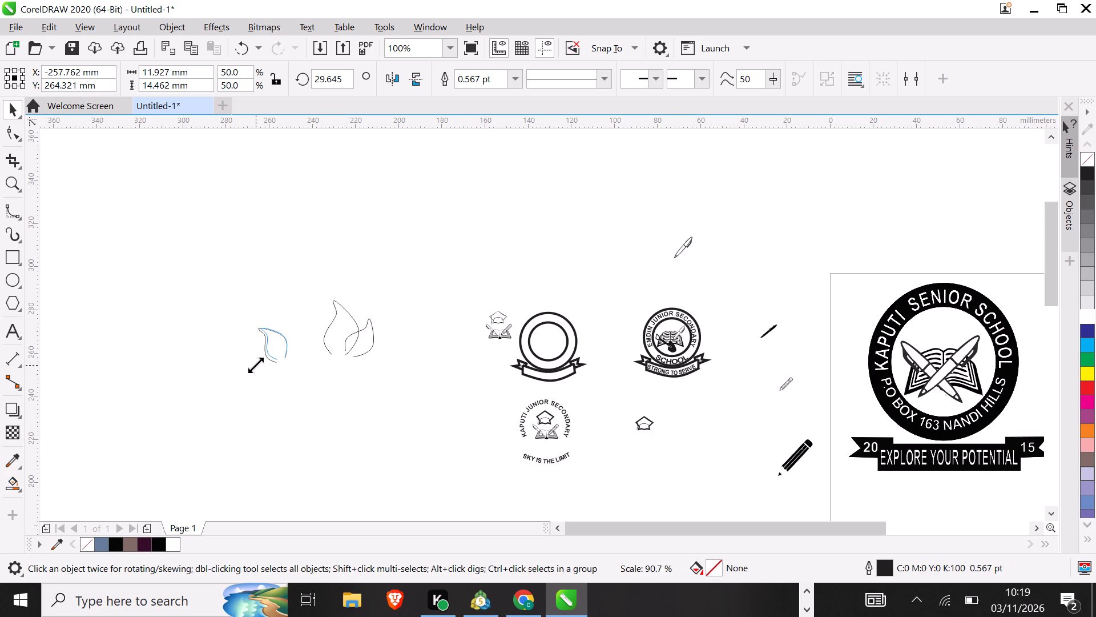
left_click_drag(256, 365, 260, 363)
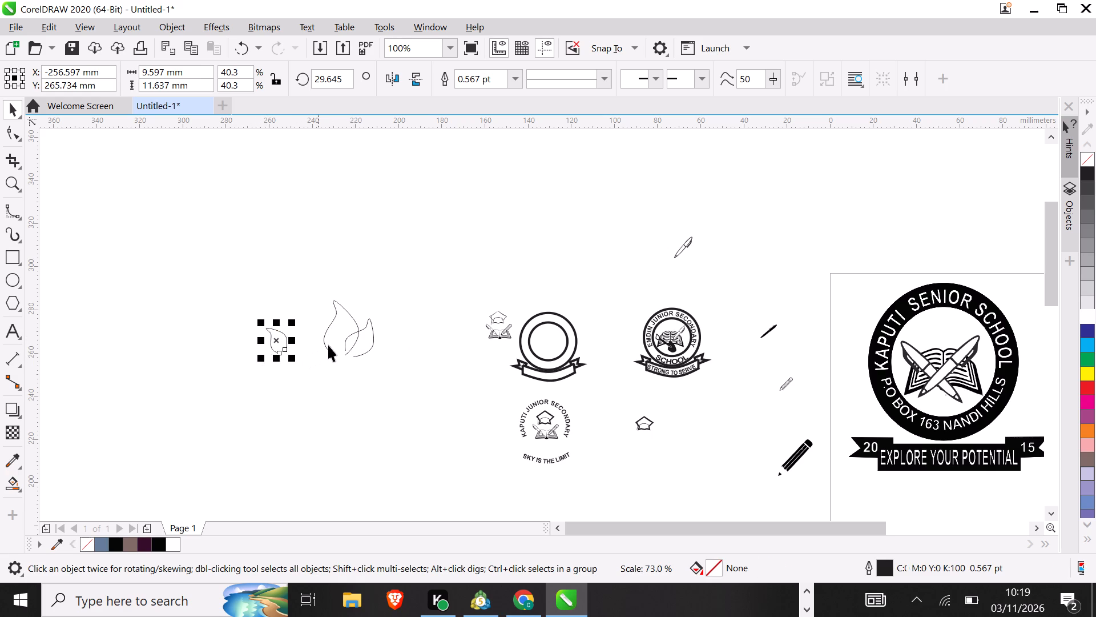
left_click(363, 343)
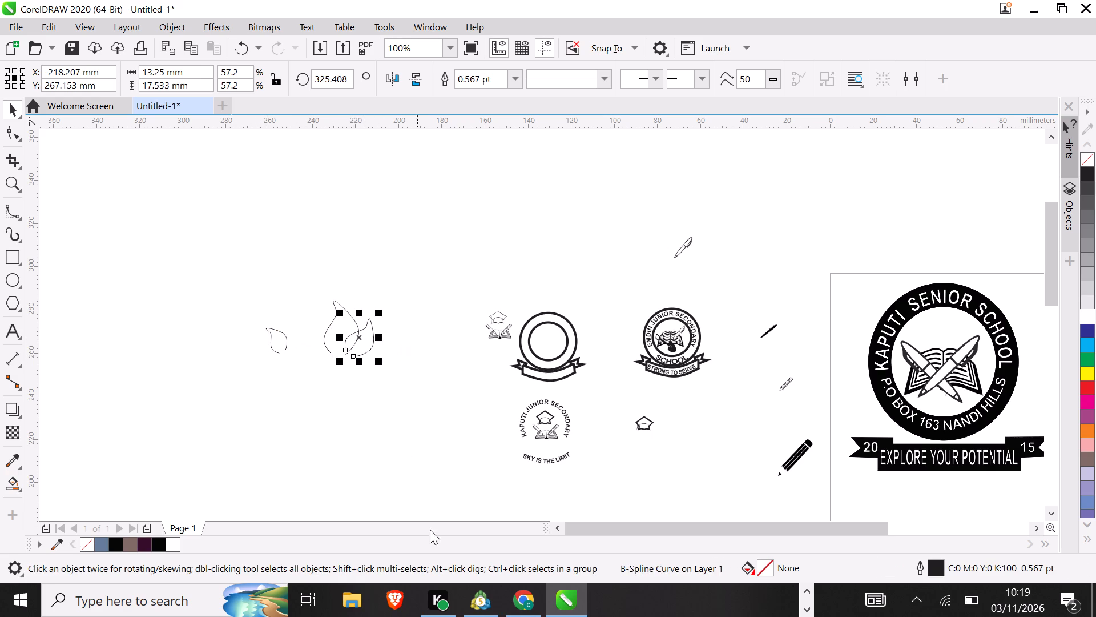
Switch to MetaTrader 5 and dismiss the candle pattern alert window.
left_click(479, 589)
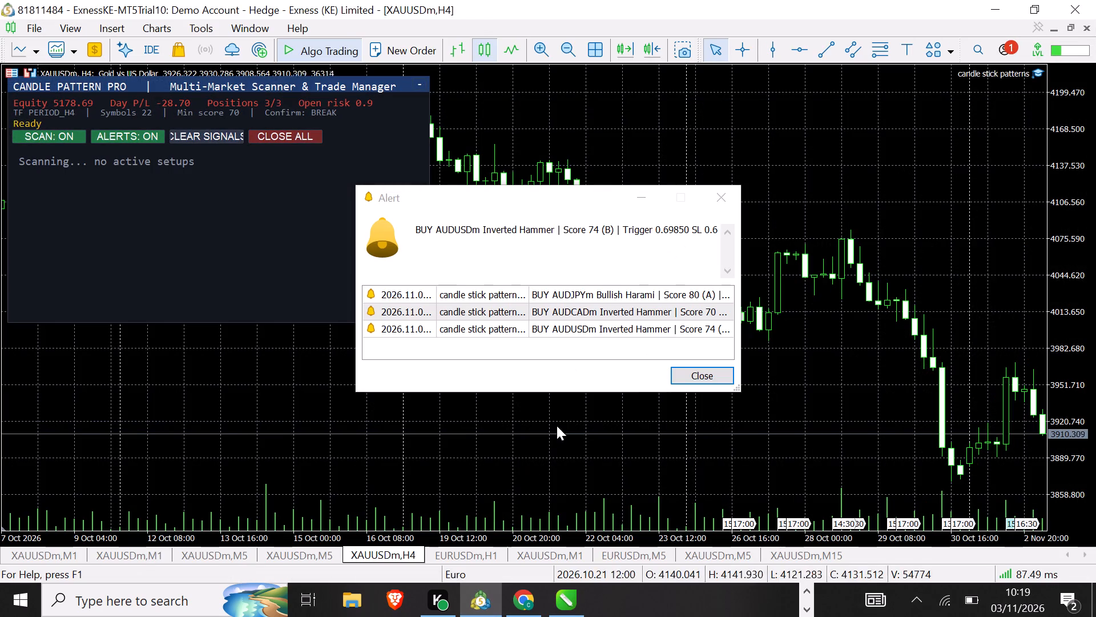
left_click(692, 374)
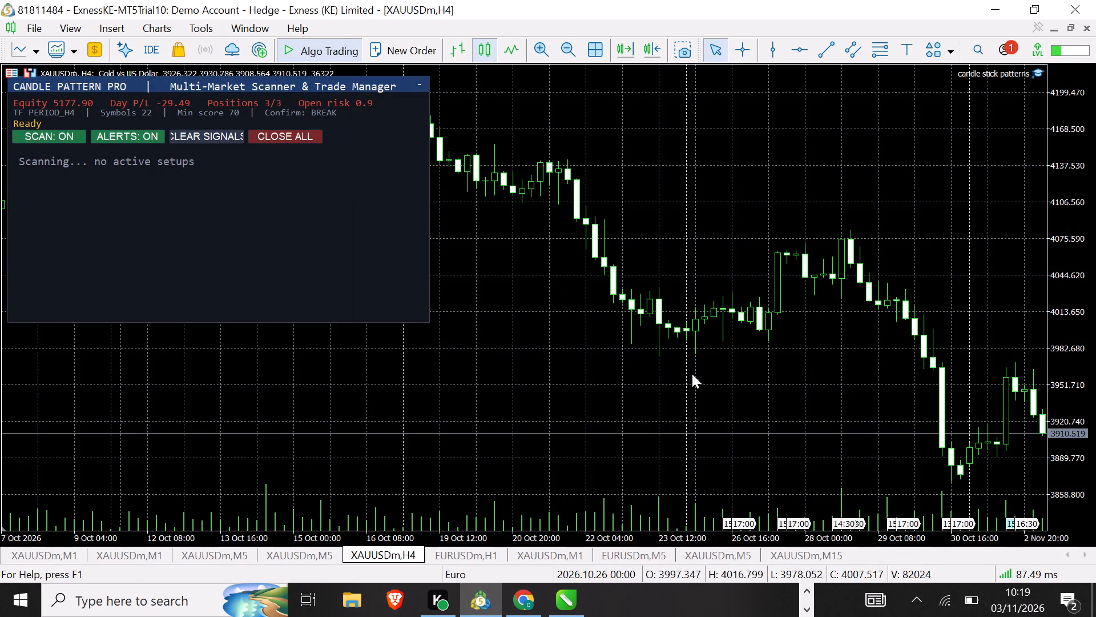
Tile the chart windows, maximize the EURUSDm,H1 chart and accept the AUDUSDm Inverted Hammer buy setup.
left_click(591, 60)
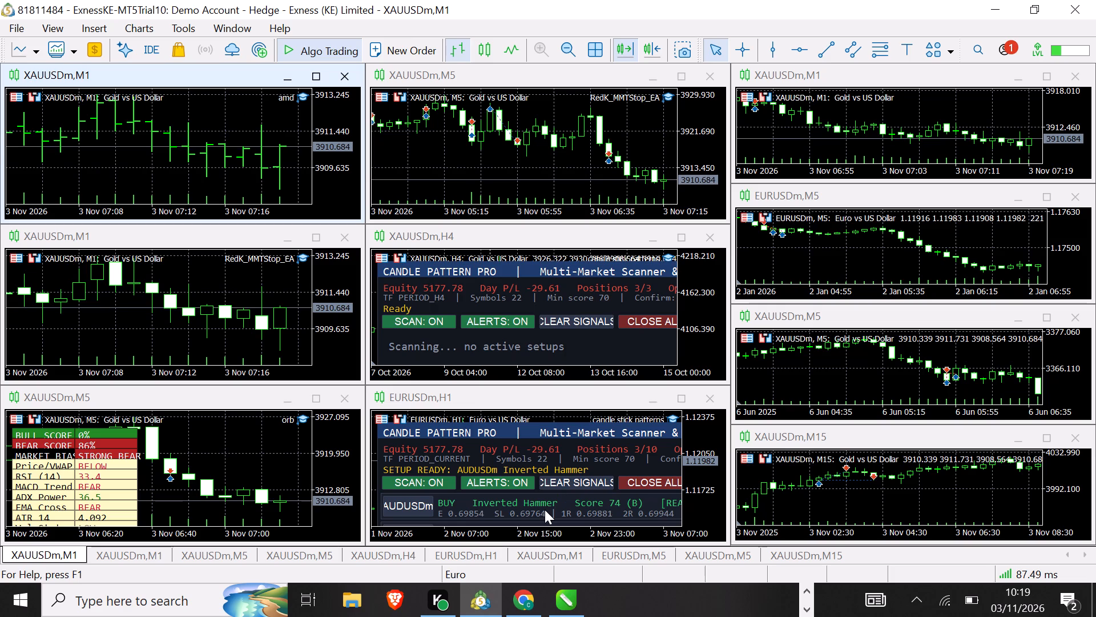
left_click(673, 407)
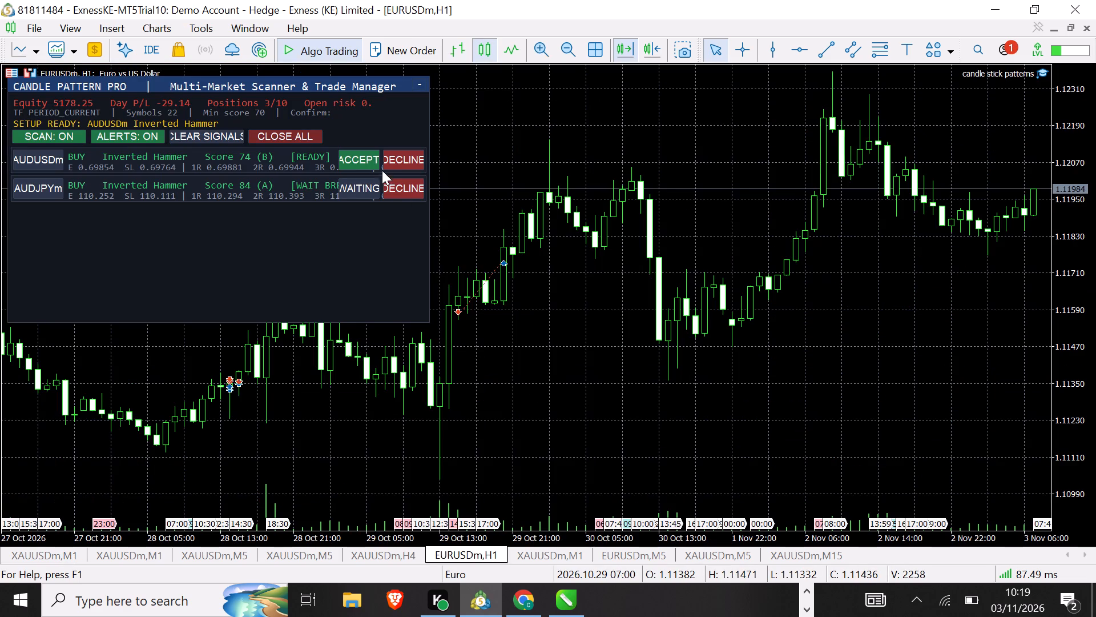
left_click(382, 170)
left_click(366, 166)
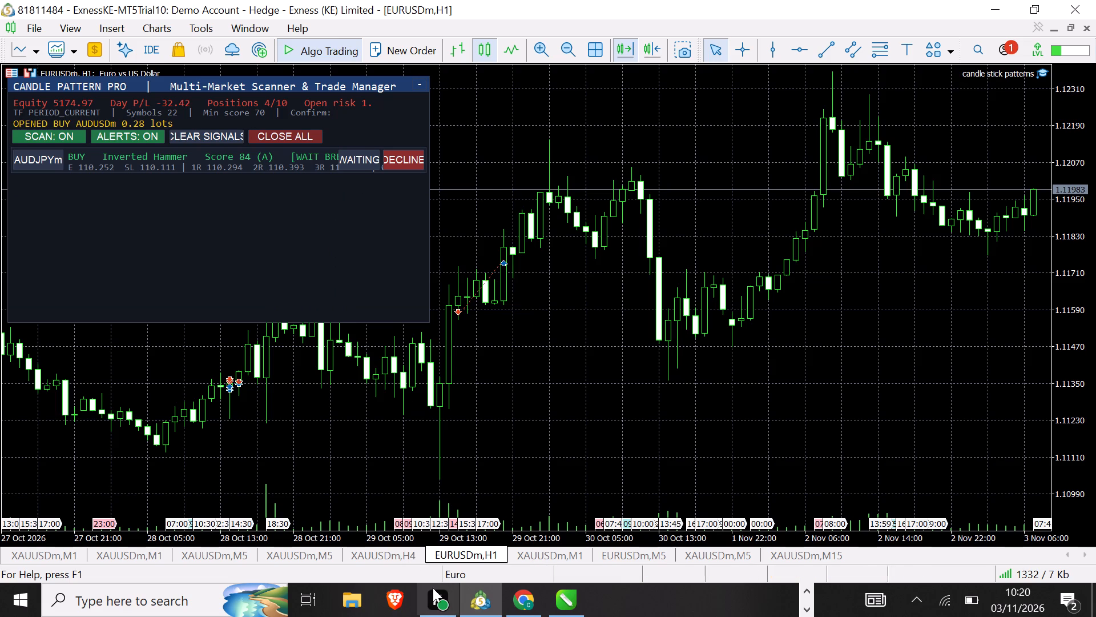
Switch back to CorelDRAW and enlarge the right-hand flame slightly to about 58%, roughly 13.5 by 18 mm.
left_click(557, 600)
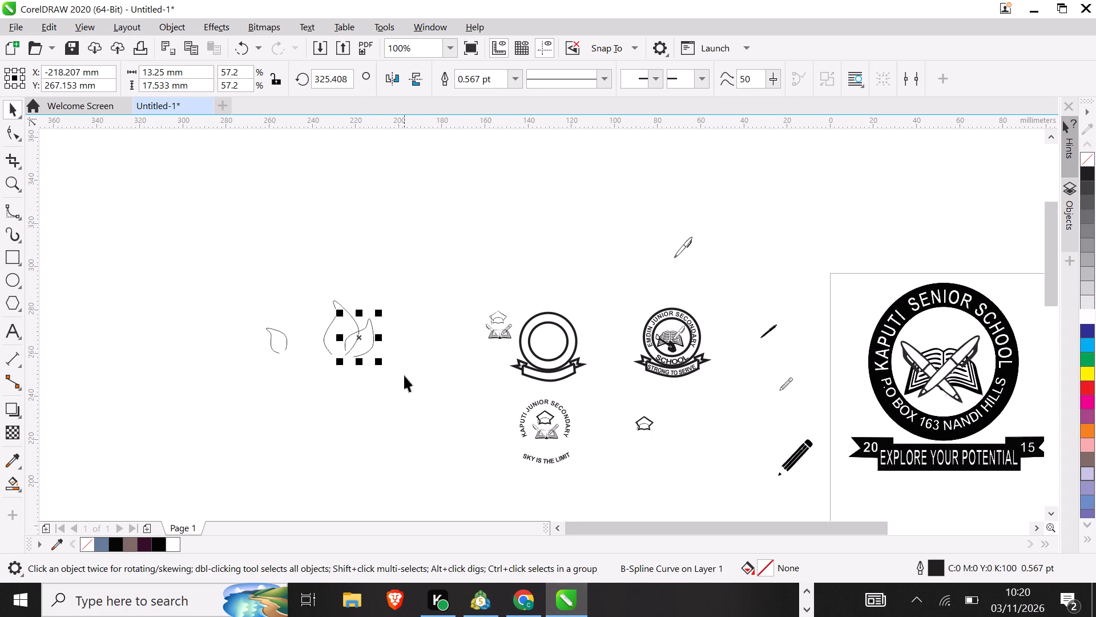
left_click(340, 312)
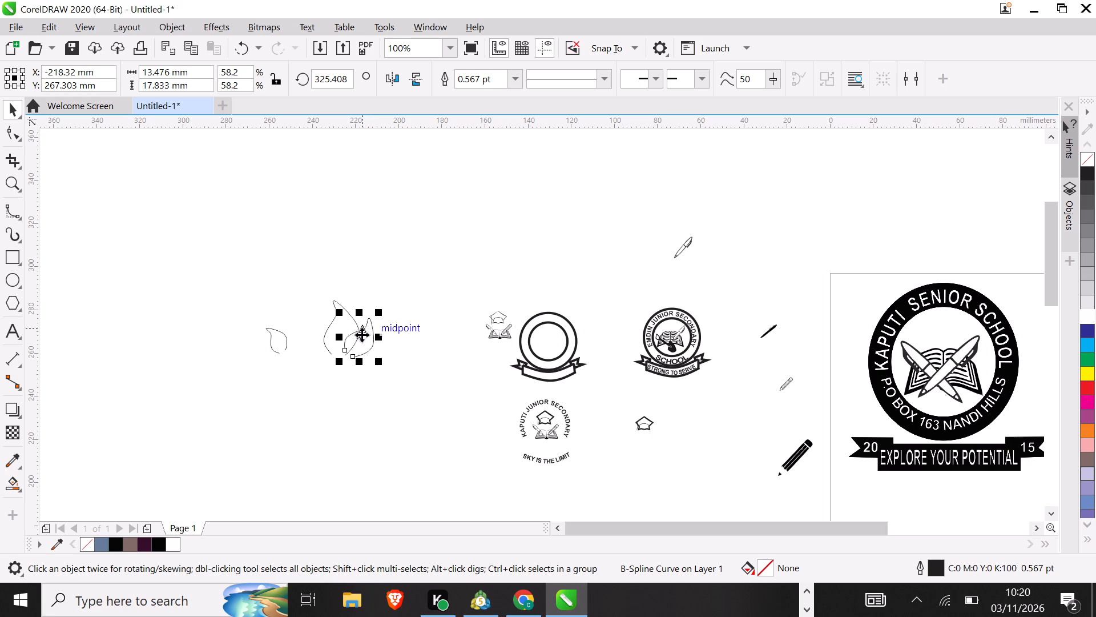
Move the smallest flame so it overlaps the lower left side of the middle flame.
left_click(284, 343)
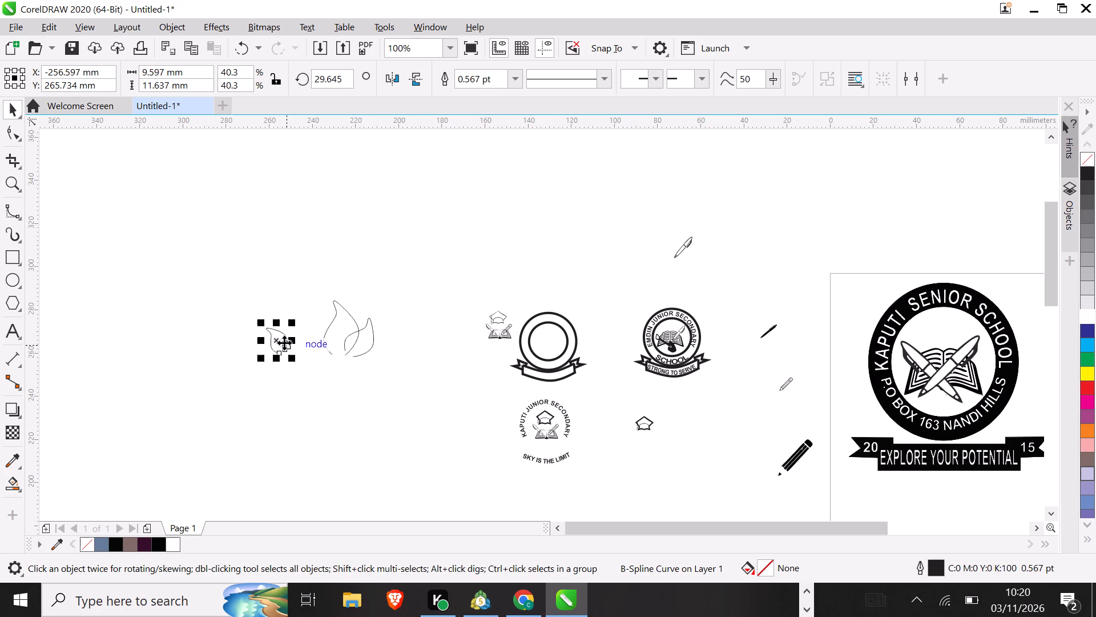
left_click_drag(284, 343, 335, 343)
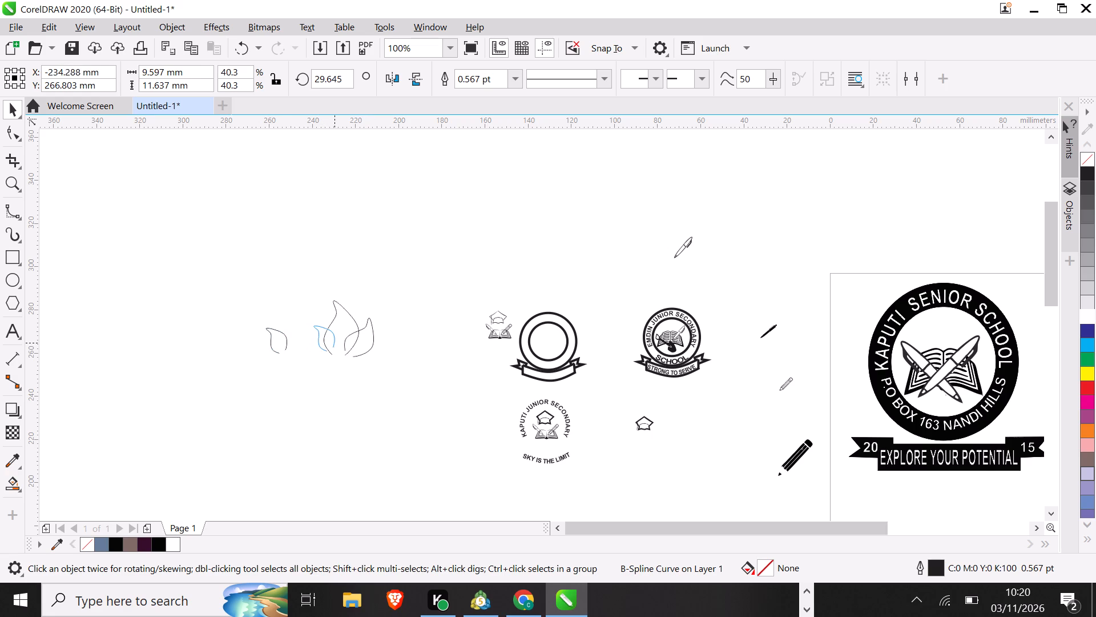
left_click_drag(335, 343, 335, 346)
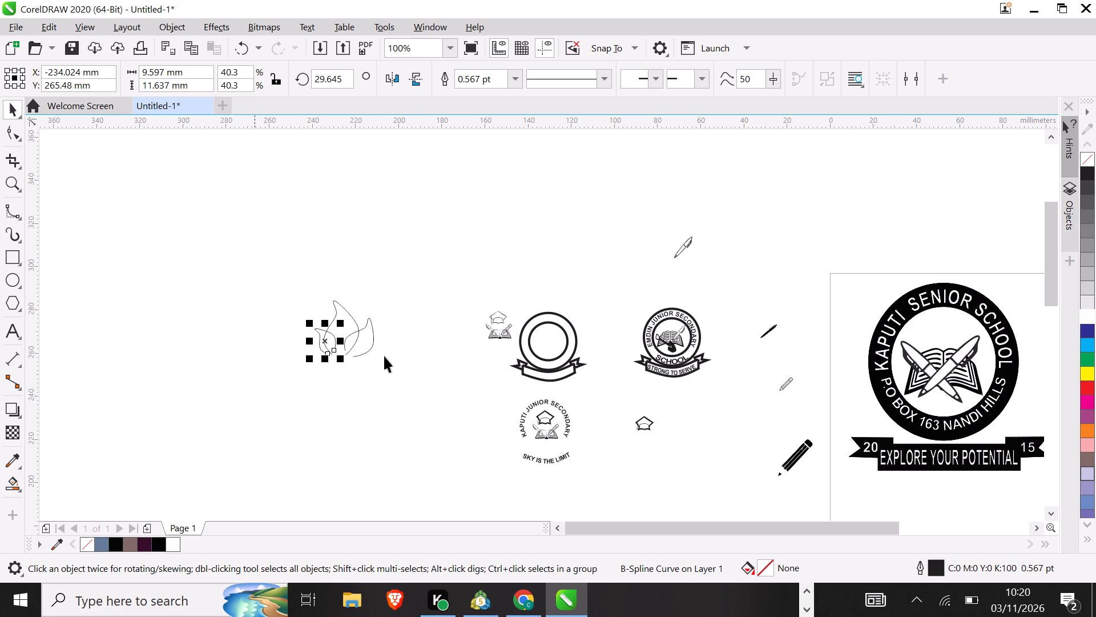
left_click(263, 386)
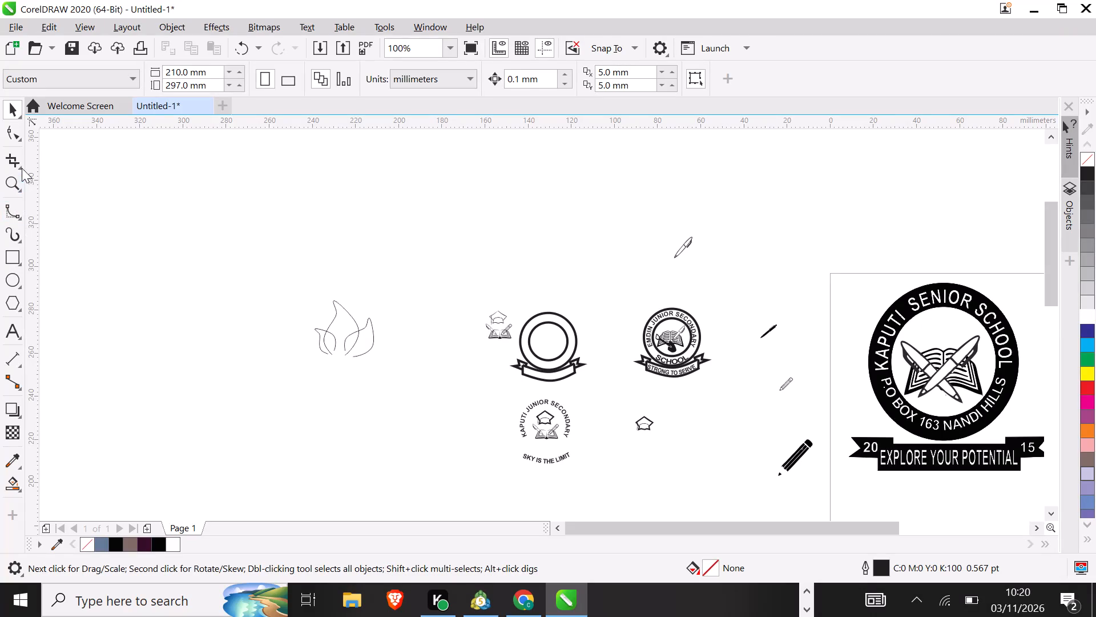
Draw a 2-point line about 11.7 mm long joining the base nodes of the small left flame and the right flame.
left_click(20, 221)
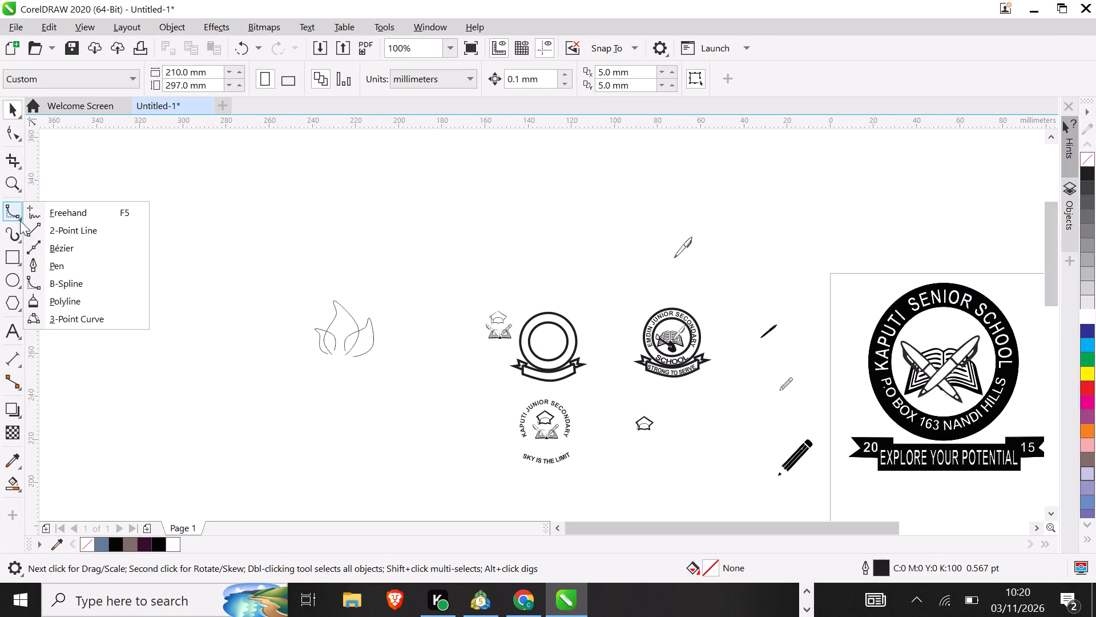
left_click(41, 223)
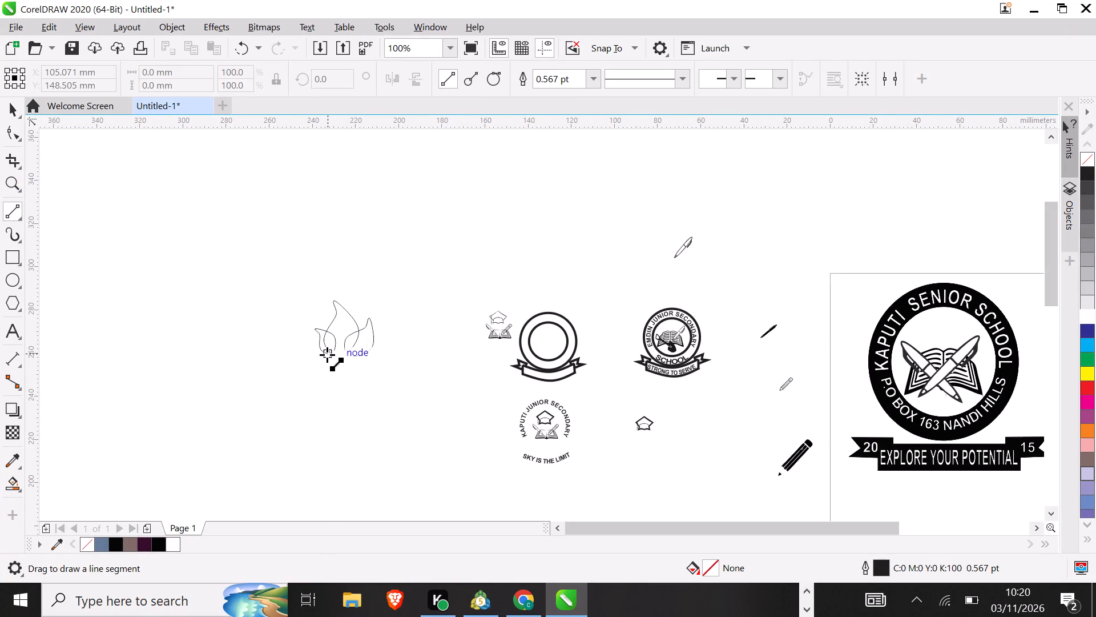
left_click(327, 355)
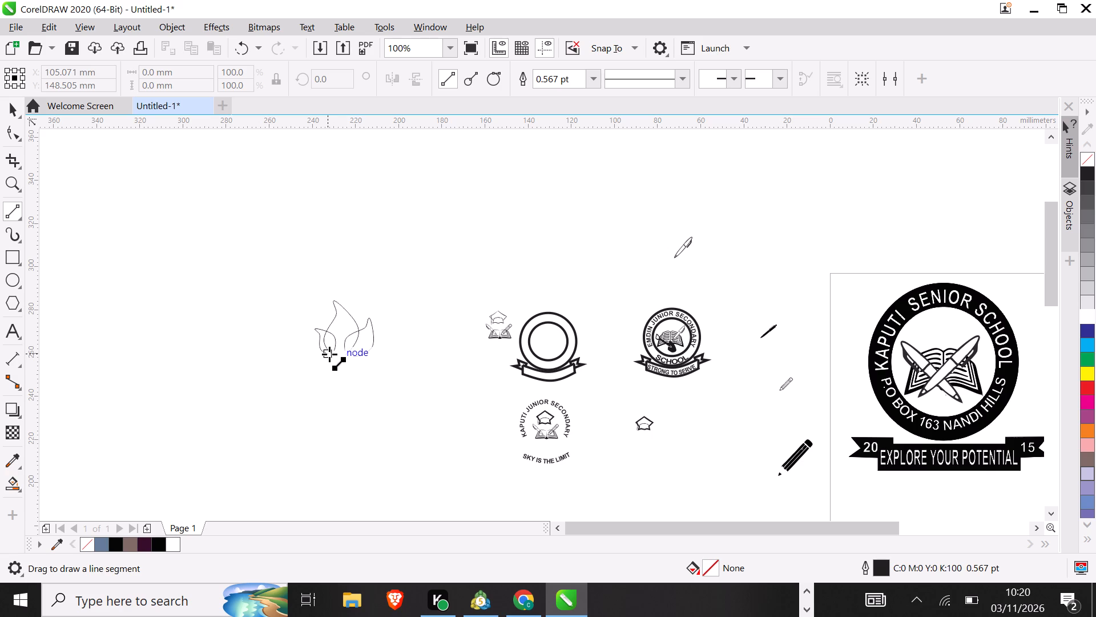
left_click(328, 354)
left_click_drag(328, 355, 353, 356)
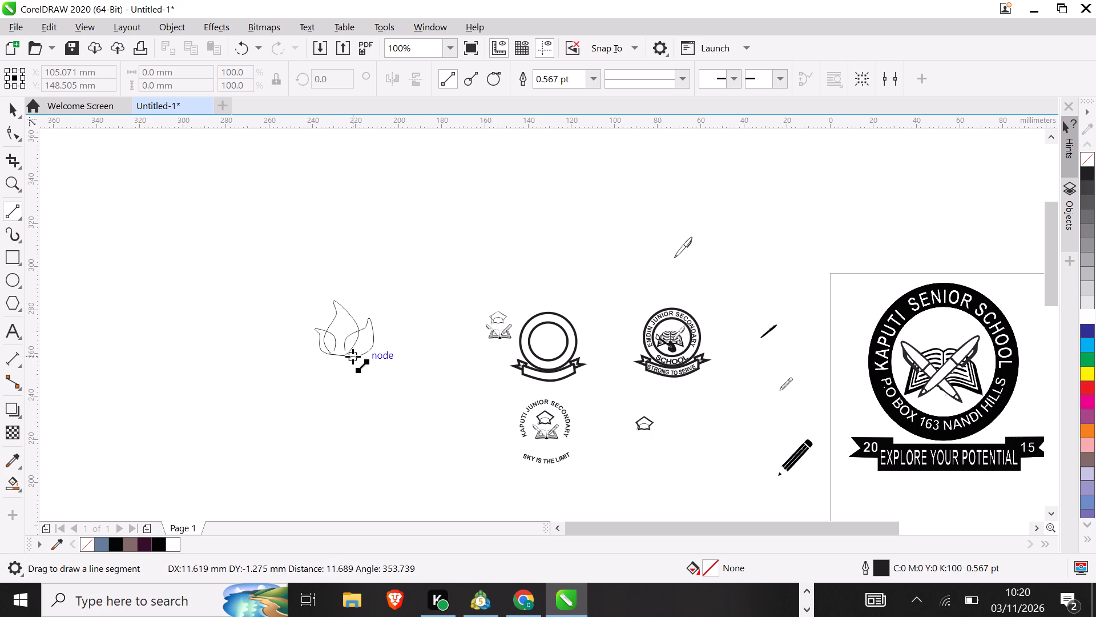
left_click_drag(353, 356, 354, 356)
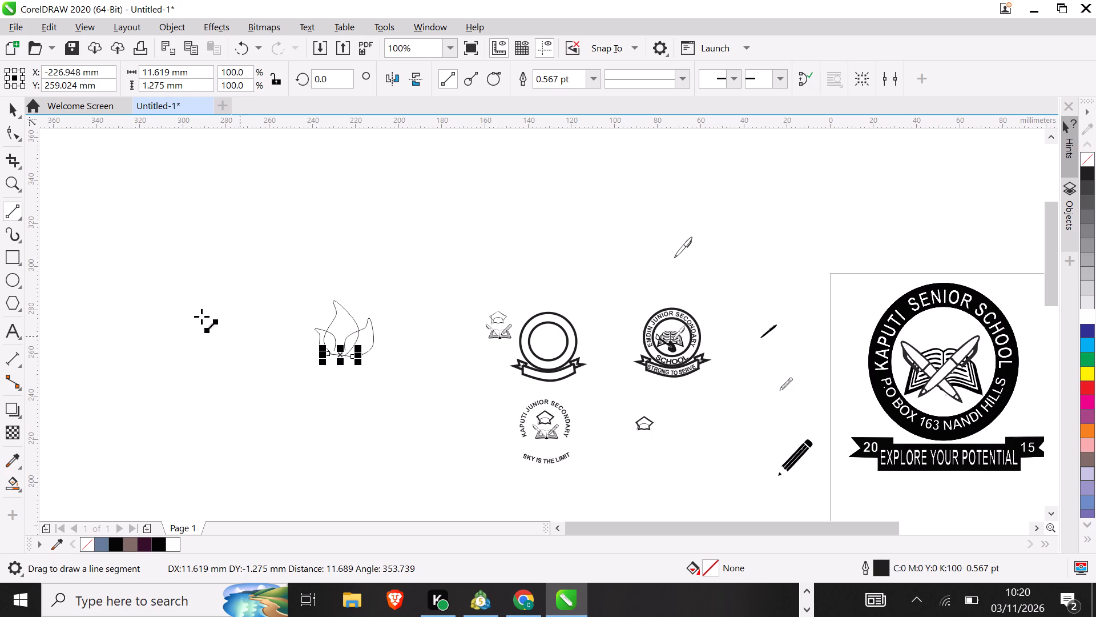
left_click(13, 102)
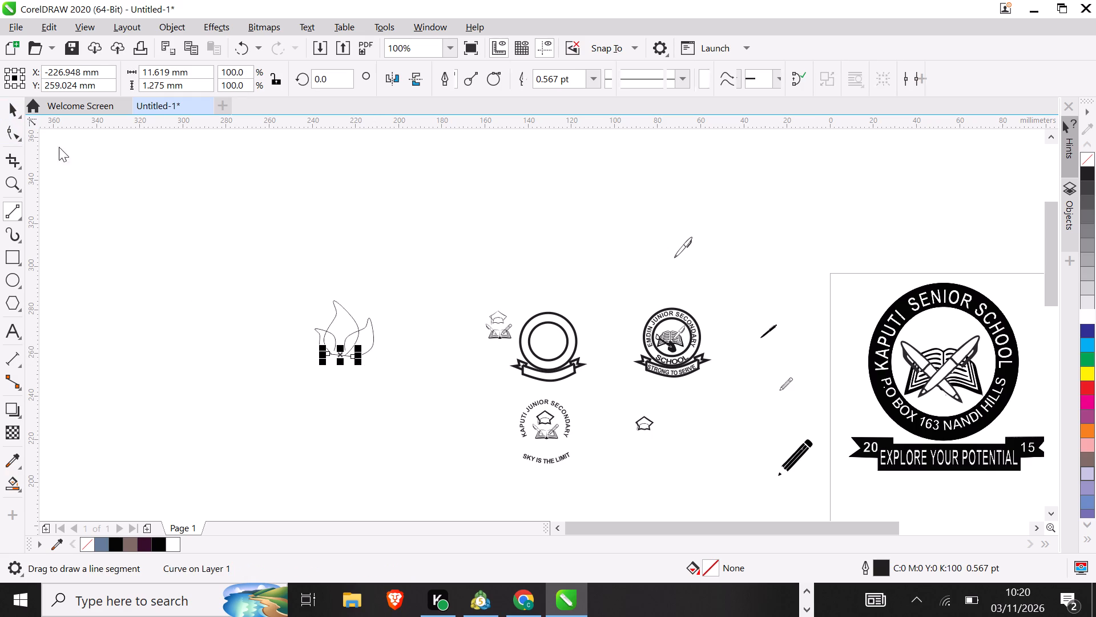
left_click(209, 434)
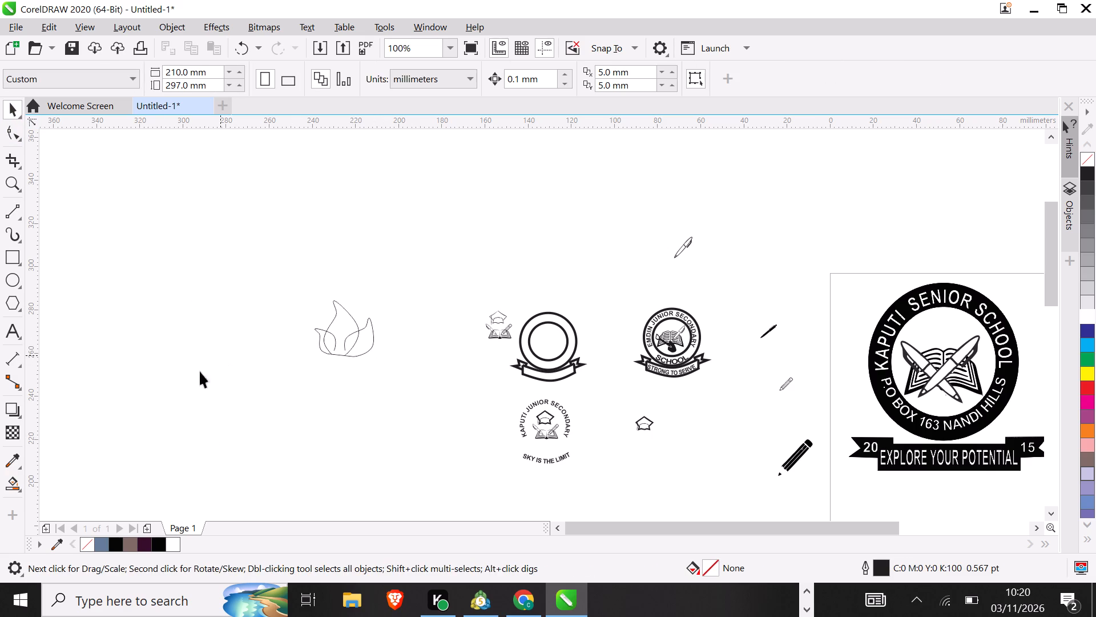
Fill the main flame body and the small left tongue with black using Smart Fill.
left_click(18, 488)
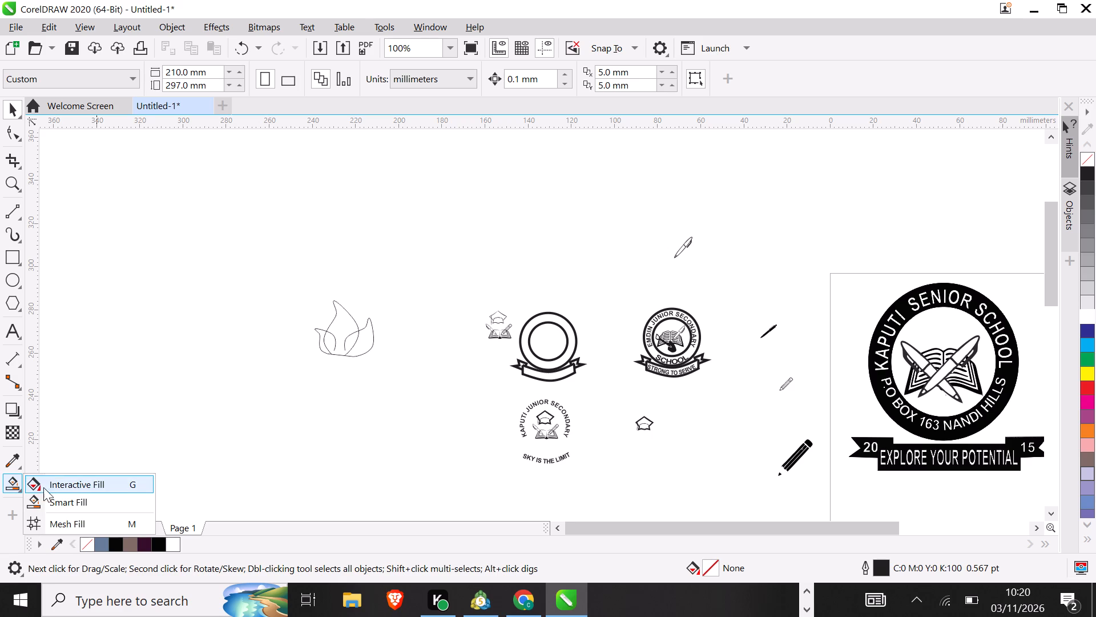
left_click(55, 500)
left_click(339, 330)
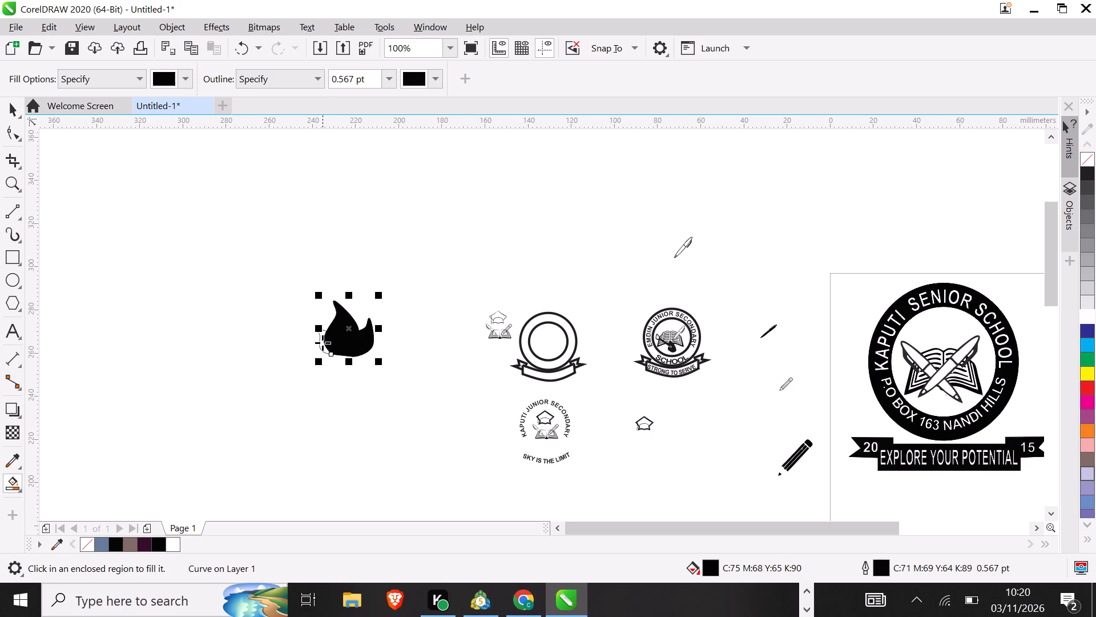
left_click(323, 343)
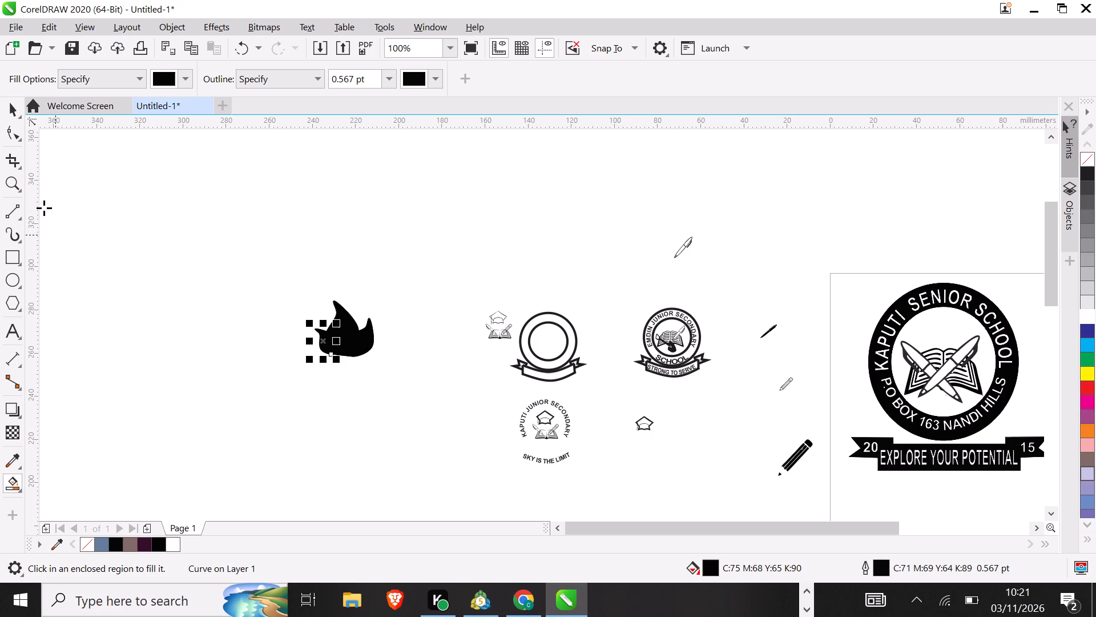
left_click(13, 107)
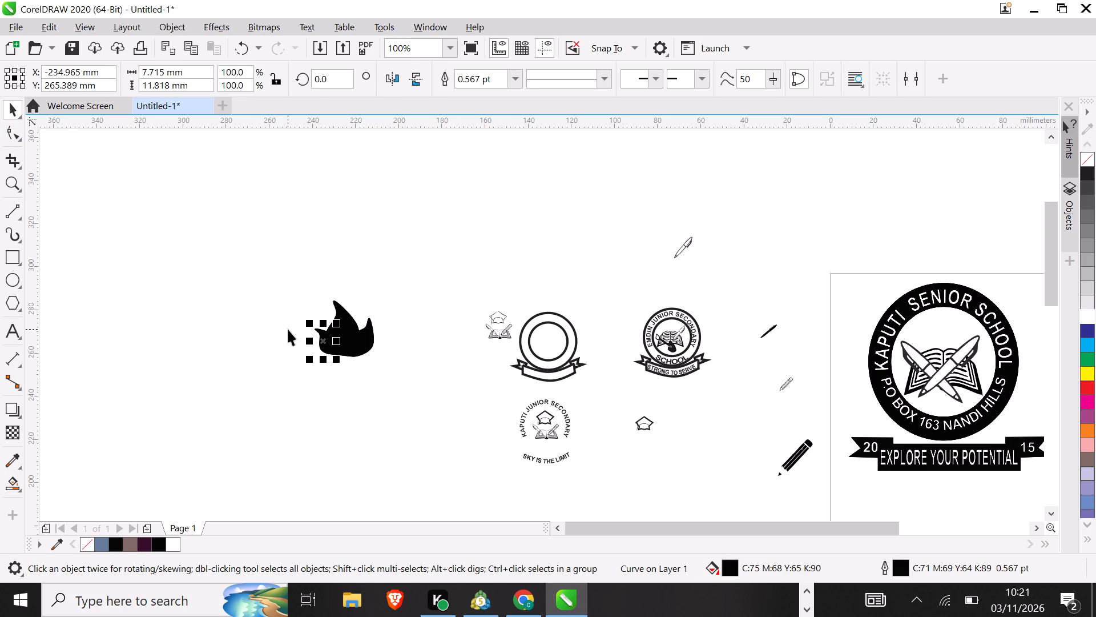
left_click(288, 329)
Select all the flame pieces and stretch them to about 54 mm tall, narrowed to about 20 mm wide.
left_click_drag(293, 282, 400, 386)
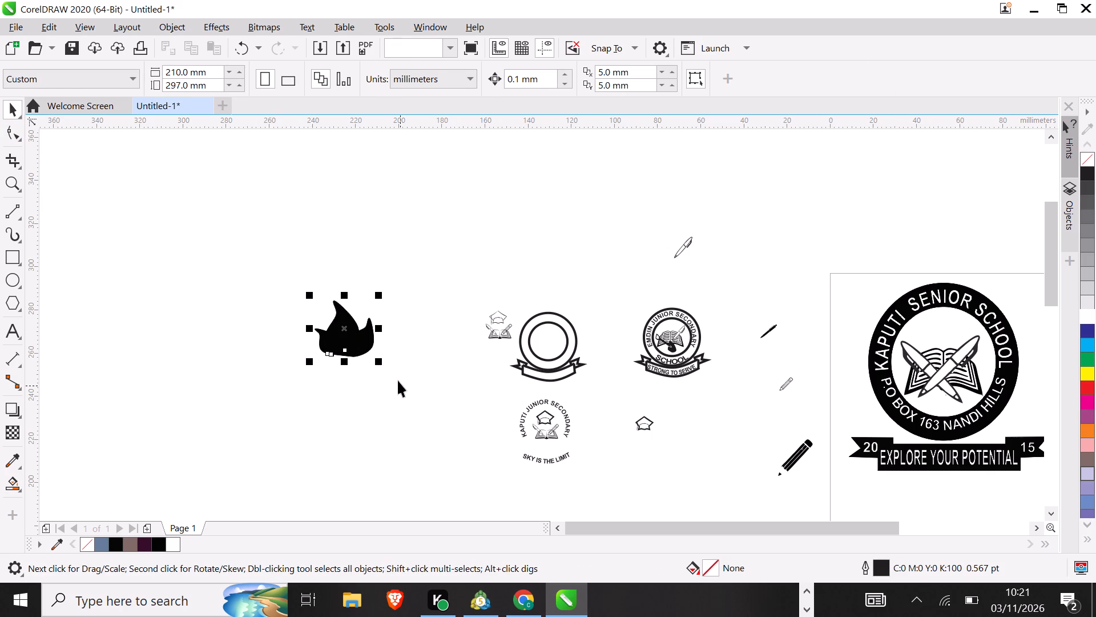
left_click_drag(345, 289, 354, 277)
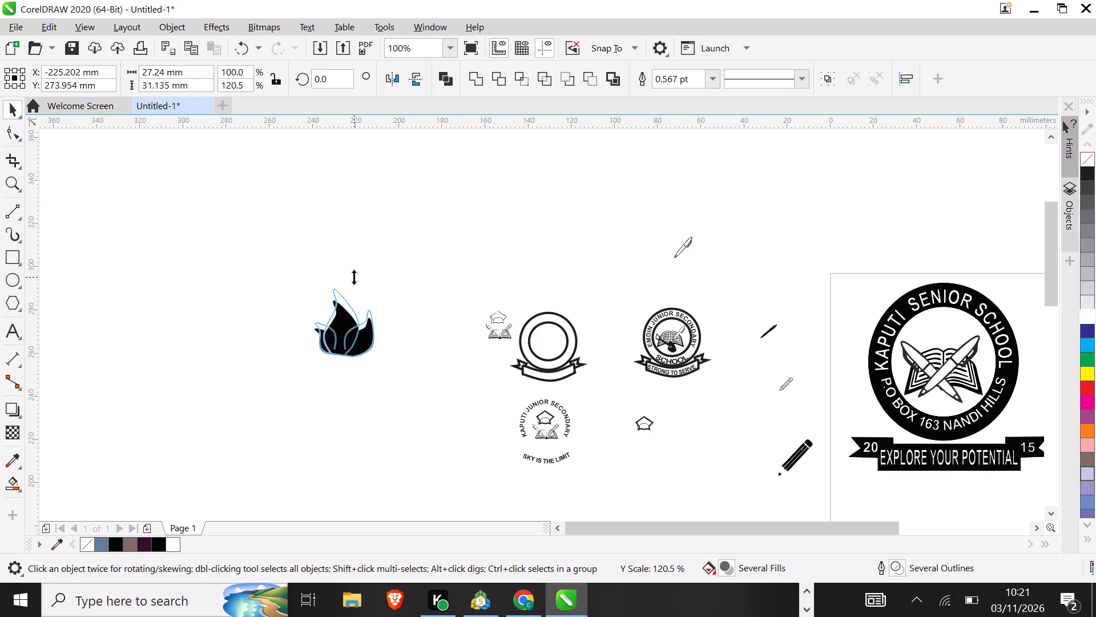
left_click_drag(354, 277, 349, 227)
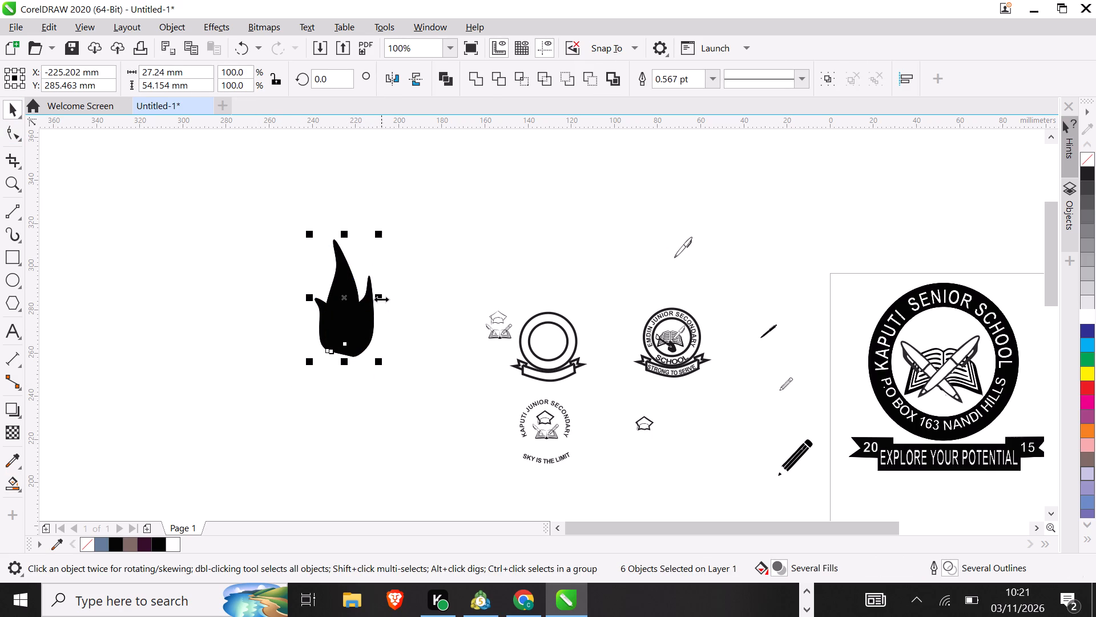
left_click_drag(381, 297, 364, 295)
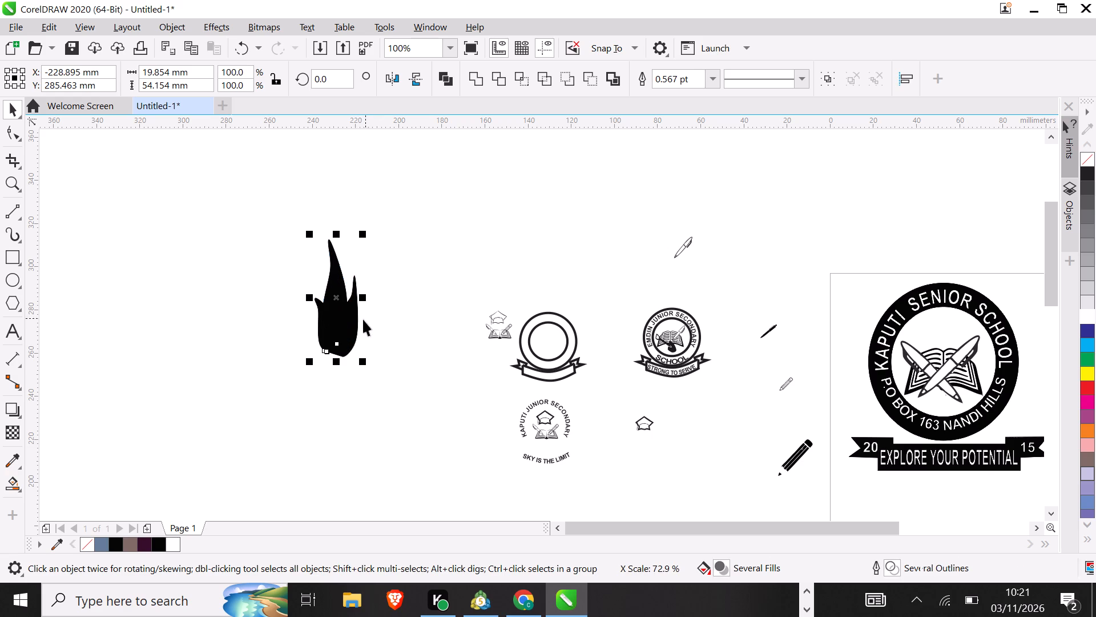
Rotate the whole black flame counterclockwise so its tips lean to the left, and deselect it.
left_click(354, 312)
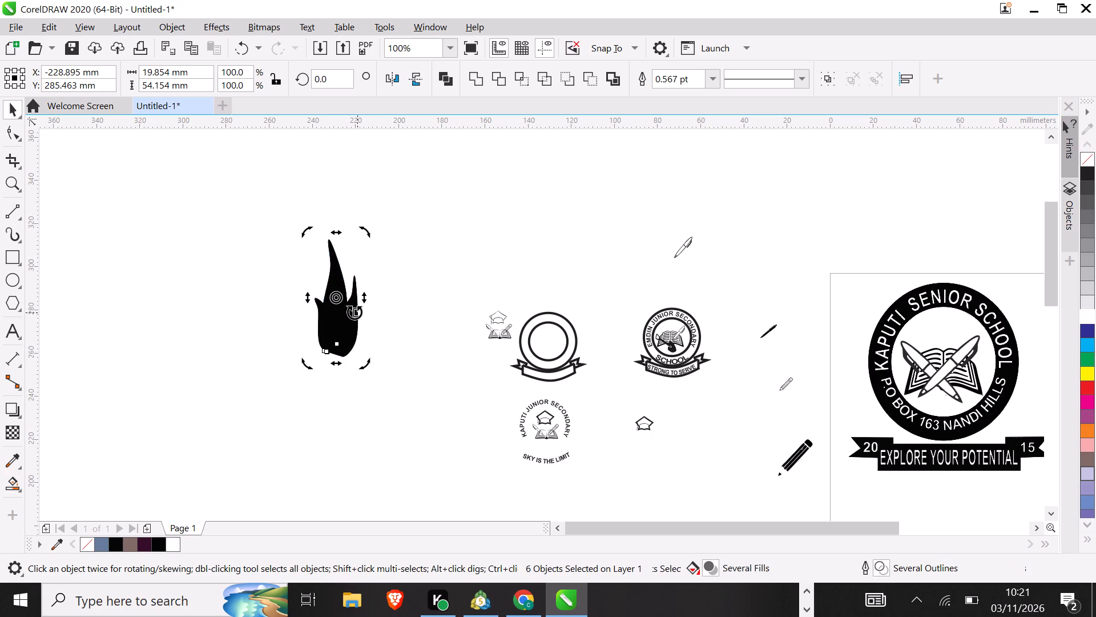
left_click_drag(355, 312, 432, 306)
left_click(432, 306)
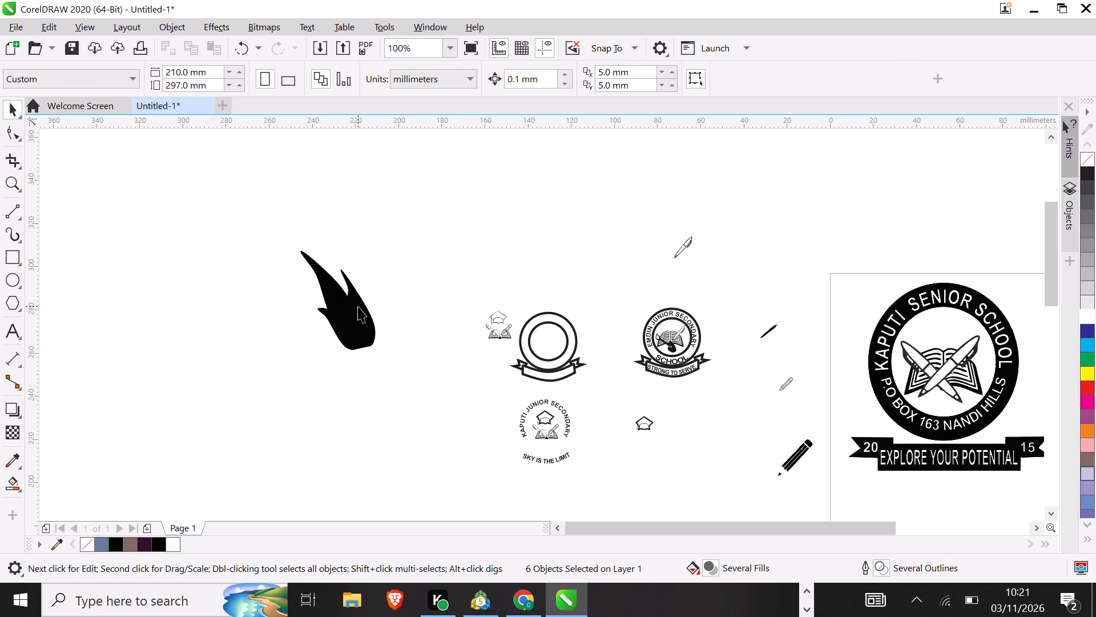
Move the main black flame body away from its outlines and shrink it to about 22.5 mm wide by 29.7 mm tall.
left_click(357, 307)
left_click_drag(339, 302, 321, 302)
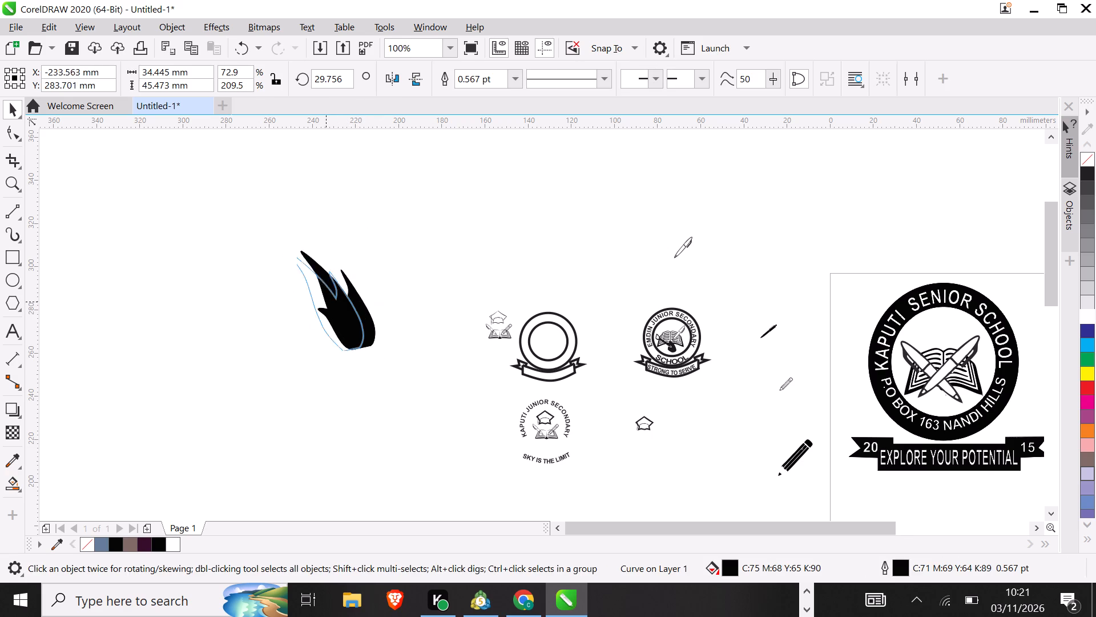
left_click_drag(321, 302, 319, 300)
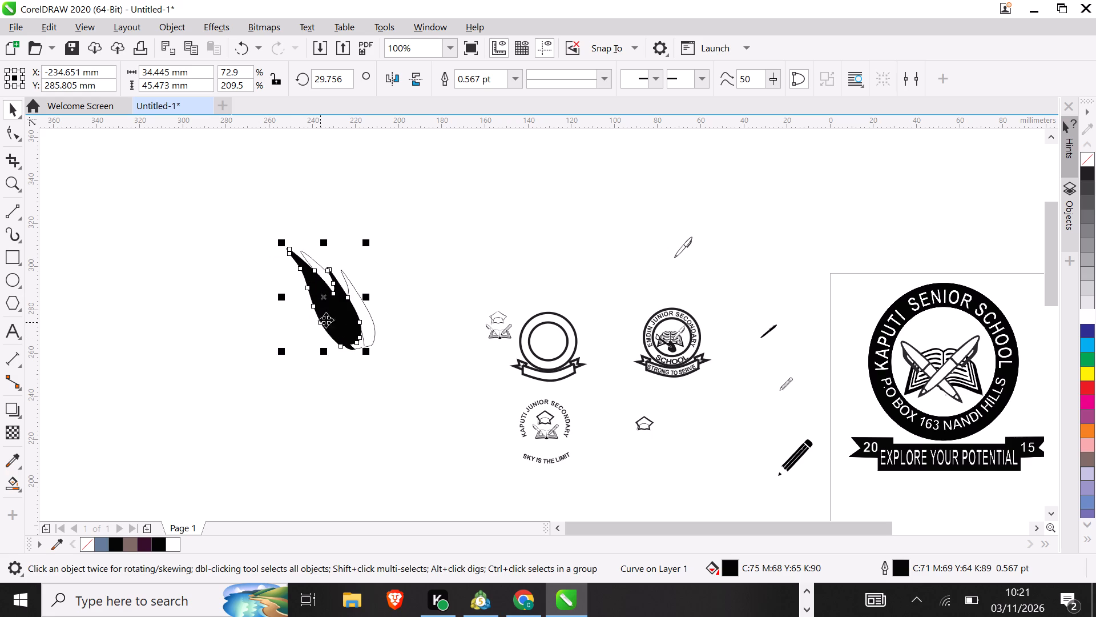
left_click_drag(335, 317, 285, 345)
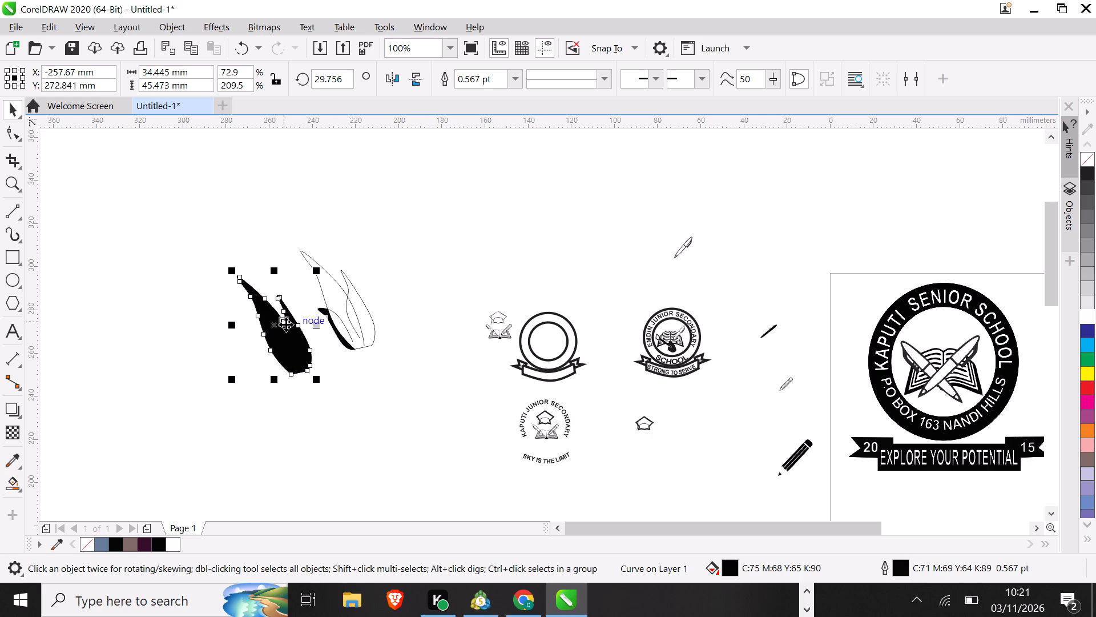
left_click_drag(315, 271, 307, 282)
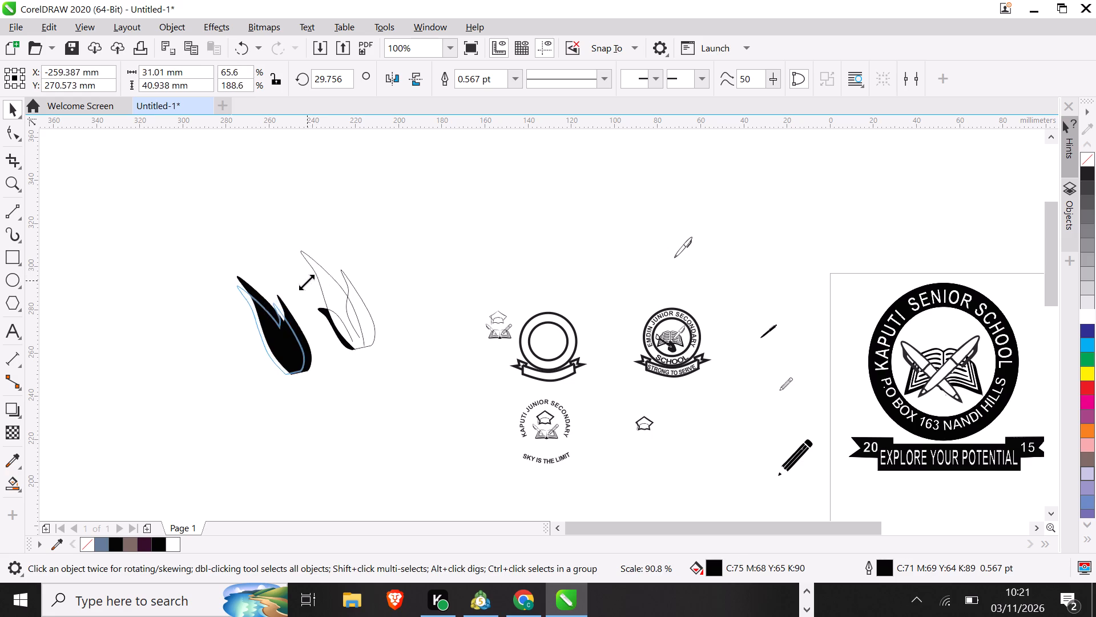
left_click_drag(307, 282, 291, 299)
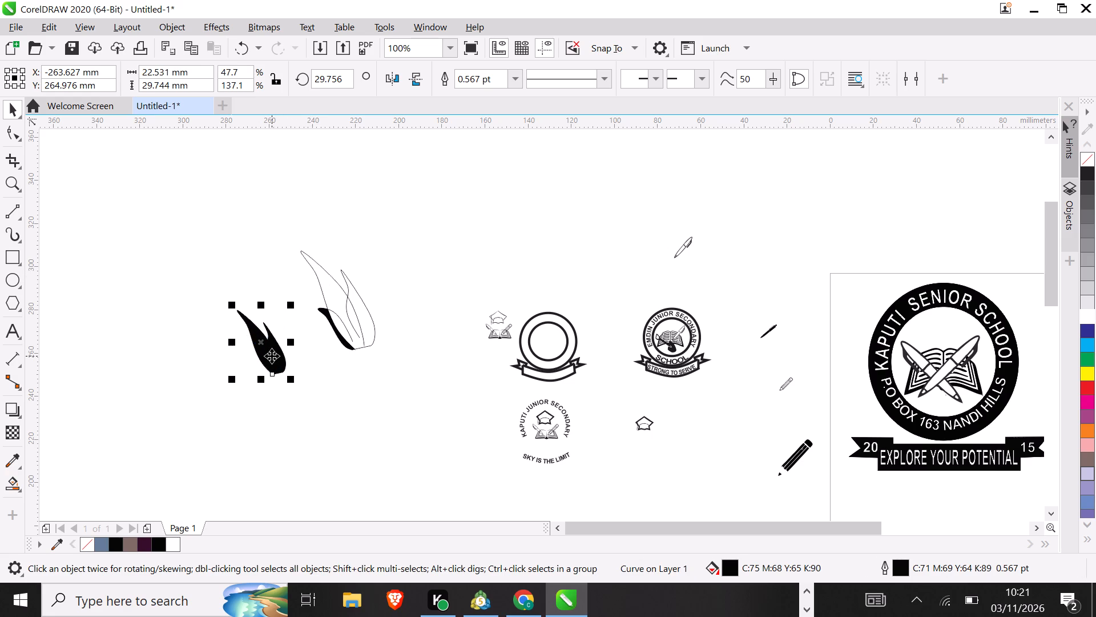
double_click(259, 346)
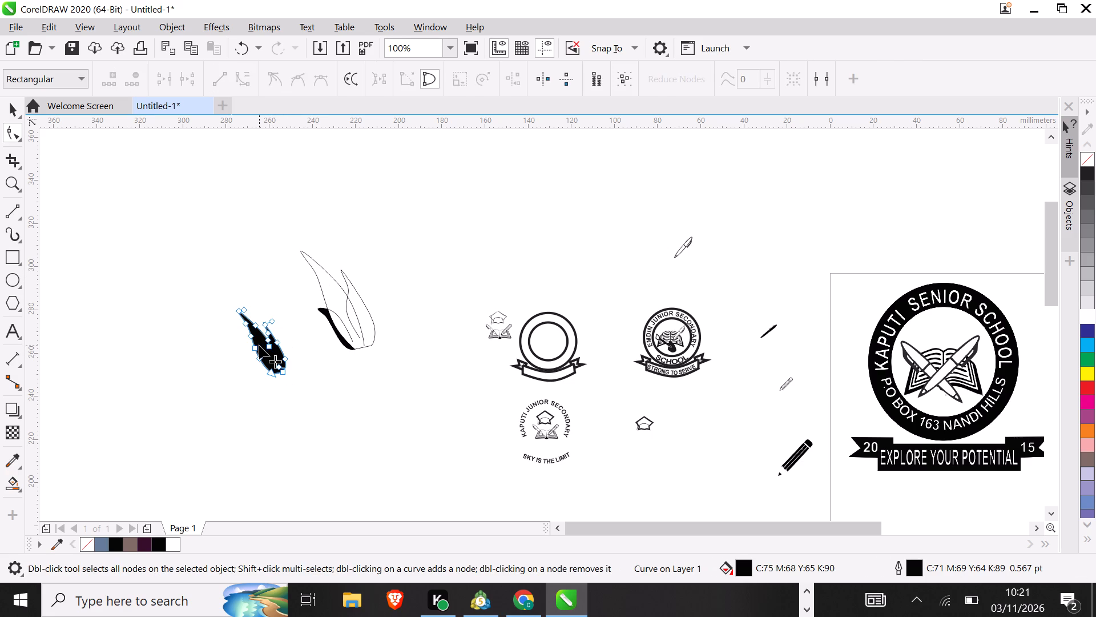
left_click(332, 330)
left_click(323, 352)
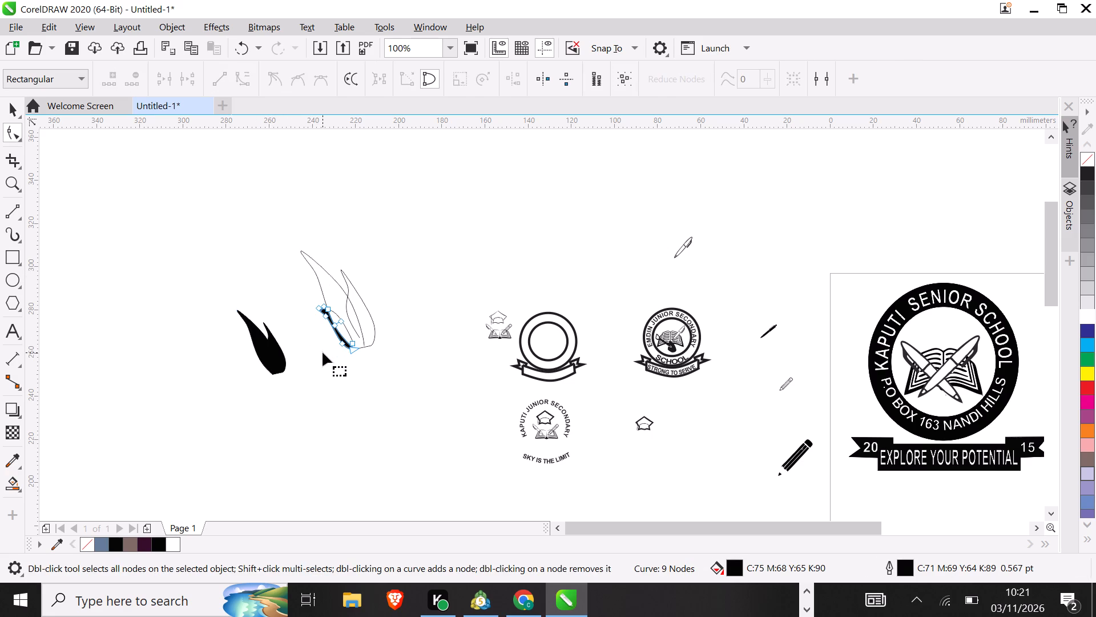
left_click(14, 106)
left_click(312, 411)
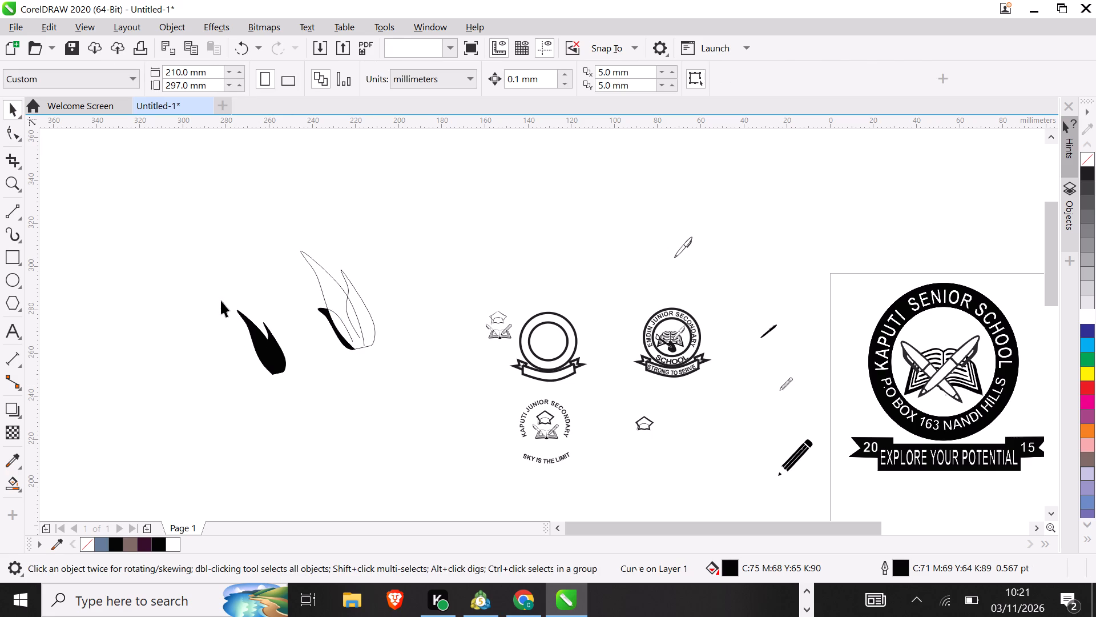
Make two copies of the small black flame, one to its upper left and one to its lower left.
left_click_drag(221, 301, 300, 383)
right_click_drag(263, 336, 192, 313)
left_click(223, 349)
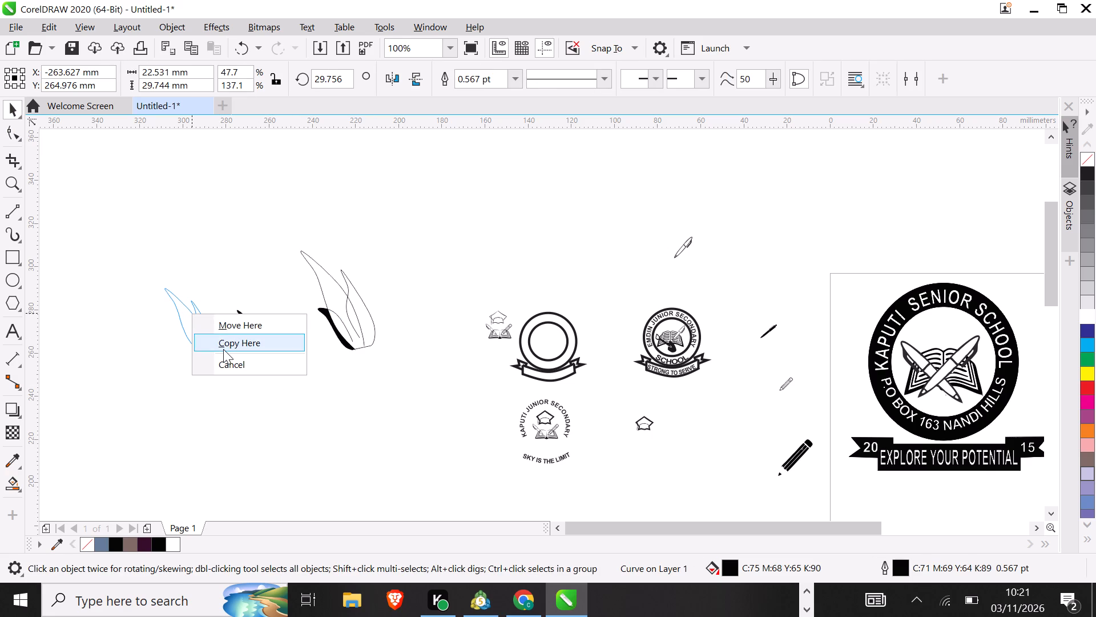
right_click_drag(186, 322, 187, 322)
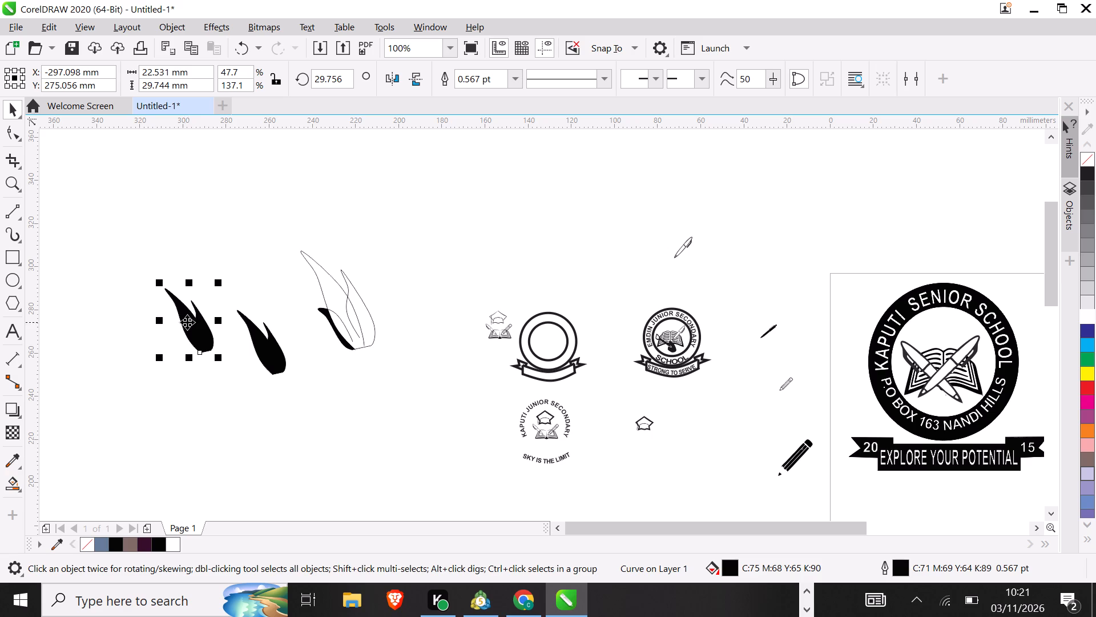
right_click_drag(187, 322, 241, 381)
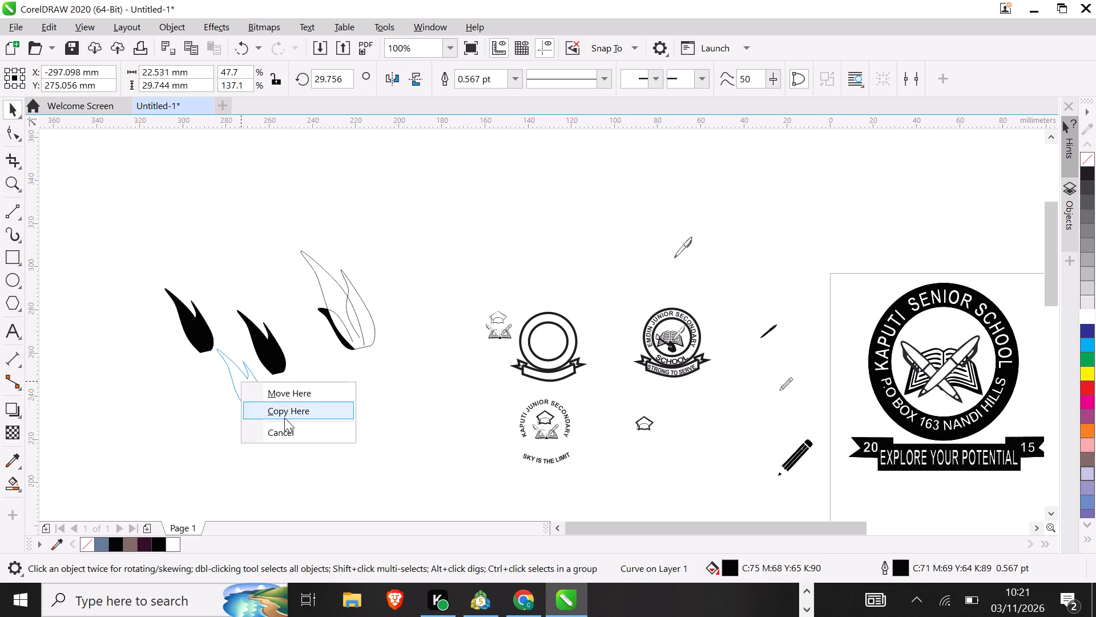
left_click(284, 416)
Move the original small flame over the lower copy and rotate it clockwise to about 334° so its tips lean right.
left_click(272, 367)
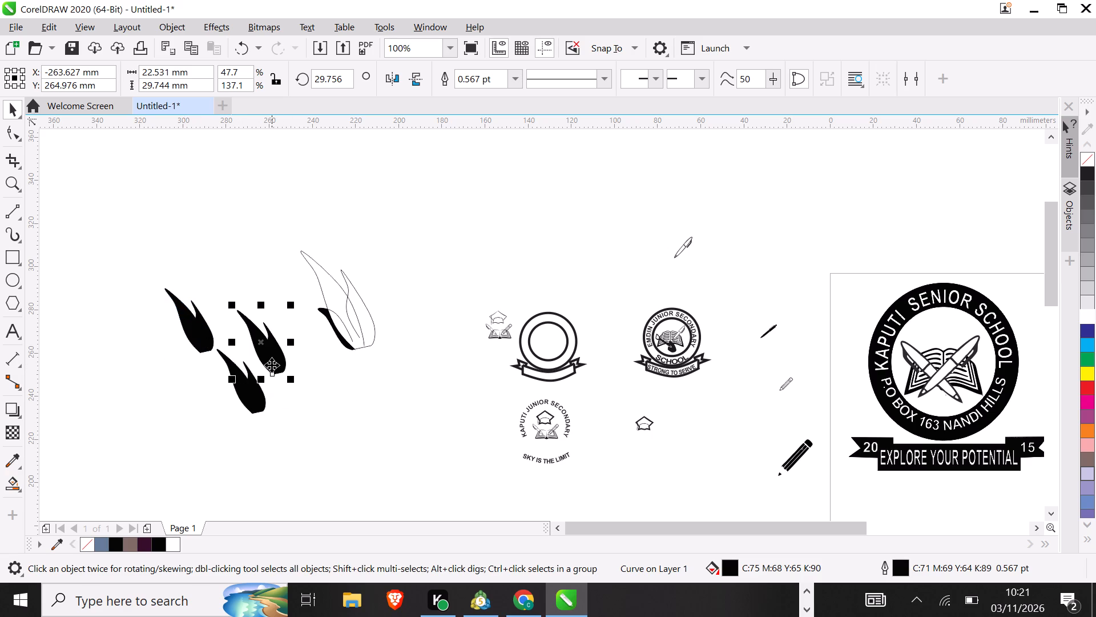
left_click_drag(262, 342, 263, 383)
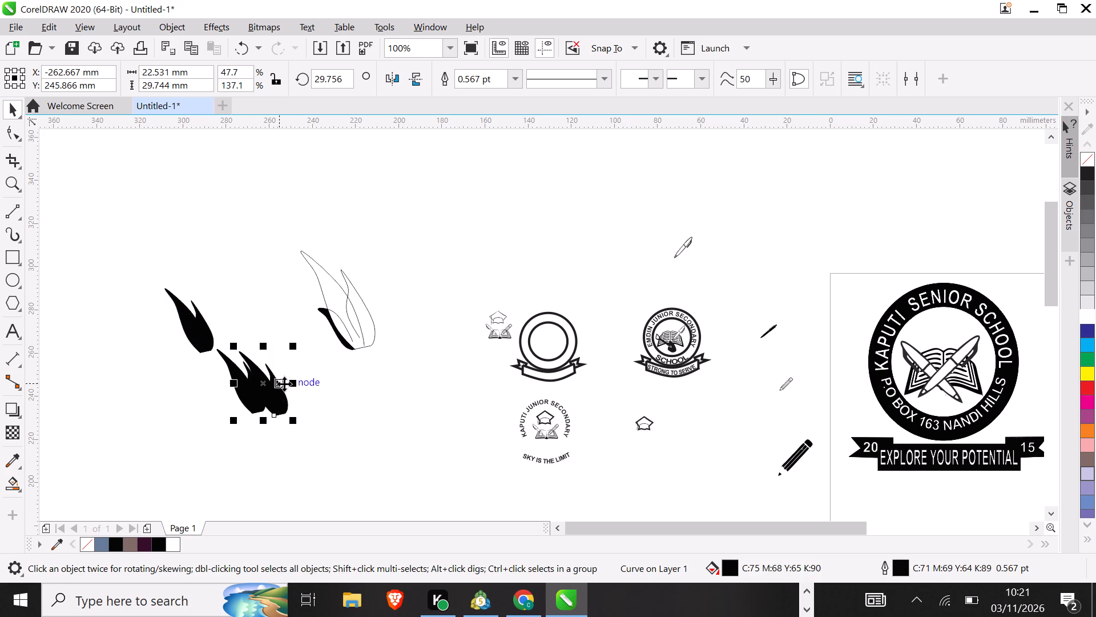
left_click(266, 383)
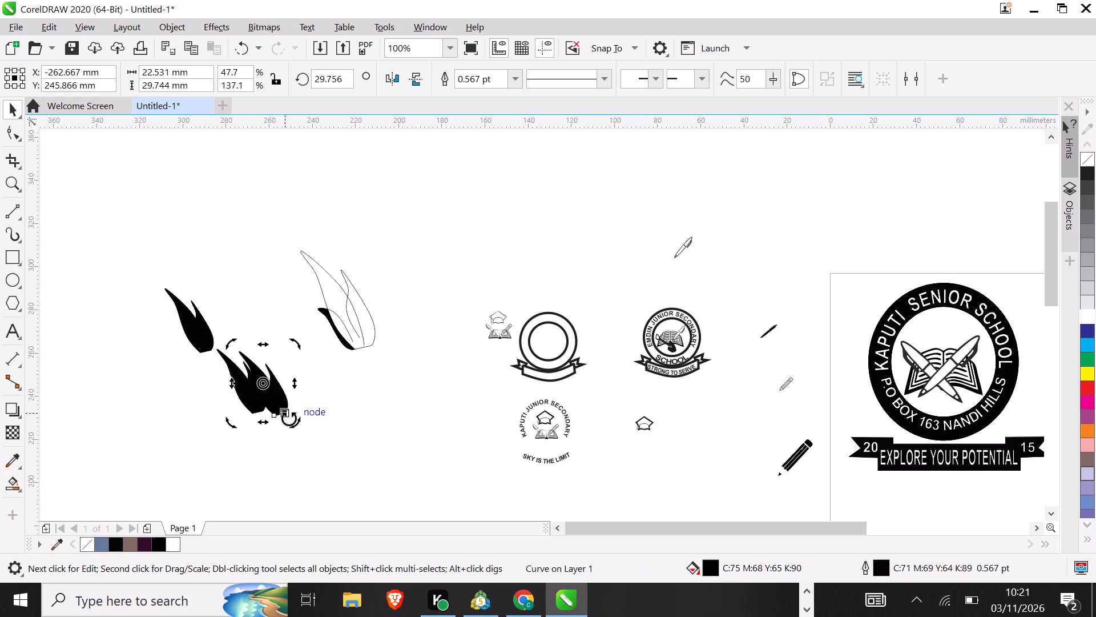
left_click_drag(296, 427, 288, 434)
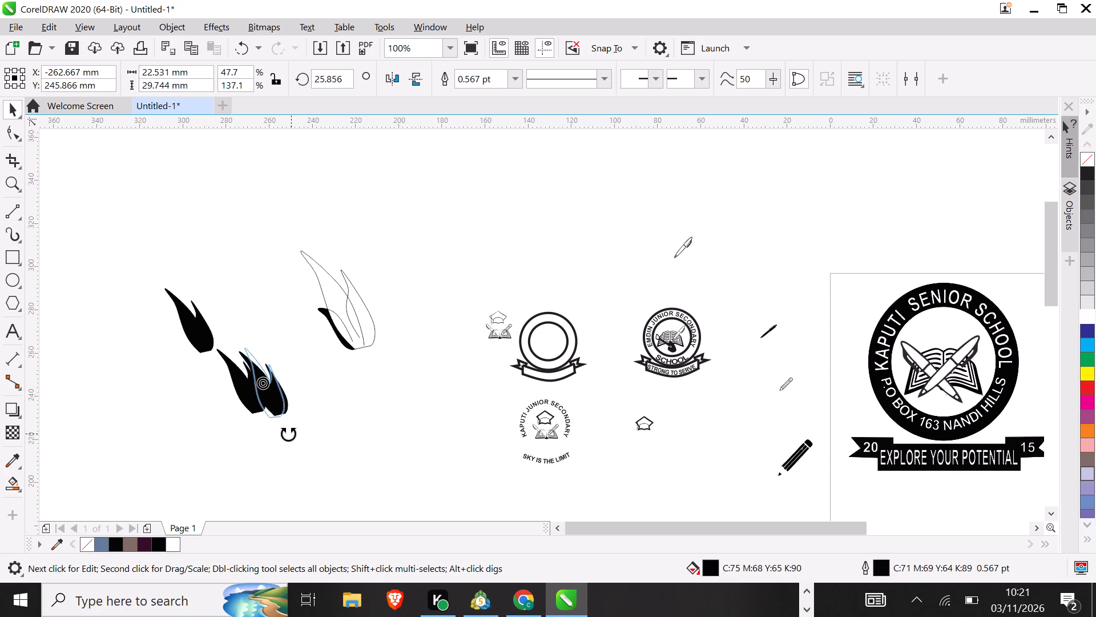
left_click_drag(288, 434, 250, 427)
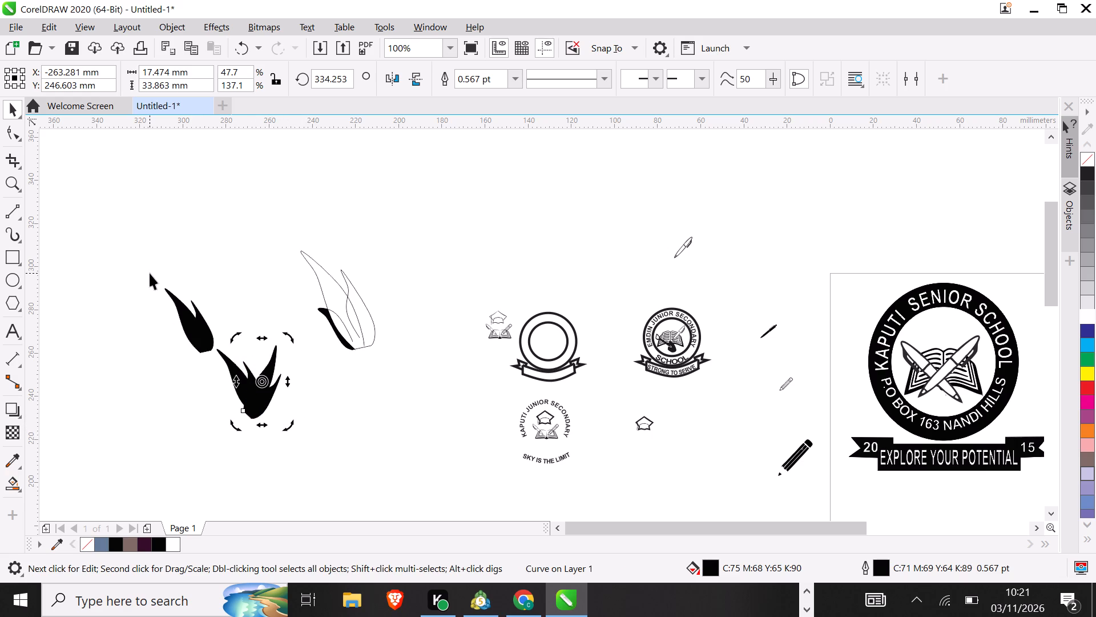
Skew the separate upper-left flame copy horizontally until it stands upright, about 12.4 mm wide.
left_click_drag(150, 273, 241, 376)
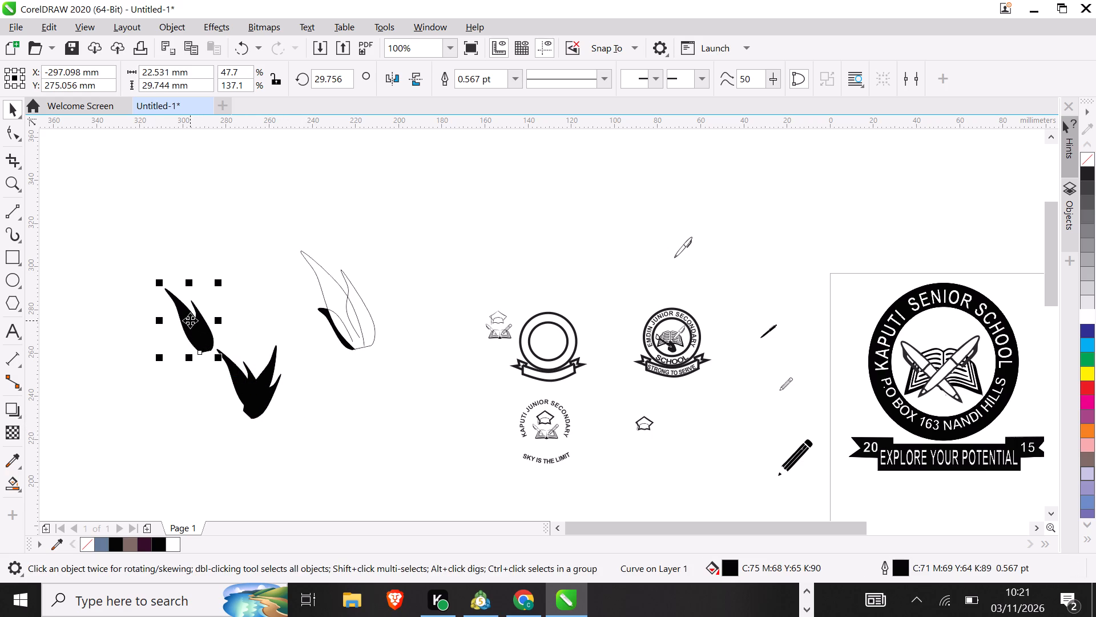
left_click(191, 321)
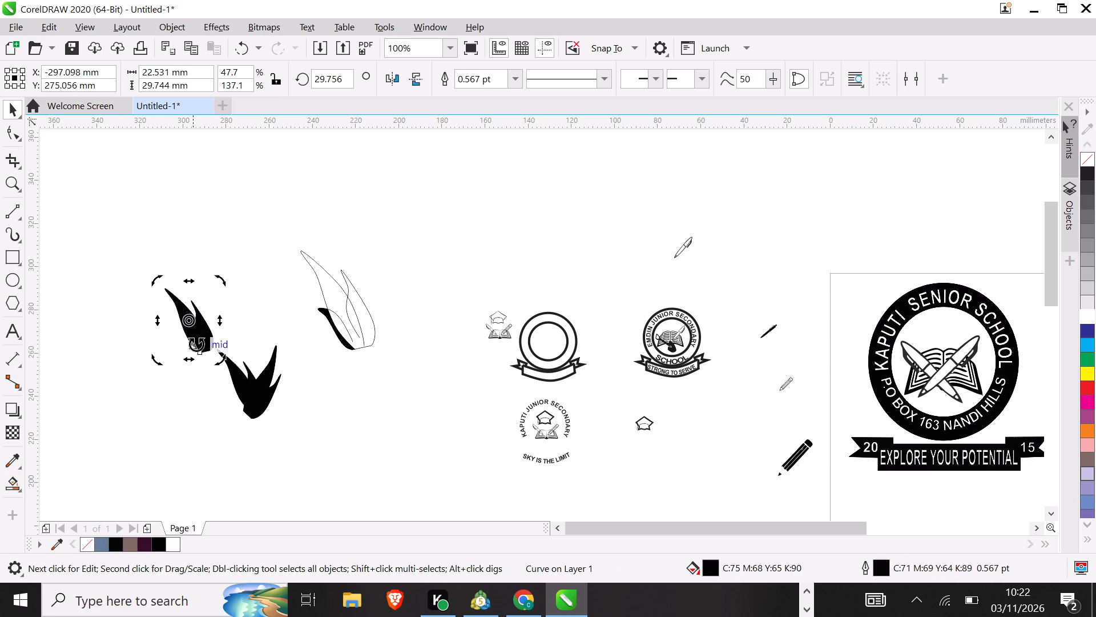
left_click_drag(195, 358, 165, 359)
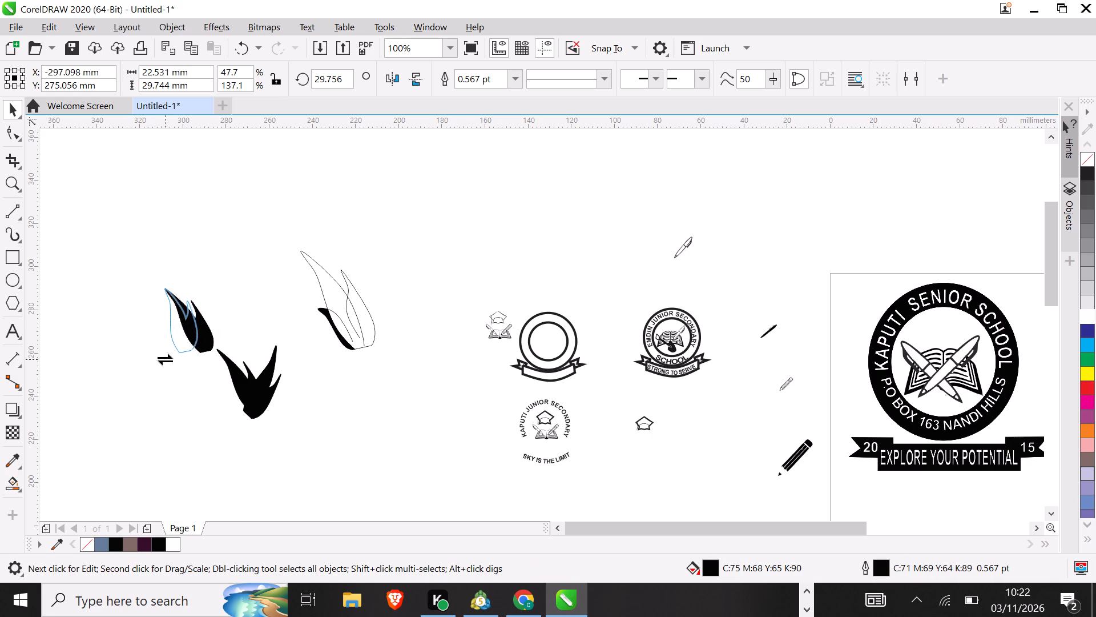
left_click_drag(165, 359, 151, 357)
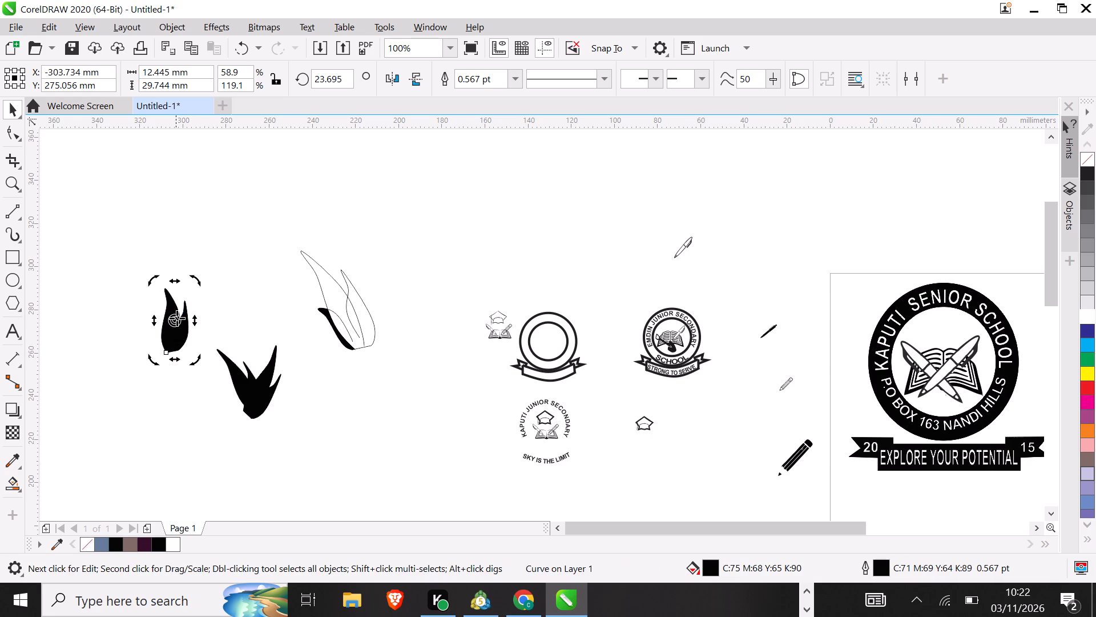
left_click(220, 323)
Stretch the upright flame to about 53 mm tall and narrow it to about 8.5 mm wide.
left_click(178, 316)
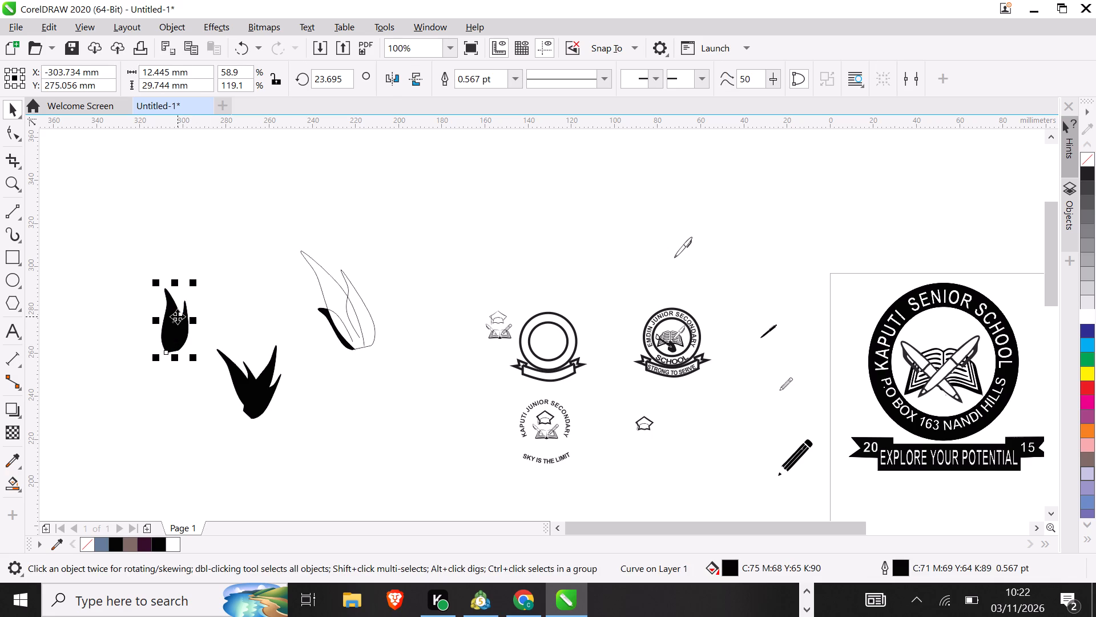
left_click_drag(176, 277, 191, 230)
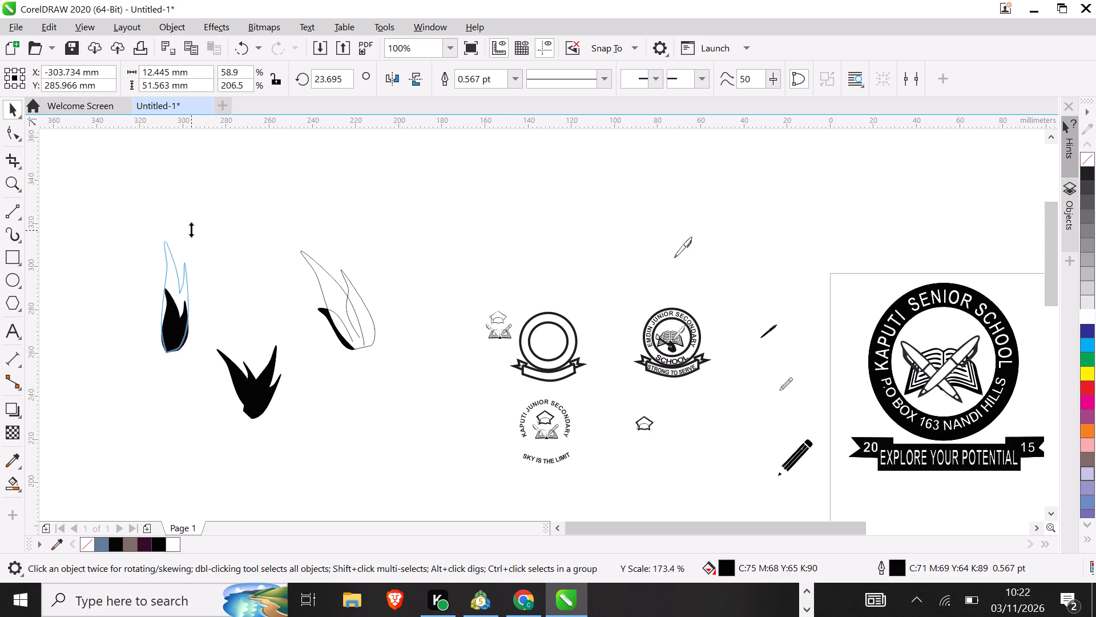
left_click_drag(191, 230, 191, 227)
left_click(175, 293)
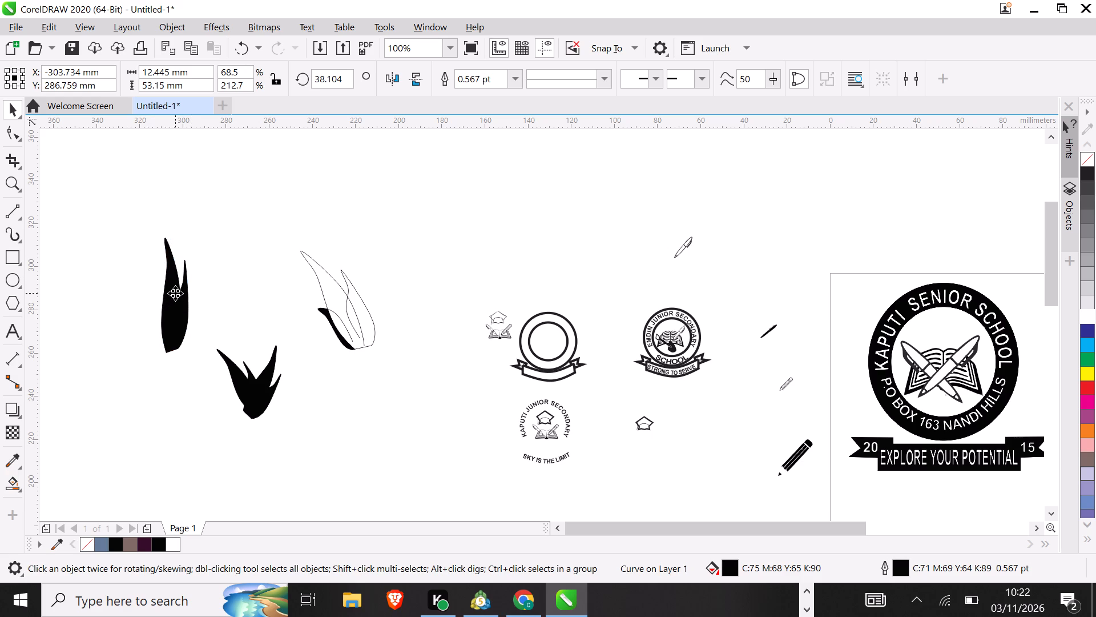
left_click(141, 293)
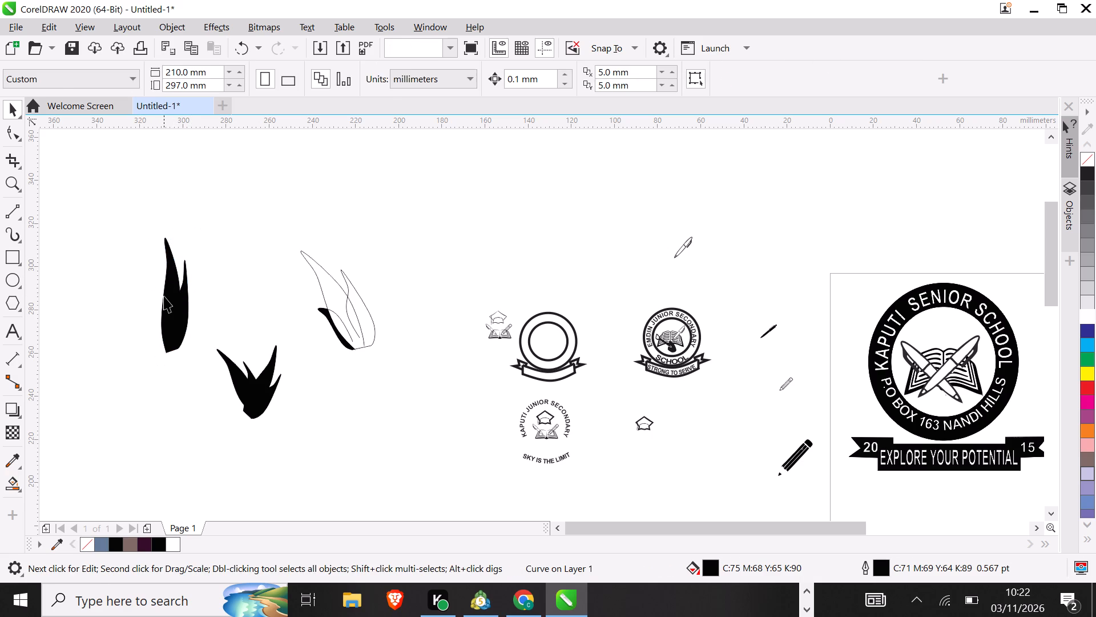
left_click(164, 296)
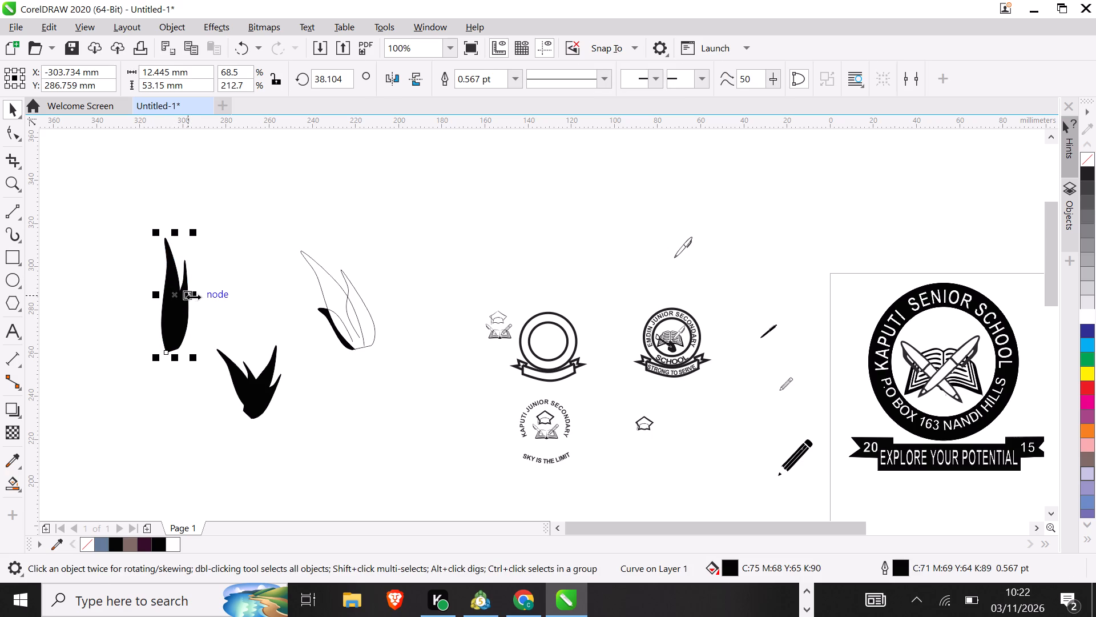
left_click_drag(194, 297, 185, 297)
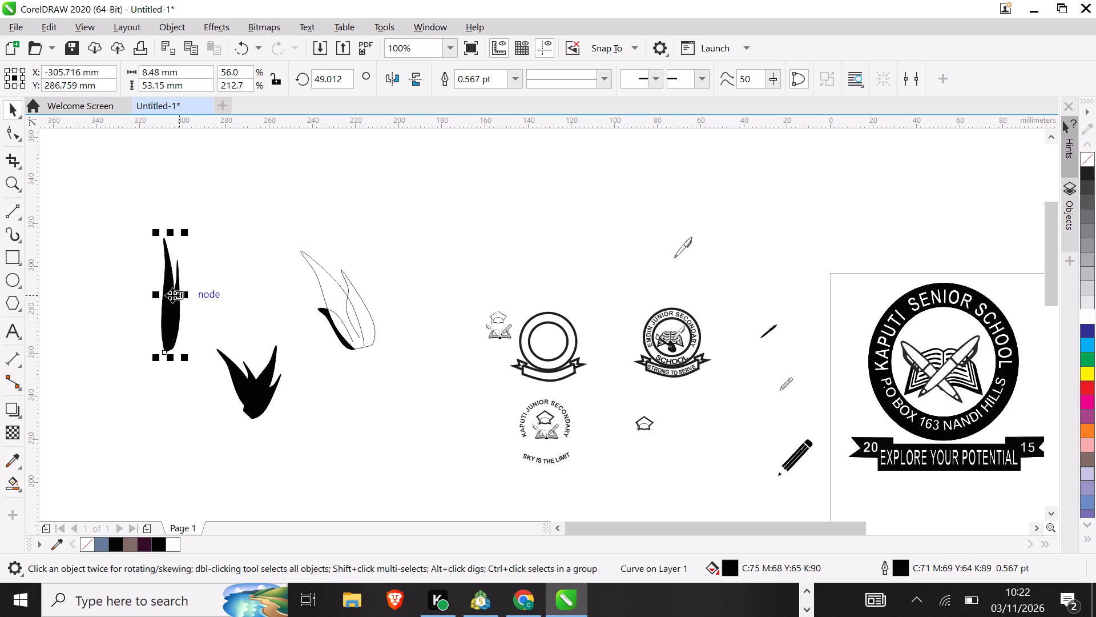
Move the tall narrow flame onto the middle of the two overlapping flames, forming a central tongue.
left_click_drag(174, 295, 258, 352)
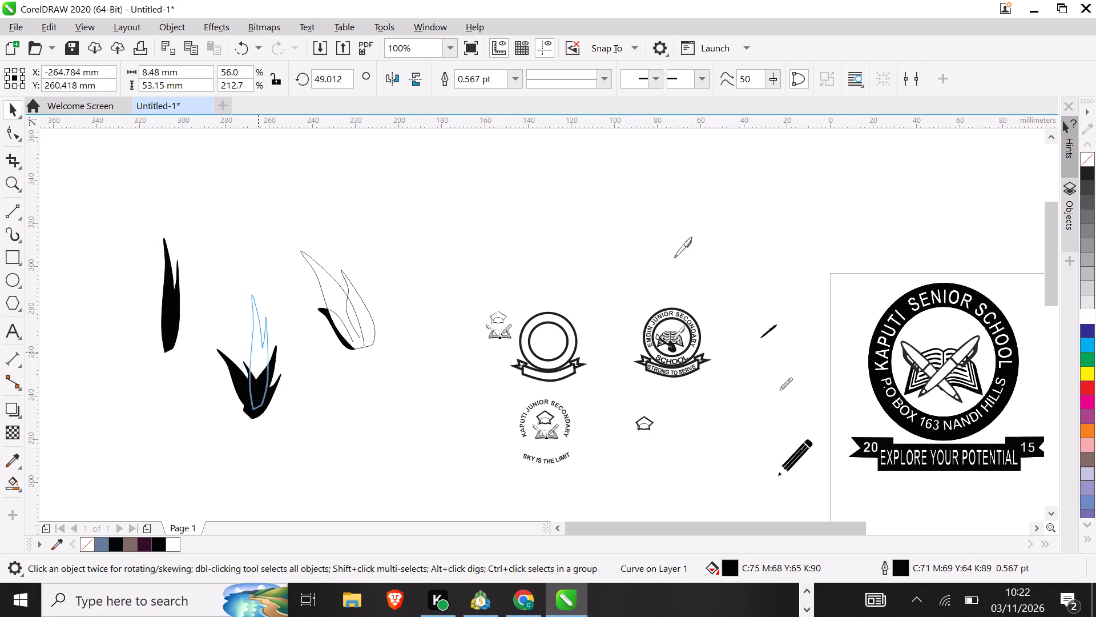
left_click_drag(258, 352, 254, 356)
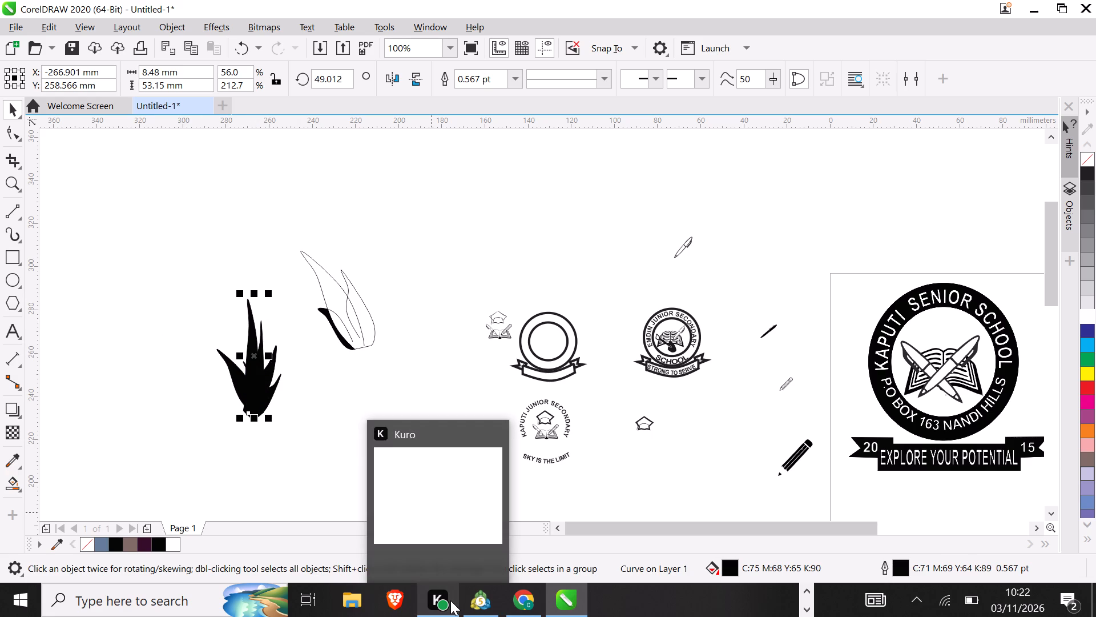
Switch to MetaTrader 5, dismiss the alert window and try to accept the AUDJPYm Inverted Hammer buy setup.
left_click(480, 599)
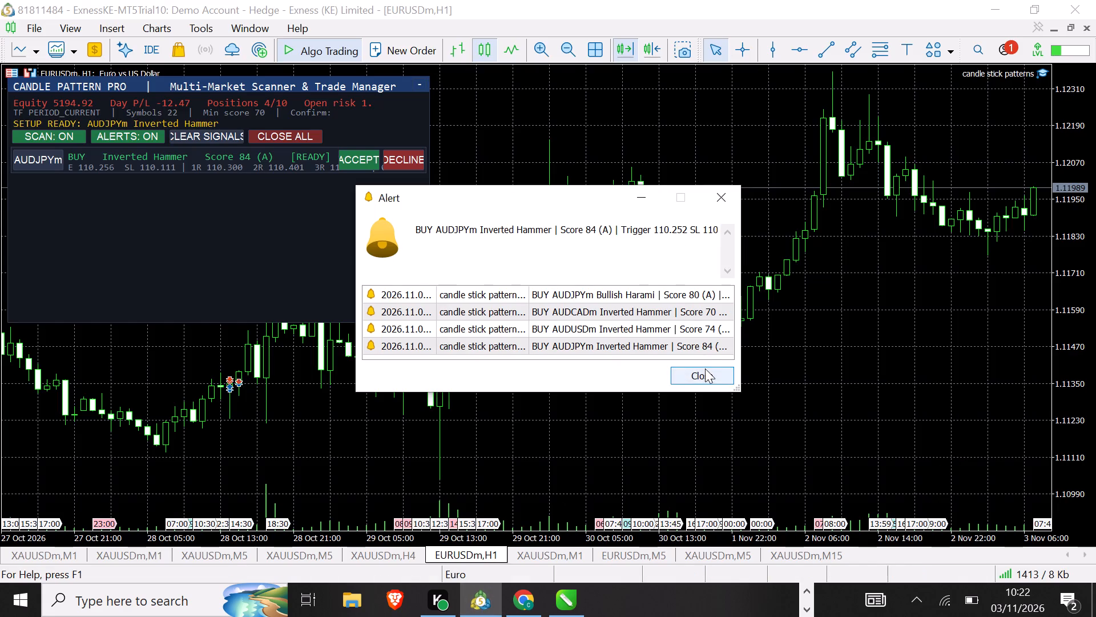
left_click(704, 372)
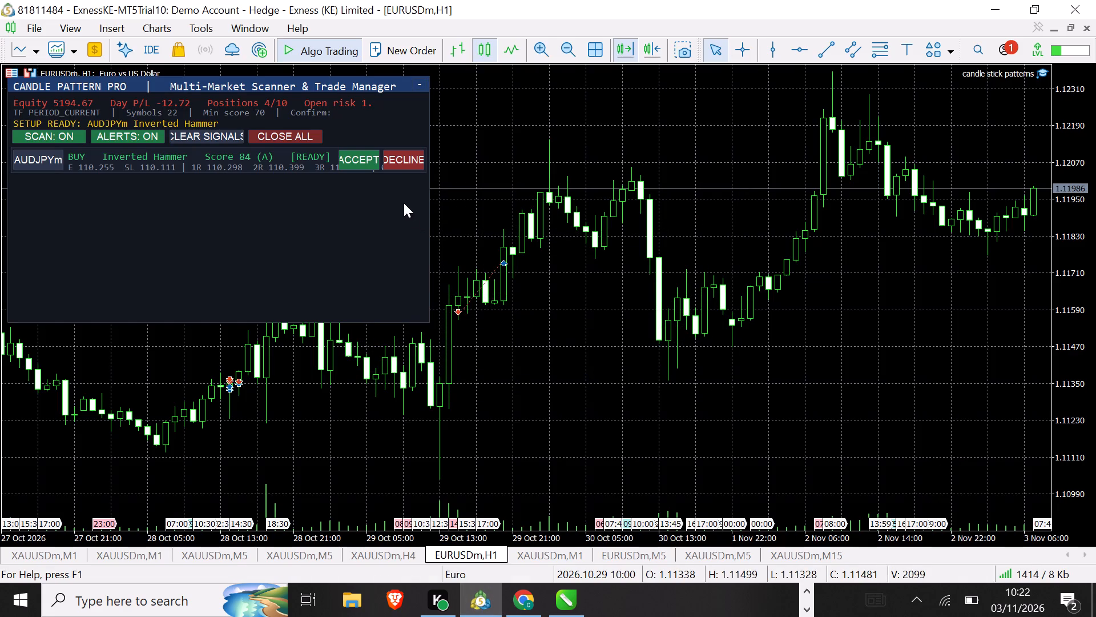
left_click(358, 160)
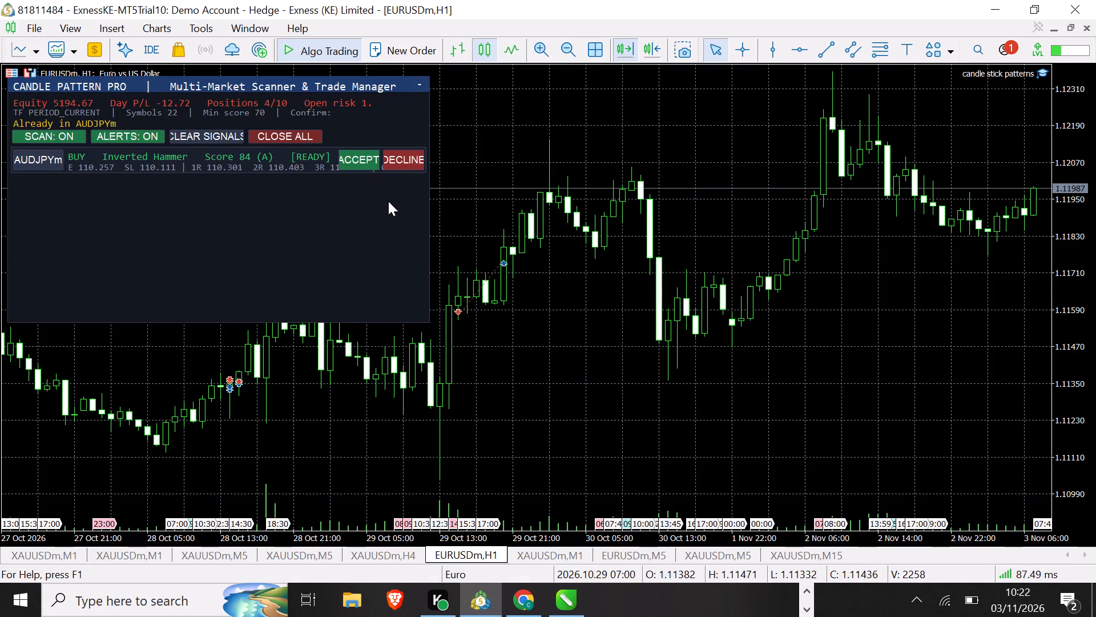
left_click(366, 163)
triple_click(366, 163)
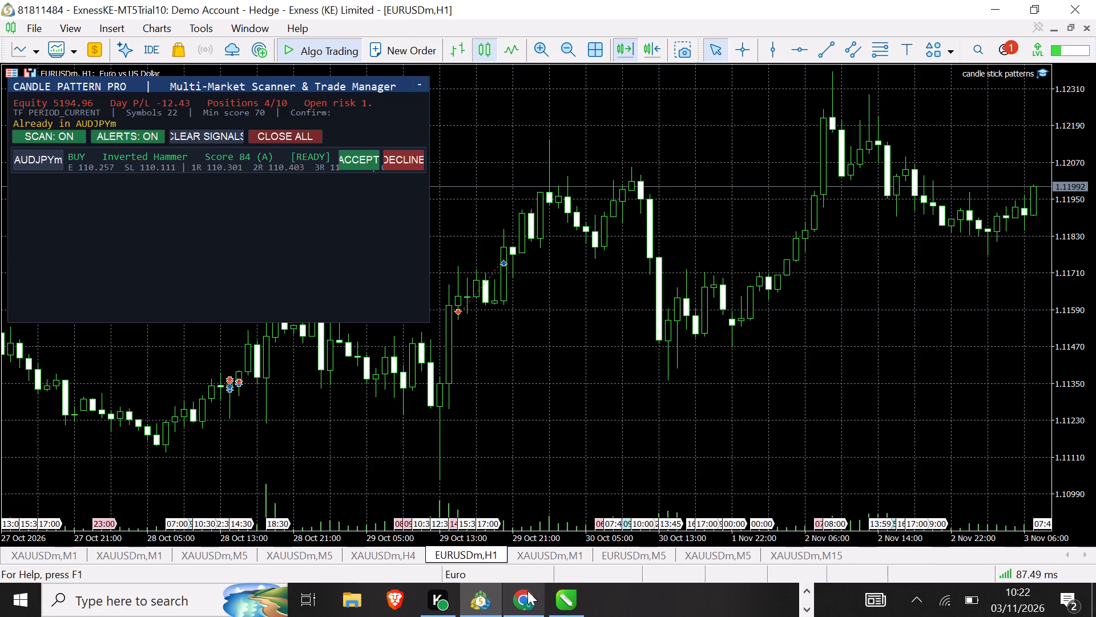
Switch to CorelDRAW and move the three overlapping black flames to just outside the page's upper-left corner.
left_click(563, 599)
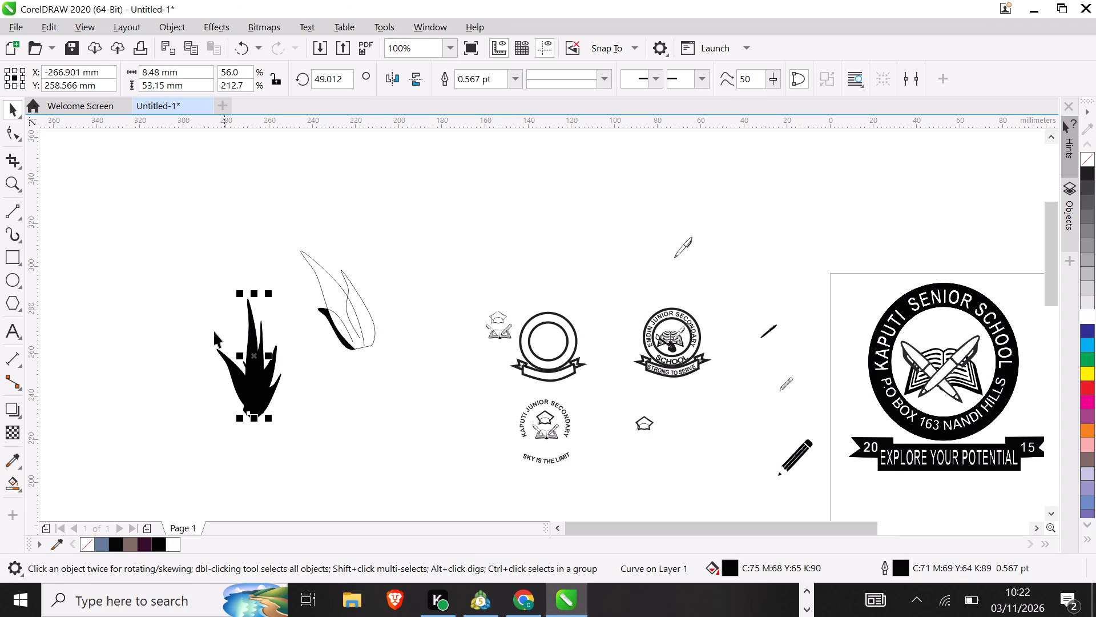
left_click(194, 308)
left_click_drag(178, 298, 291, 431)
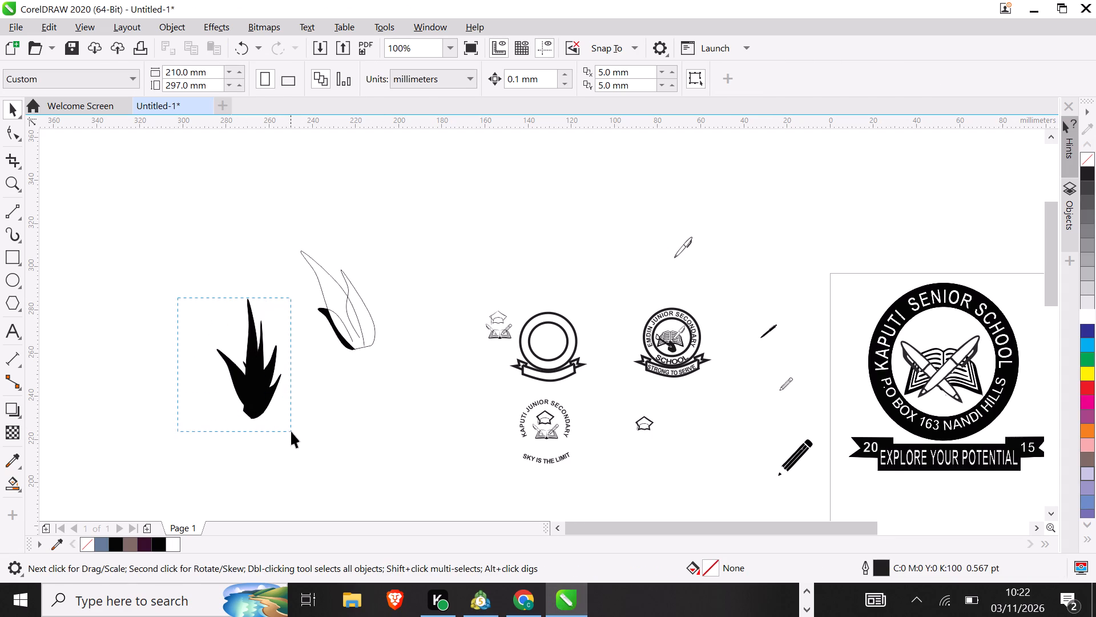
left_click_drag(291, 431, 292, 432)
left_click_drag(245, 350, 816, 311)
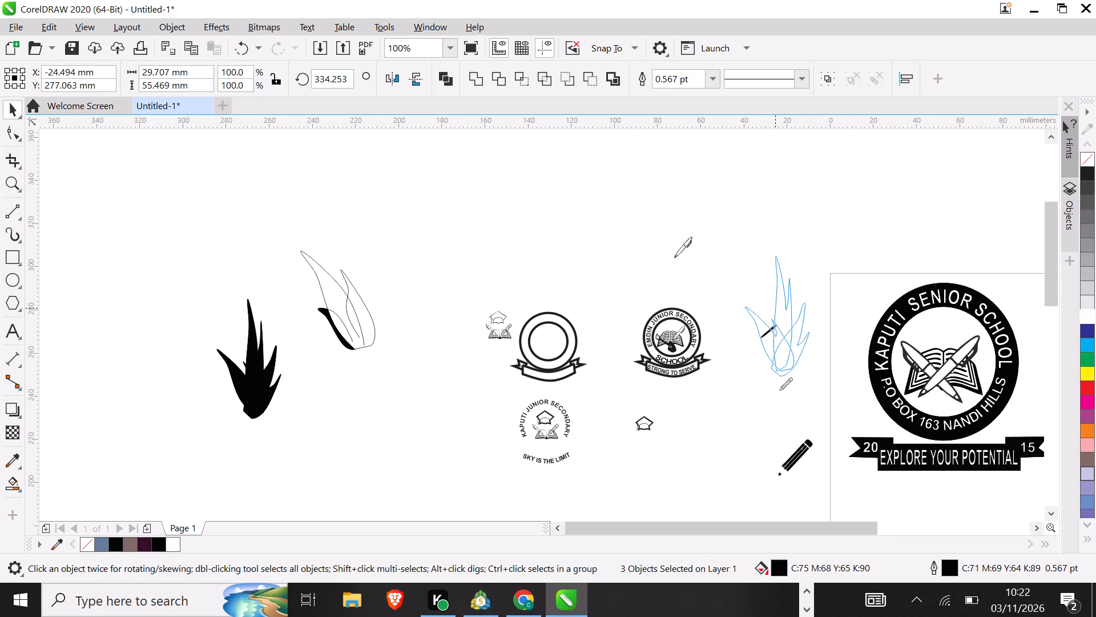
left_click_drag(816, 311, 799, 251)
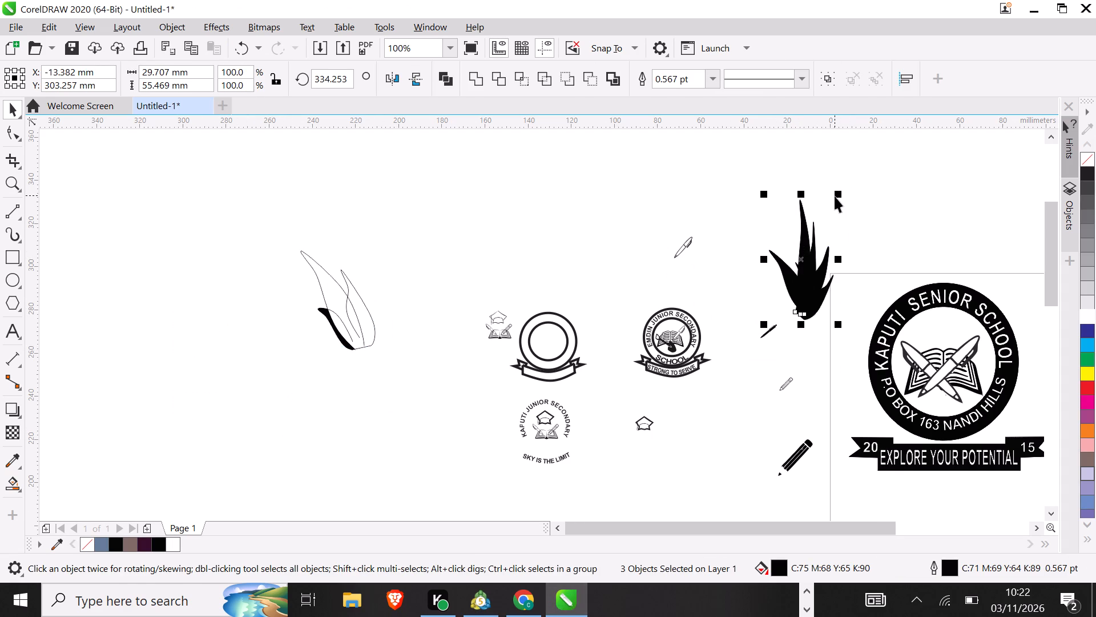
Select the whole black flame cluster and scale it down proportionally to about 12.7 mm wide and 24.8 mm tall.
left_click_drag(835, 196, 828, 232)
left_click_drag(758, 182, 806, 335)
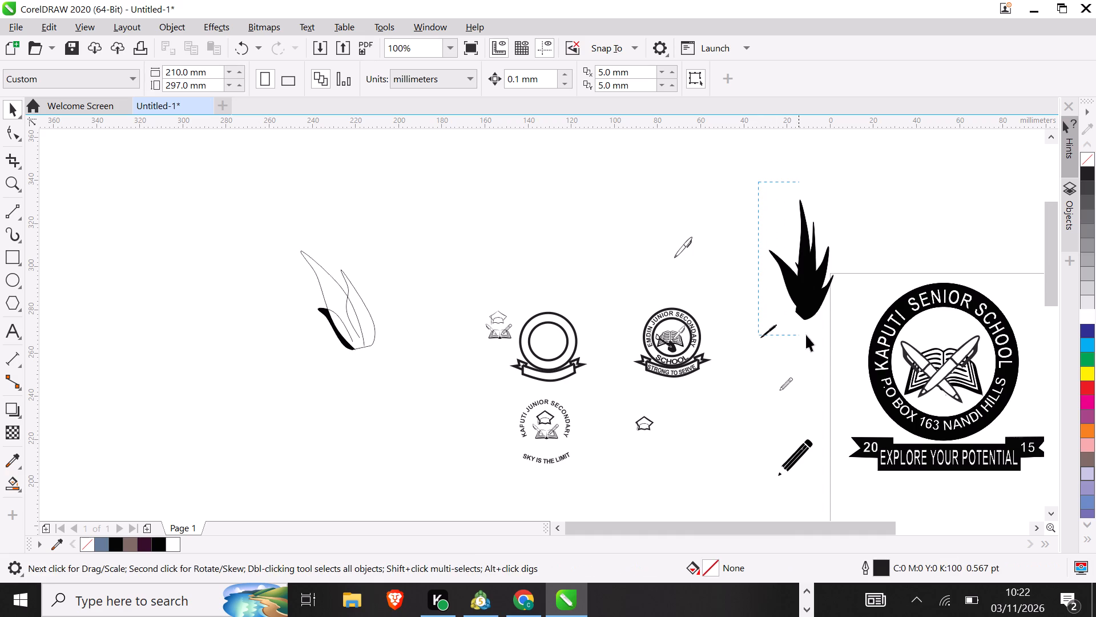
left_click_drag(806, 335, 844, 326)
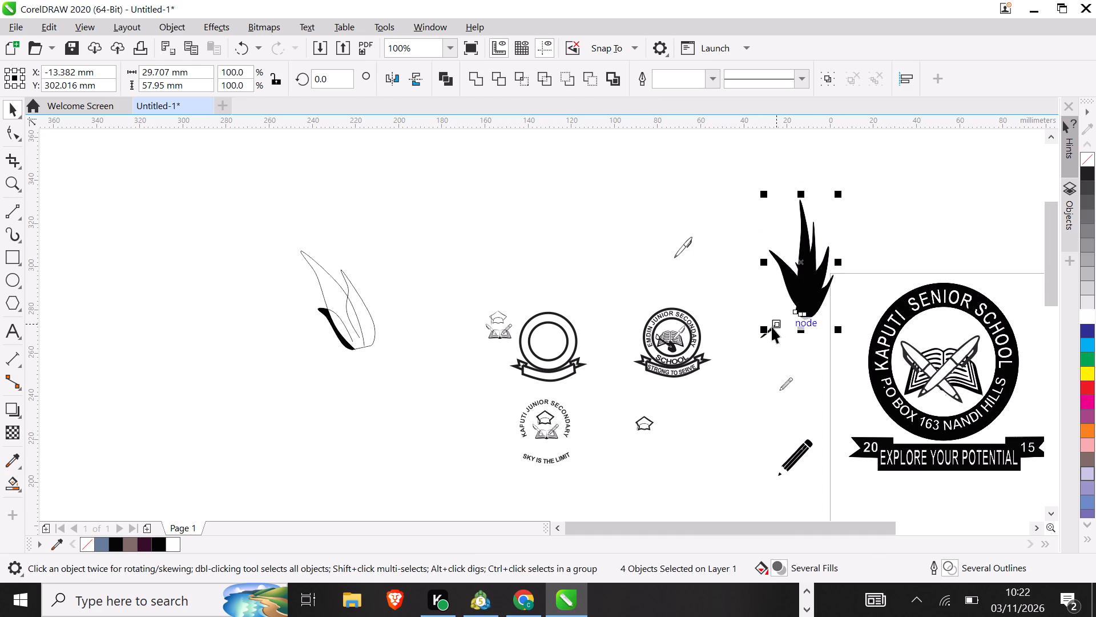
left_click_drag(761, 328, 769, 323)
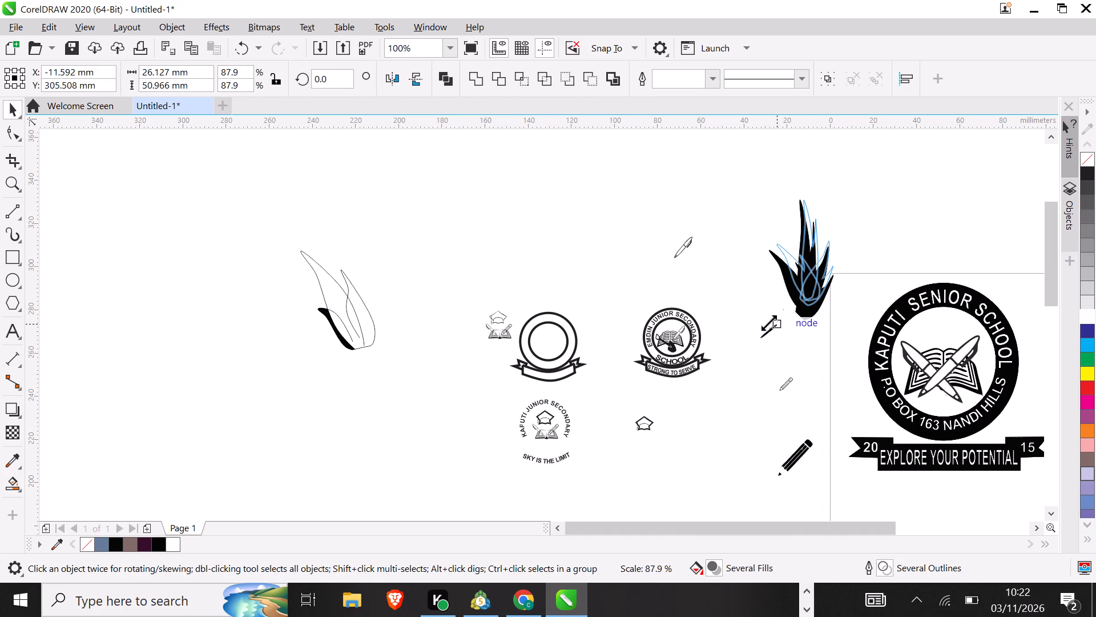
left_click_drag(769, 323, 773, 287)
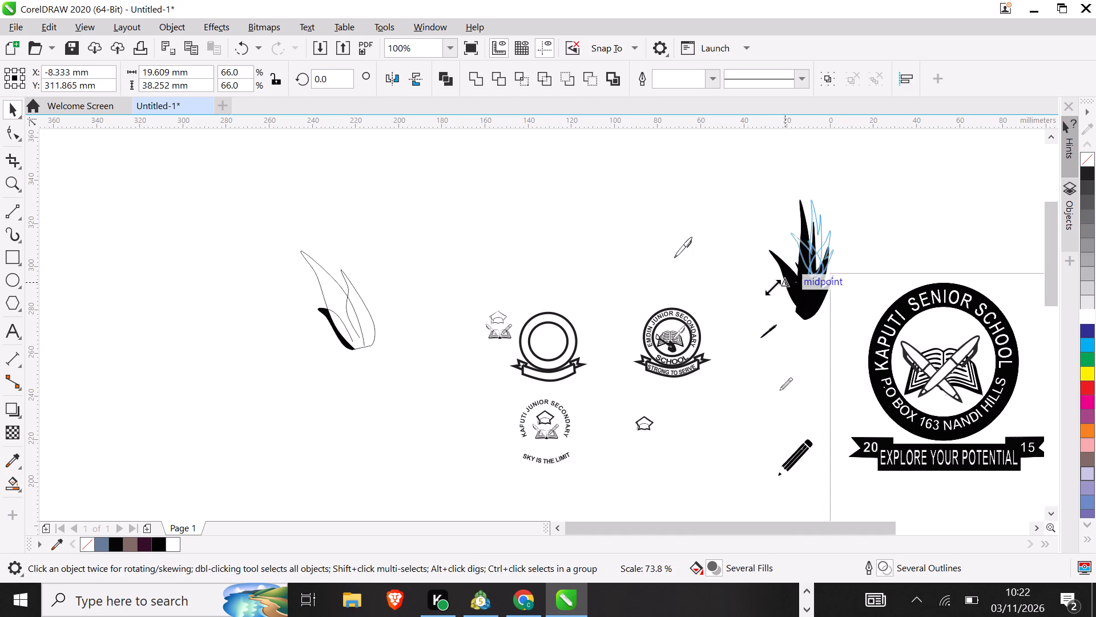
left_click_drag(773, 287, 773, 283)
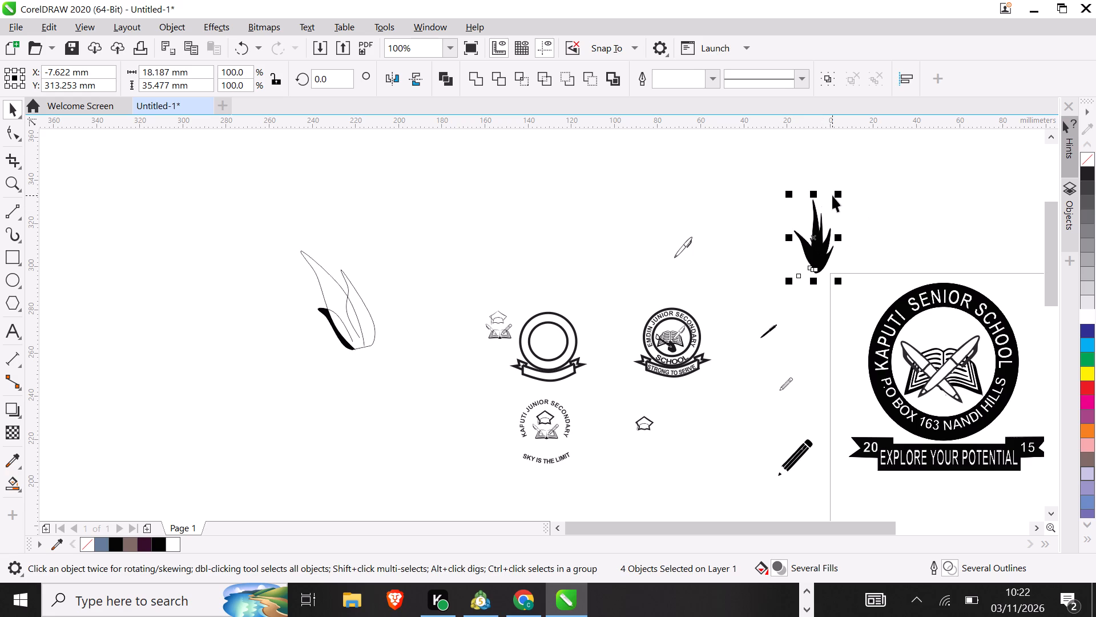
left_click_drag(842, 193, 836, 208)
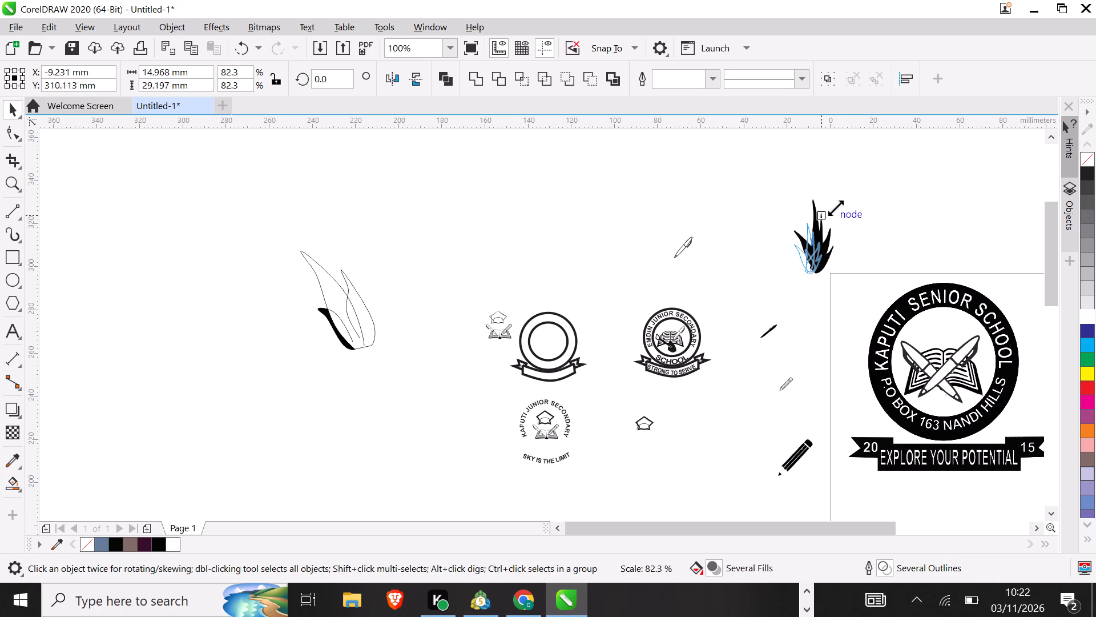
left_click_drag(836, 208, 835, 209)
Place the flame above the crossed pens inside the Kaputi Senior School logo, shrunk to about 9.7 by 18.9 mm.
left_click_drag(809, 244, 855, 264)
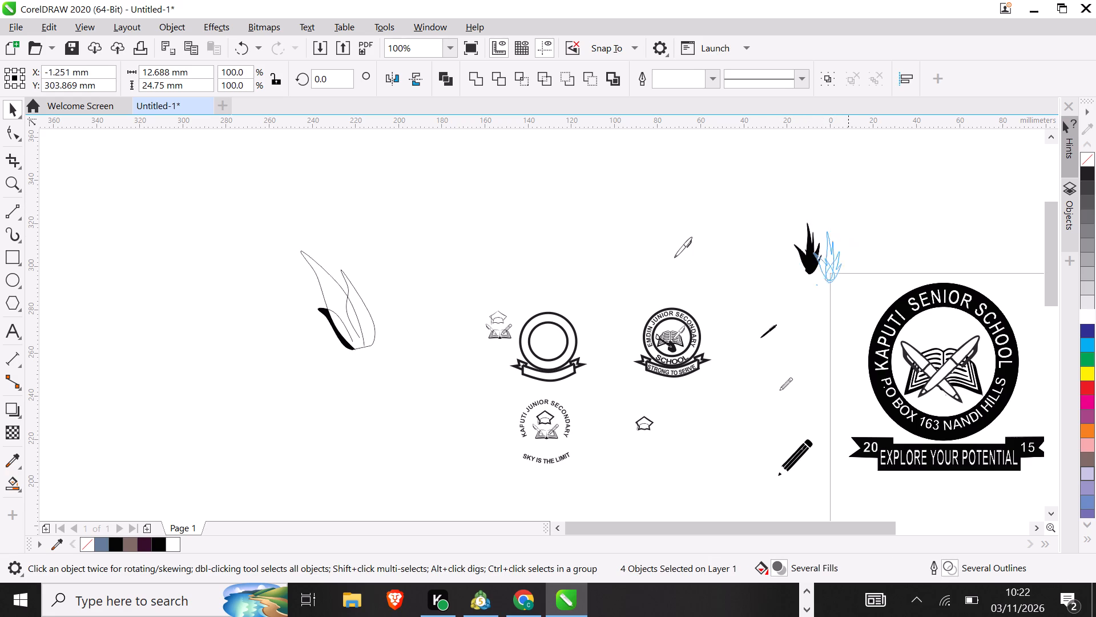
left_click_drag(855, 264, 943, 319)
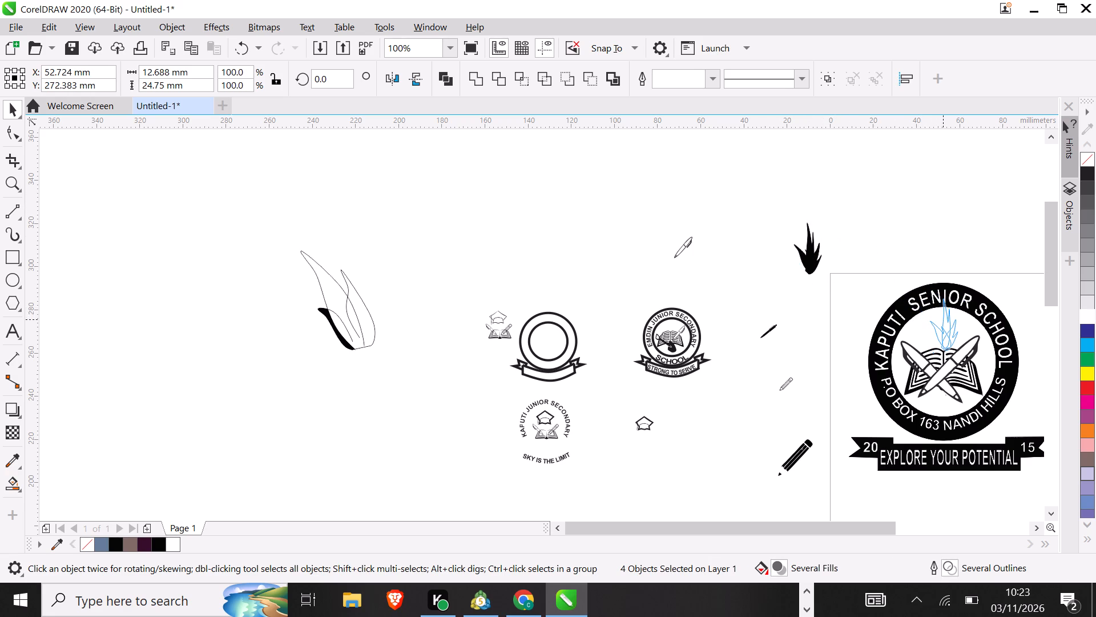
left_click_drag(943, 319, 943, 323)
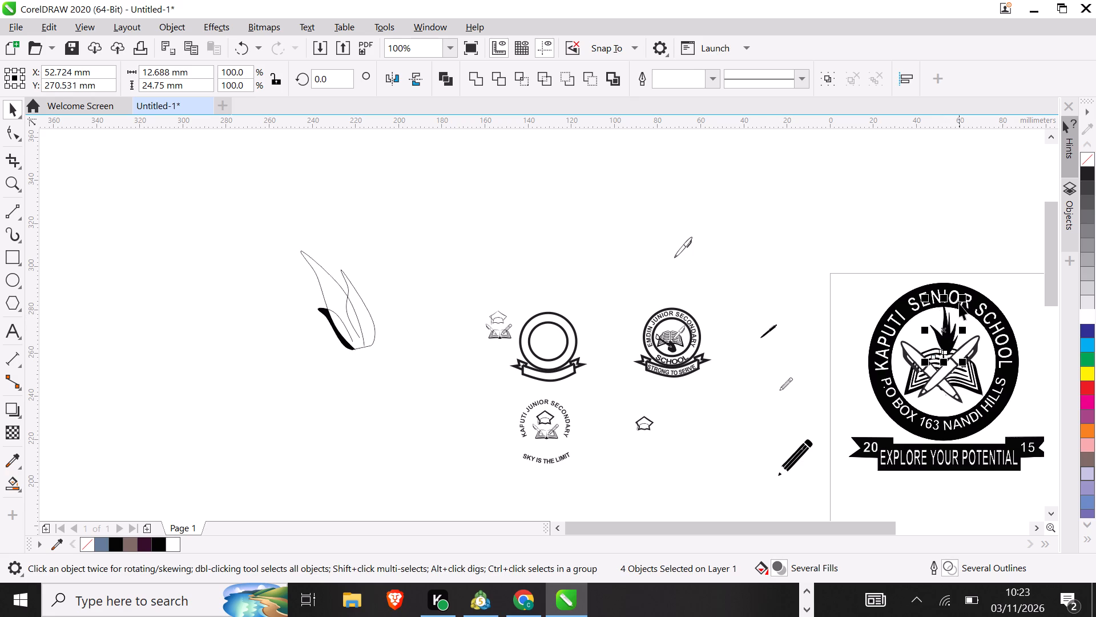
left_click_drag(960, 300, 958, 310)
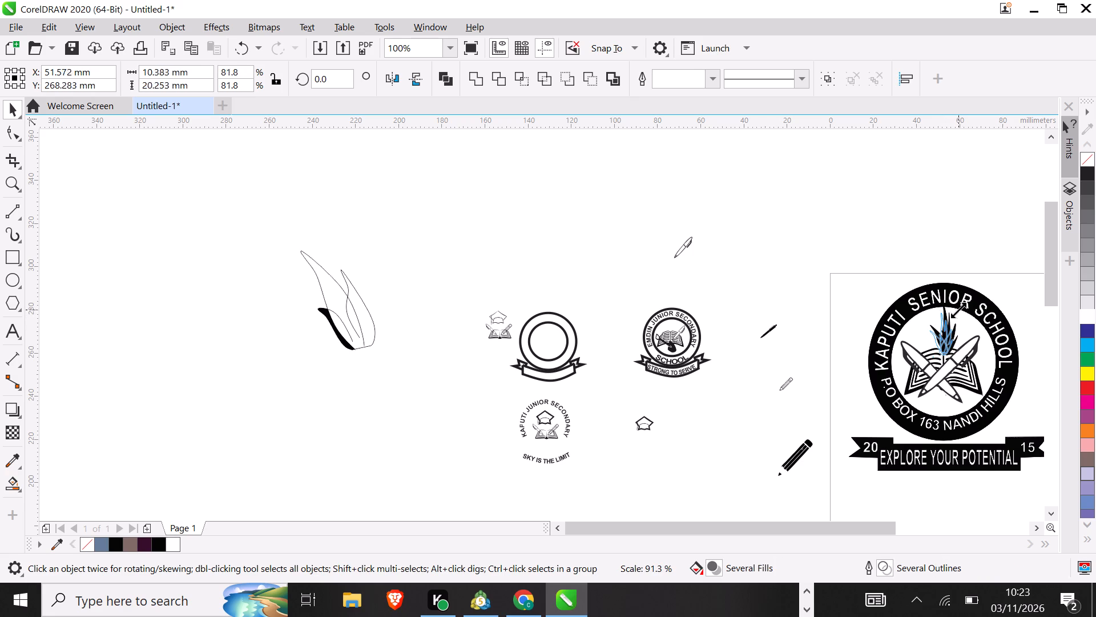
left_click_drag(958, 310, 958, 312)
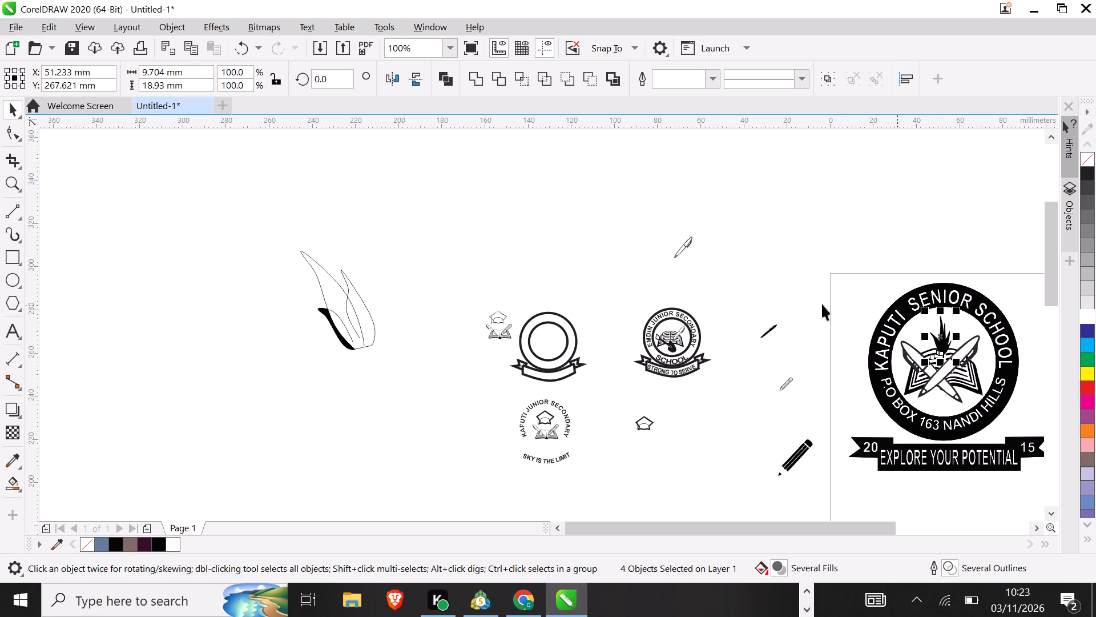
left_click(494, 282)
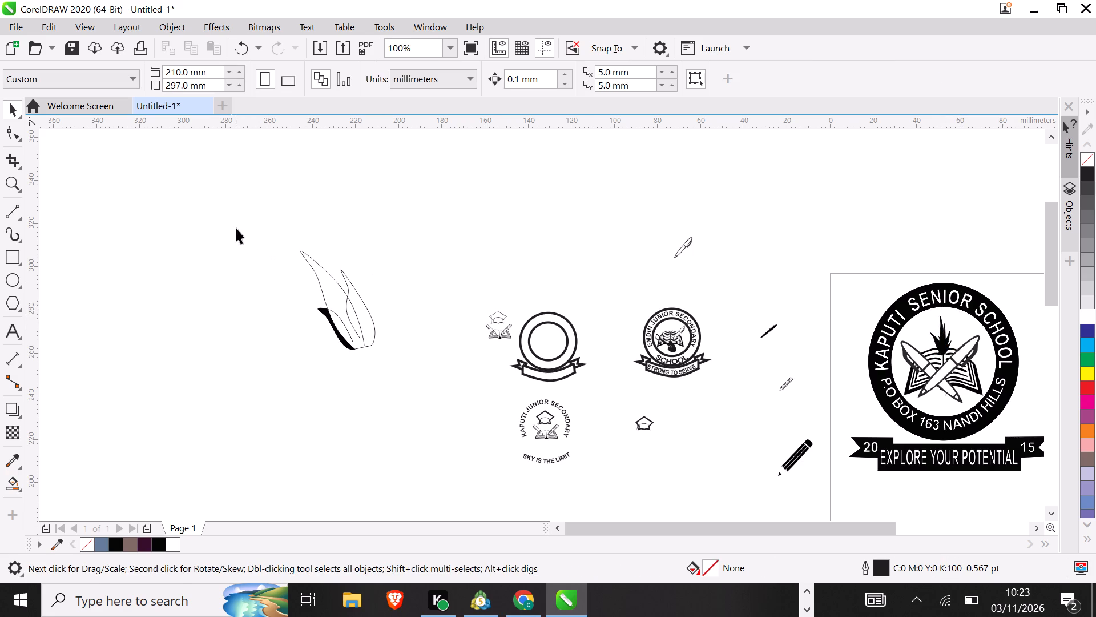
Delete the leftover flame outlines and black sliver from the area left of the small logo drafts.
left_click_drag(236, 227, 402, 407)
key("BackSpace")
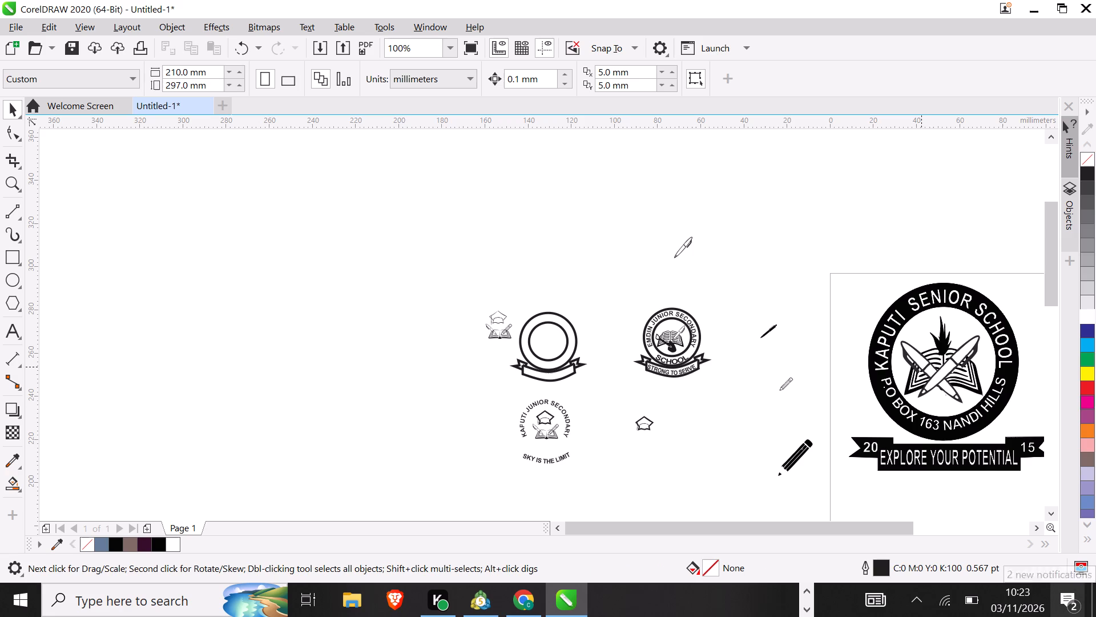
Move the empty double ring with its ribbon onto the page, below the Kaputi Senior School logo.
triple_click(1036, 530)
left_click(1036, 530)
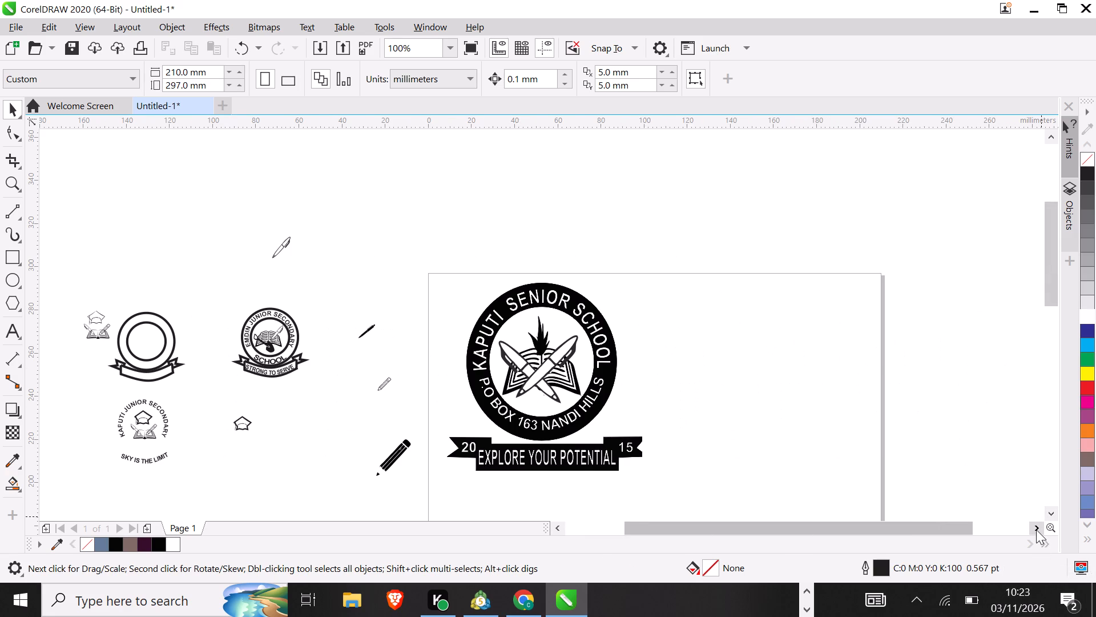
triple_click(1049, 512)
left_click(1049, 512)
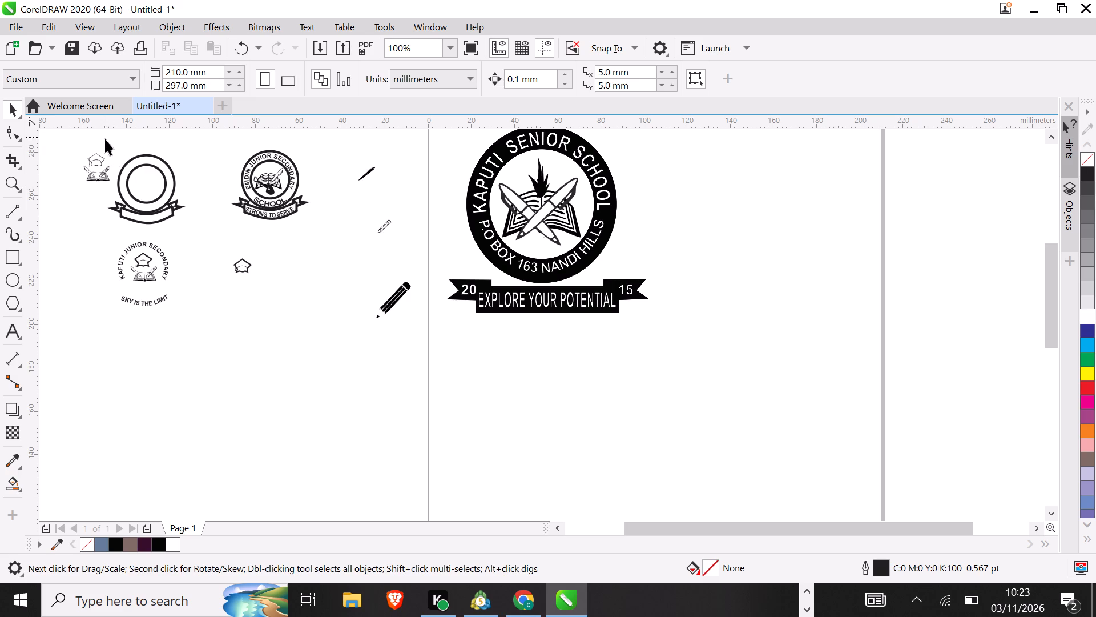
left_click_drag(108, 141, 135, 222)
left_click_drag(135, 222, 197, 230)
left_click_drag(148, 187, 279, 262)
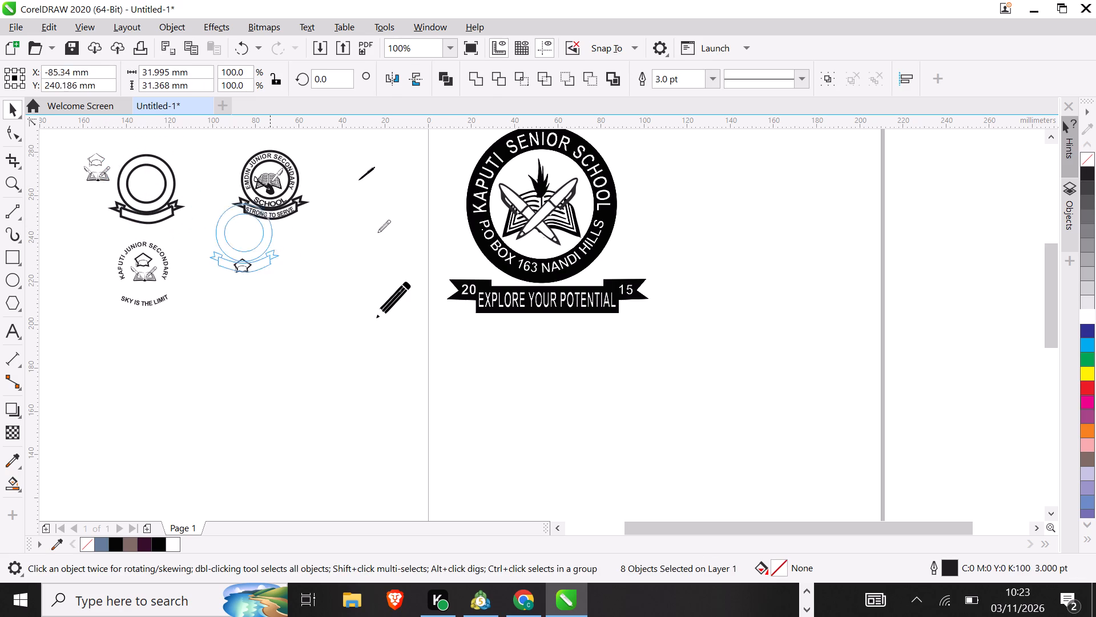
left_click_drag(279, 262, 530, 399)
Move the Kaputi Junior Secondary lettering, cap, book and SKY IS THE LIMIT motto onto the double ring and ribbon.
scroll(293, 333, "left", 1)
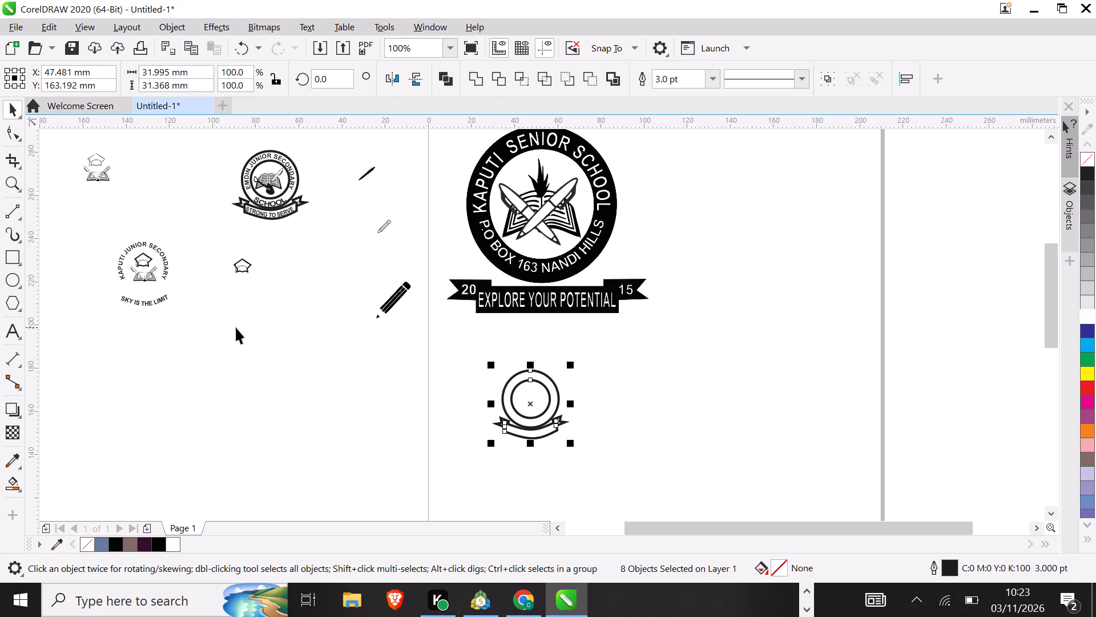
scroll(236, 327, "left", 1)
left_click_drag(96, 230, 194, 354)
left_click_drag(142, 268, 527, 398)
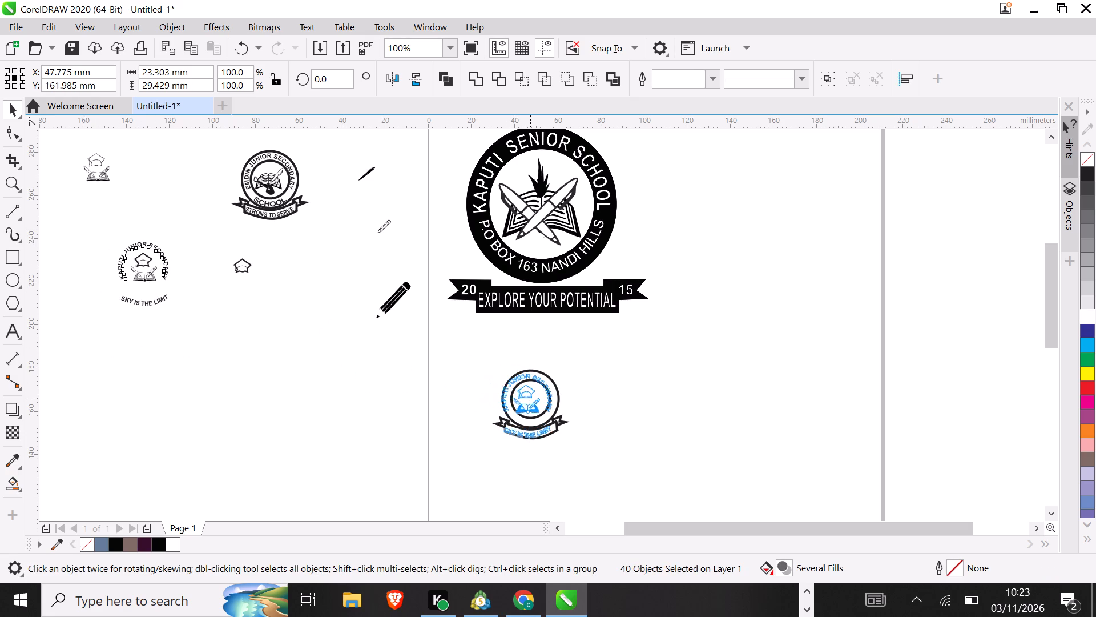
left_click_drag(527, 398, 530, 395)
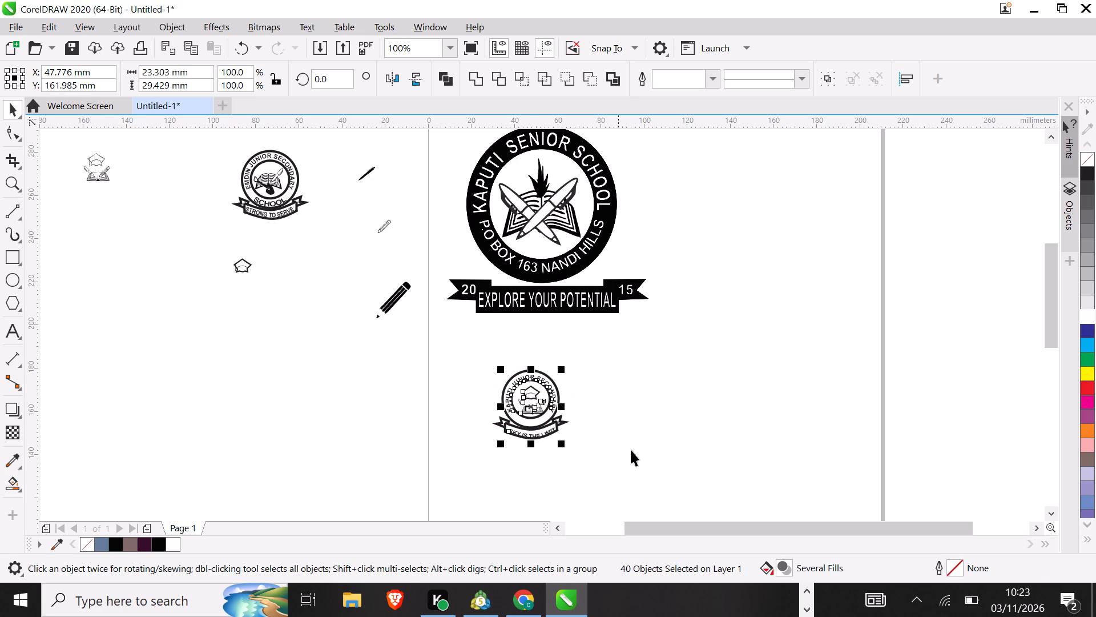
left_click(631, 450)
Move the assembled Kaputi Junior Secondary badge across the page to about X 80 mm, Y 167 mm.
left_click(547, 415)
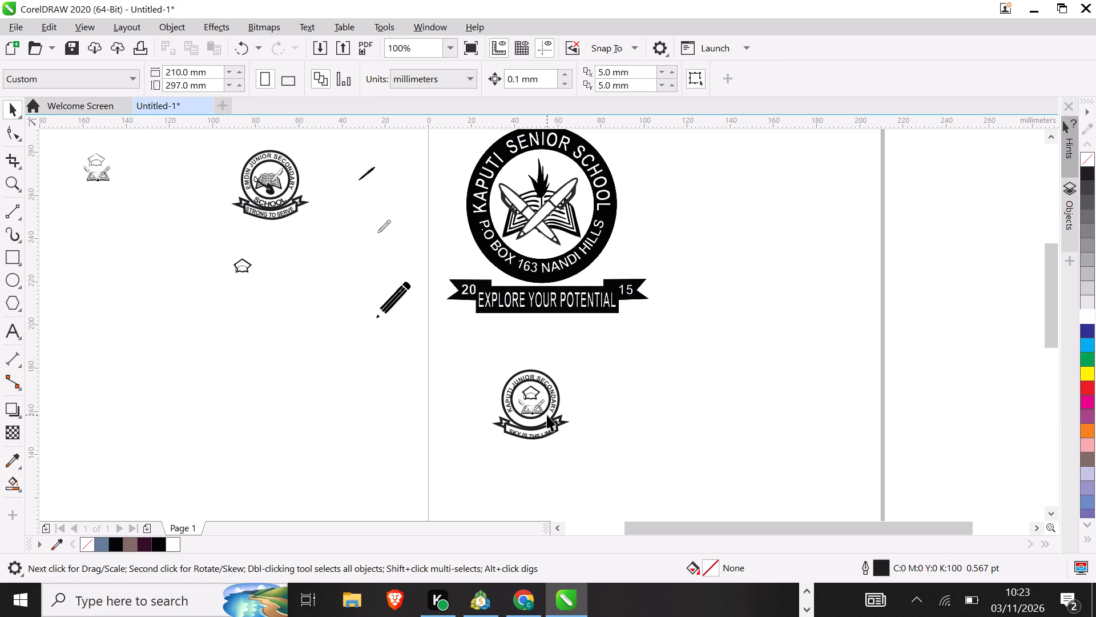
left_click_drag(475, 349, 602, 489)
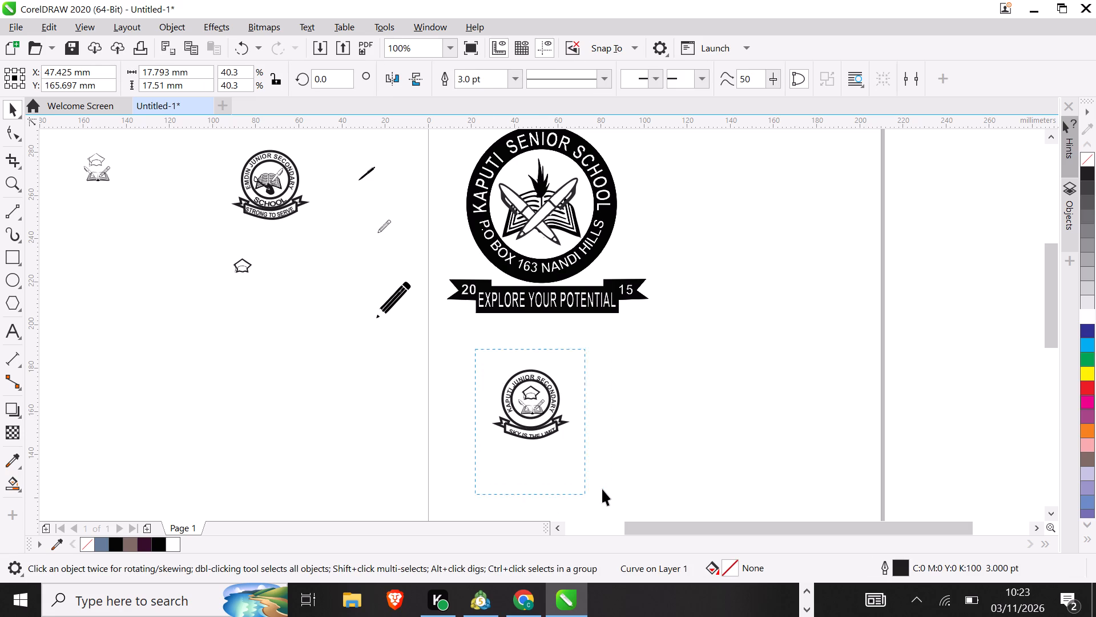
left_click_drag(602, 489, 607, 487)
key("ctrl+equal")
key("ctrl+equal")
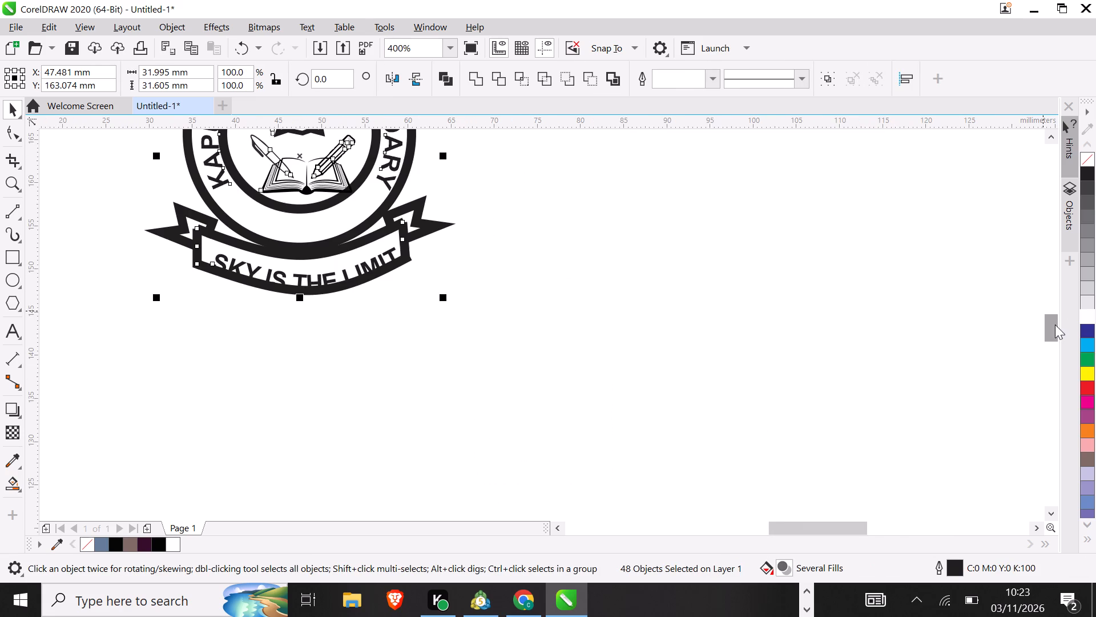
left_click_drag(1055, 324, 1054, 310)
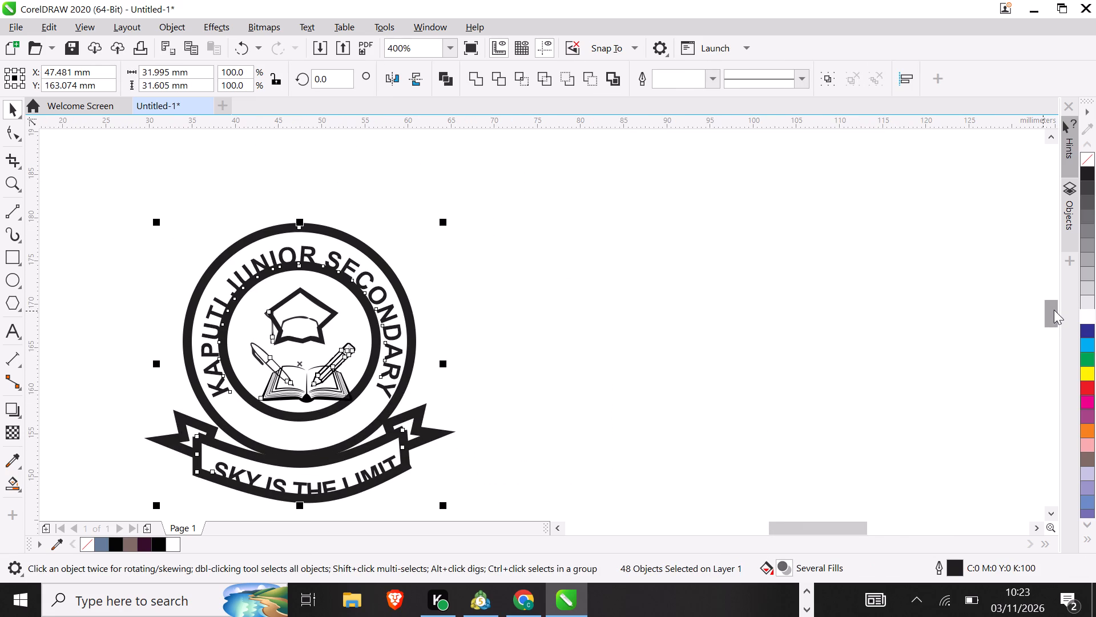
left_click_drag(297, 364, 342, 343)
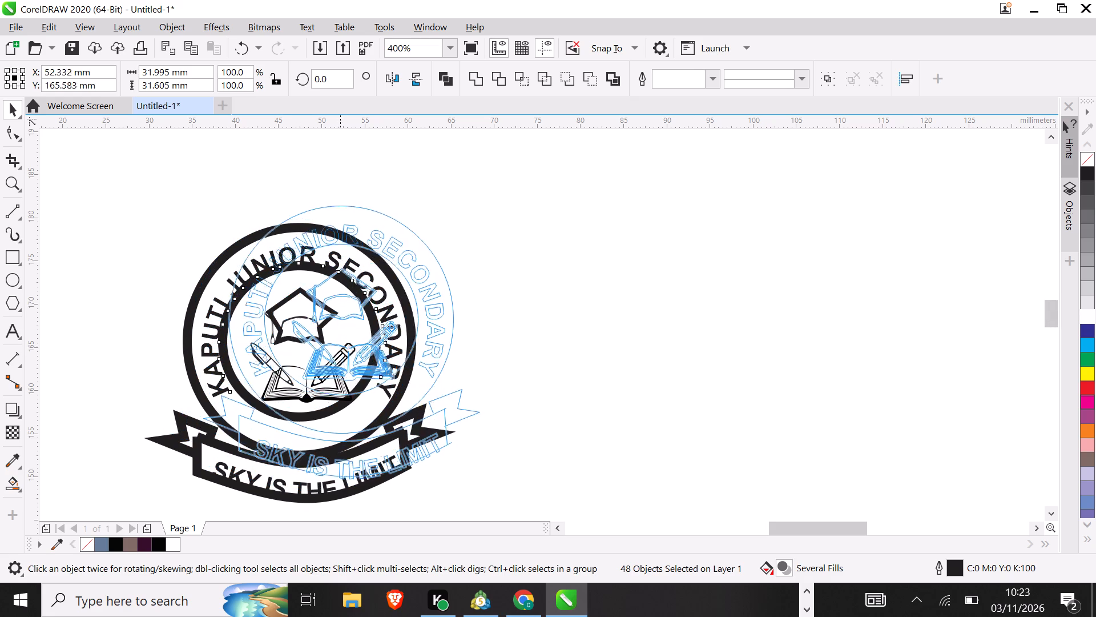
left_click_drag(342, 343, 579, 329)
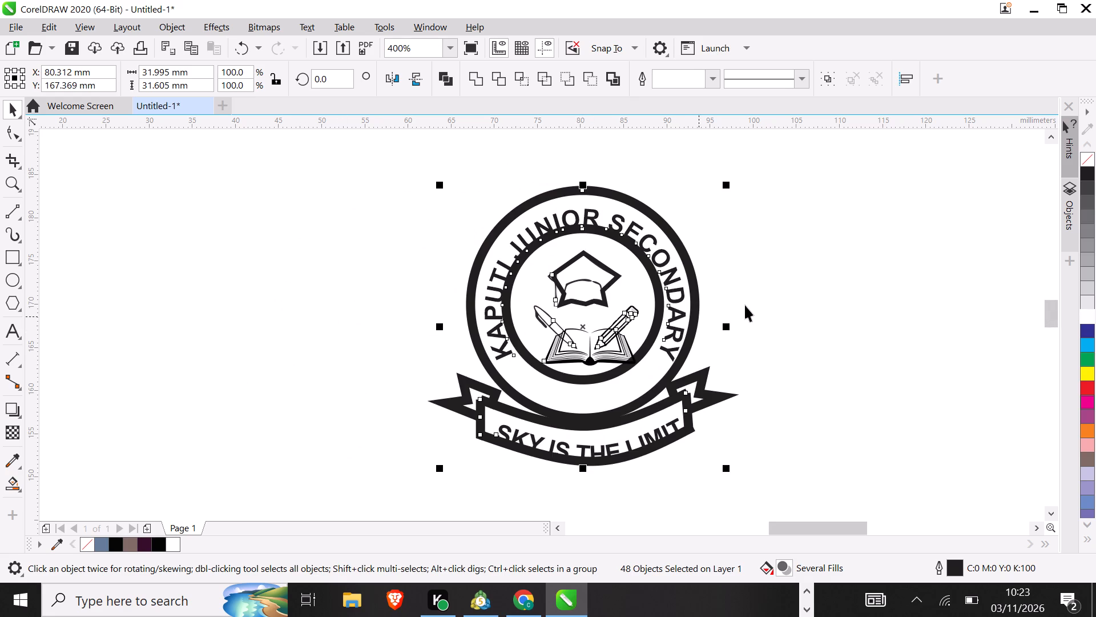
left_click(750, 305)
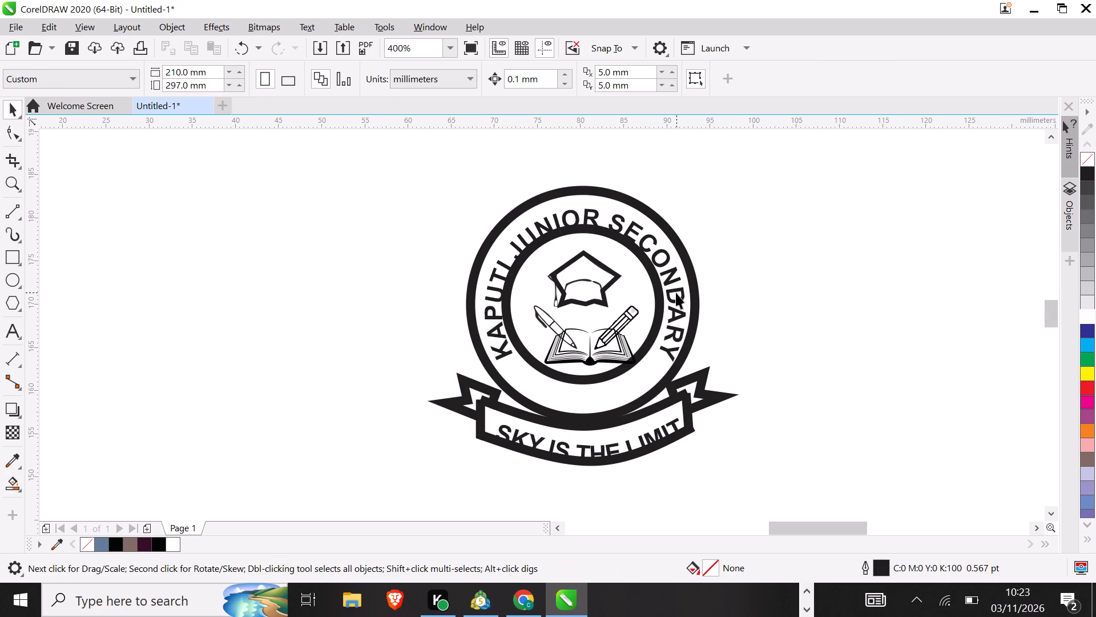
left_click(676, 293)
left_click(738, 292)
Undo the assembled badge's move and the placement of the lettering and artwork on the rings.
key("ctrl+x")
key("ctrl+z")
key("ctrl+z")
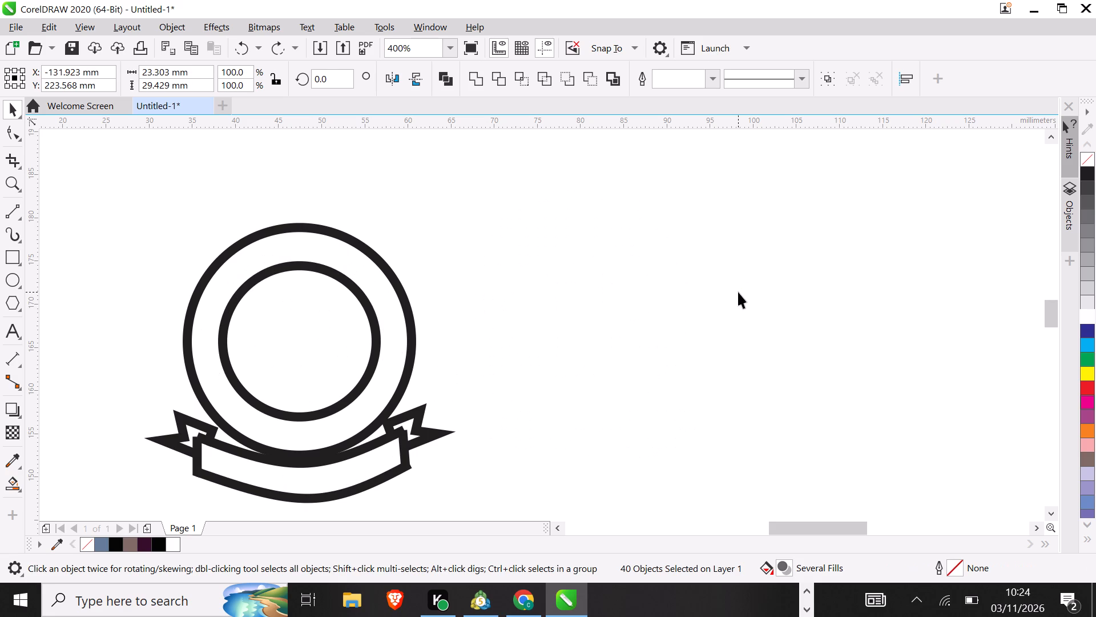
Move the Kaputi Junior Secondary lettering, cap, book and SKY IS THE LIMIT motto onto the double ring and ribbon, at about X 48 mm, Y 163 mm.
key("ctrl+minus")
key("ctrl+minus")
key("ctrl+minus")
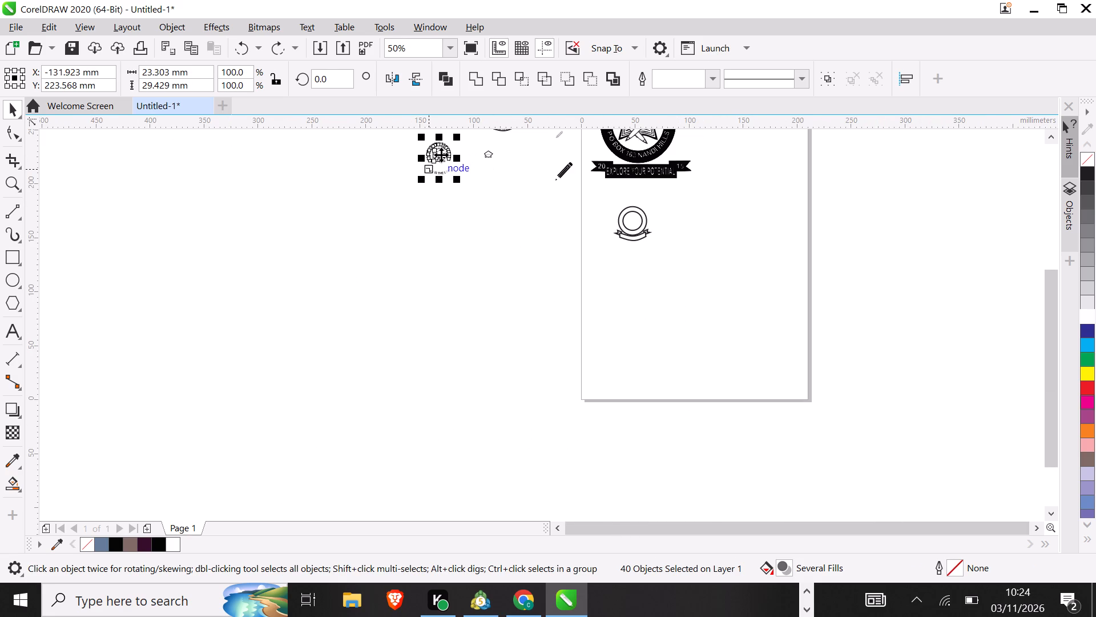
left_click_drag(441, 155, 639, 279)
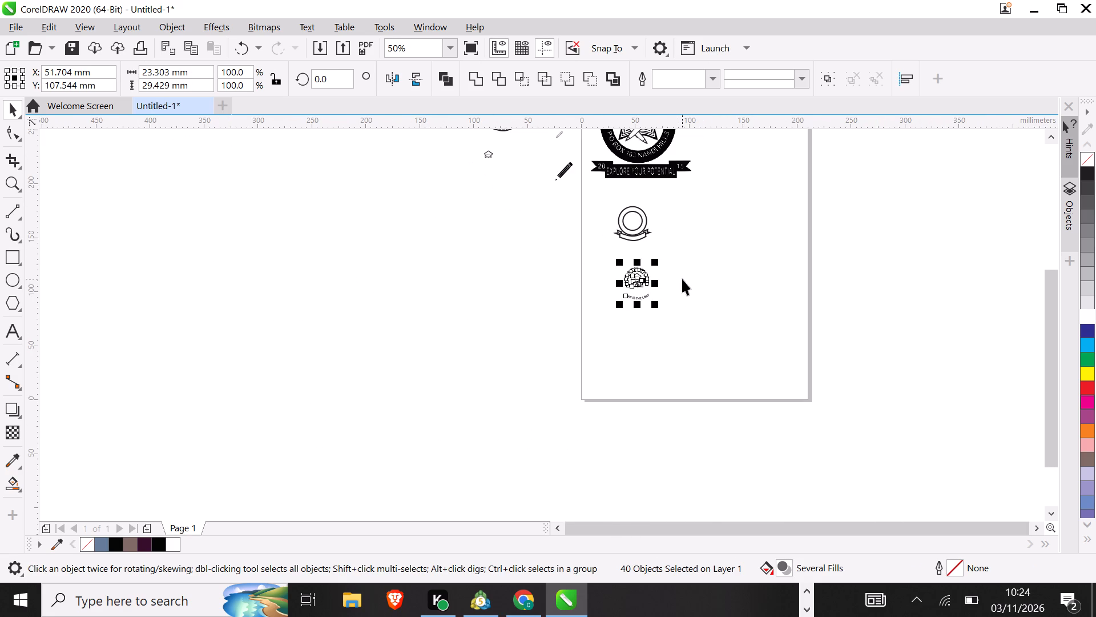
key("ctrl+equal")
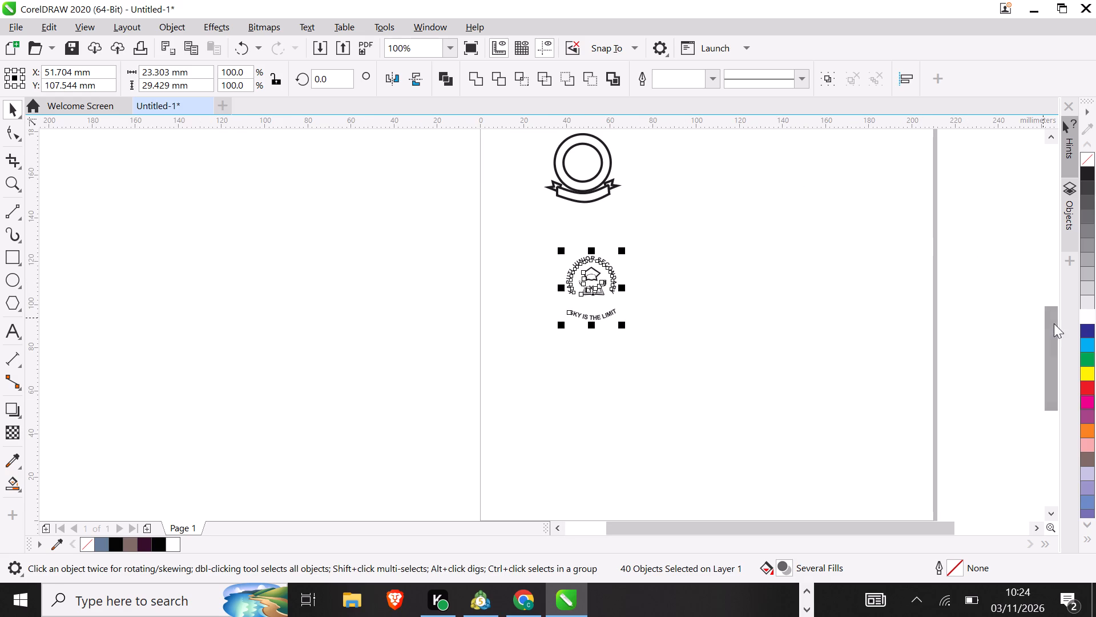
left_click_drag(1054, 323, 1050, 308)
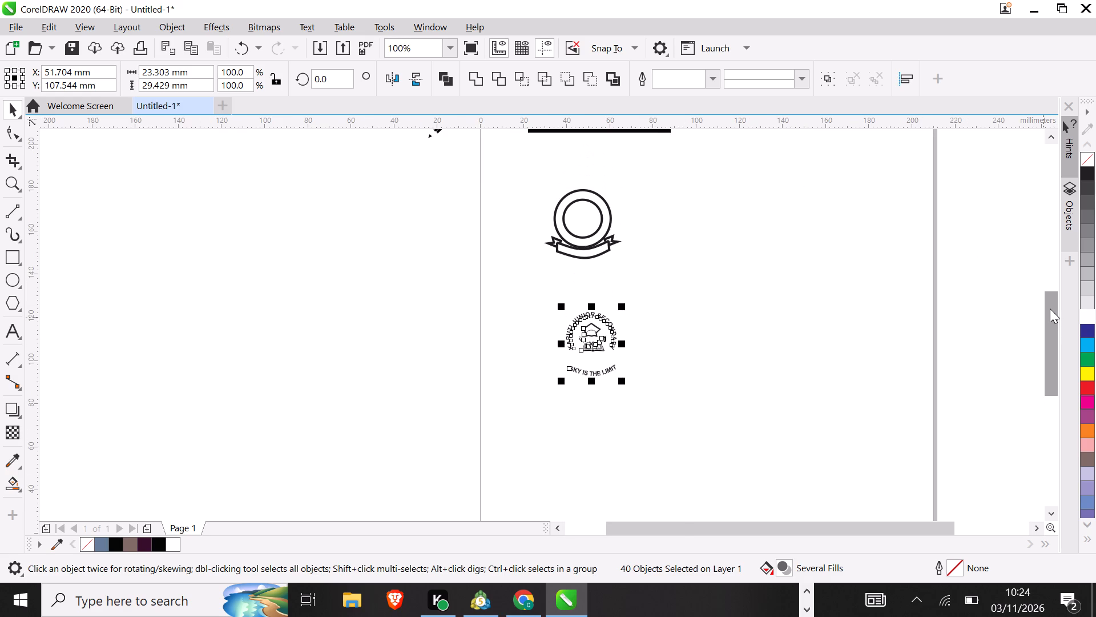
key("ctrl+equal")
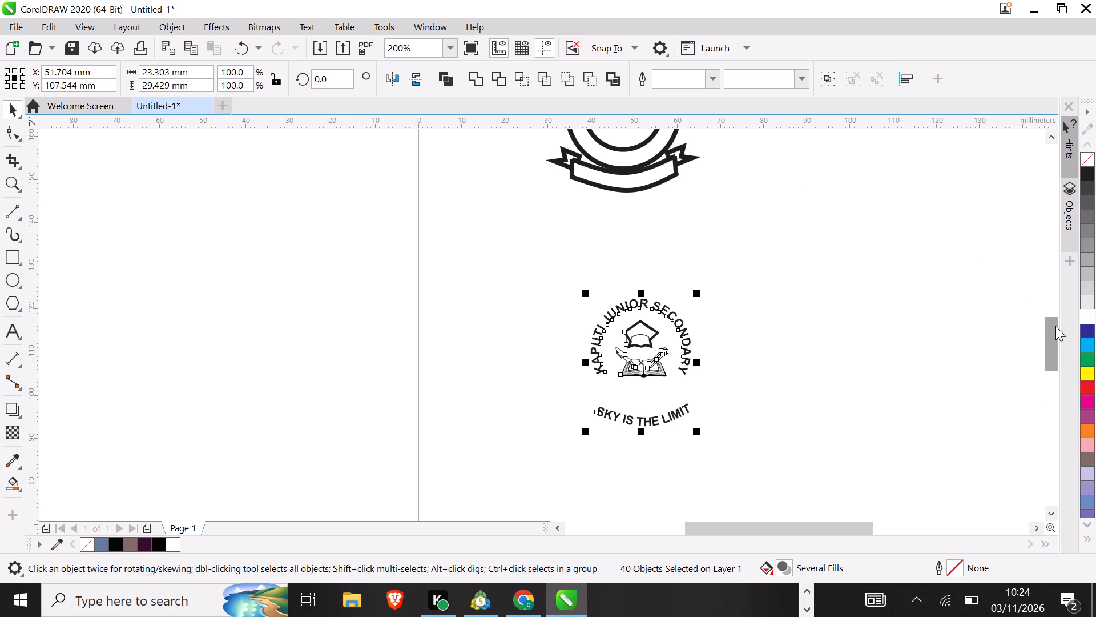
left_click_drag(1055, 328, 1051, 310)
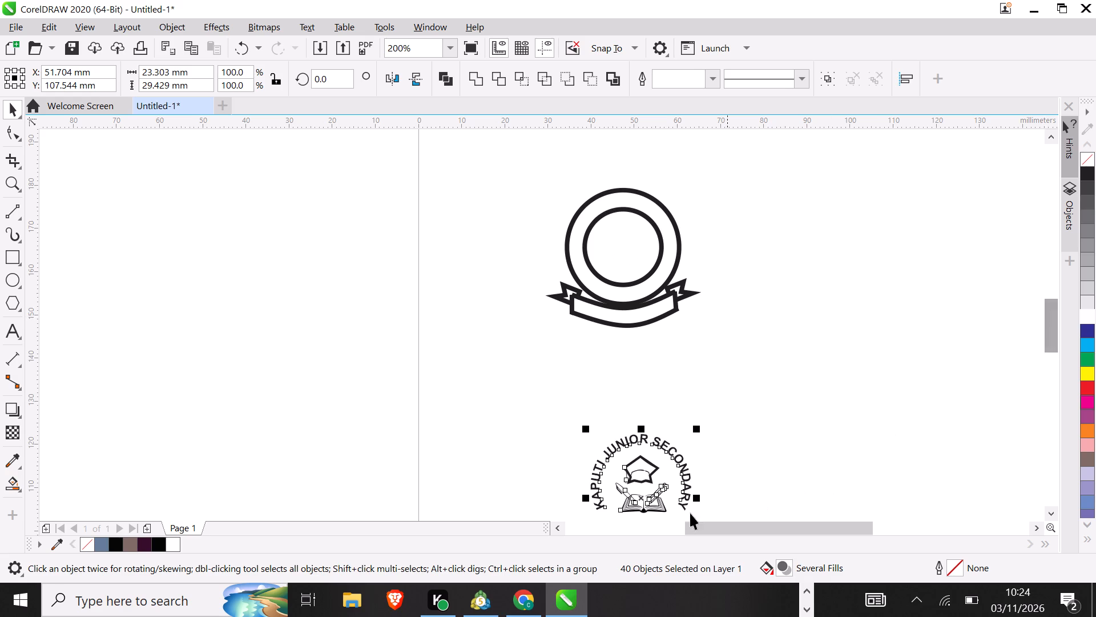
left_click_drag(641, 500, 621, 294)
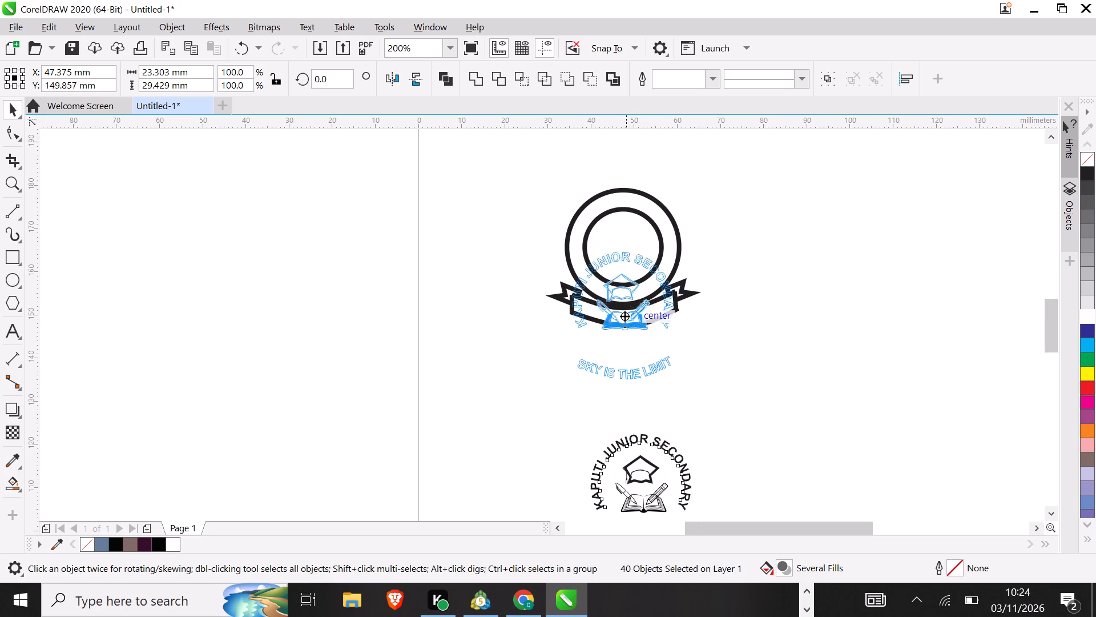
left_click_drag(621, 294, 626, 265)
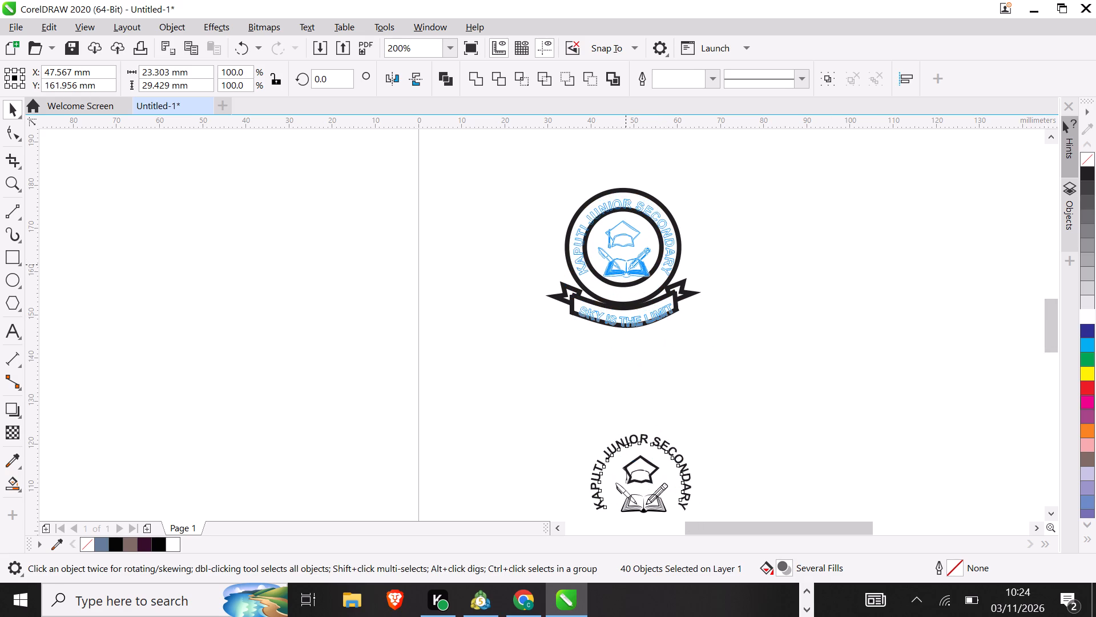
left_click_drag(626, 265, 626, 260)
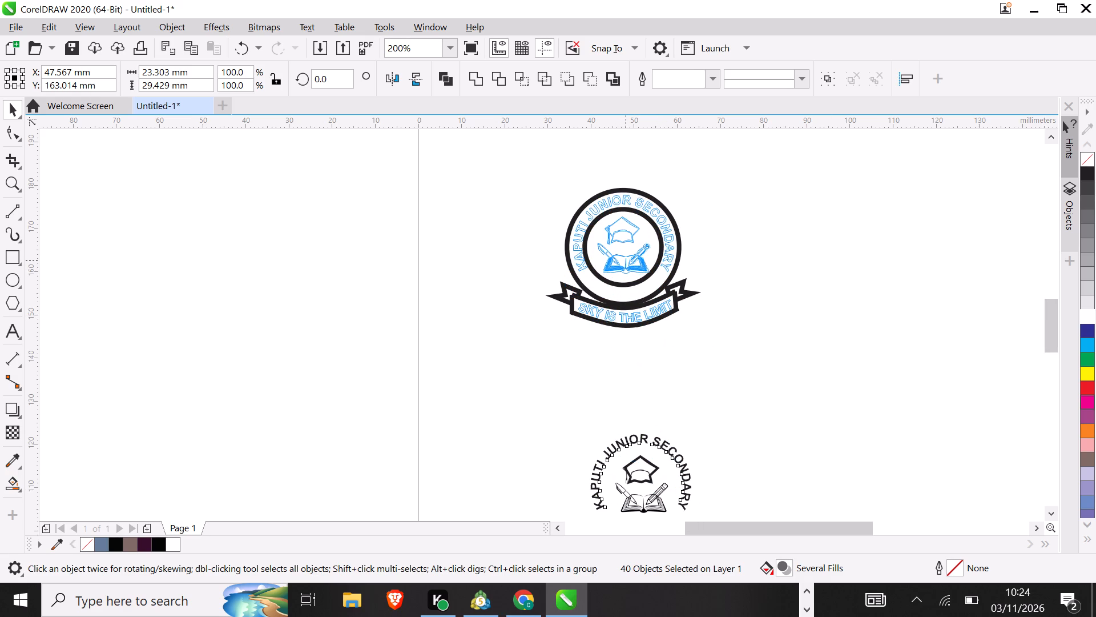
left_click_drag(626, 260, 626, 259)
left_click(722, 278)
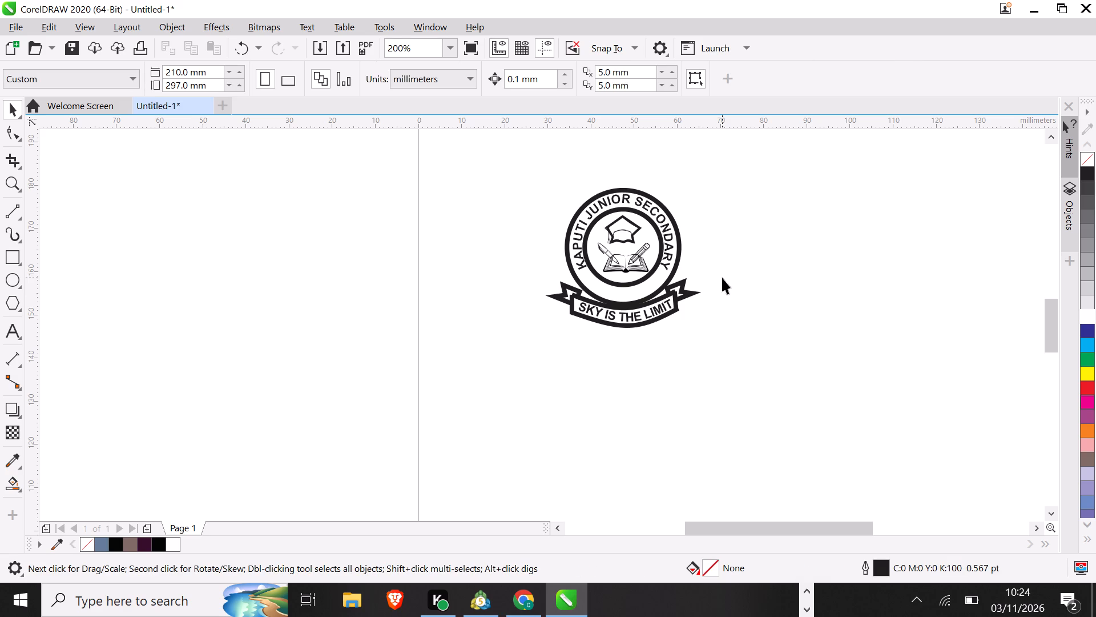
Enlarge the whole assembled Kaputi Junior Secondary badge proportionally to about 80 mm wide and 78 mm high.
left_click_drag(504, 151, 752, 355)
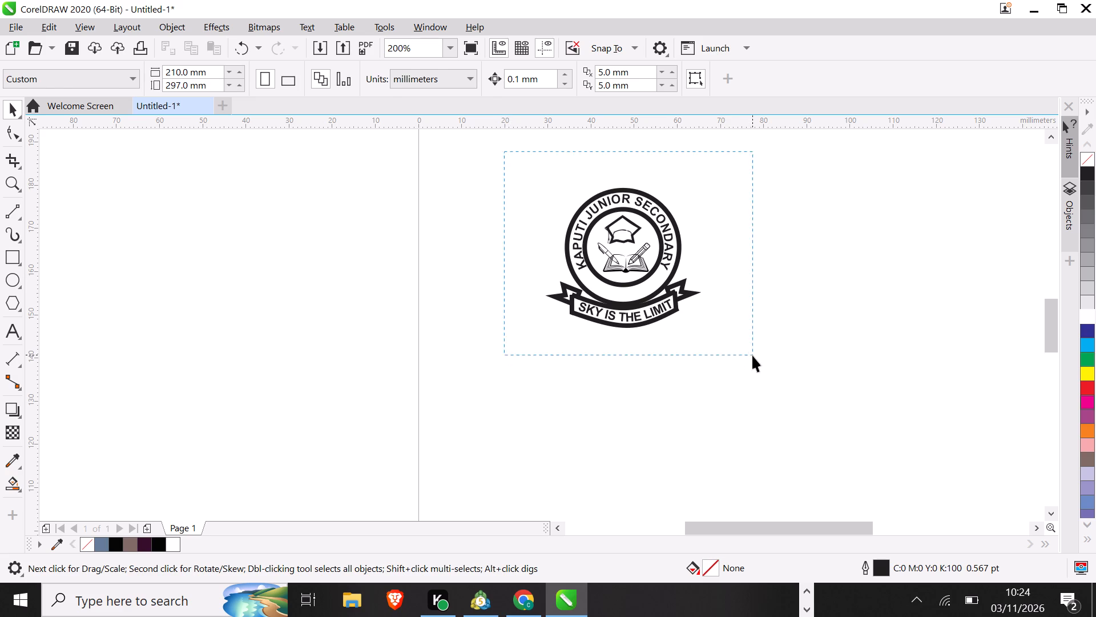
left_click_drag(695, 330, 730, 347)
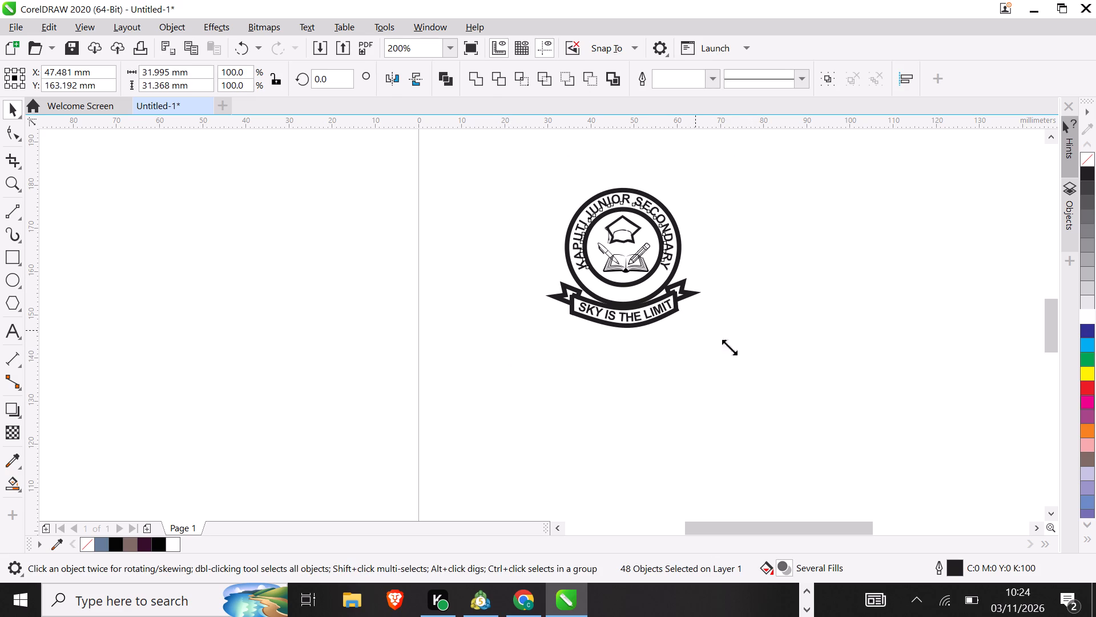
left_click_drag(730, 347, 773, 402)
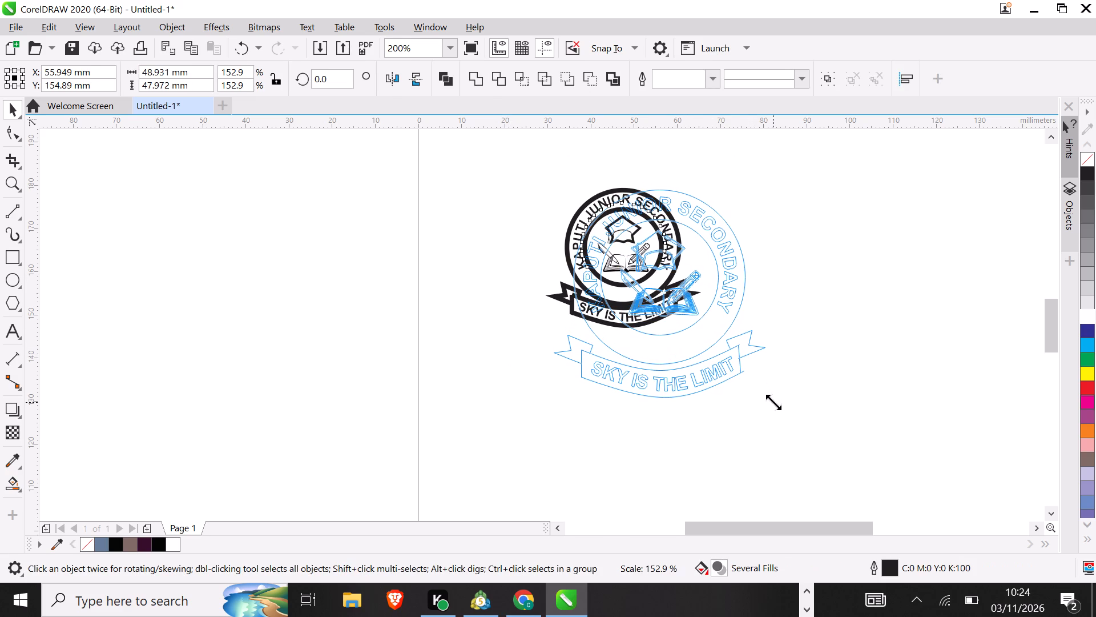
left_click_drag(773, 402, 900, 481)
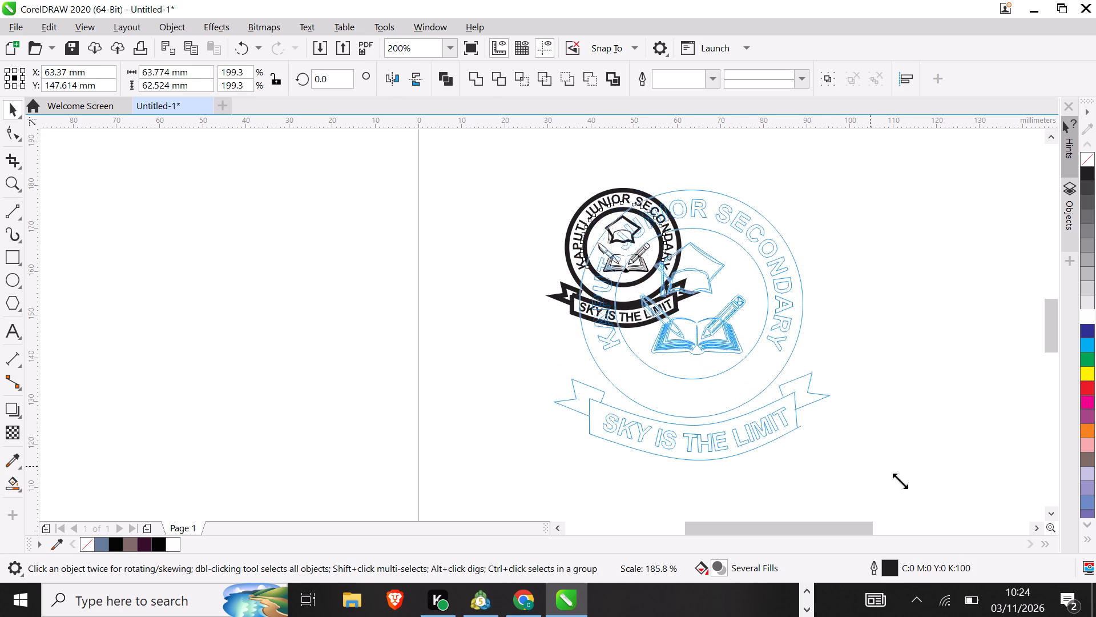
left_click_drag(900, 481, 926, 500)
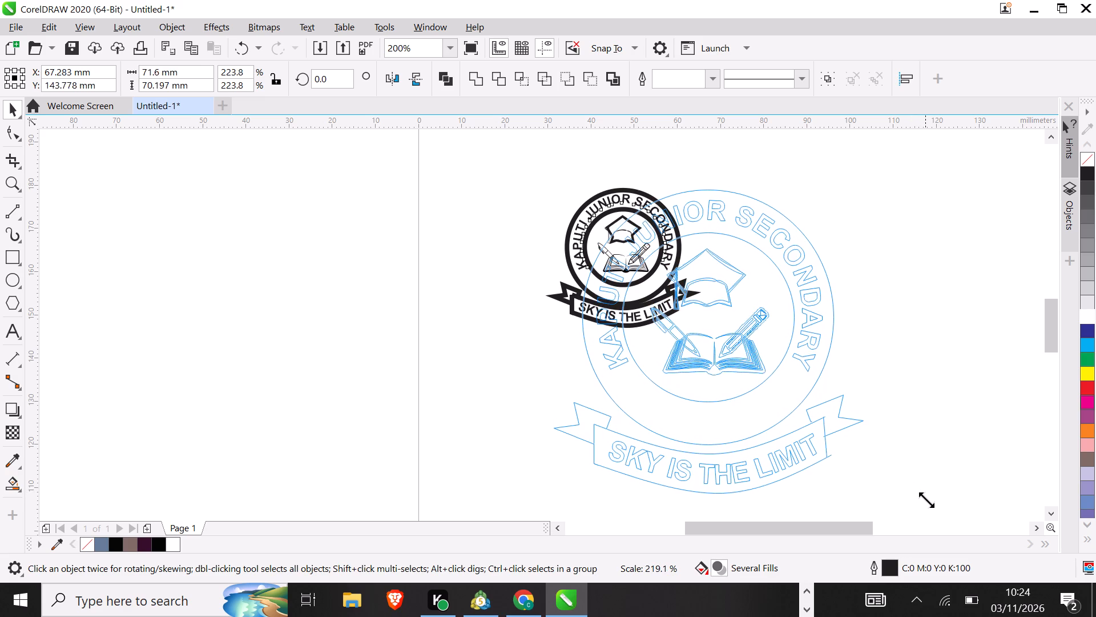
left_click_drag(926, 500, 1001, 539)
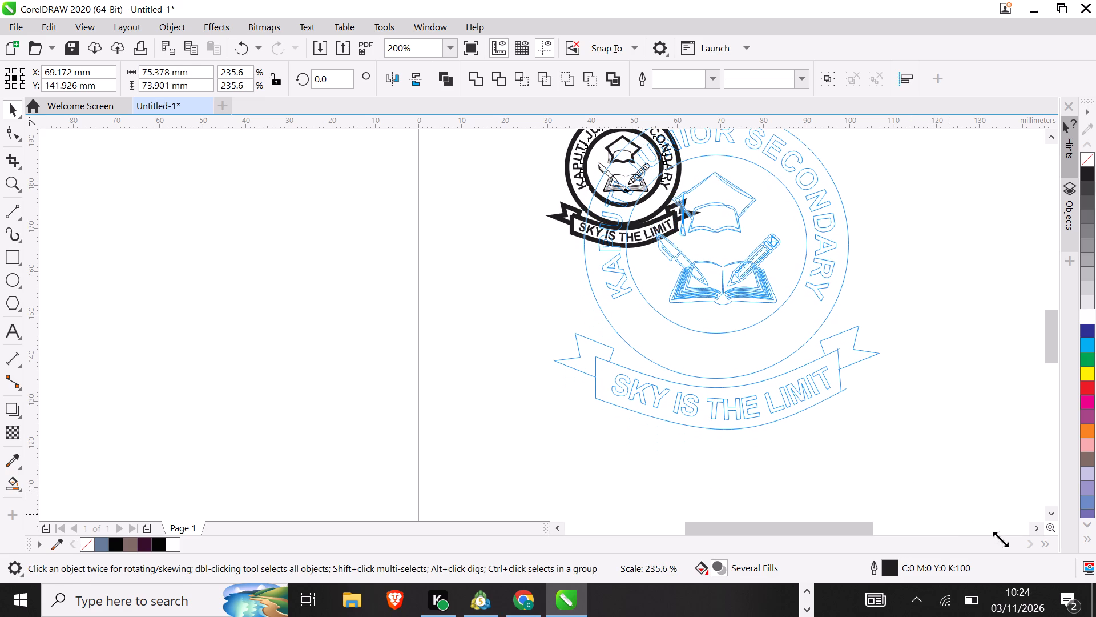
left_click_drag(1001, 539, 996, 450)
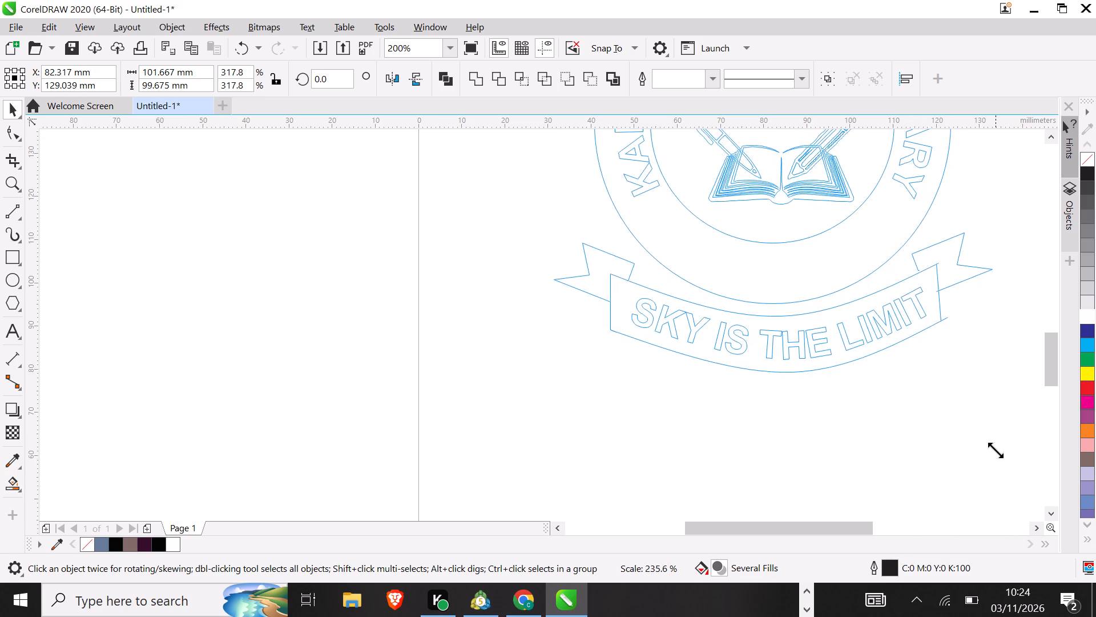
left_click_drag(996, 450, 961, 284)
left_click(977, 302)
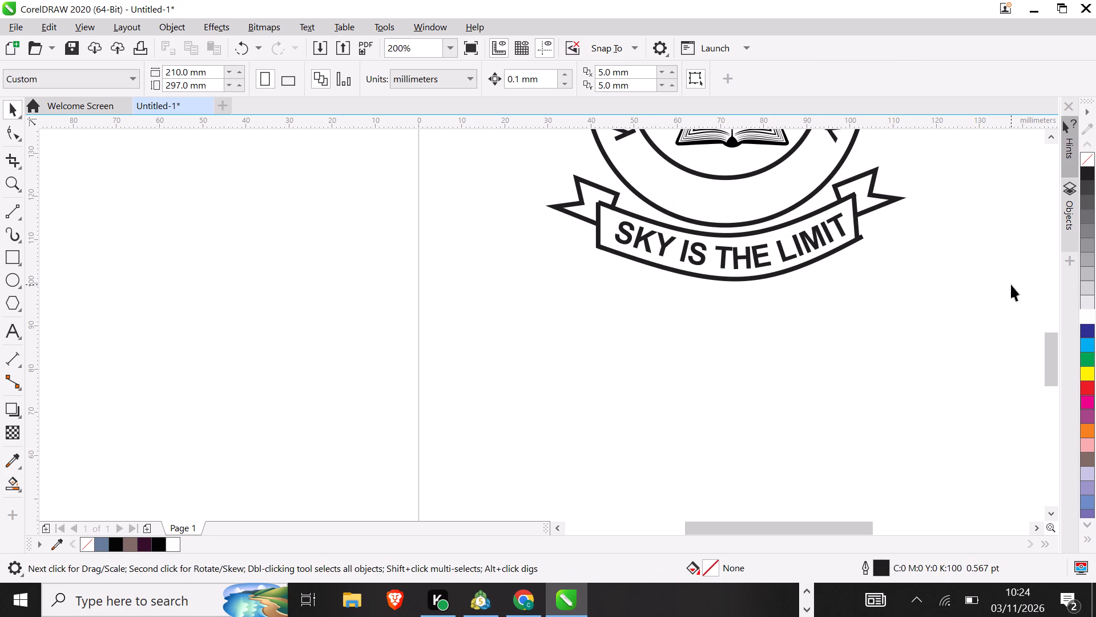
Enlarge the complete Kaputi Junior Secondary badge slightly to about 82 mm wide and 81 mm high.
left_click_drag(1054, 351, 1055, 304)
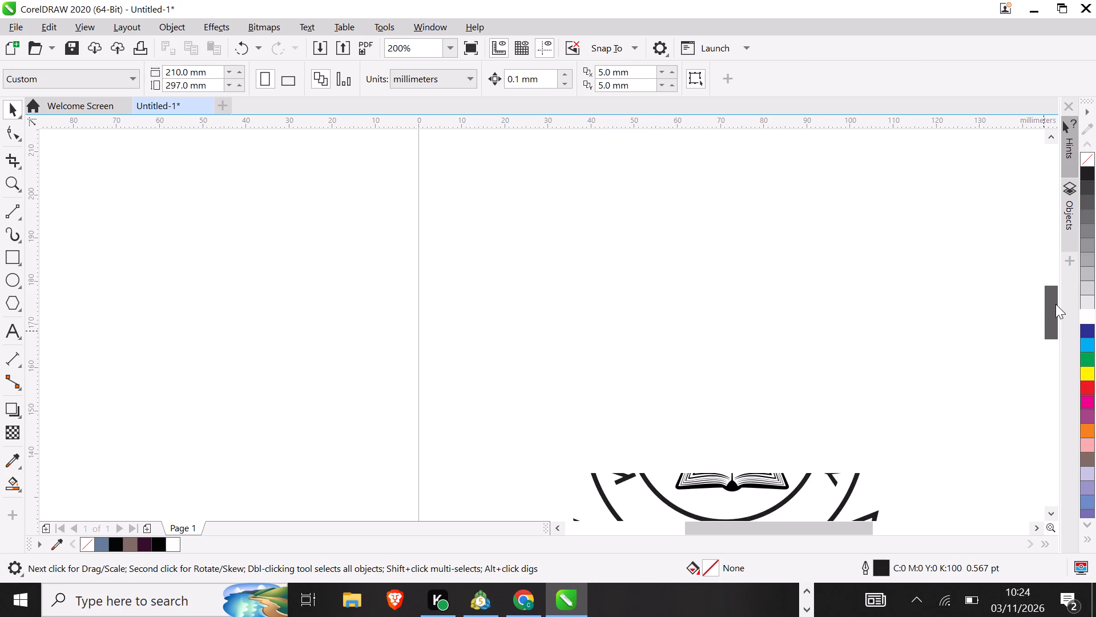
left_click_drag(1055, 304, 1056, 334)
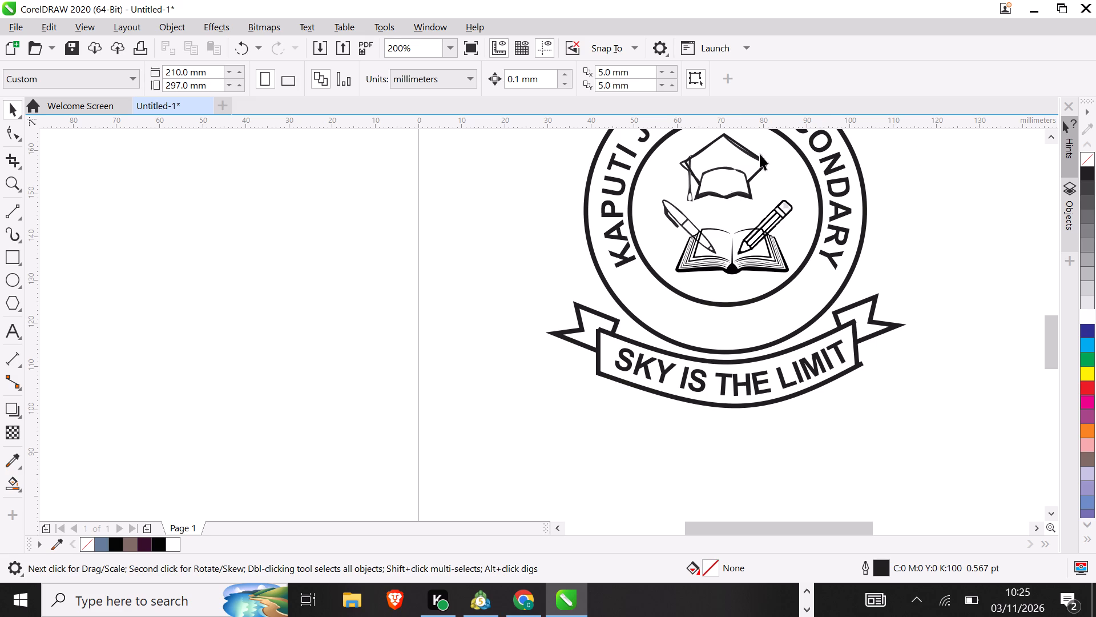
left_click(1037, 276)
left_click_drag(1050, 346, 1049, 341)
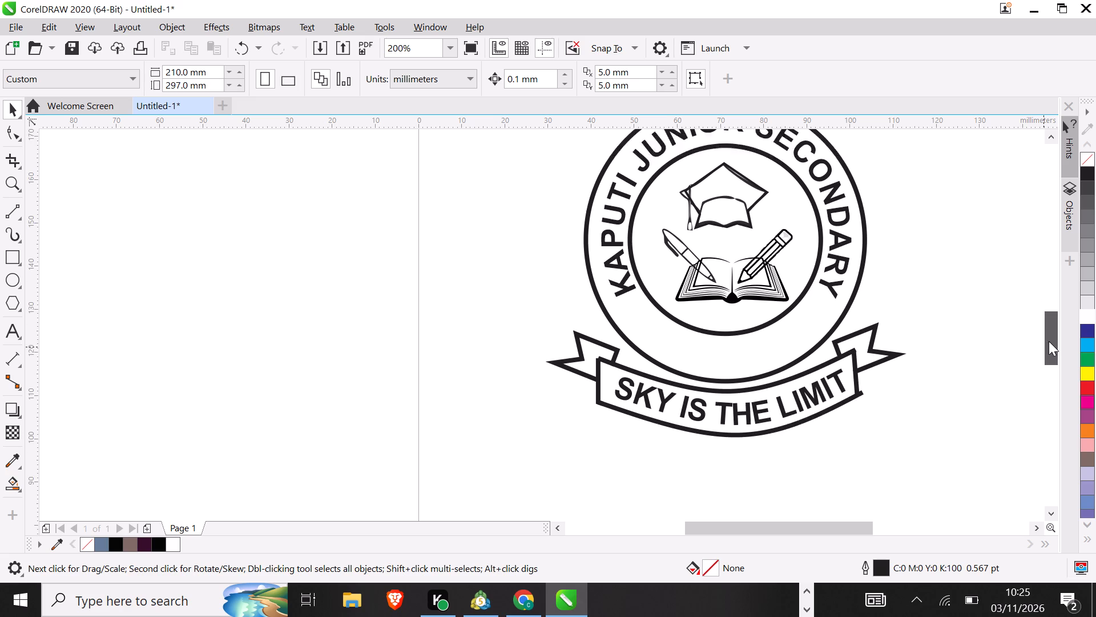
left_click_drag(1049, 341, 1045, 318)
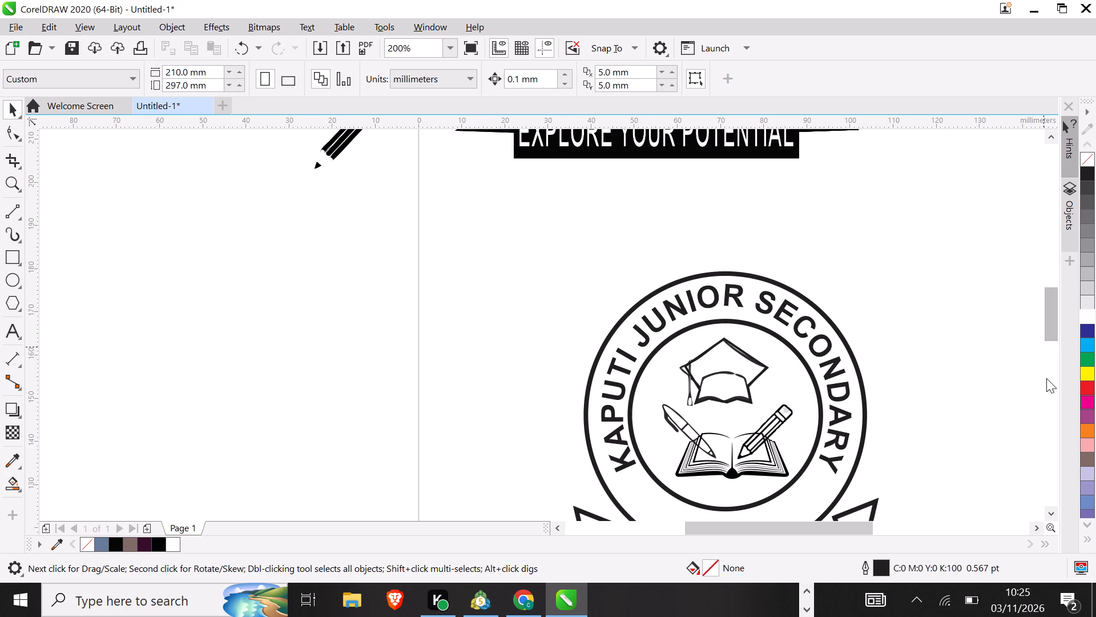
key("ctrl+minus")
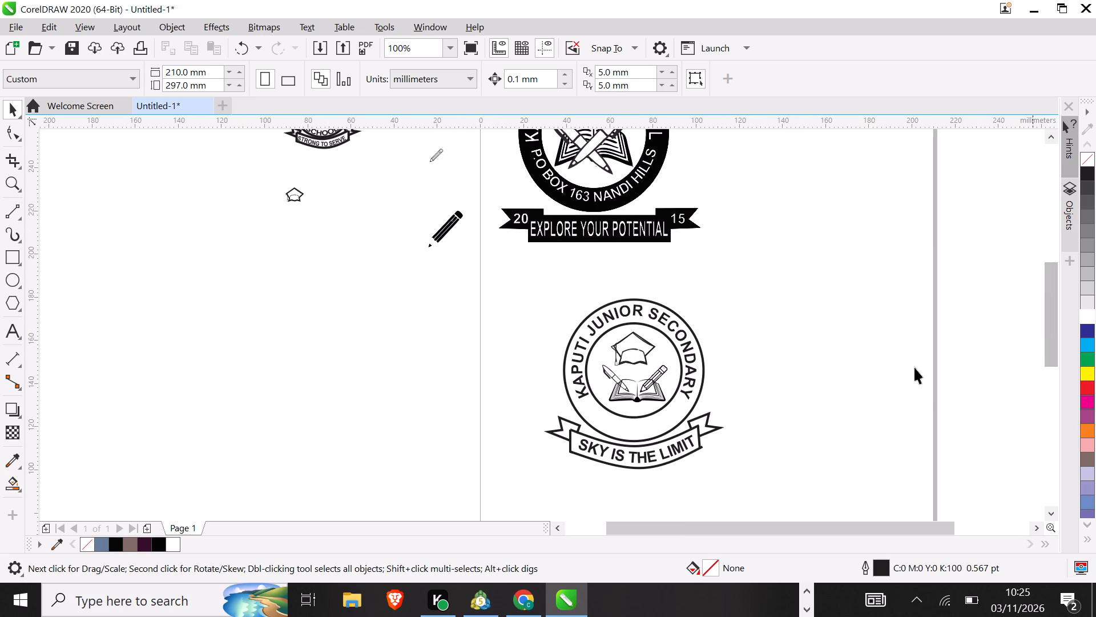
left_click_drag(504, 293, 692, 495)
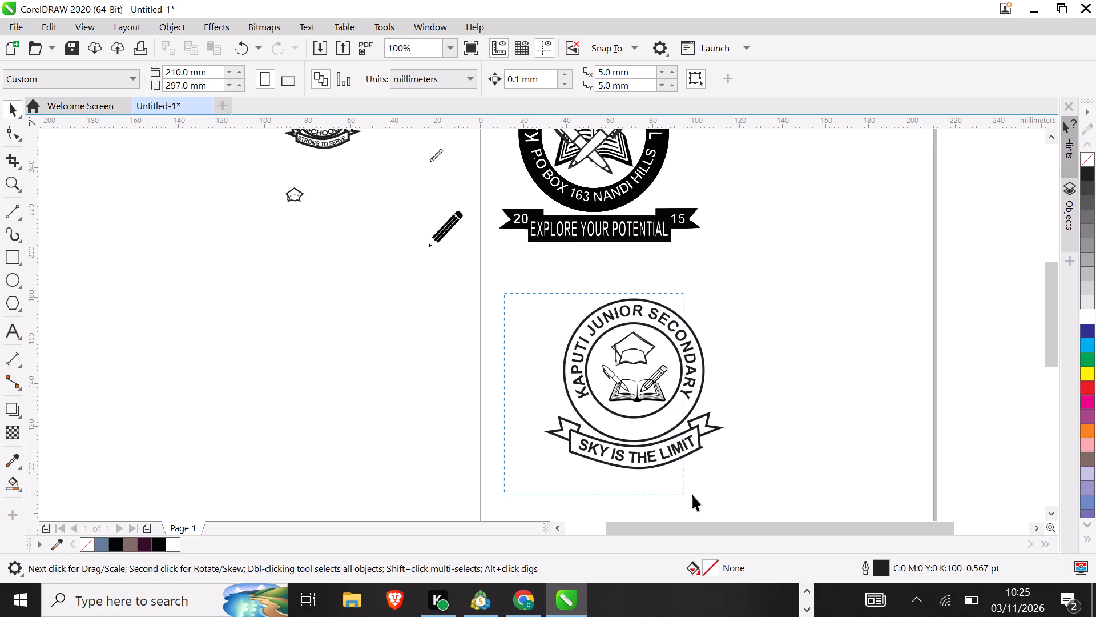
left_click_drag(692, 495, 753, 494)
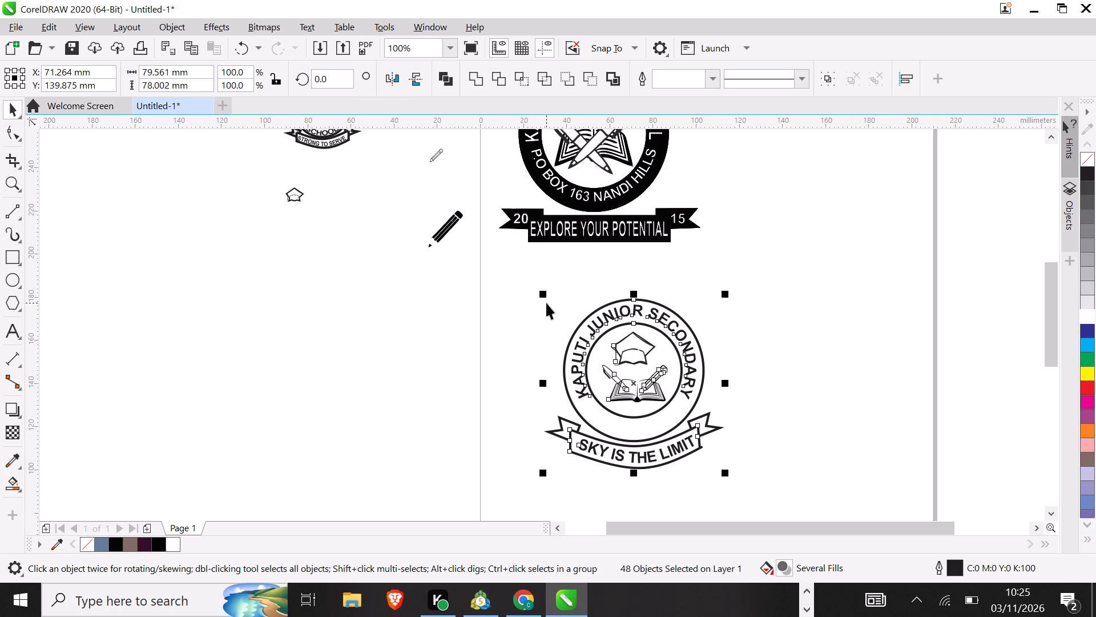
left_click_drag(542, 293, 536, 285)
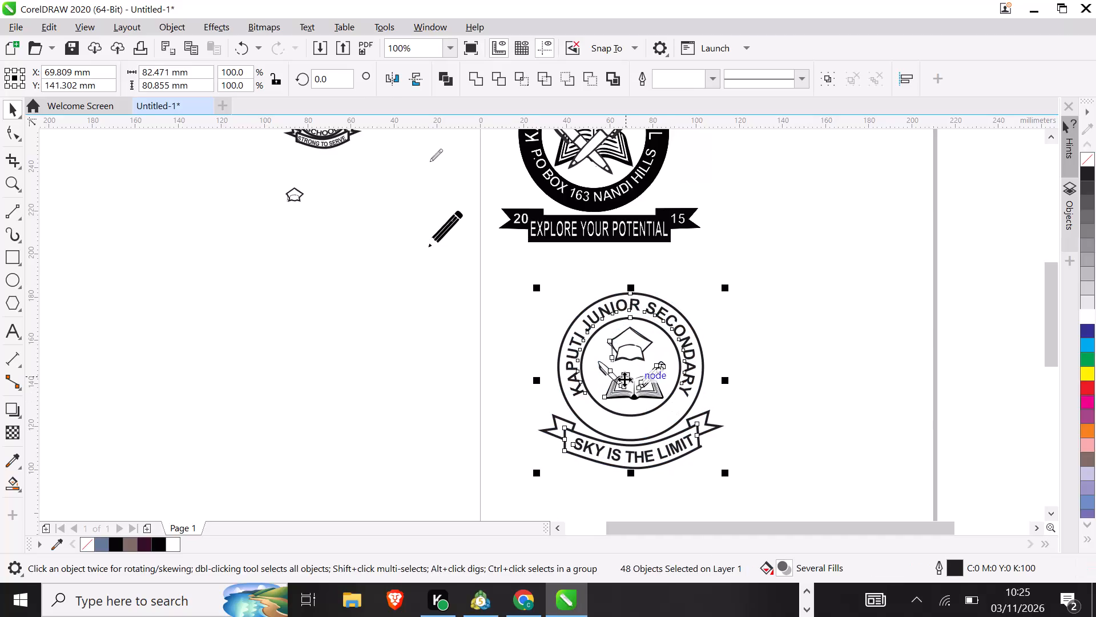
Move the badge to about X 52 mm, Y 150 mm, centred below the EXPLORE YOUR POTENTIAL ribbon.
left_click_drag(624, 379, 587, 358)
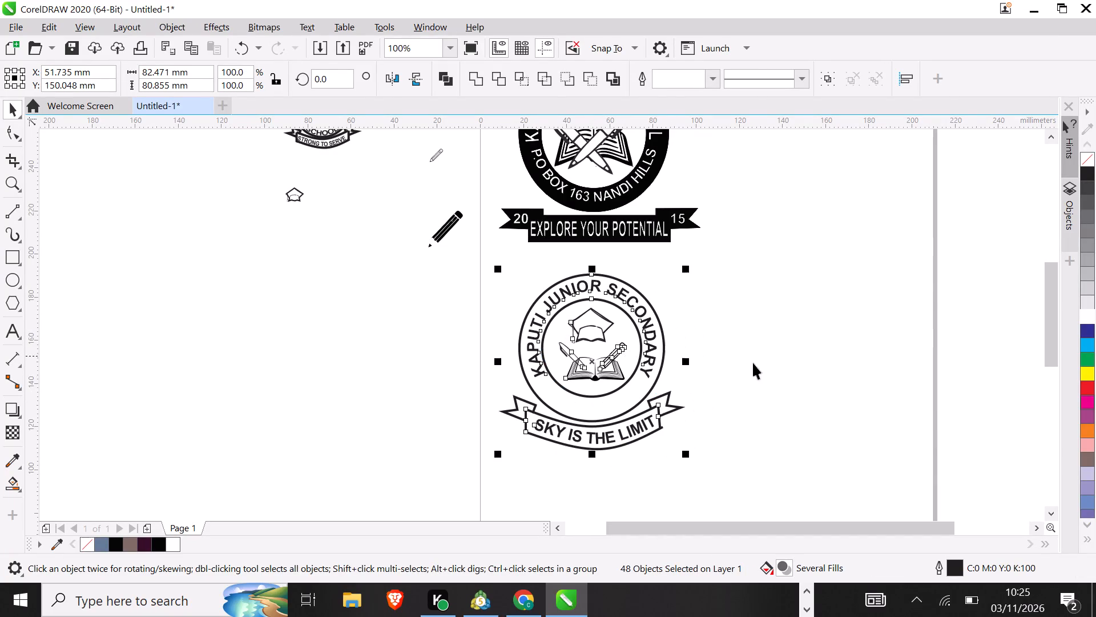
left_click(800, 380)
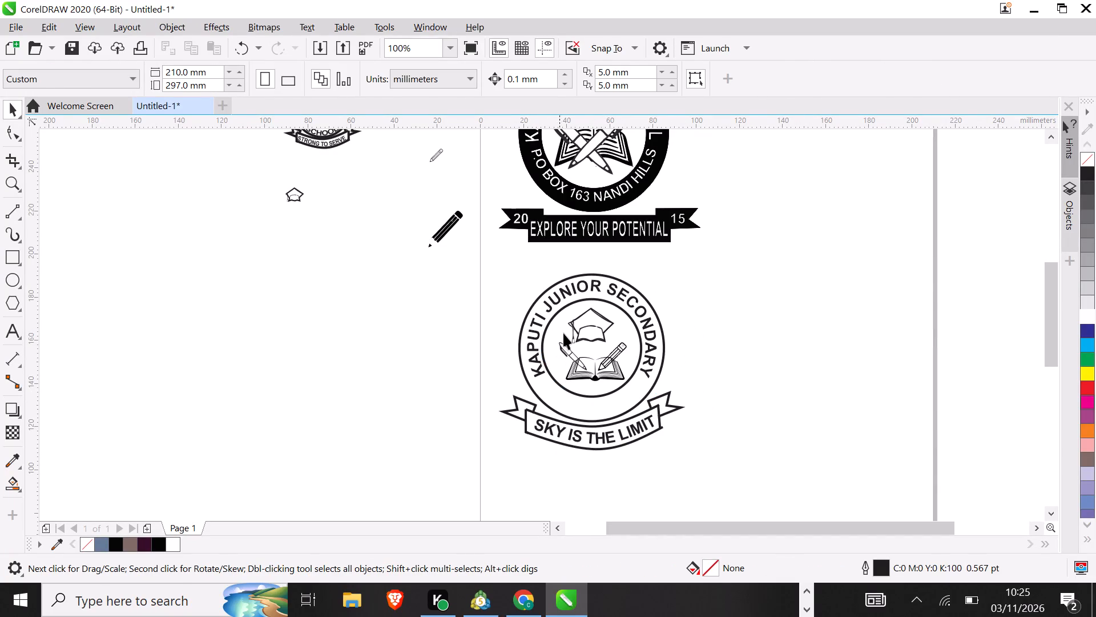
Set the outline width of the unfilled graduation cap curve in the Junior Secondary badge to 2.0 pt.
left_click(582, 340)
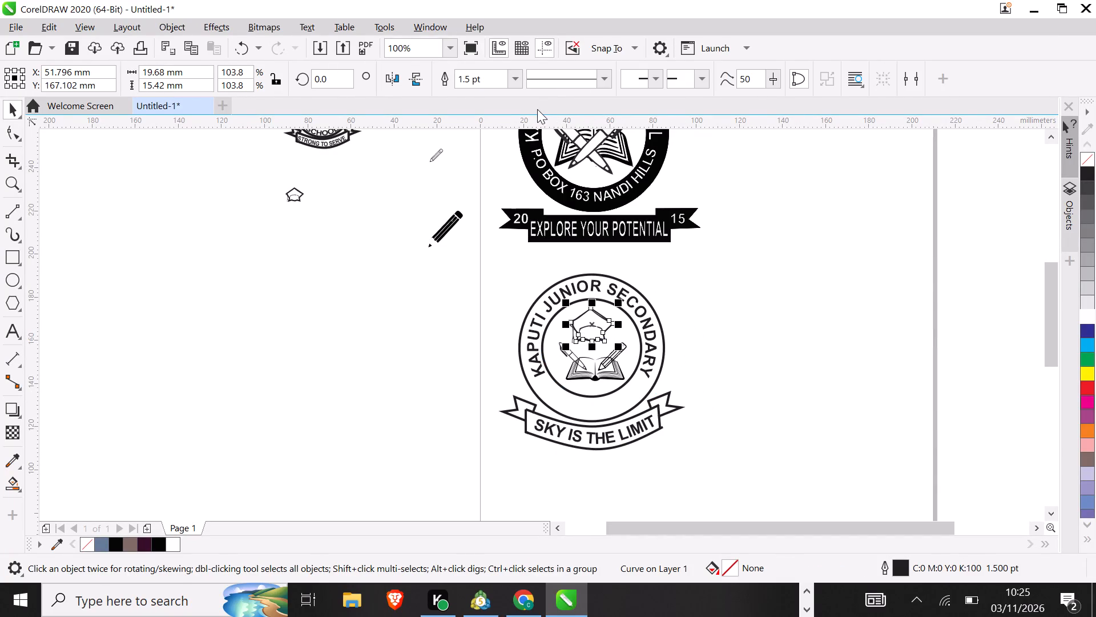
left_click(511, 72)
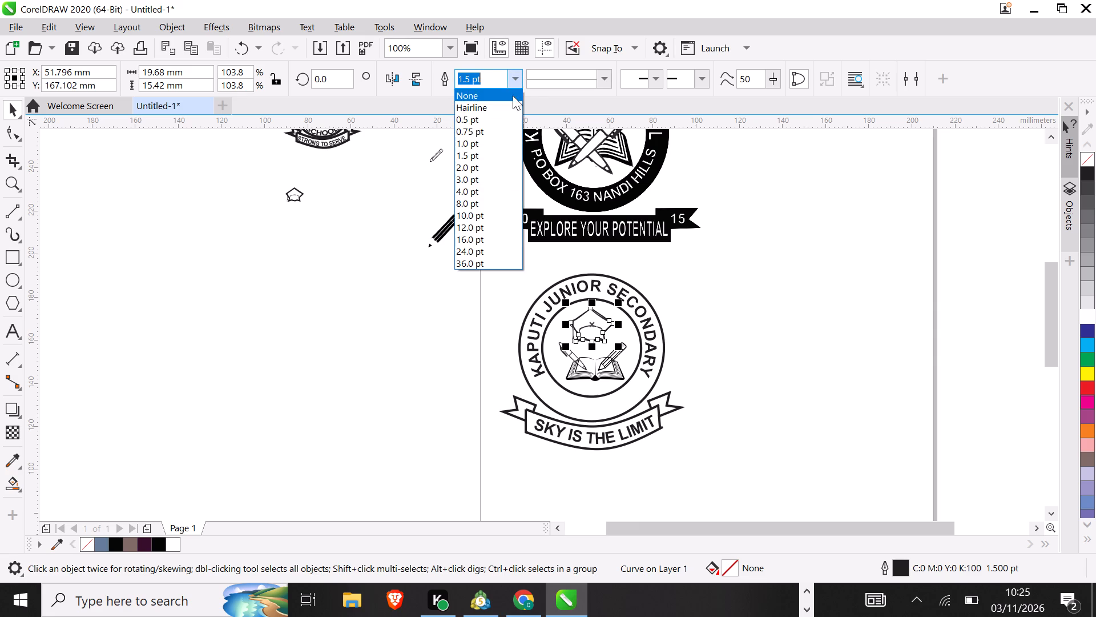
left_click(504, 166)
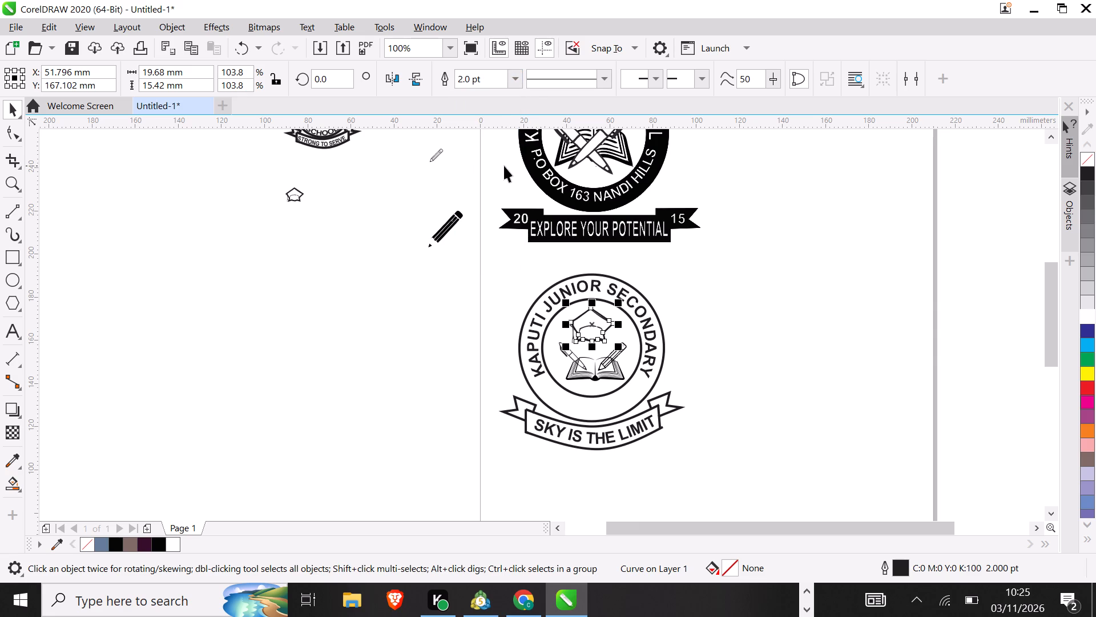
left_click(749, 318)
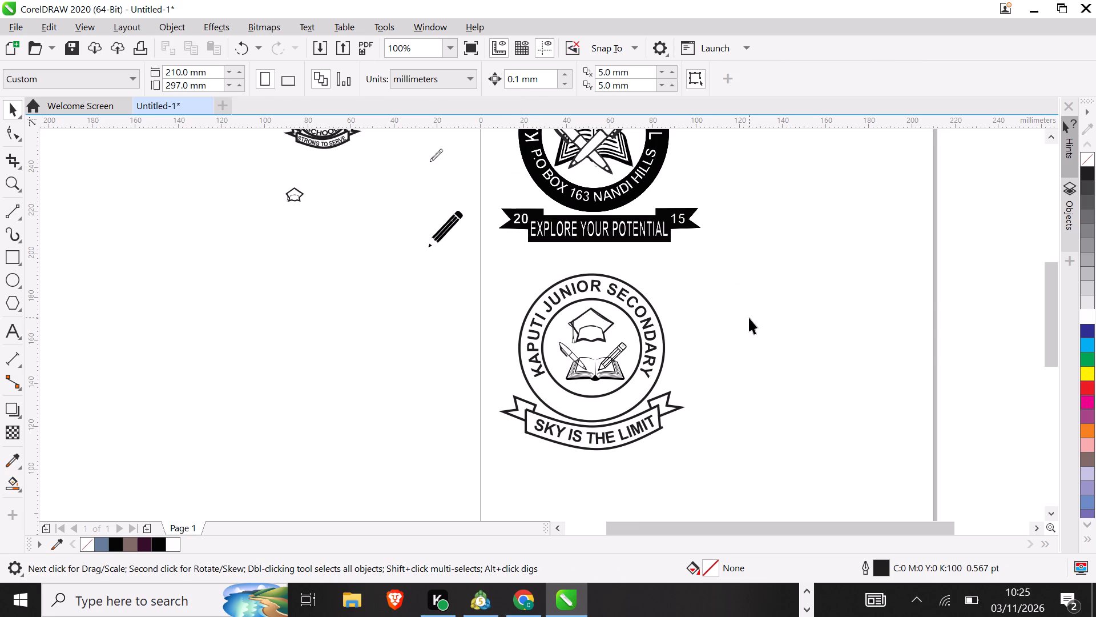
Give the dark-filled graduation cap curve with the tassel a 0.5 pt outline.
left_click(572, 340)
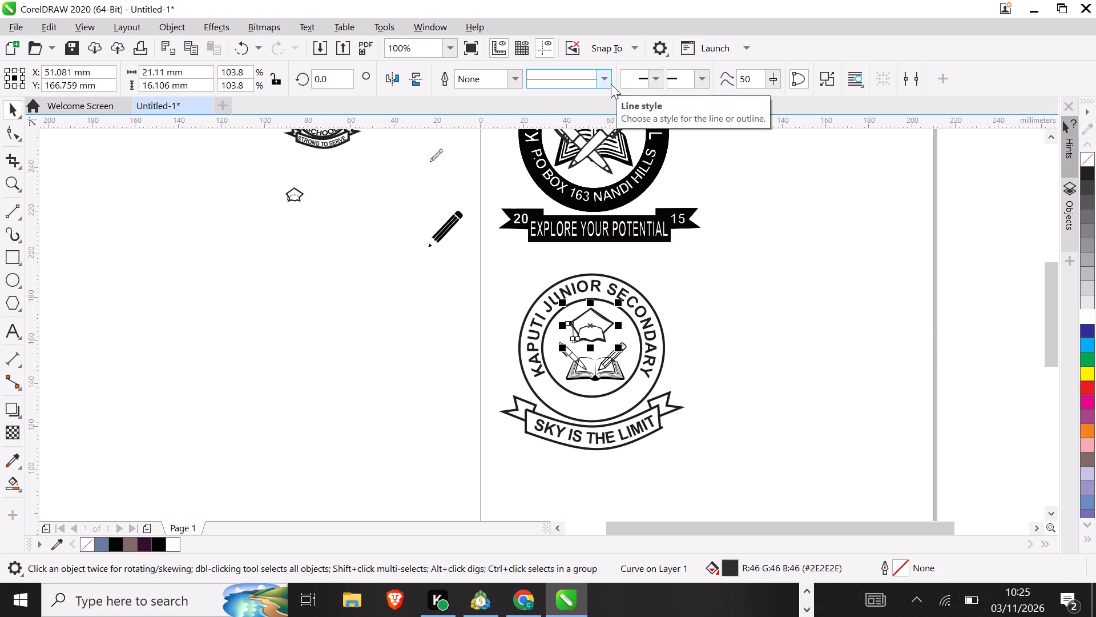
left_click(517, 79)
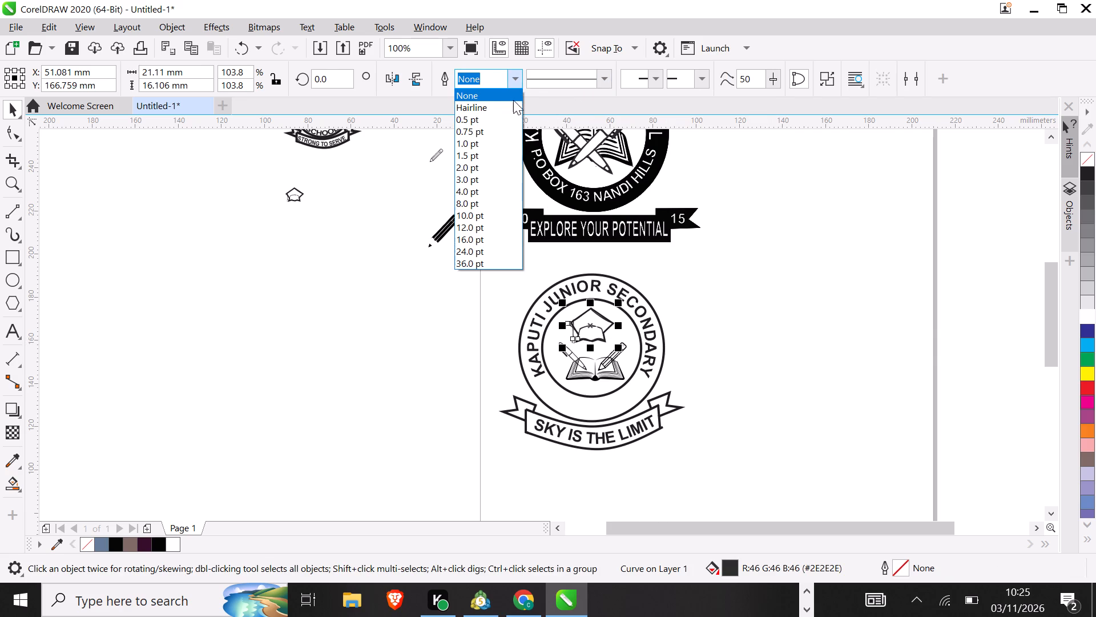
left_click(509, 120)
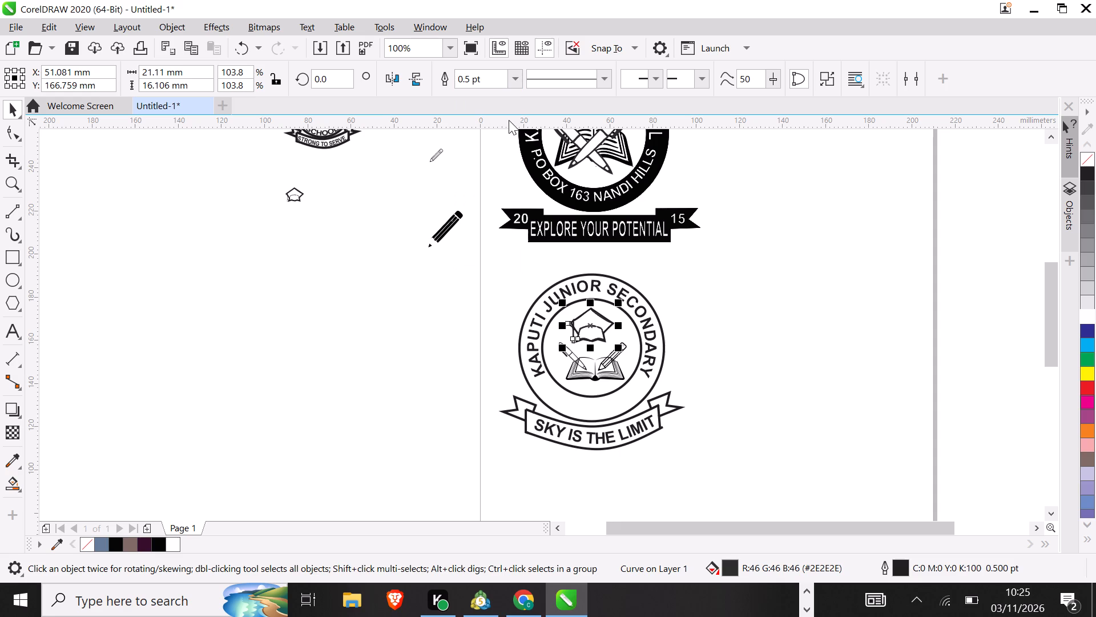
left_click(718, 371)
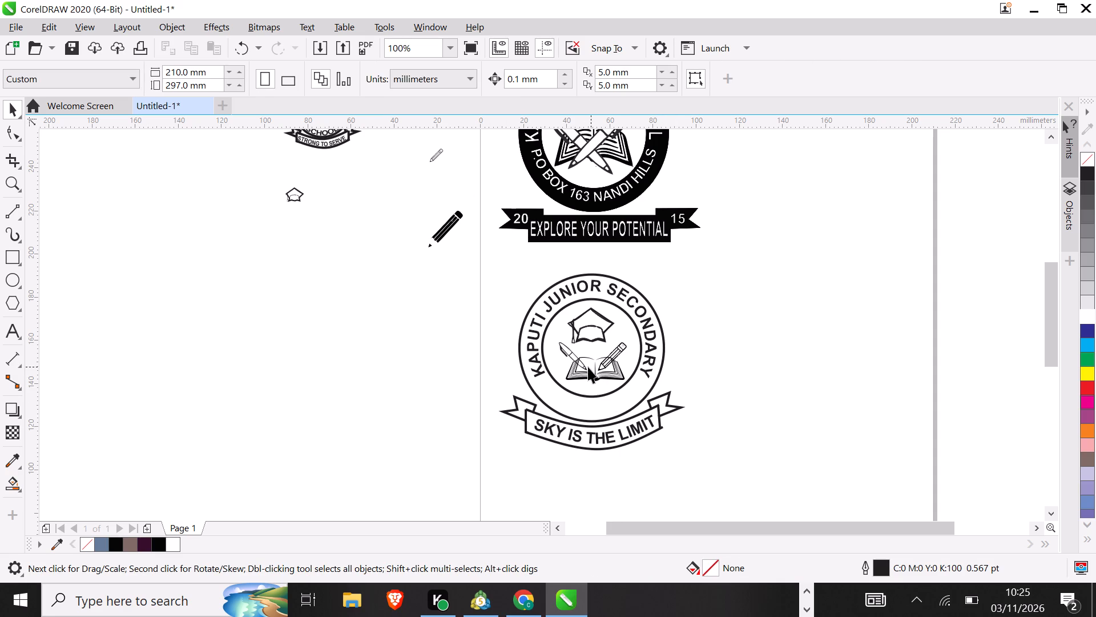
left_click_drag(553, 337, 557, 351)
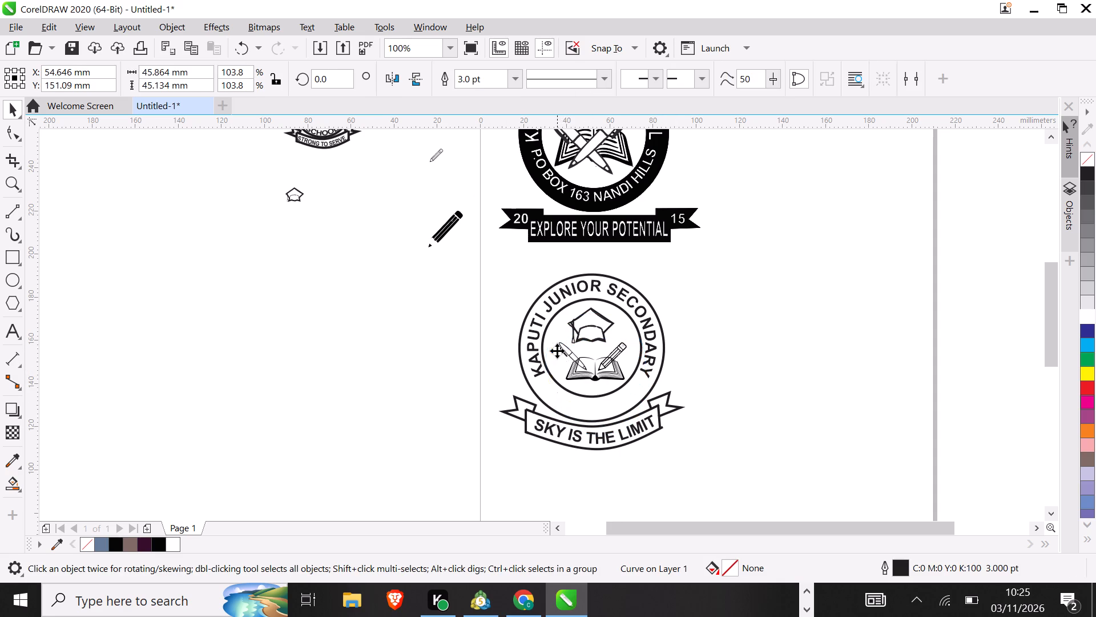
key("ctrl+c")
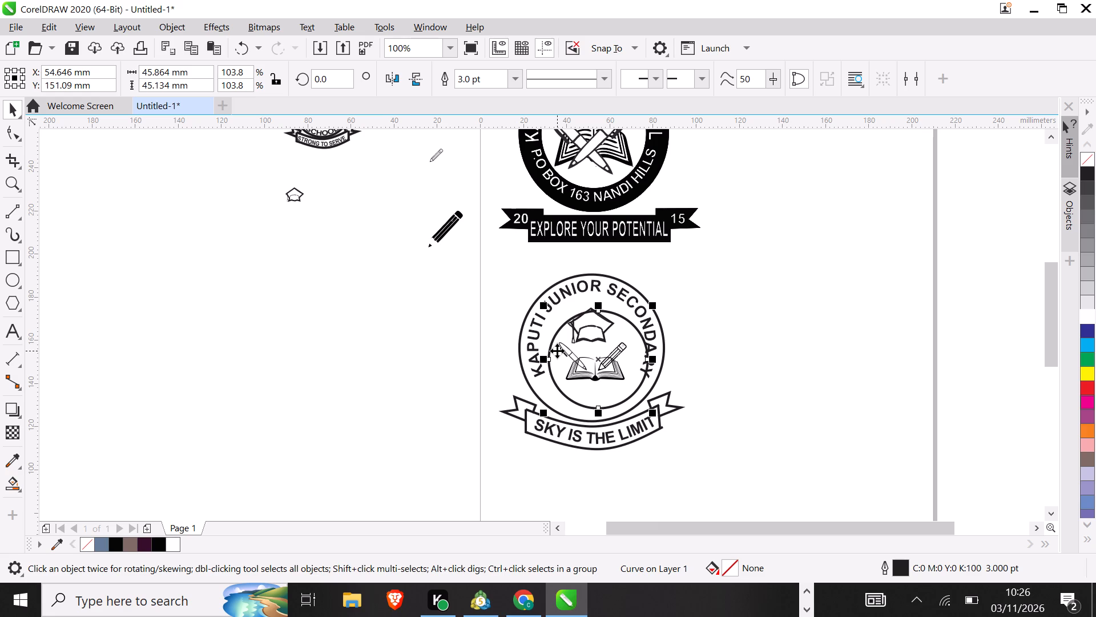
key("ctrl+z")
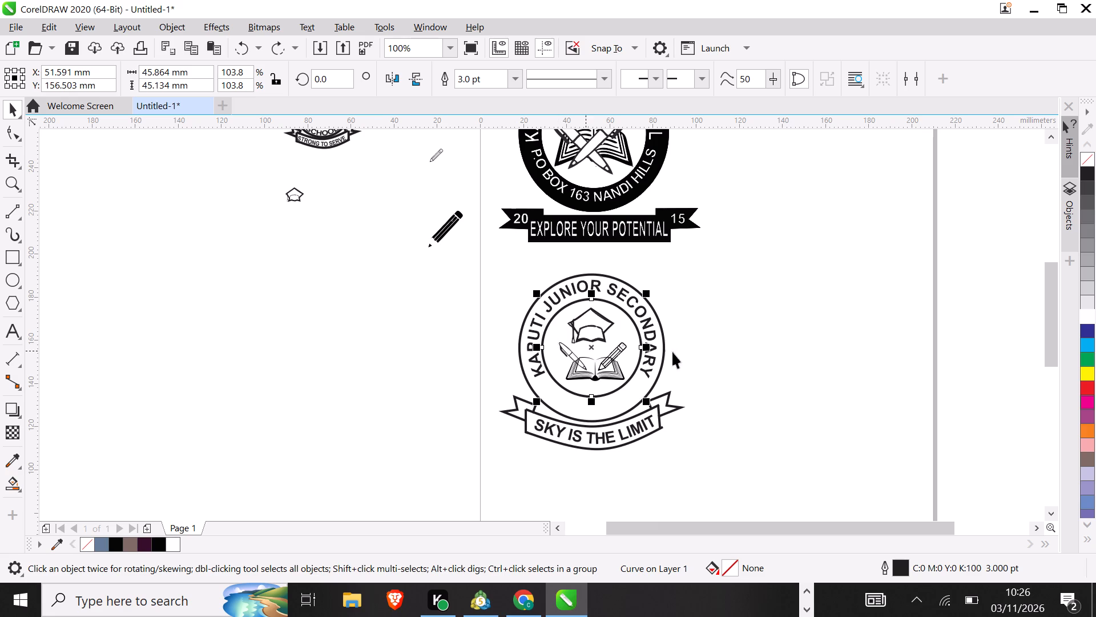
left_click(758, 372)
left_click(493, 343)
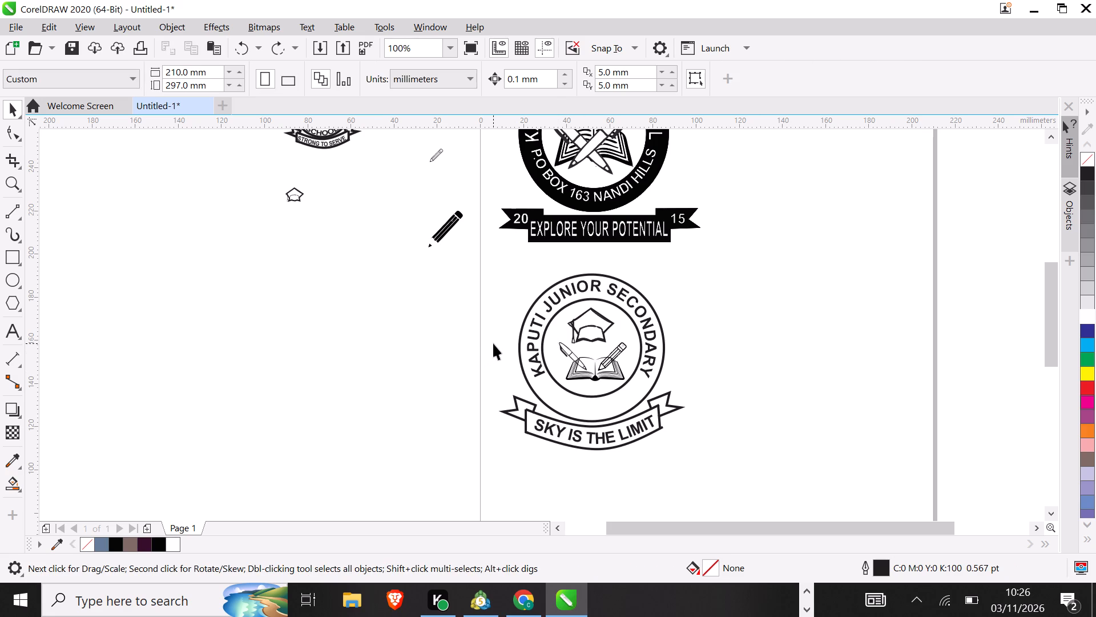
Give the black-filled open book curve in the Junior Secondary badge a 0.25 pt outline.
left_click(610, 375)
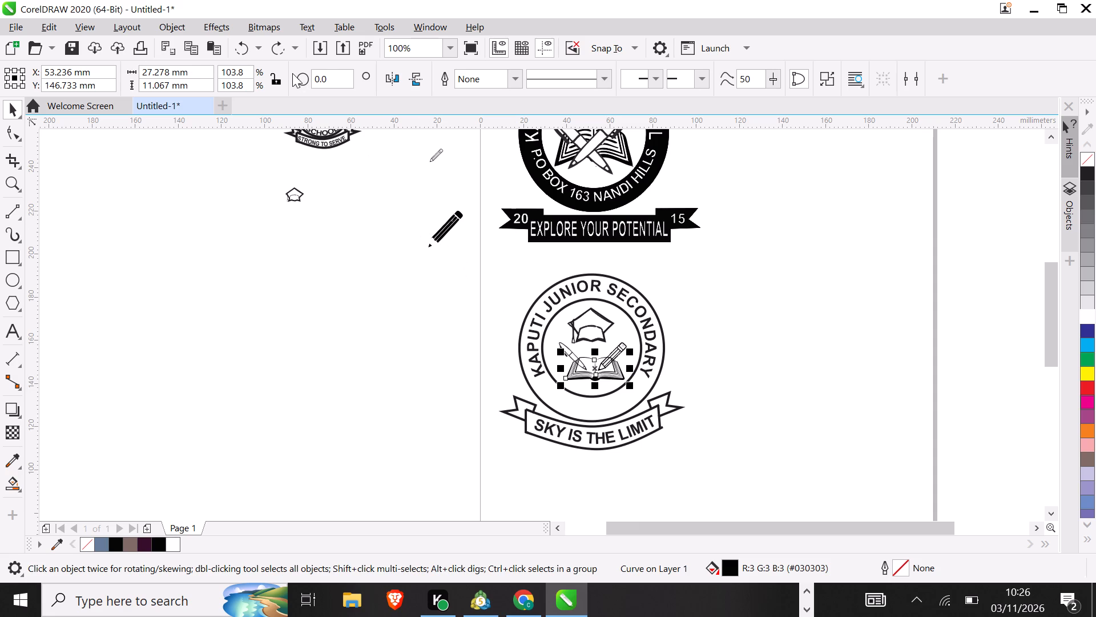
left_click(513, 81)
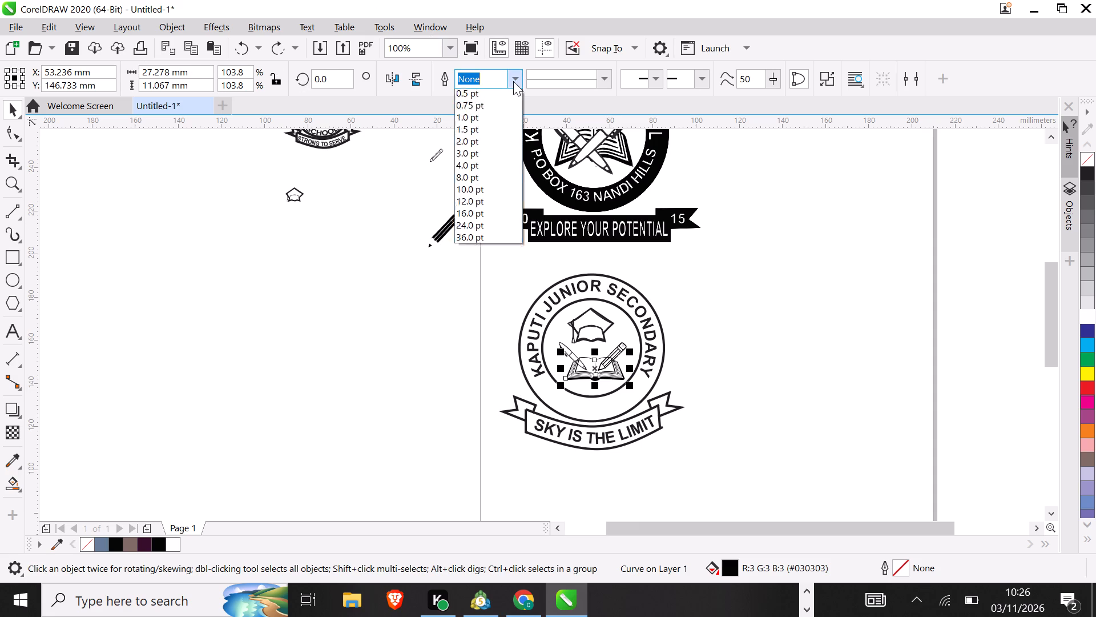
left_click(498, 117)
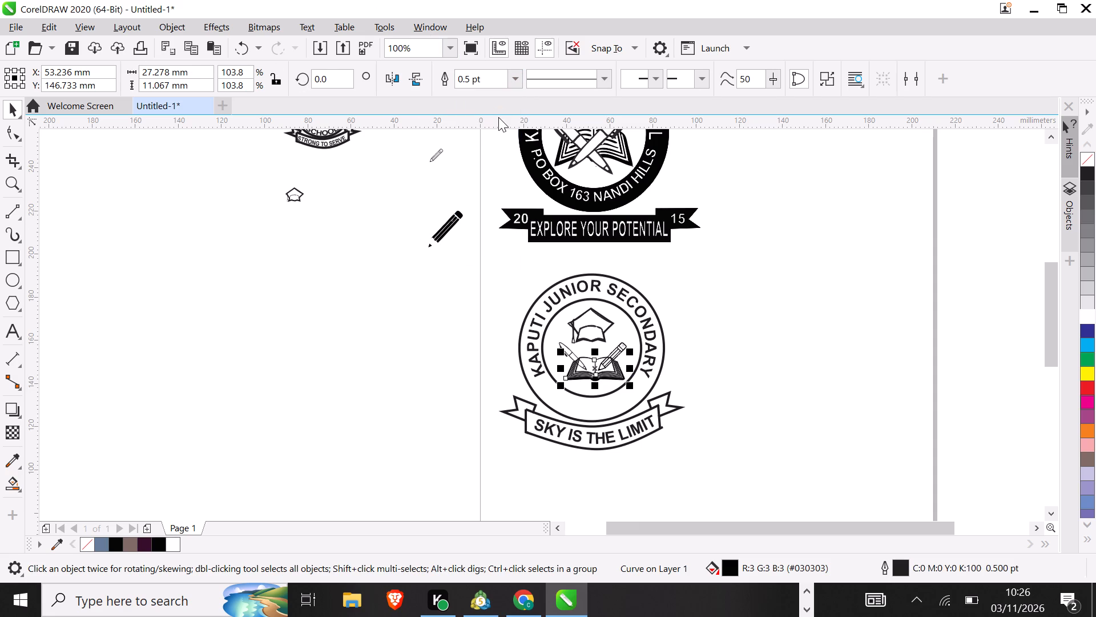
left_click(513, 87)
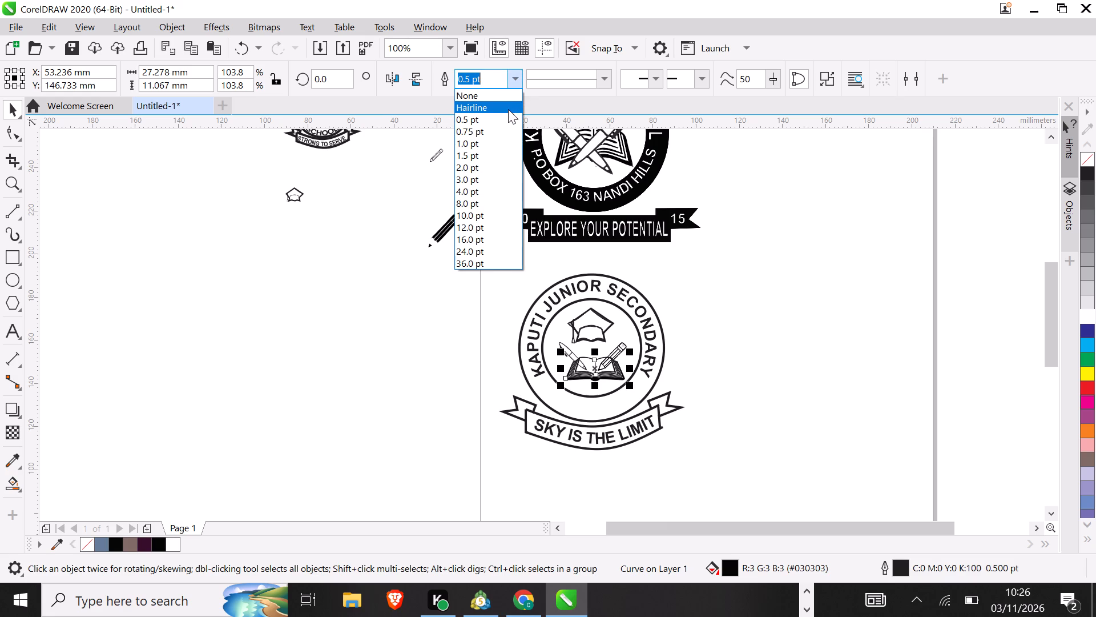
left_click(472, 78)
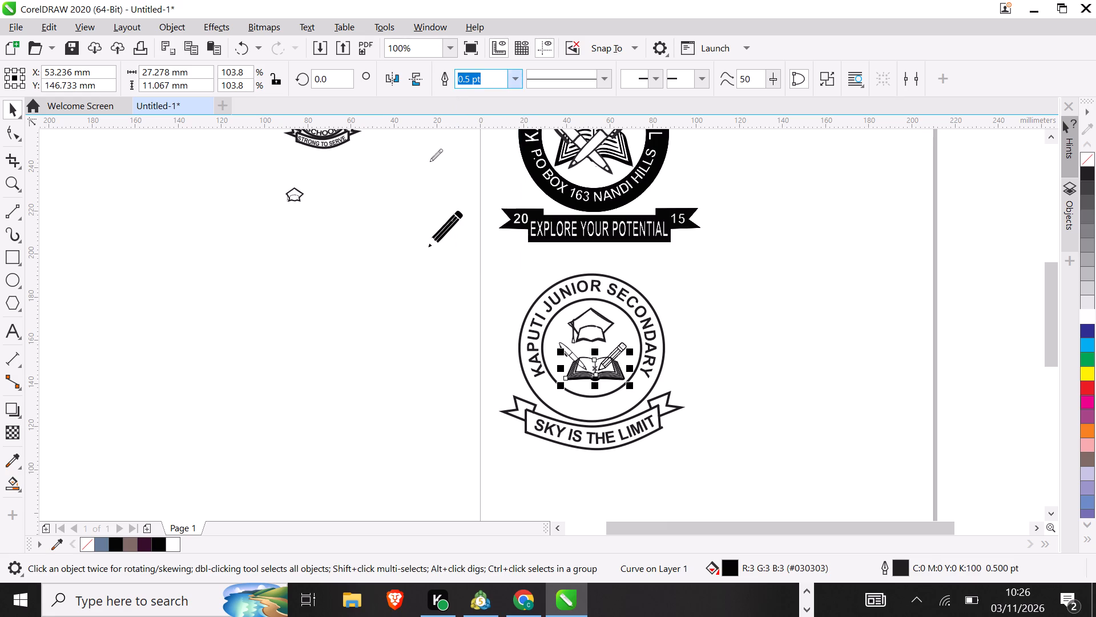
left_click(472, 78)
key("BackSpace")
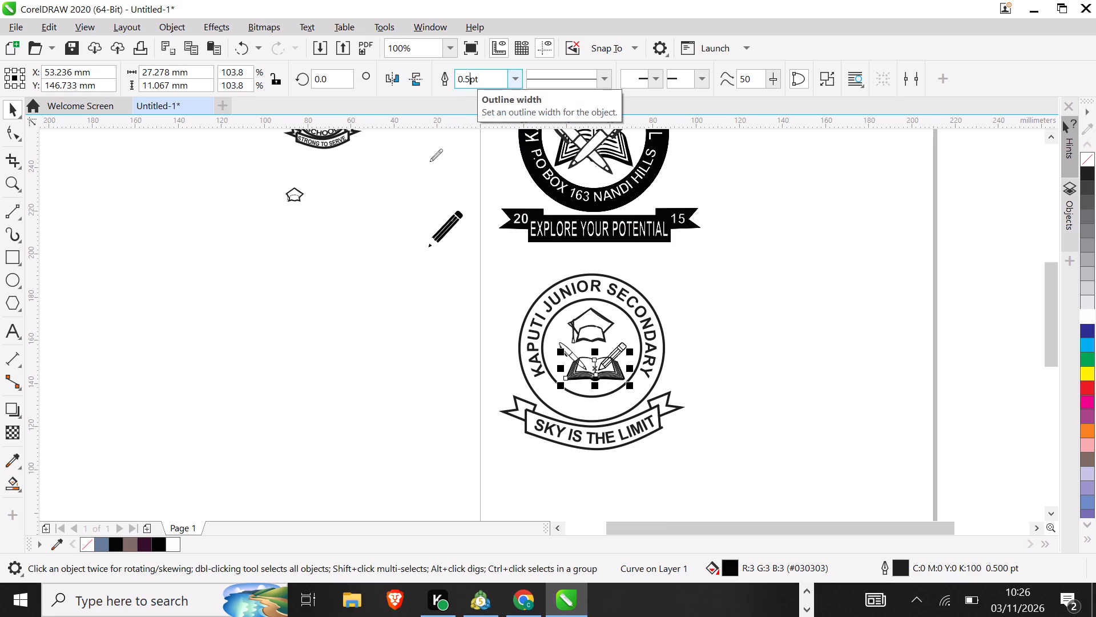
type("24")
key("BackSpace")
key("BackSpace")
key("BackSpace")
key("2")
key("5")
key("Return")
left_click(753, 343)
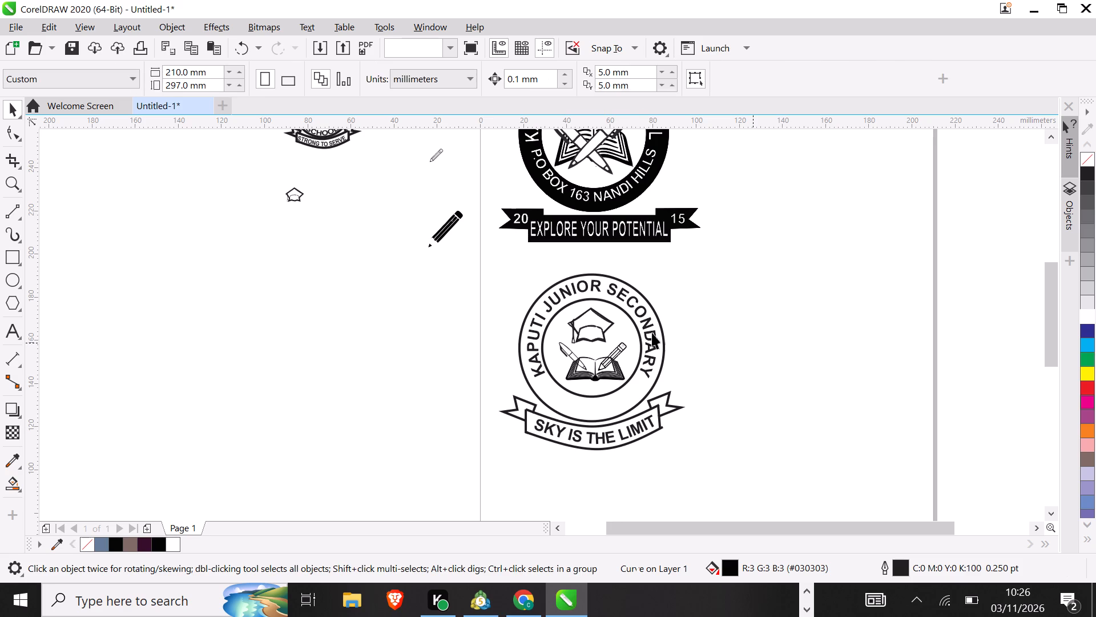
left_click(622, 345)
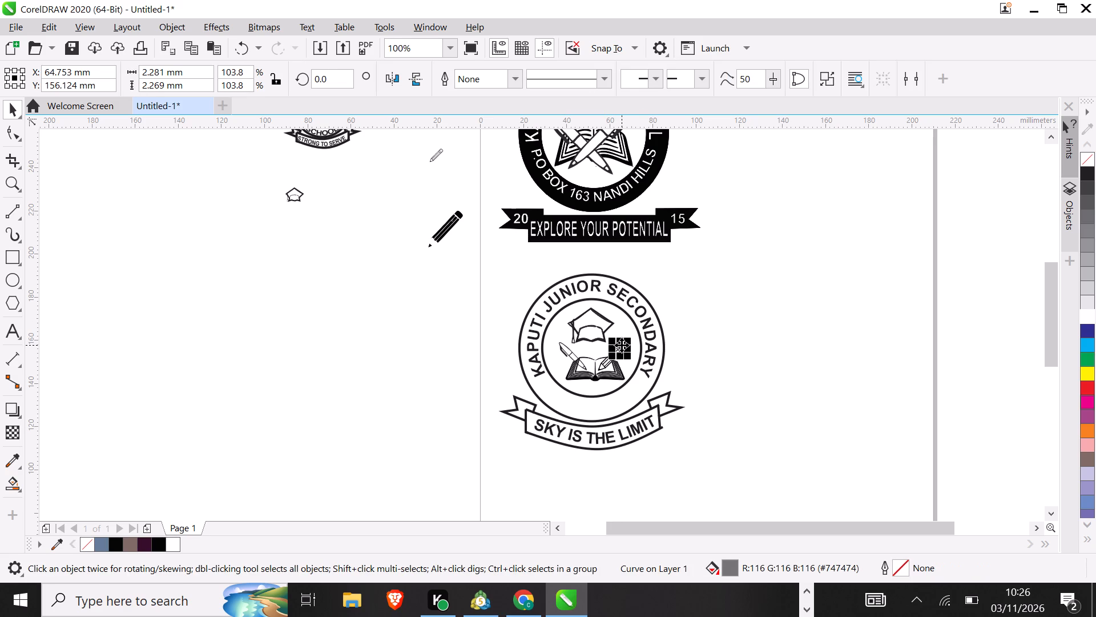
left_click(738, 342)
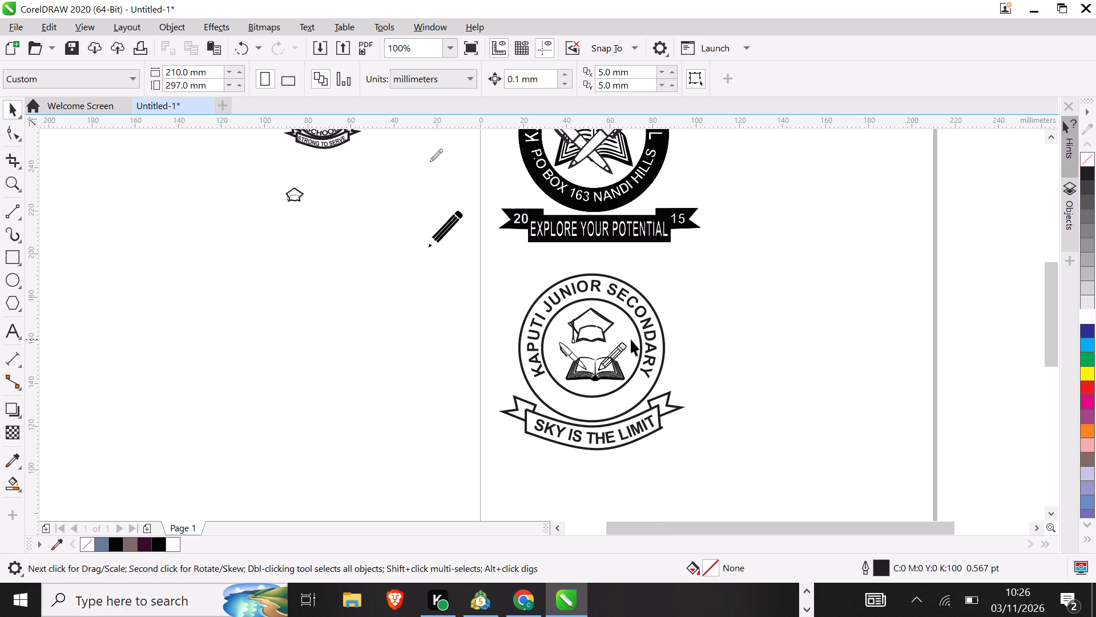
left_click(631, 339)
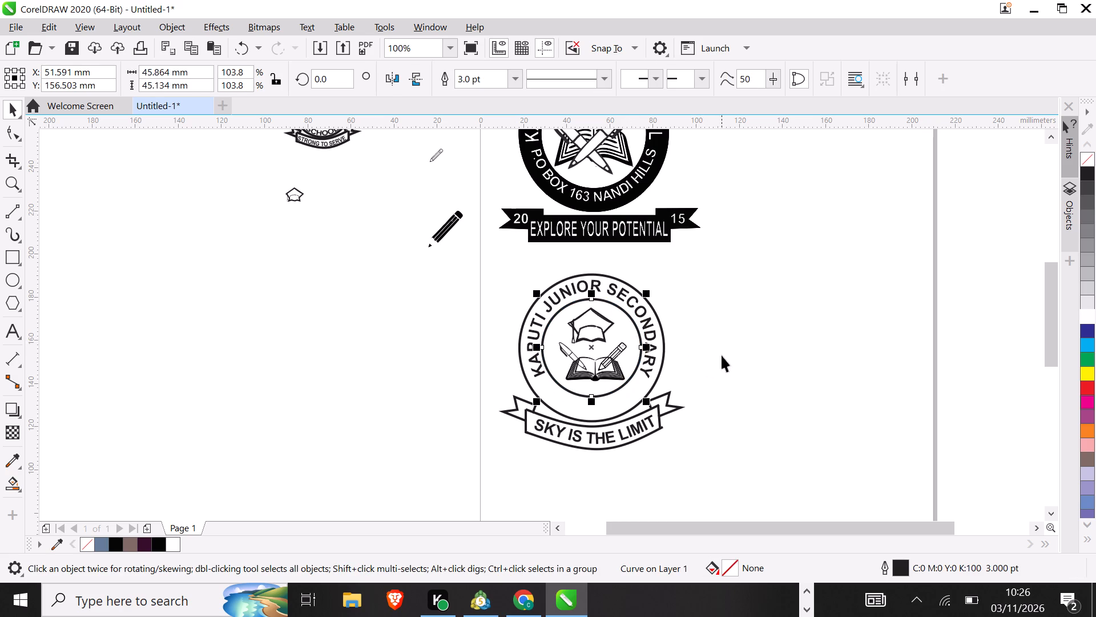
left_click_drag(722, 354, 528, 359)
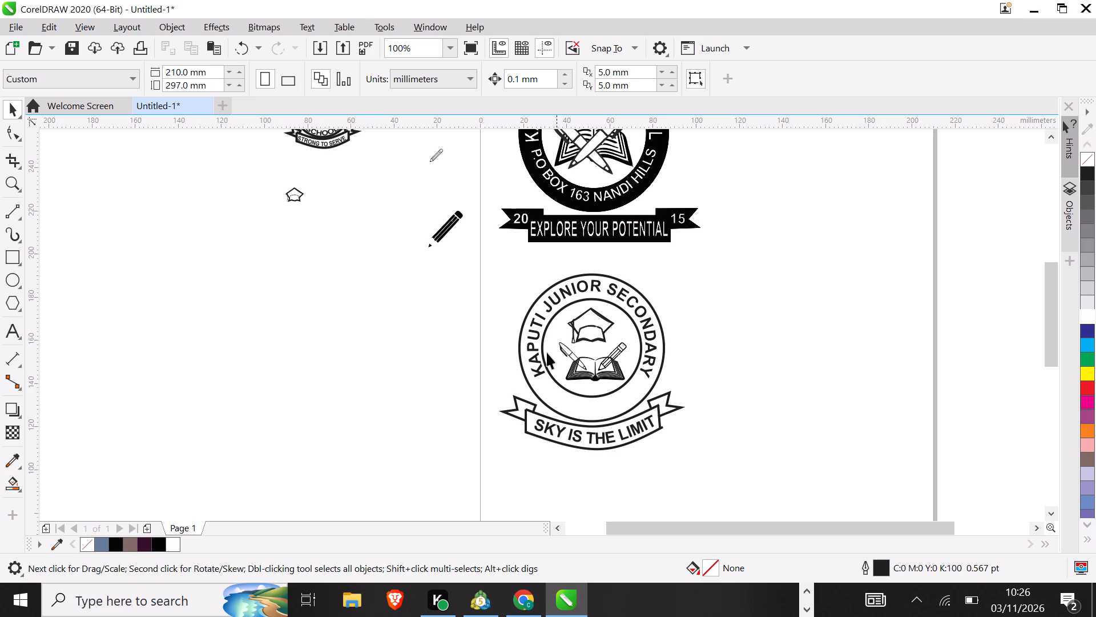
Give the upper and lower white-filled curves of the pen over the book's left page a 0.5 pt outline.
left_click(569, 354)
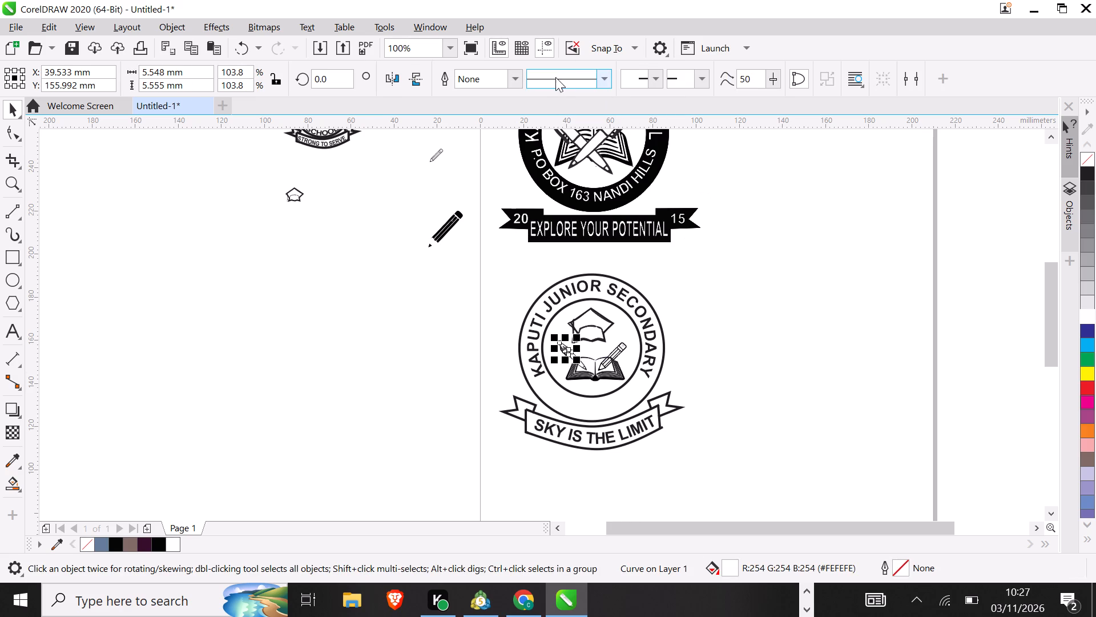
left_click(520, 81)
left_click(512, 119)
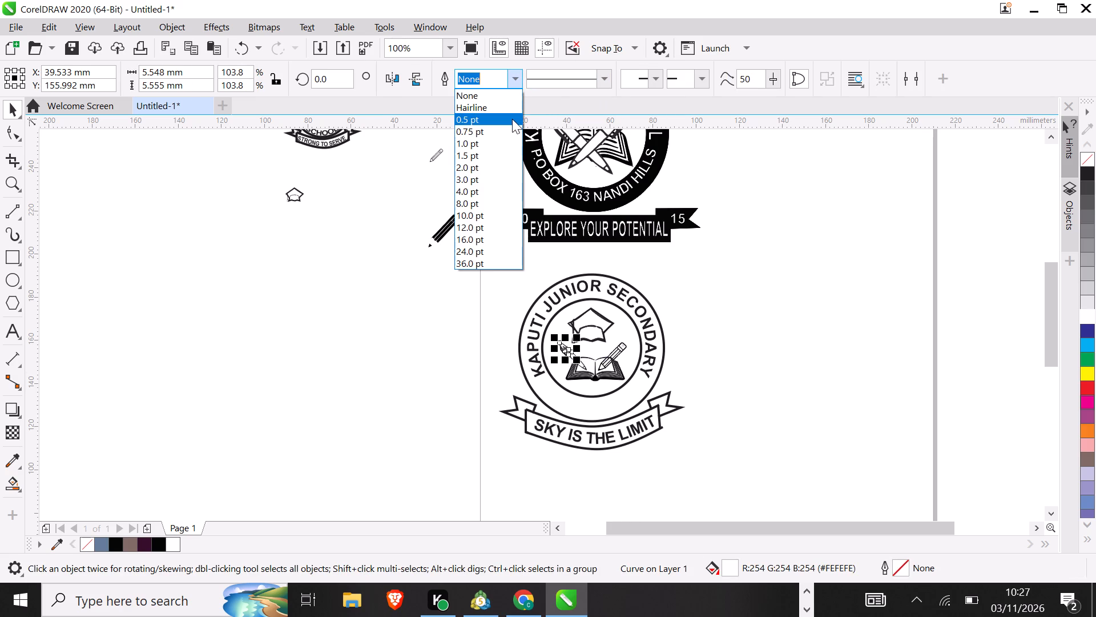
left_click(758, 324)
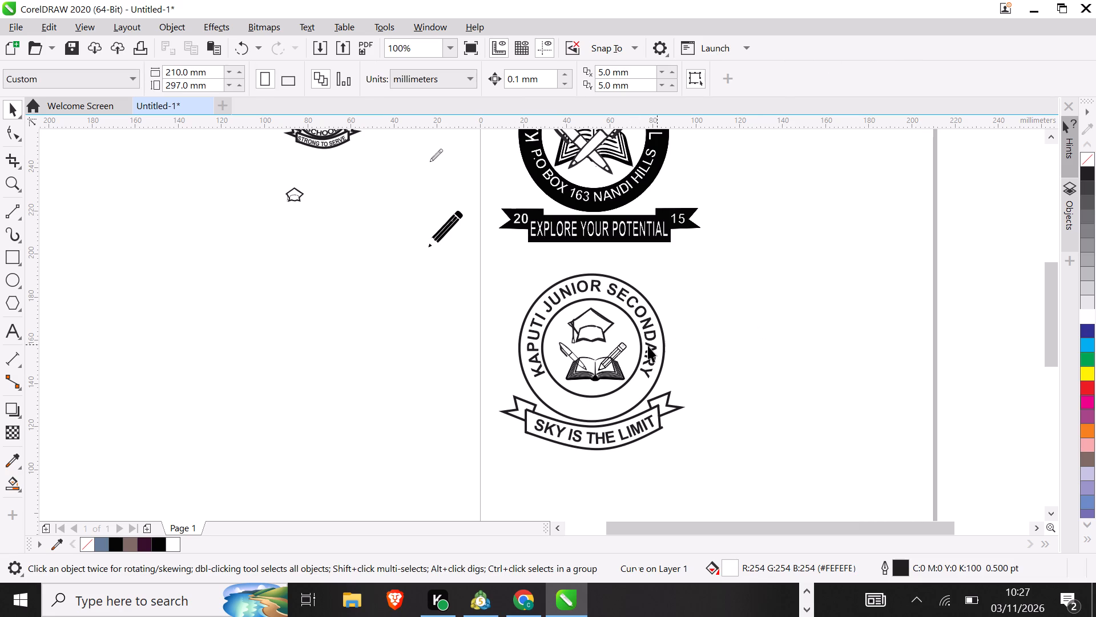
left_click(576, 356)
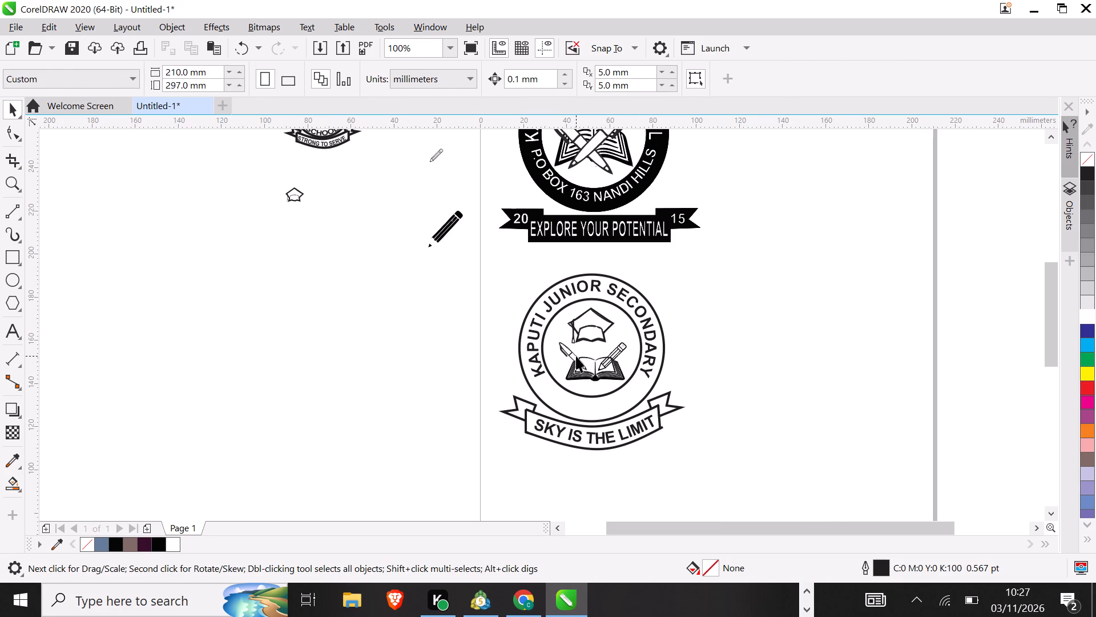
left_click_drag(513, 81, 504, 120)
left_click(504, 120)
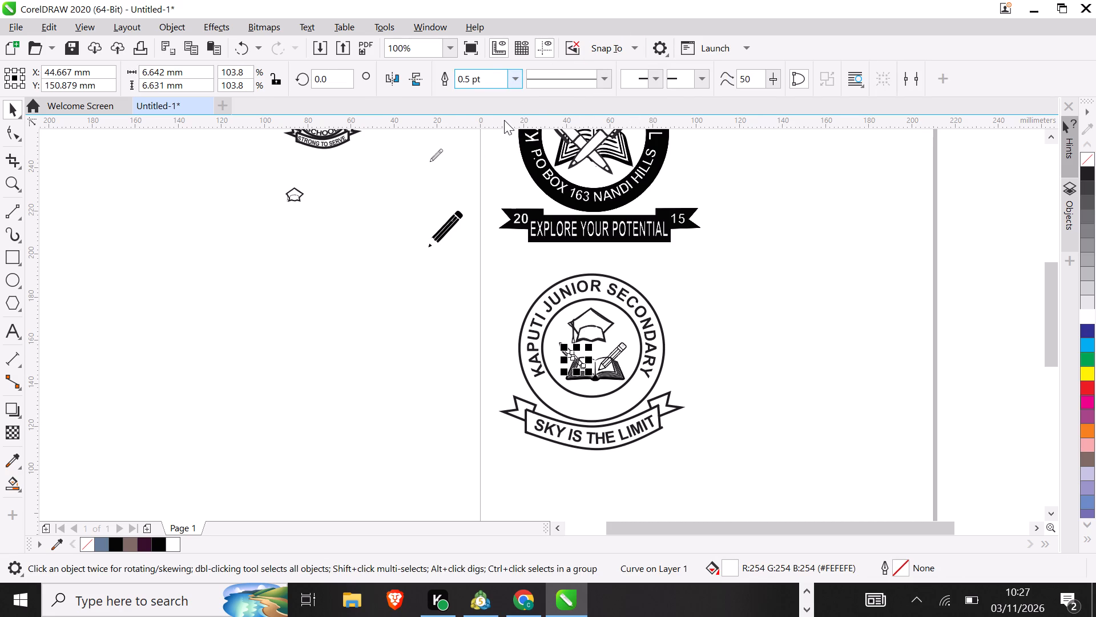
Give the long grey-filled pencil curve over the book's right page a 0.5 pt outline.
left_click(611, 358)
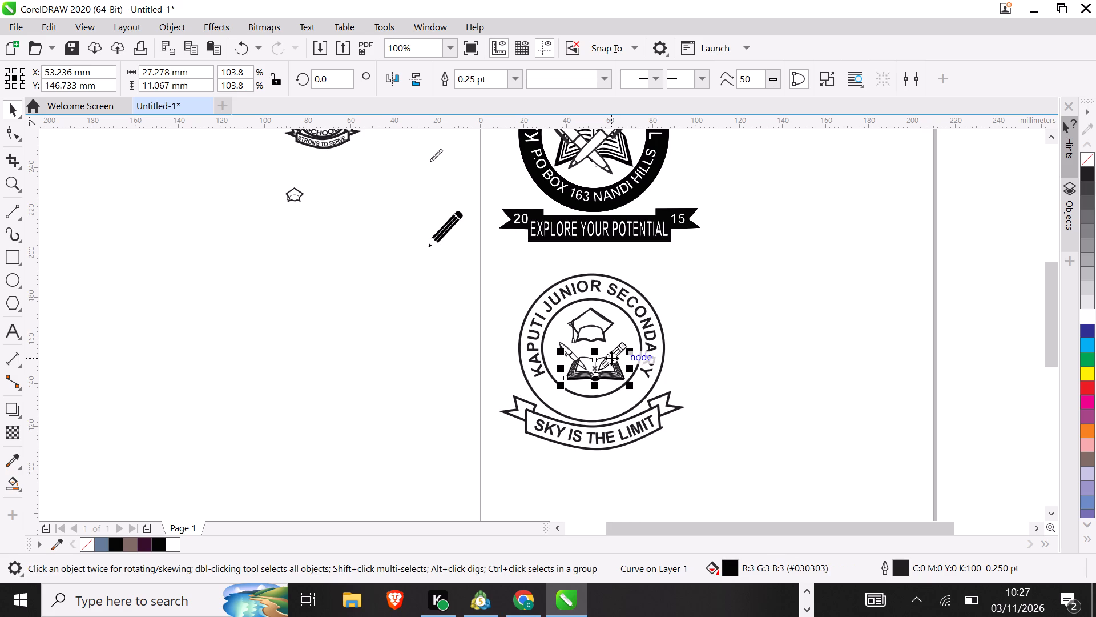
left_click(614, 347)
left_click(615, 348)
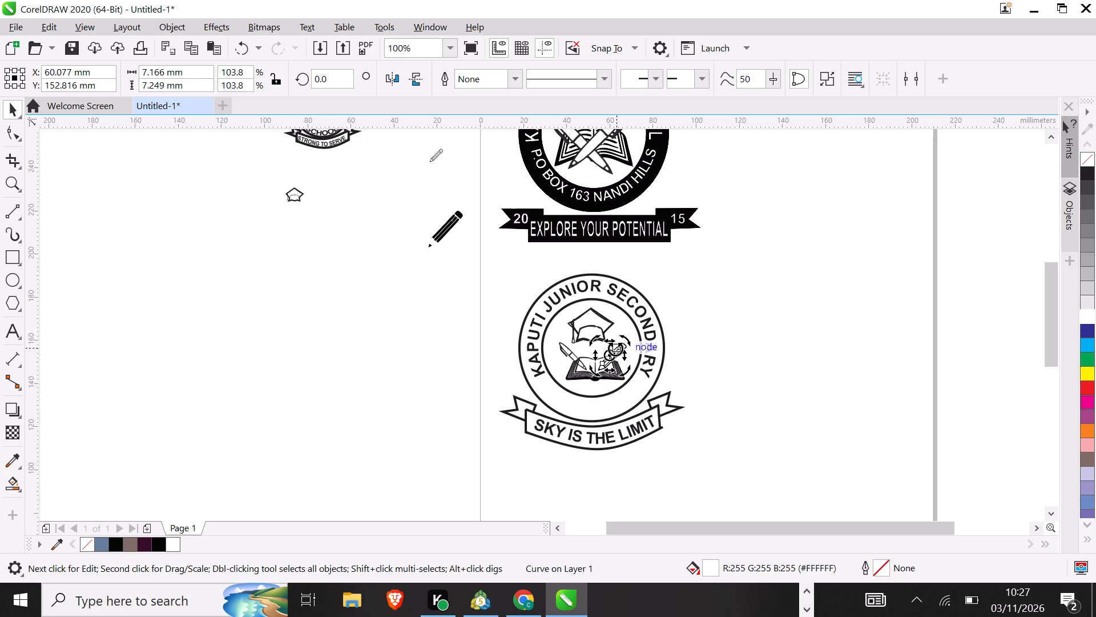
left_click(471, 229)
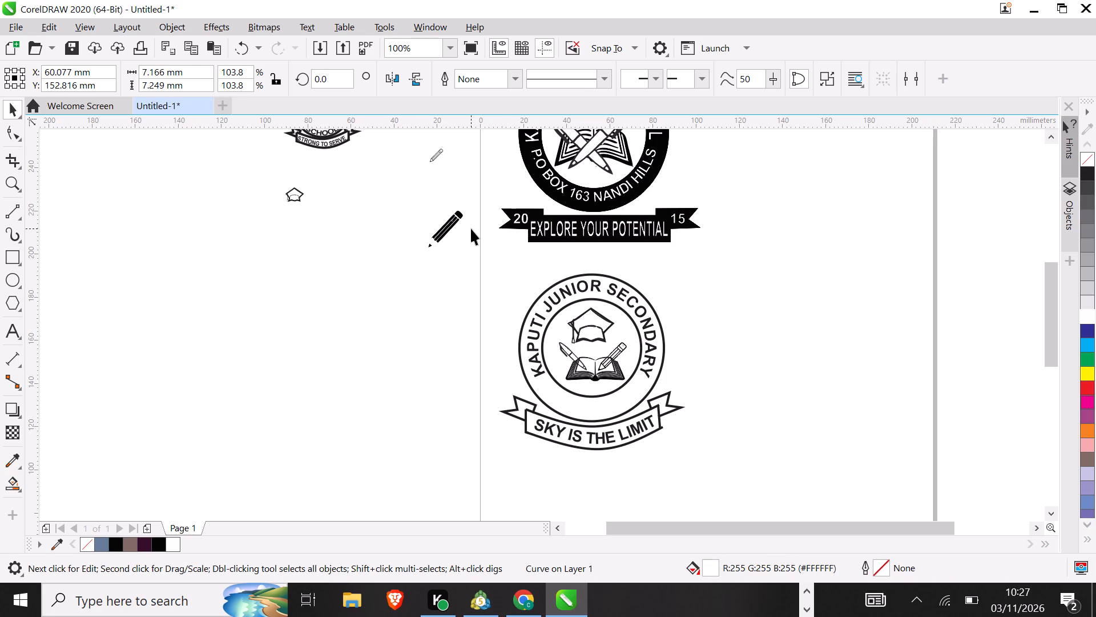
left_click(618, 350)
left_click_drag(719, 396, 646, 365)
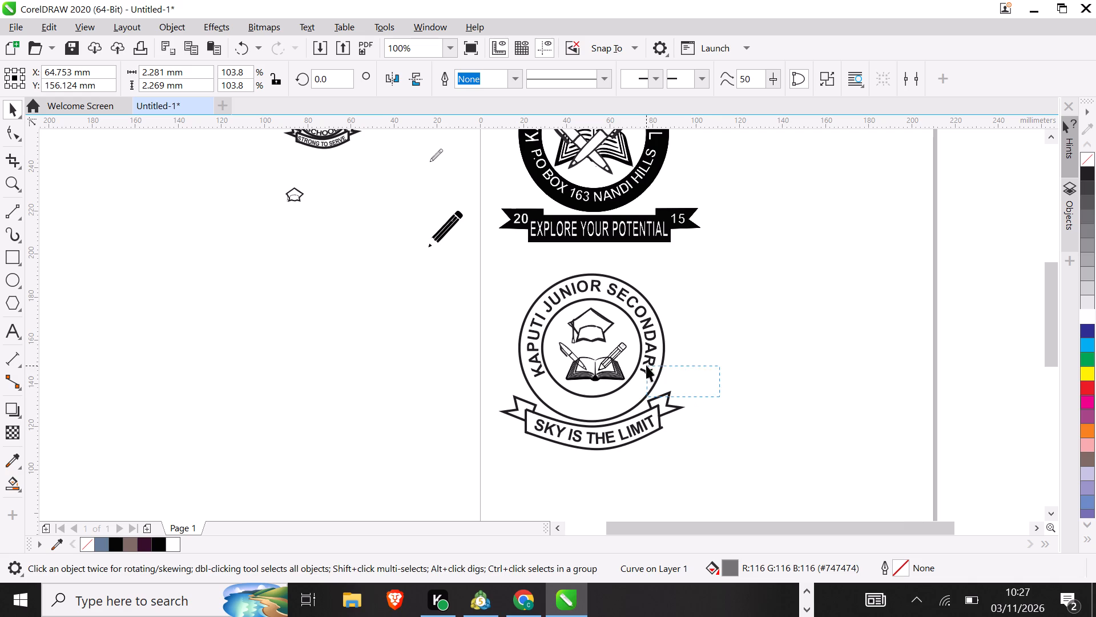
left_click_drag(646, 365, 617, 355)
left_click_drag(750, 374, 616, 356)
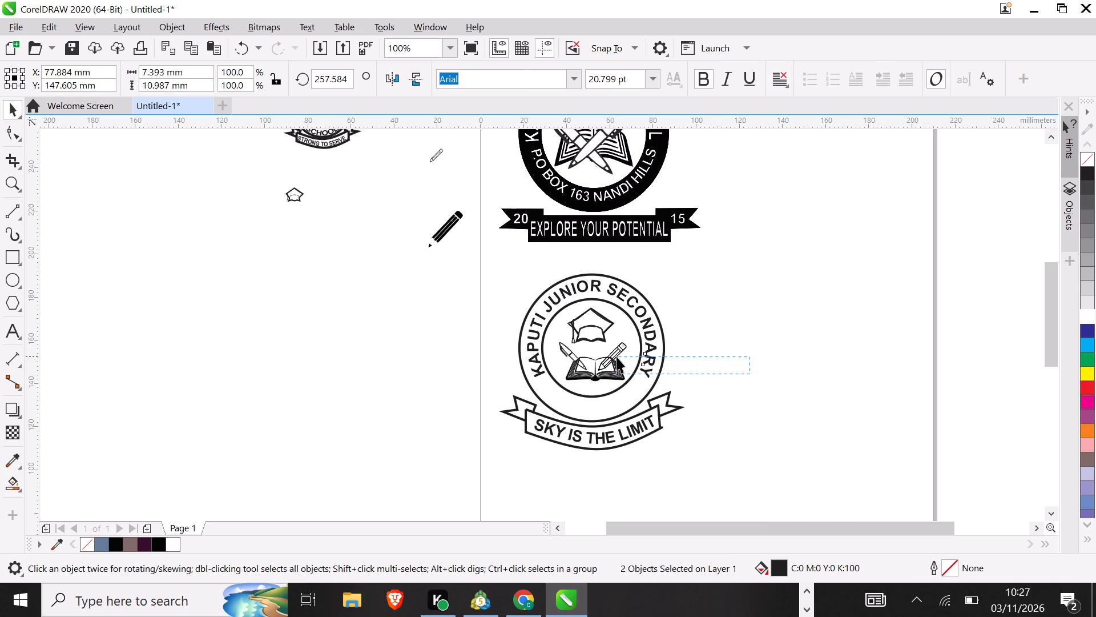
left_click_drag(616, 356, 615, 356)
left_click(614, 356)
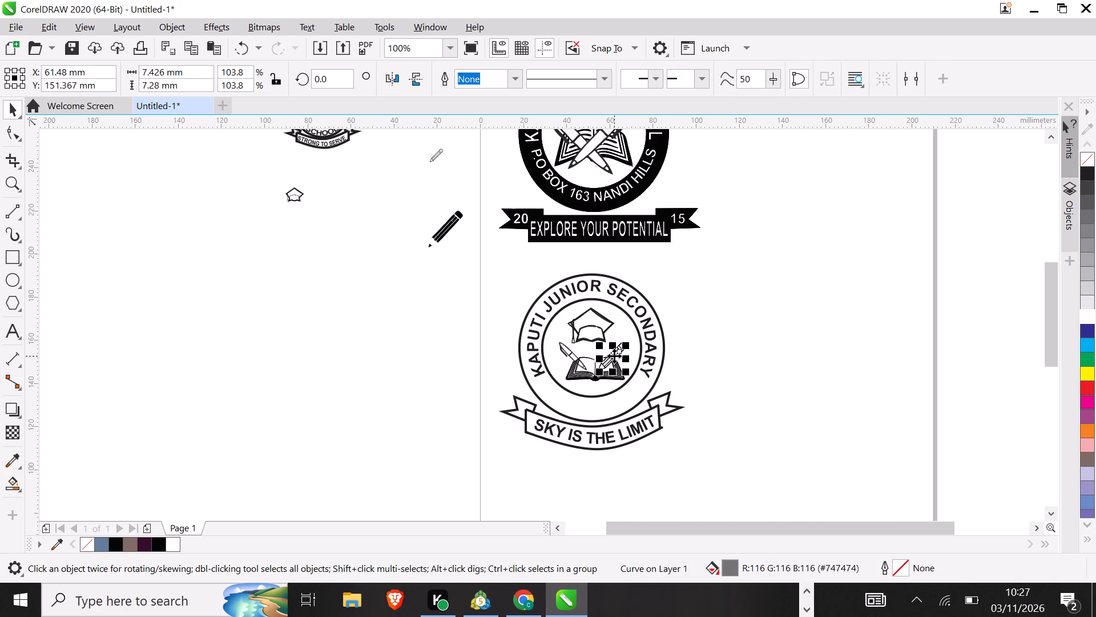
left_click(510, 78)
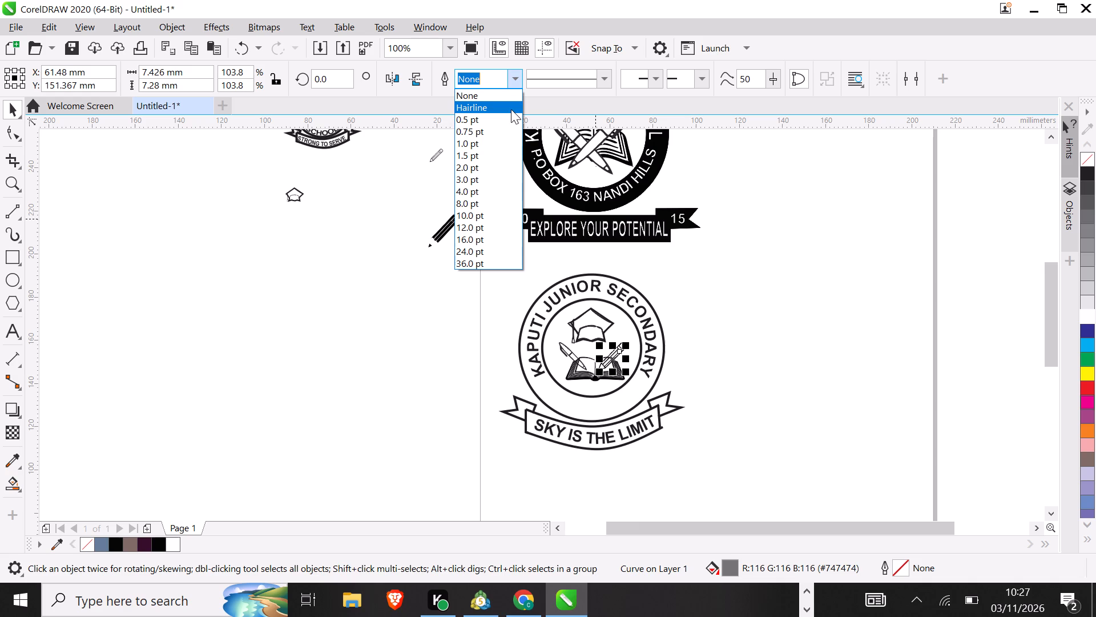
left_click(511, 116)
left_click(759, 306)
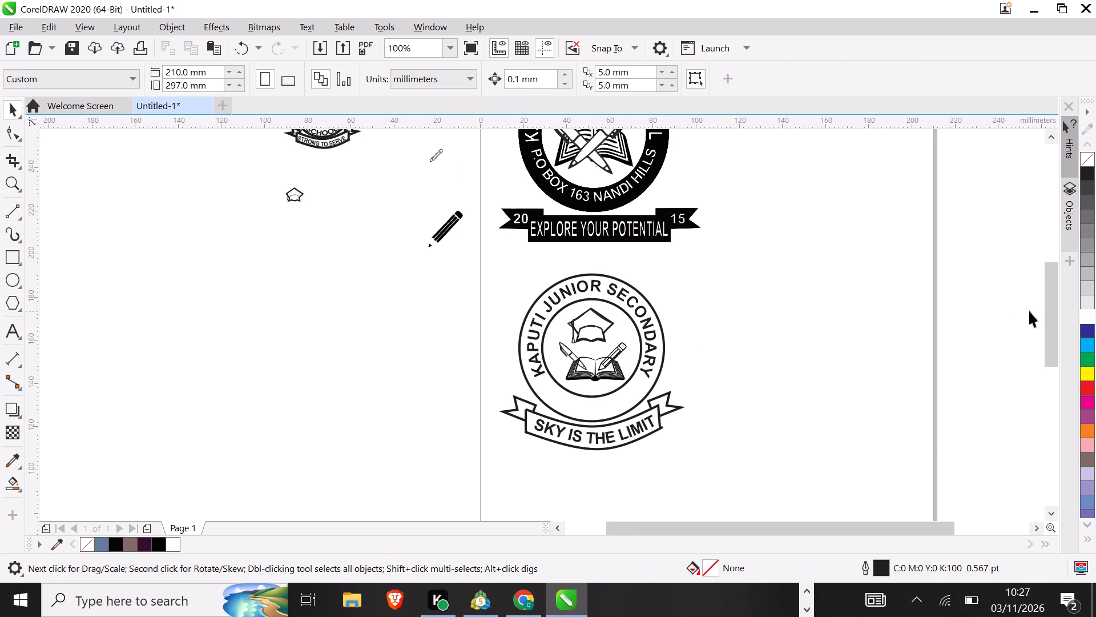
Move the complete Emdin Junior Secondary School badge from the pasteboard onto the page, beneath the Kaputi Junior Secondary badge.
left_click_drag(1047, 320, 1045, 281)
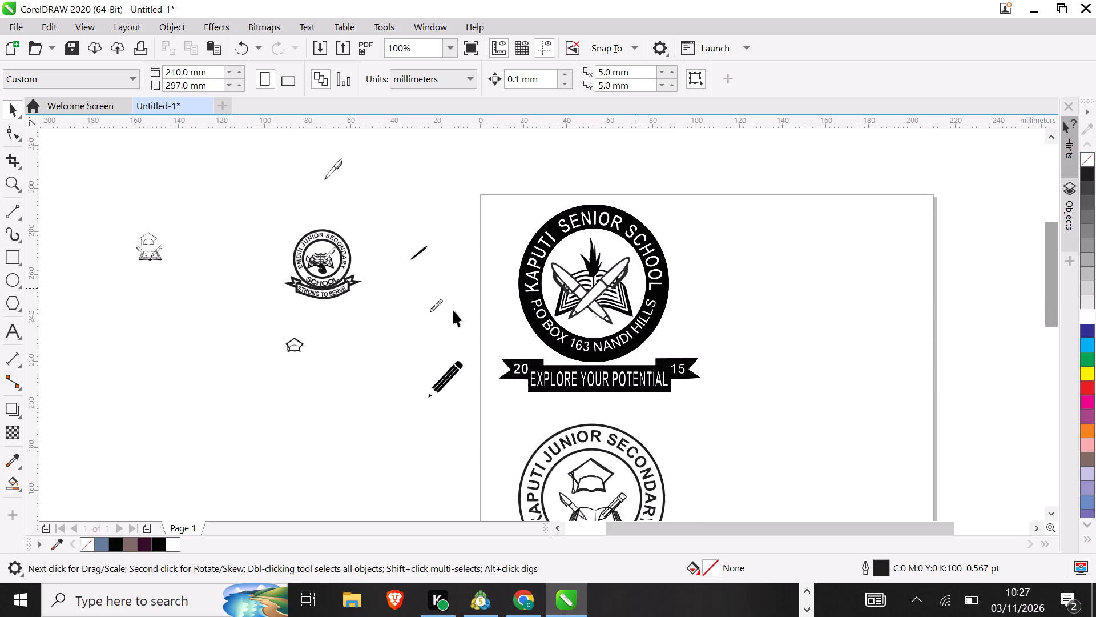
left_click_drag(257, 217, 326, 370)
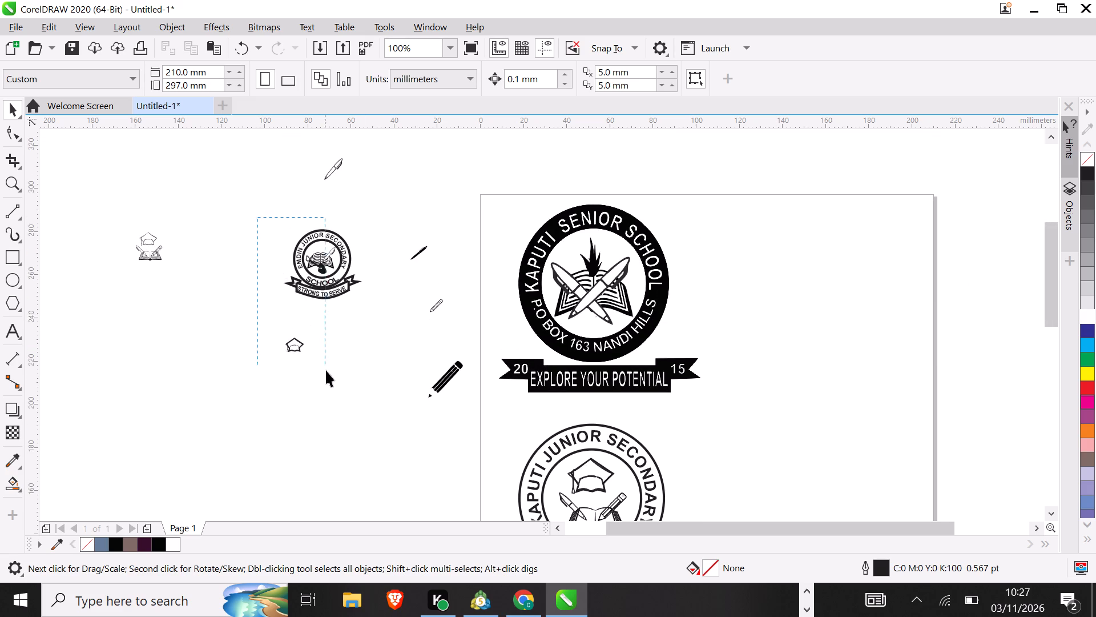
left_click_drag(326, 370, 399, 314)
left_click_drag(324, 257, 568, 382)
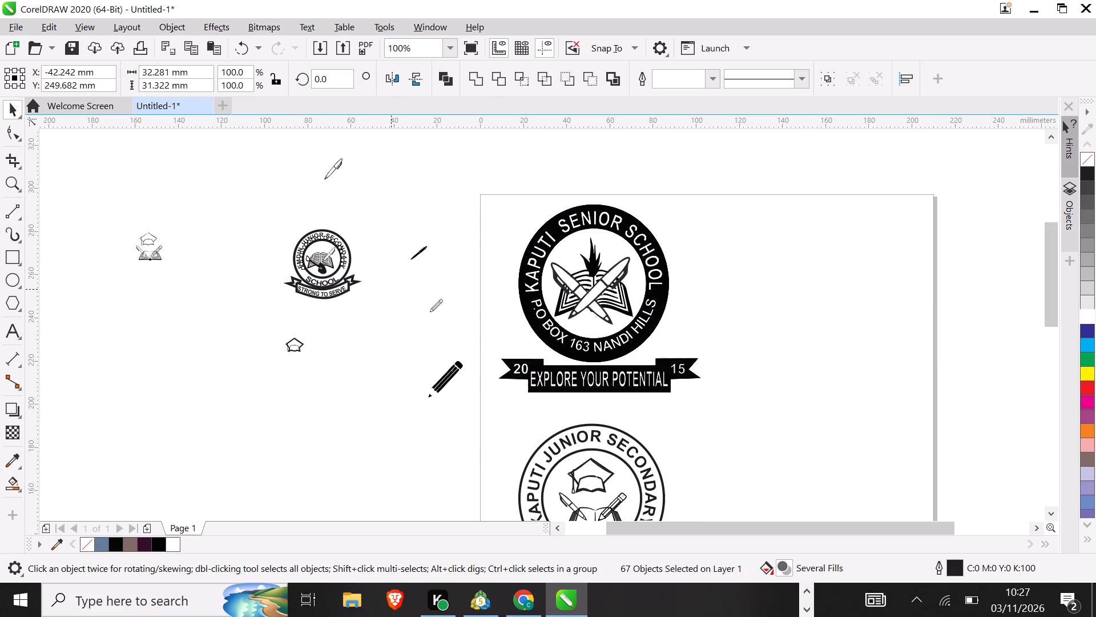
left_click_drag(568, 382, 803, 463)
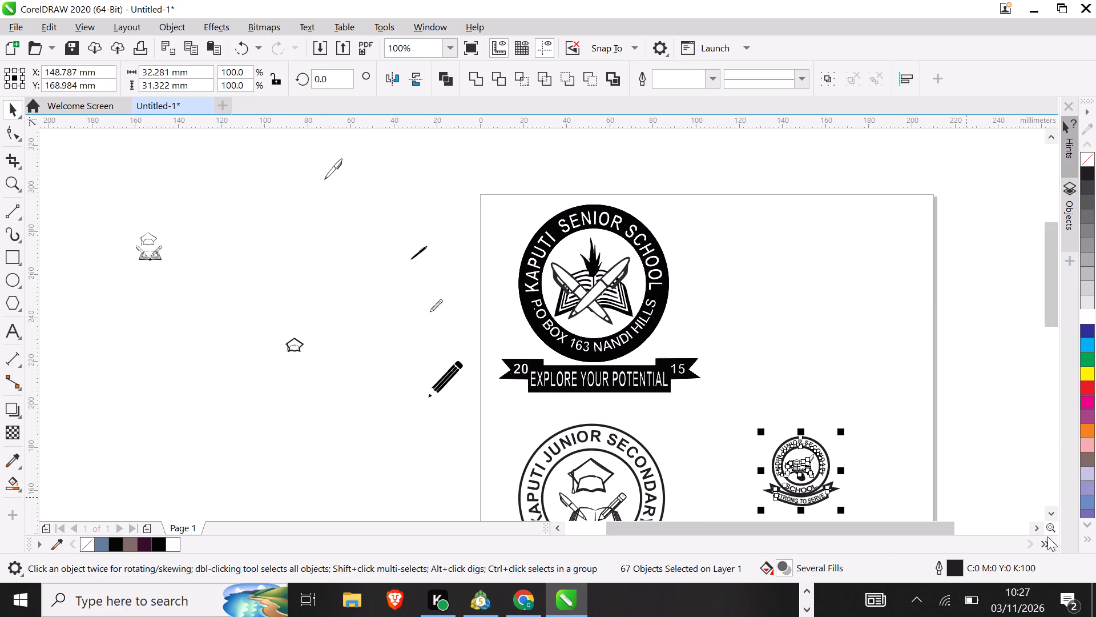
triple_click(1049, 518)
triple_click(1049, 518)
left_click(1049, 518)
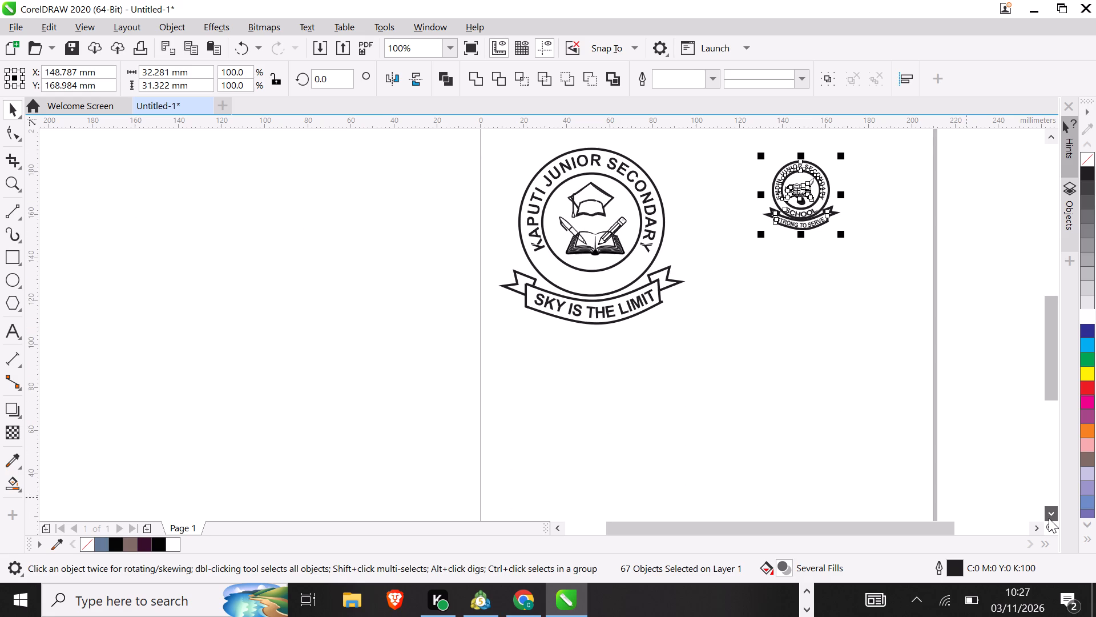
left_click_drag(803, 192, 623, 431)
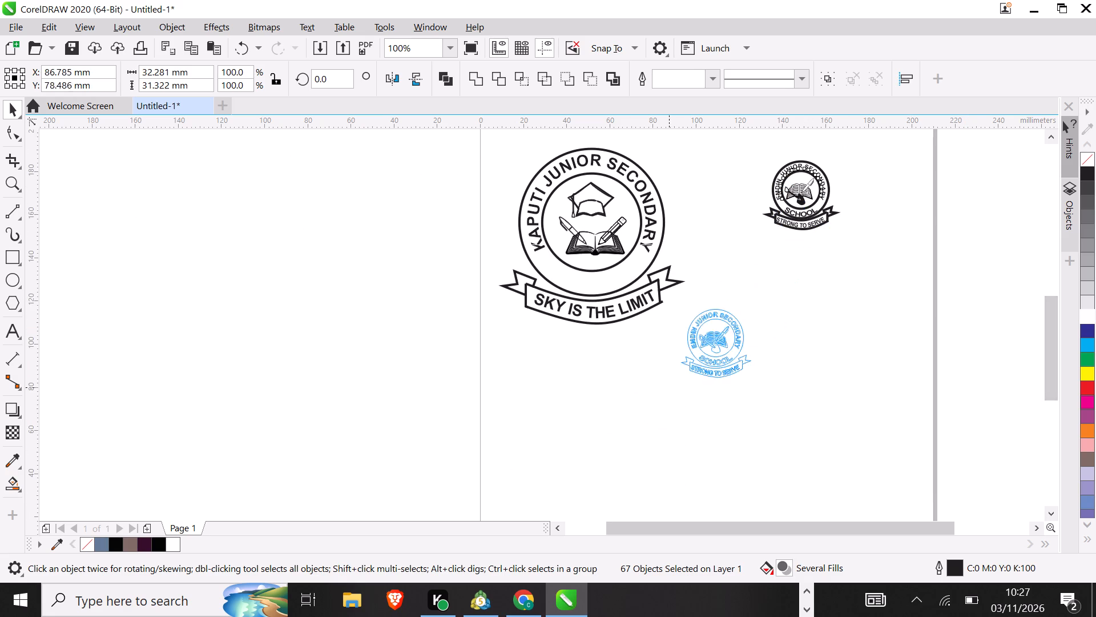
left_click_drag(623, 431, 586, 444)
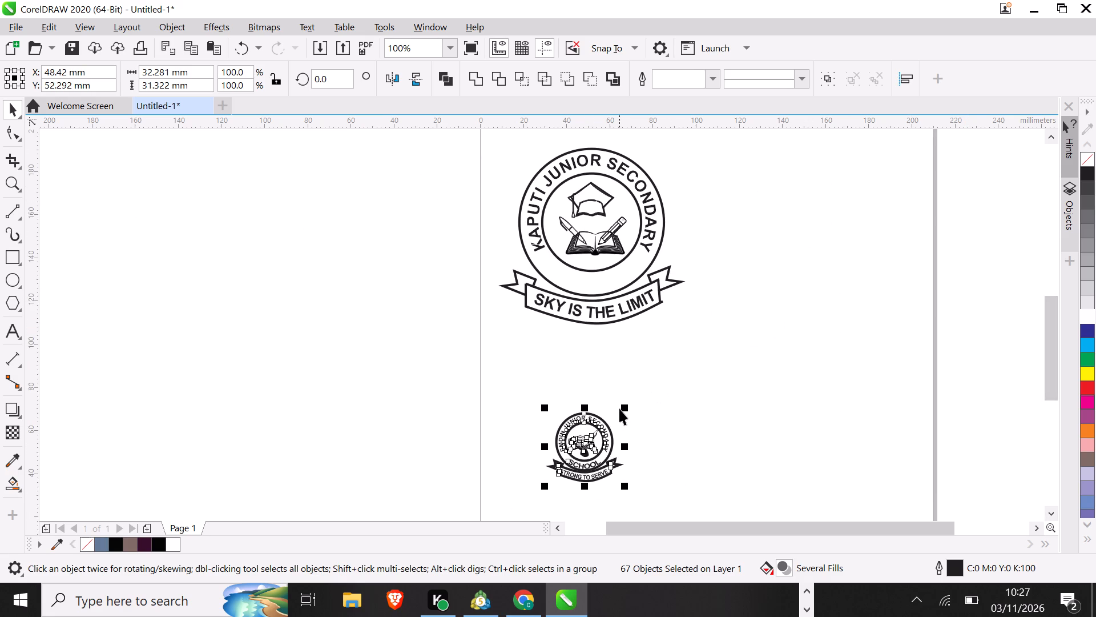
Enlarge the Emdin Junior Secondary School badge proportionally to roughly the width of the logos above, lining up their ribbons' outer tips.
left_click_drag(626, 406, 723, 343)
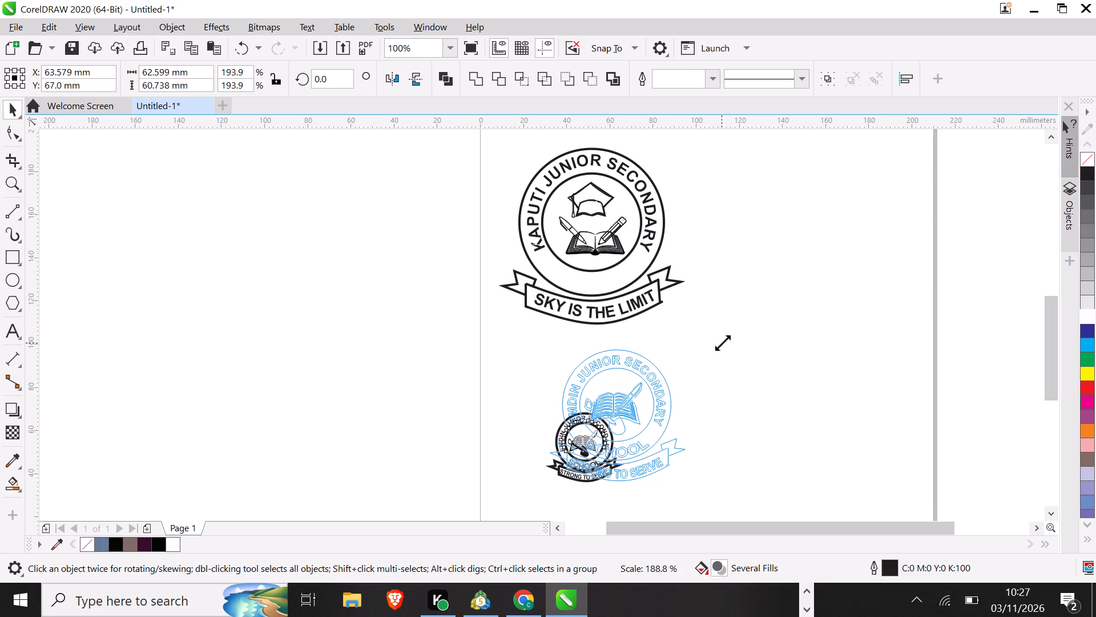
left_click_drag(723, 343, 771, 334)
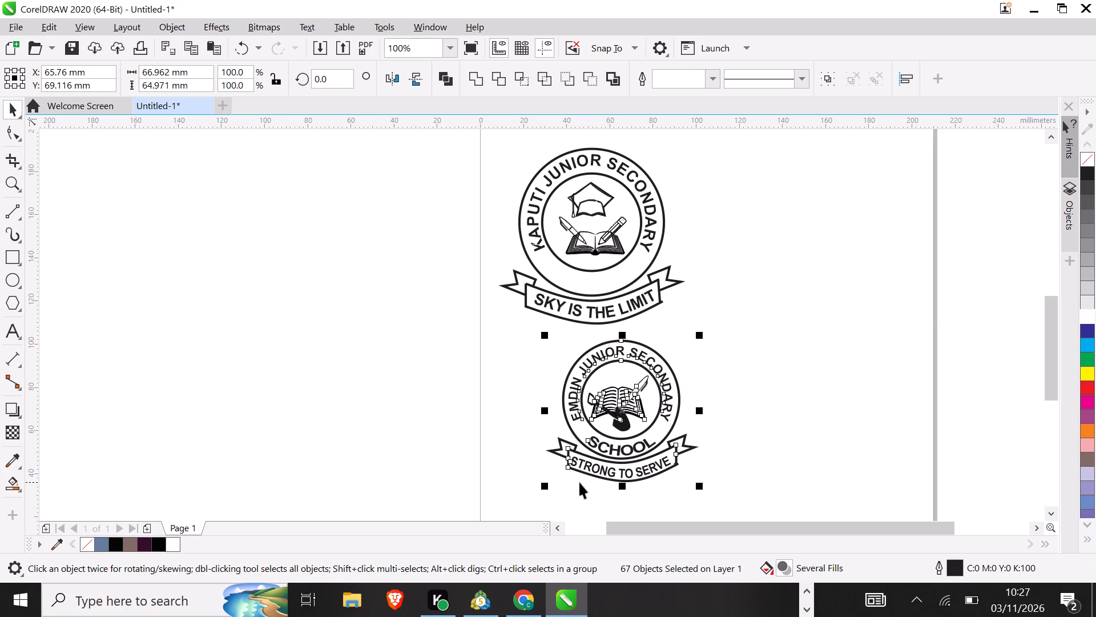
left_click_drag(545, 488, 534, 519)
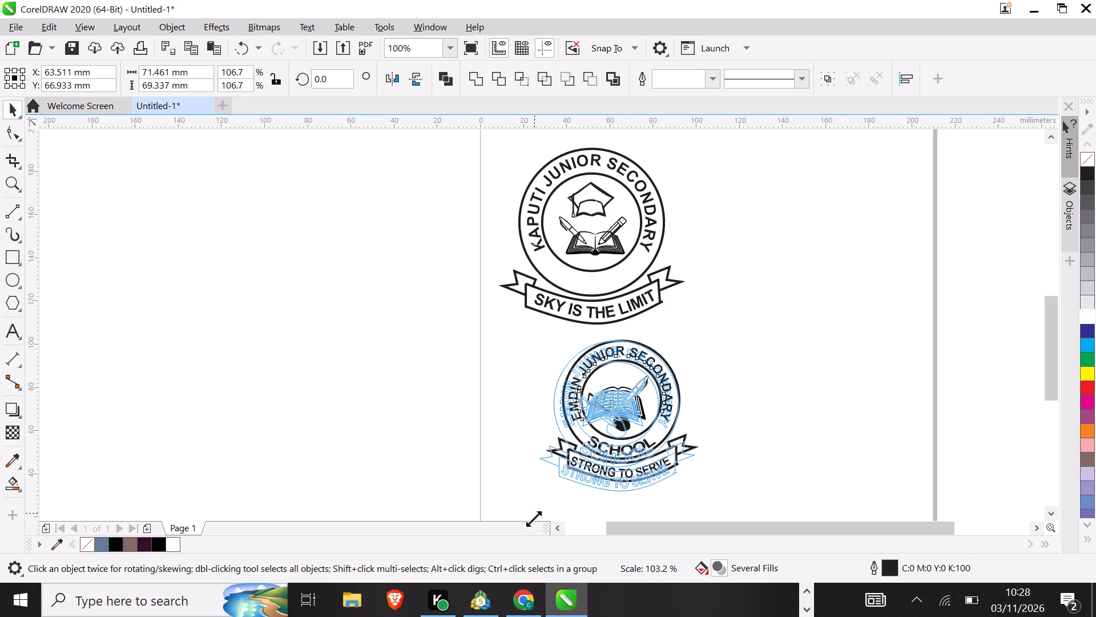
left_click_drag(534, 519, 477, 470)
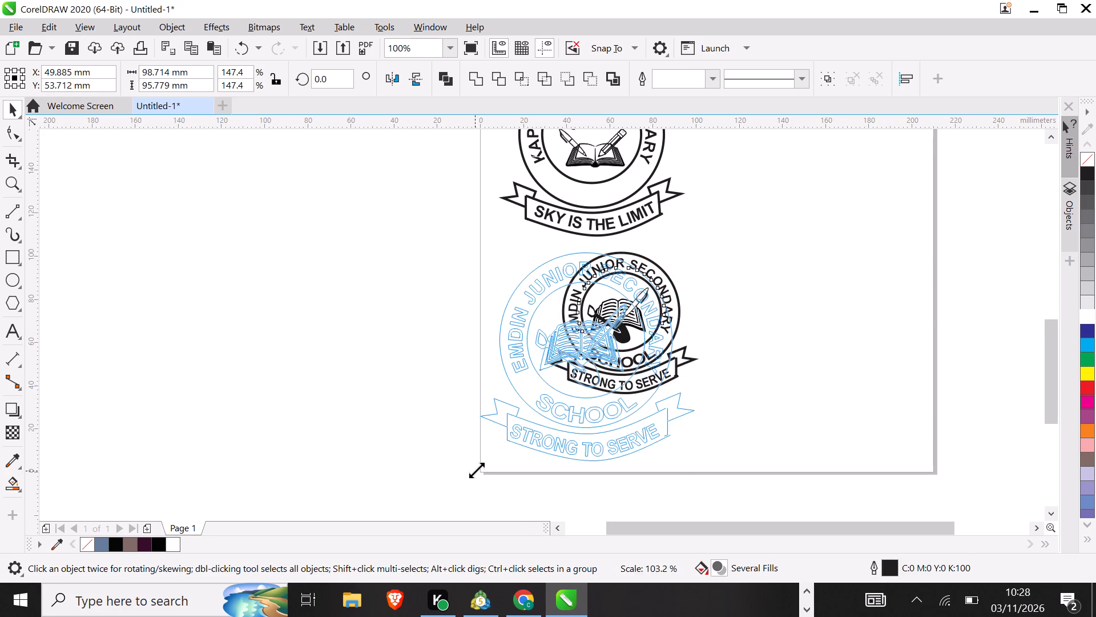
left_click_drag(477, 470, 497, 454)
left_click(776, 416)
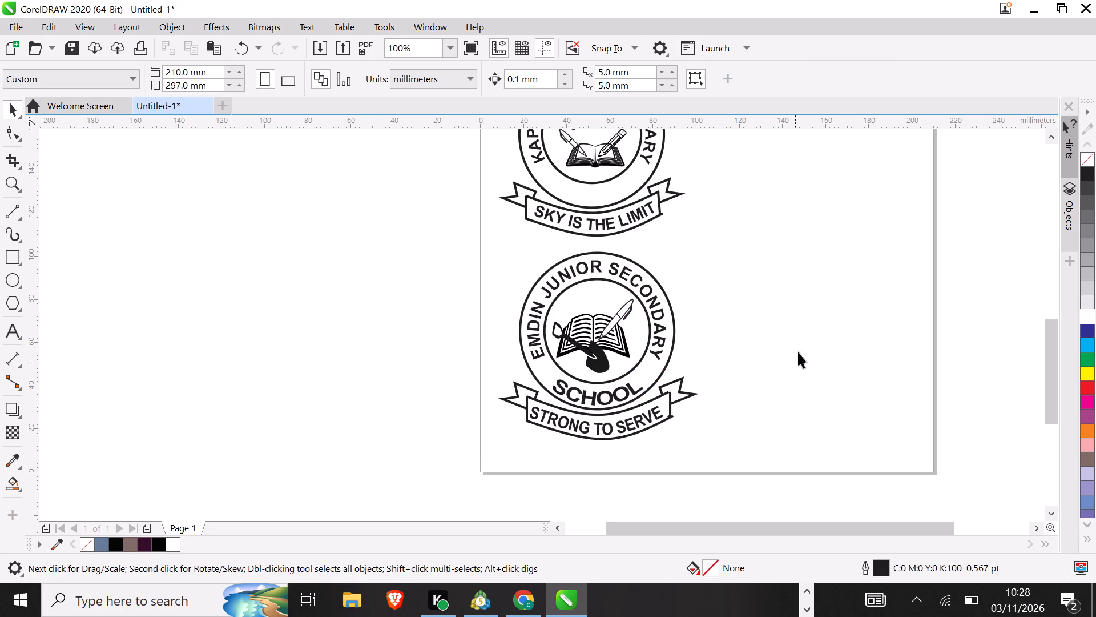
Set the outline of the Emdin badge's outer circle to 4.0 pt.
left_click(666, 291)
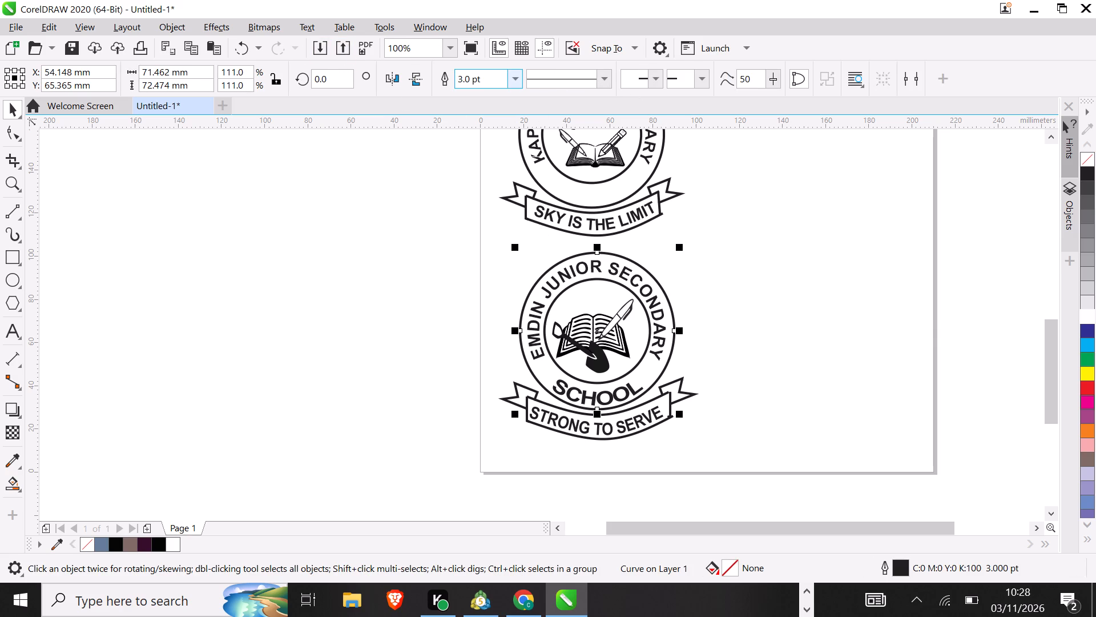
left_click_drag(511, 72, 507, 175)
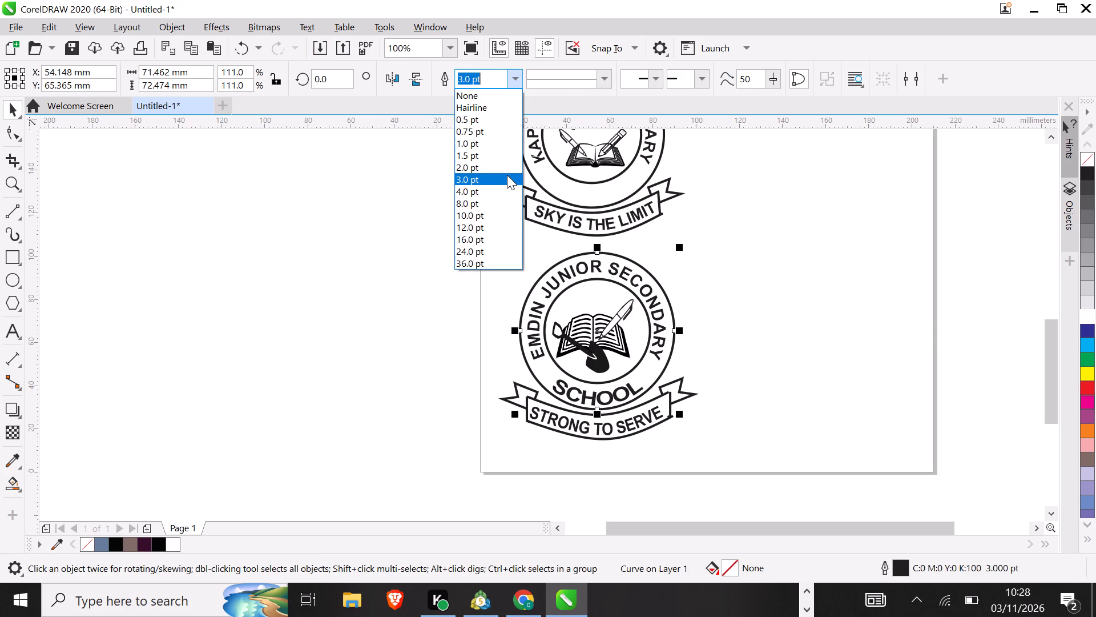
left_click_drag(507, 175, 507, 192)
left_click(507, 192)
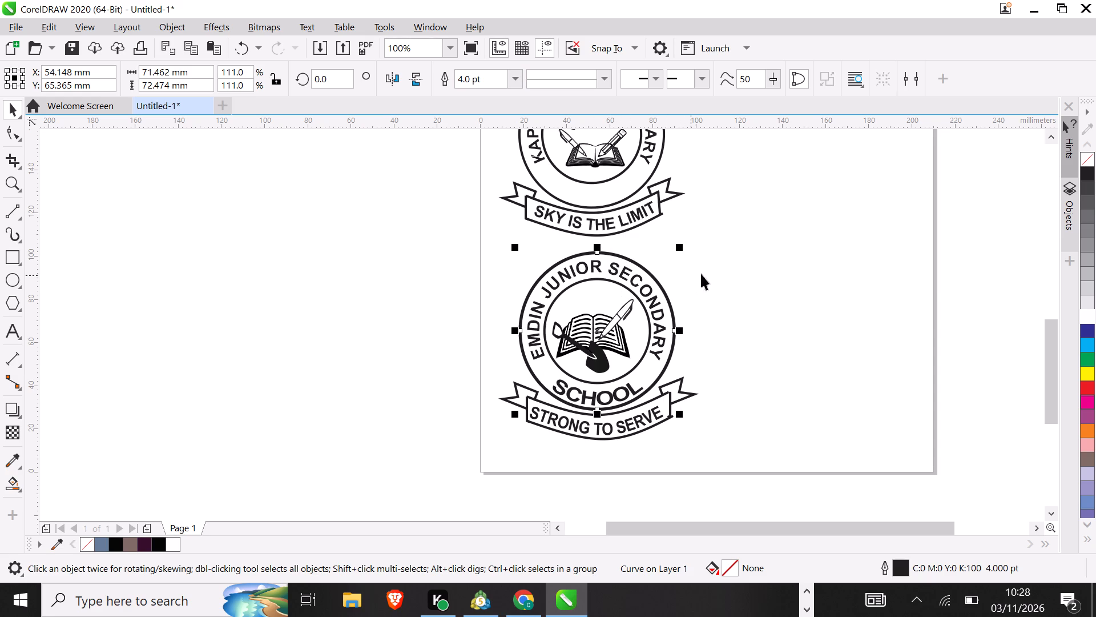
Delete all the leftover pen, pencil, cap and book artwork from the pasteboard beside the page.
left_click_drag(1049, 334, 1046, 305)
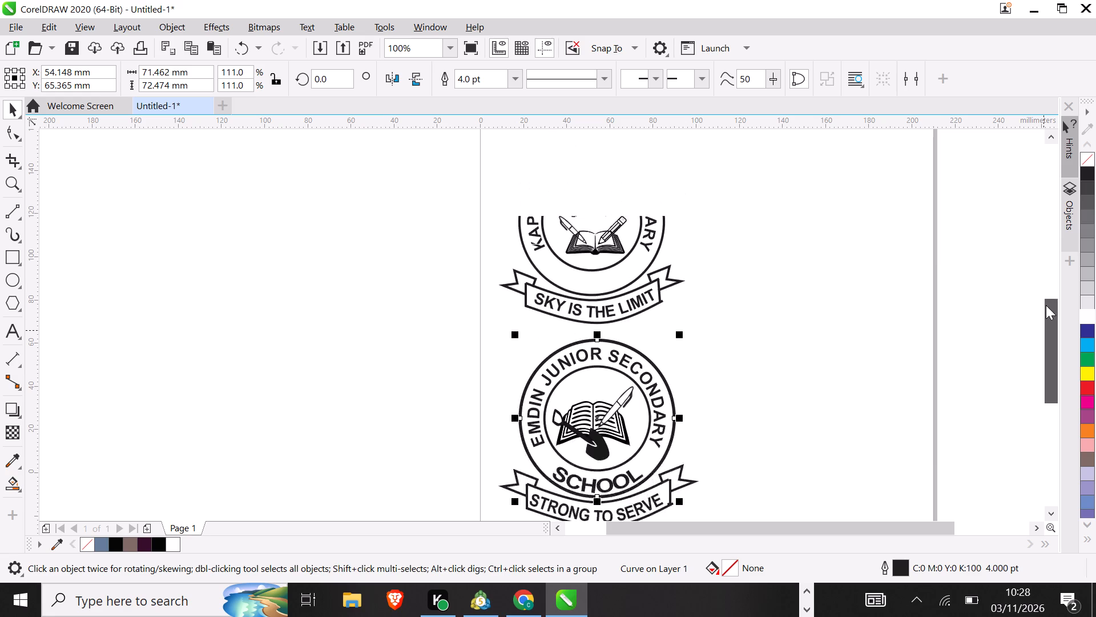
left_click_drag(1046, 305, 1053, 245)
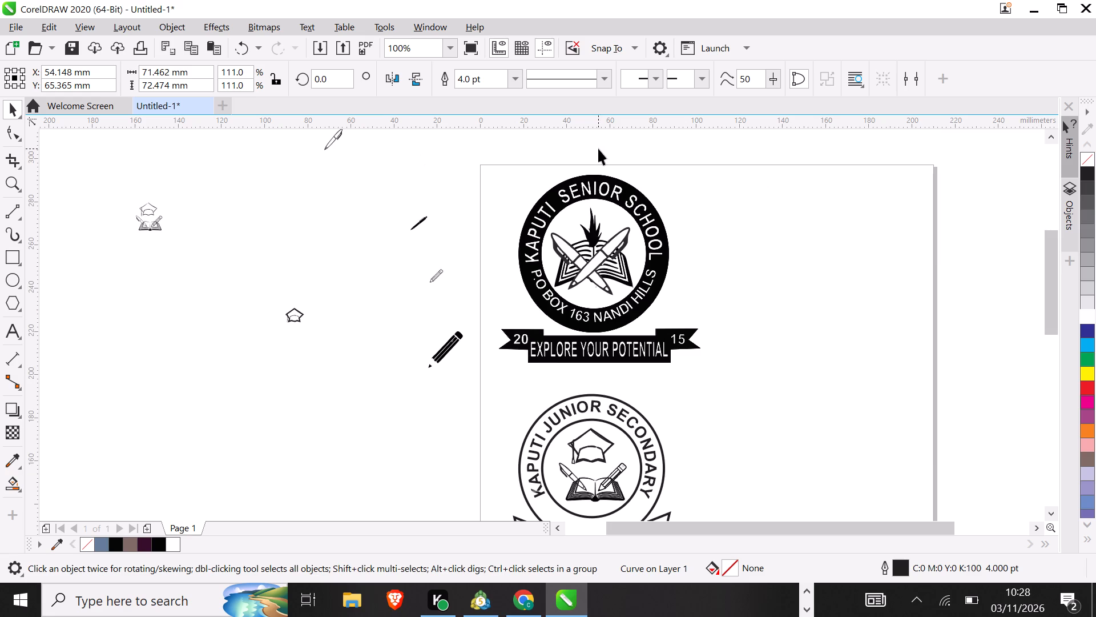
left_click_drag(1054, 281, 1054, 281)
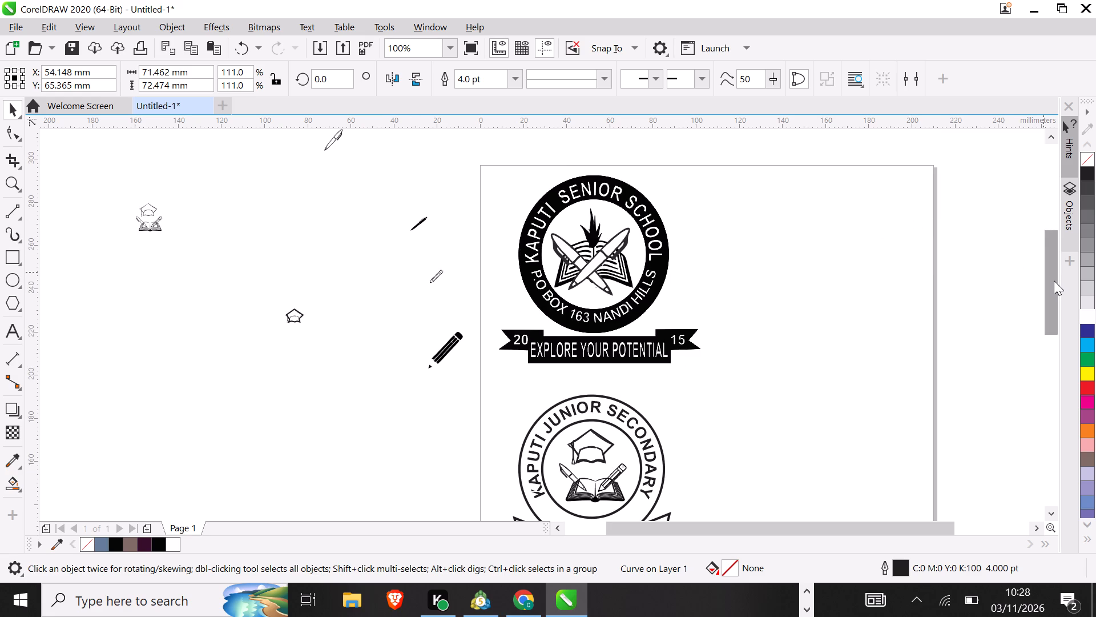
left_click_drag(1054, 281, 1054, 266)
left_click_drag(97, 166, 472, 466)
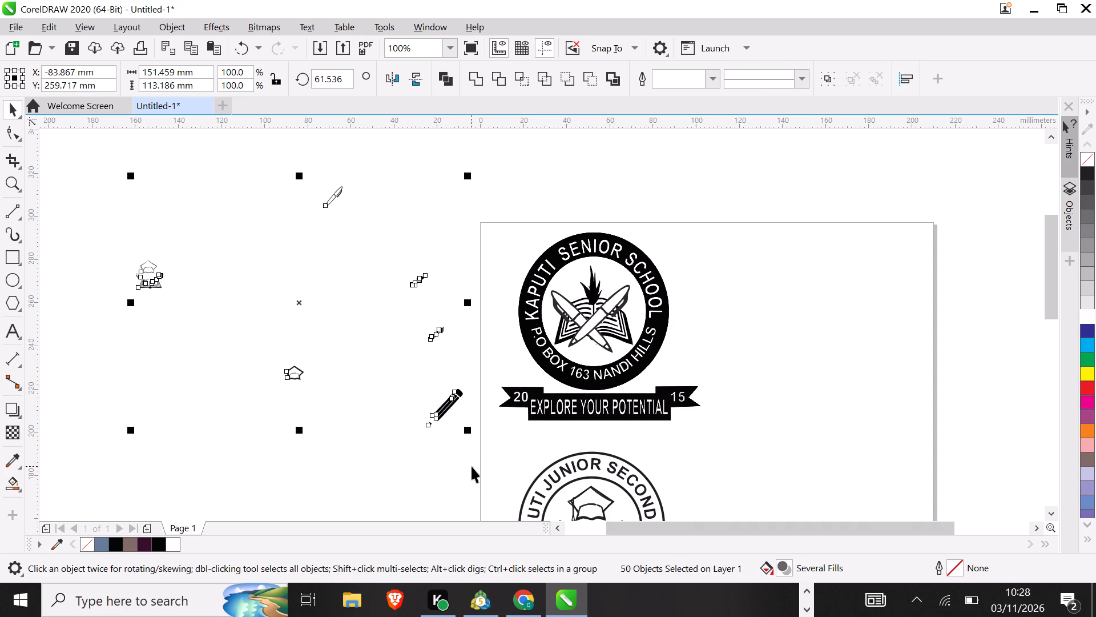
key("BackSpace")
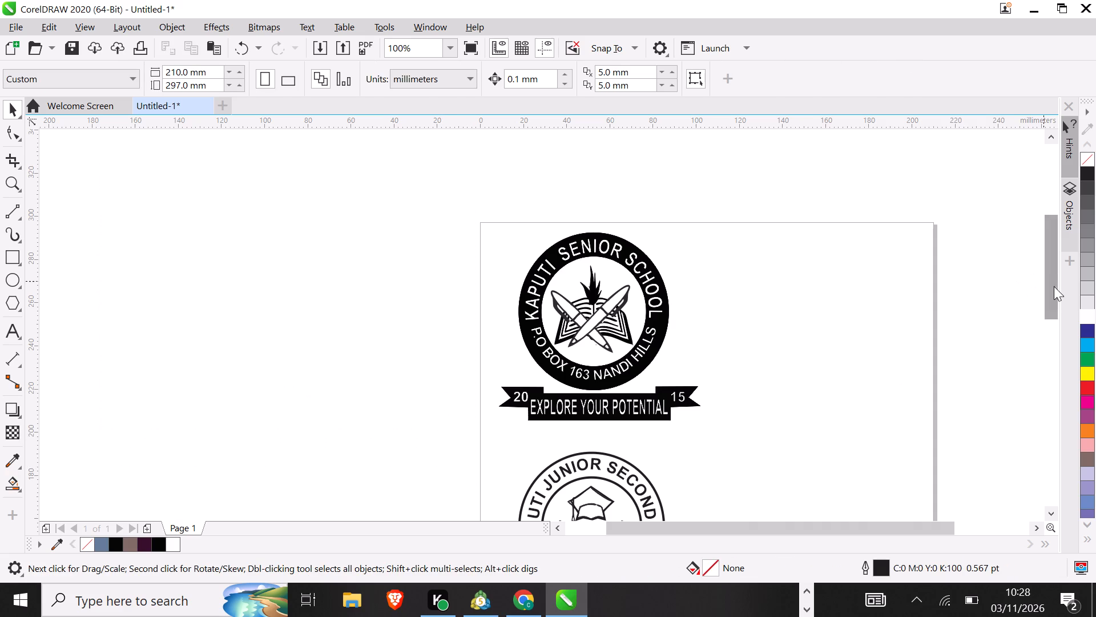
Place a copy of the whole Kaputi Senior School logo beside the original, level with it on the page.
left_click_drag(1054, 289, 1055, 334)
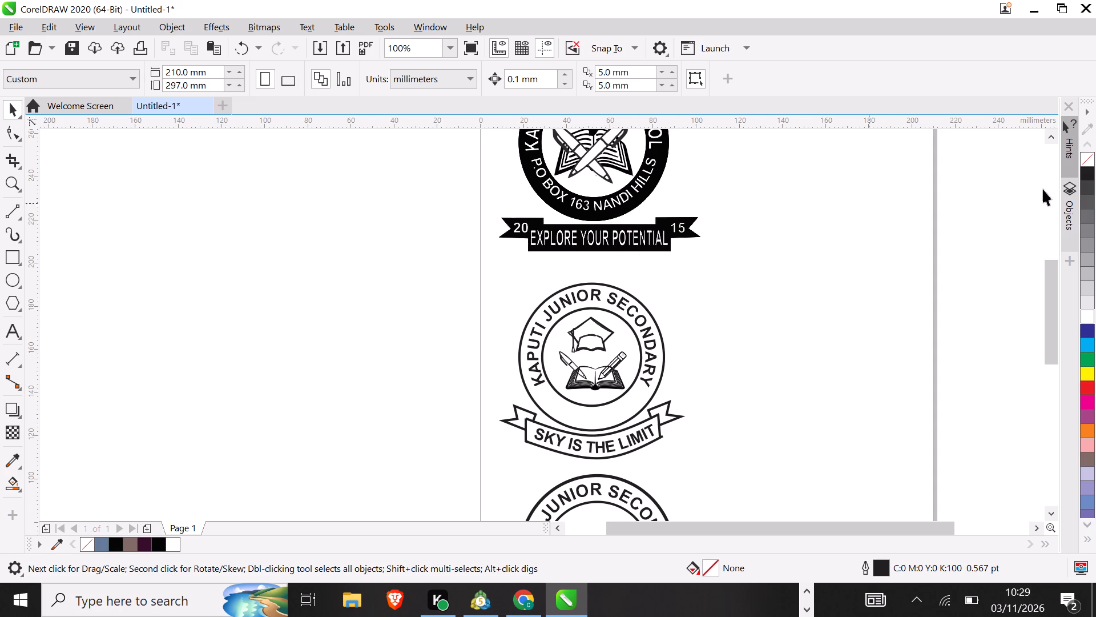
double_click(1053, 141)
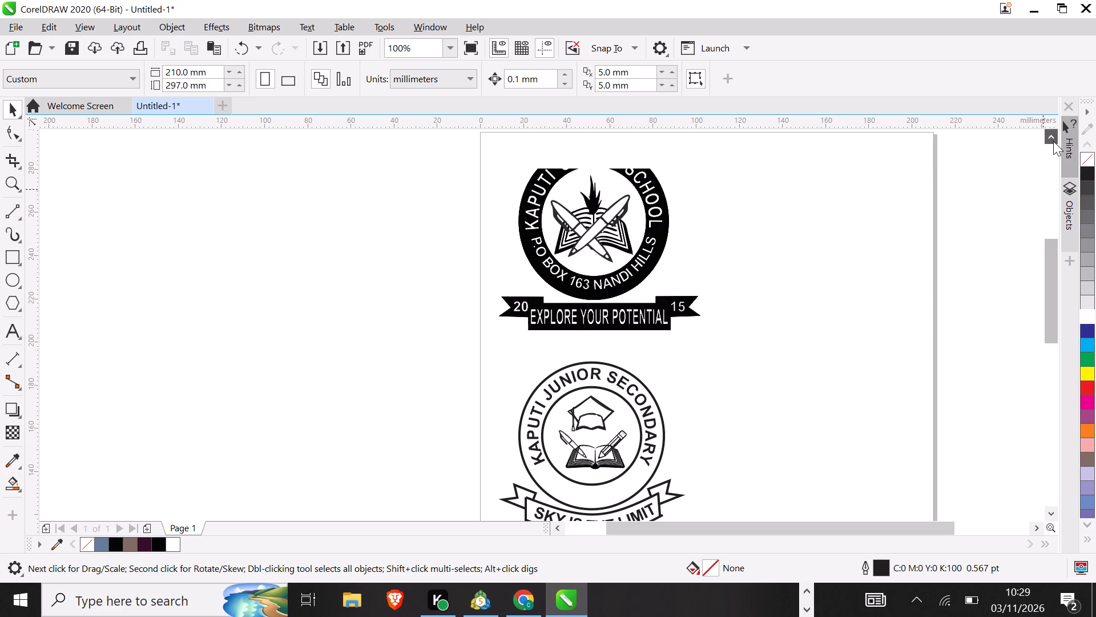
left_click(1053, 141)
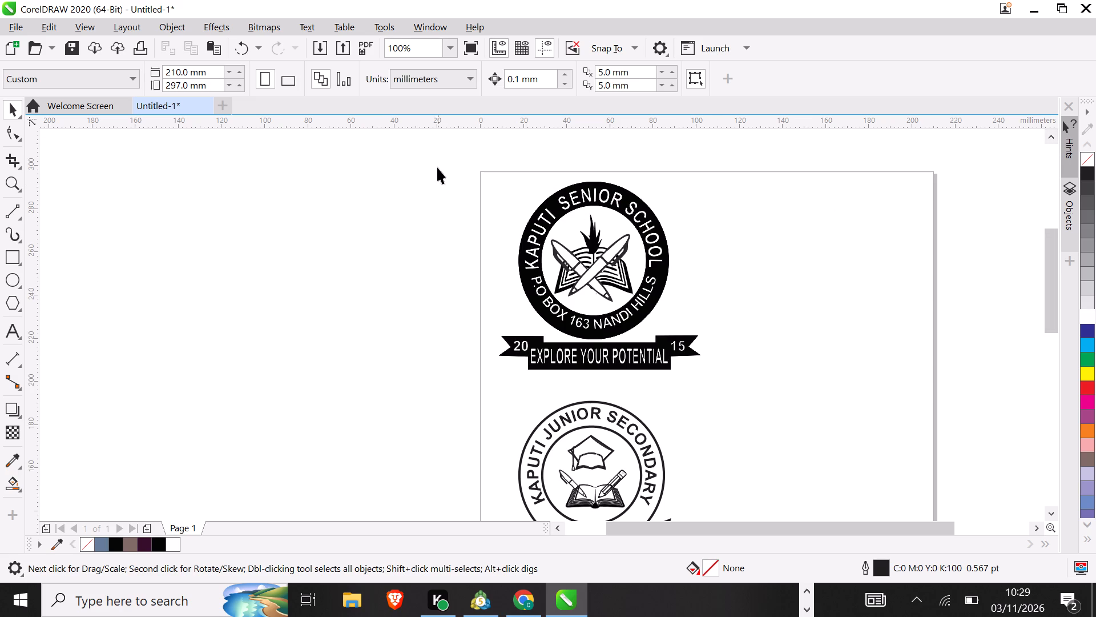
left_click_drag(436, 169, 719, 389)
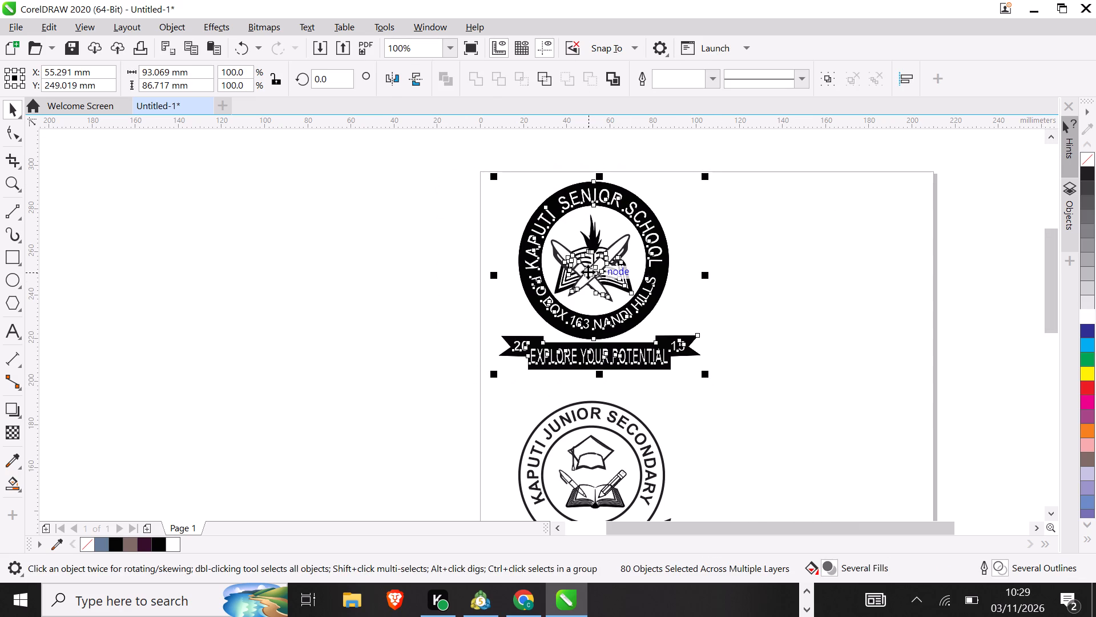
right_click_drag(588, 272, 791, 262)
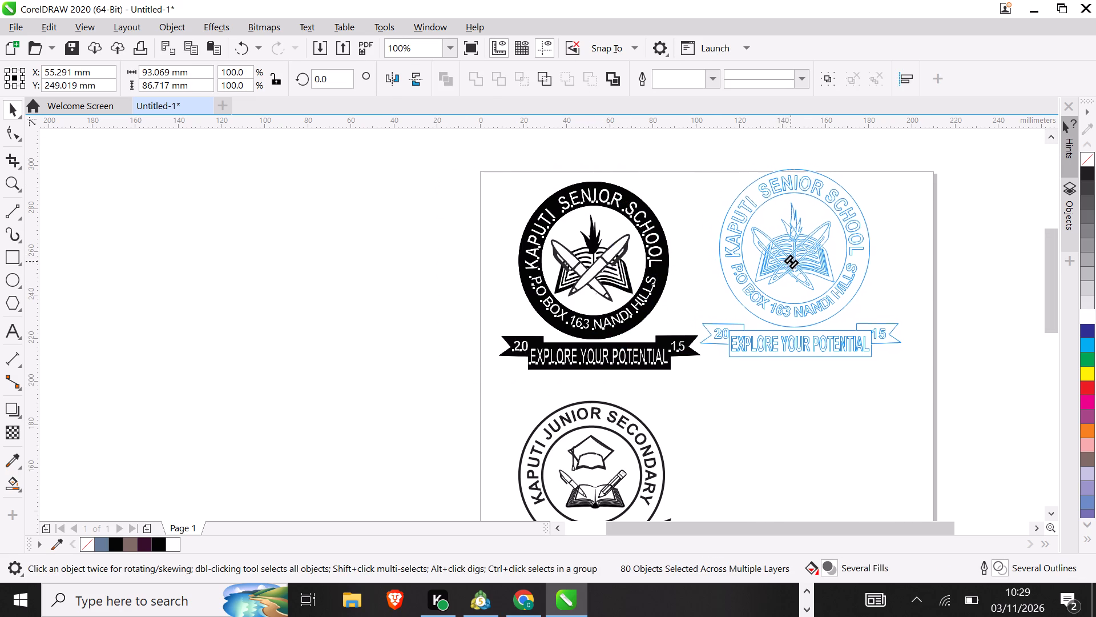
right_click_drag(791, 262, 810, 274)
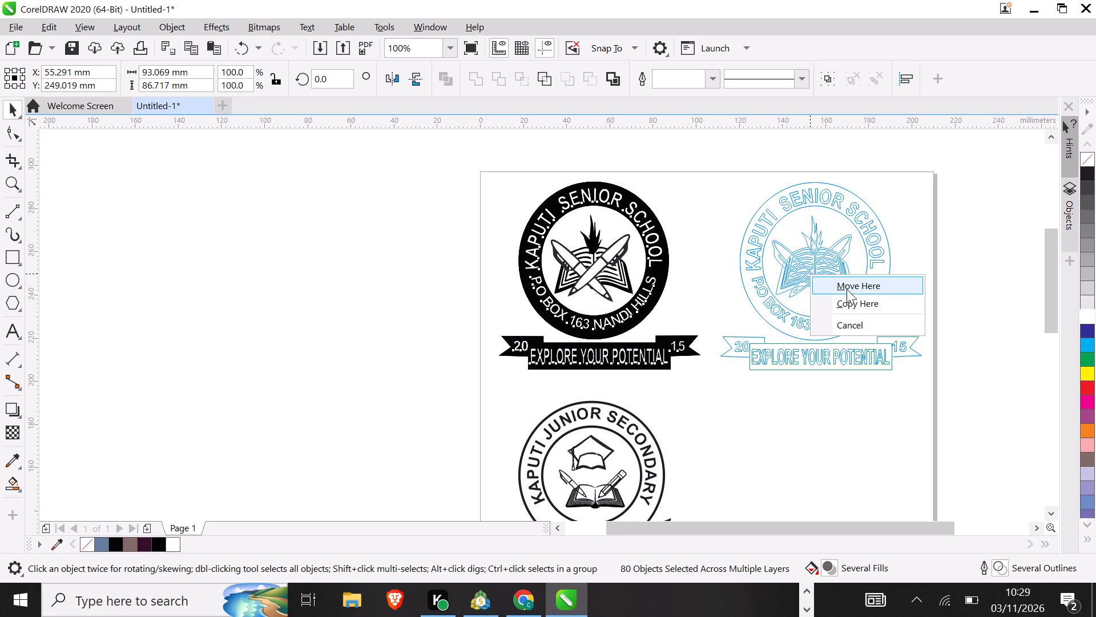
left_click(851, 299)
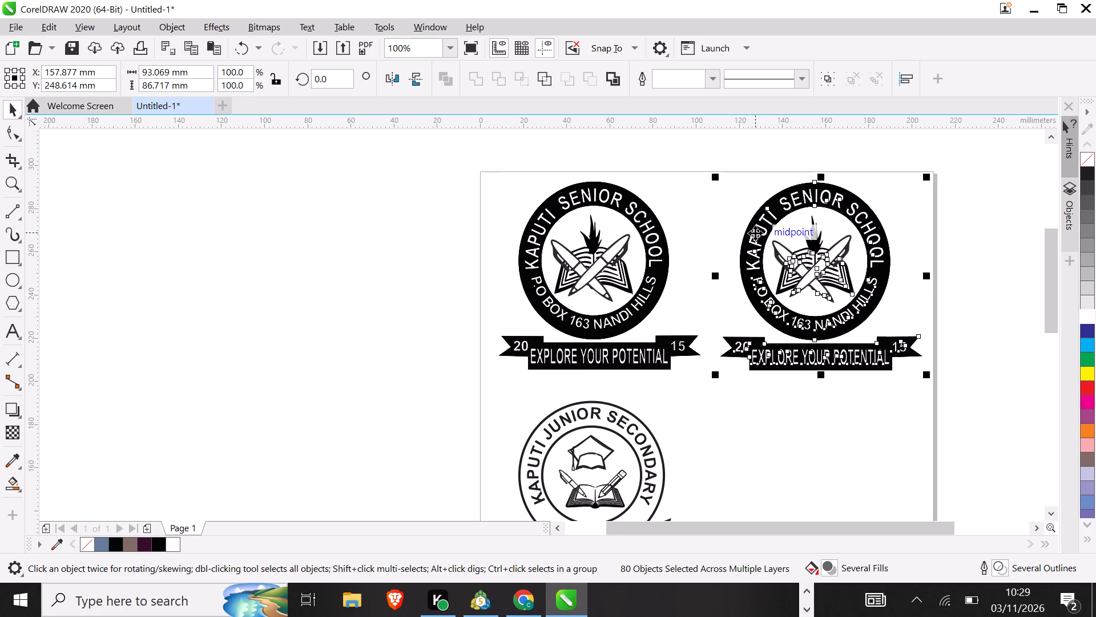
Ungroup the copied Senior School logo and delete the stacked black and blue-grey ring curves behind its circular lettering.
key("ctrl+u")
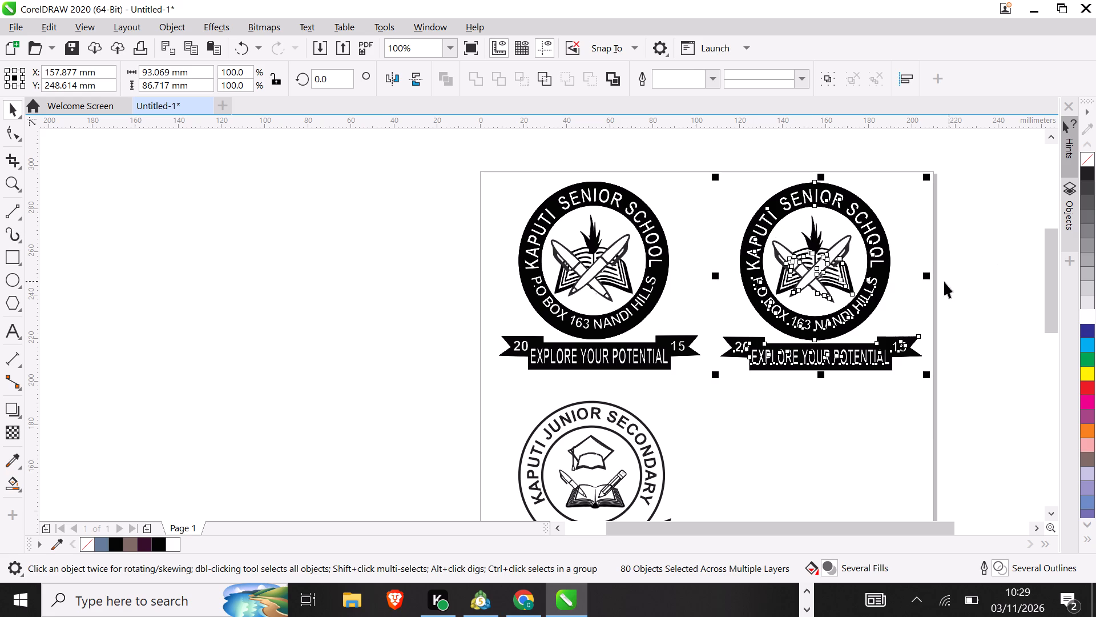
left_click(935, 286)
left_click(877, 258)
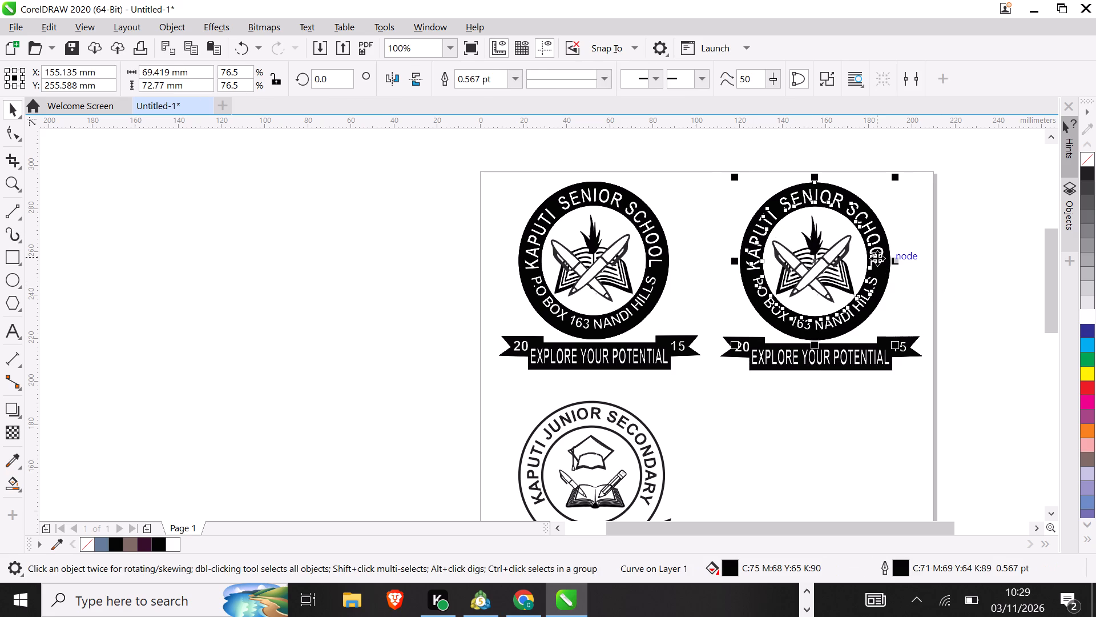
key("BackSpace")
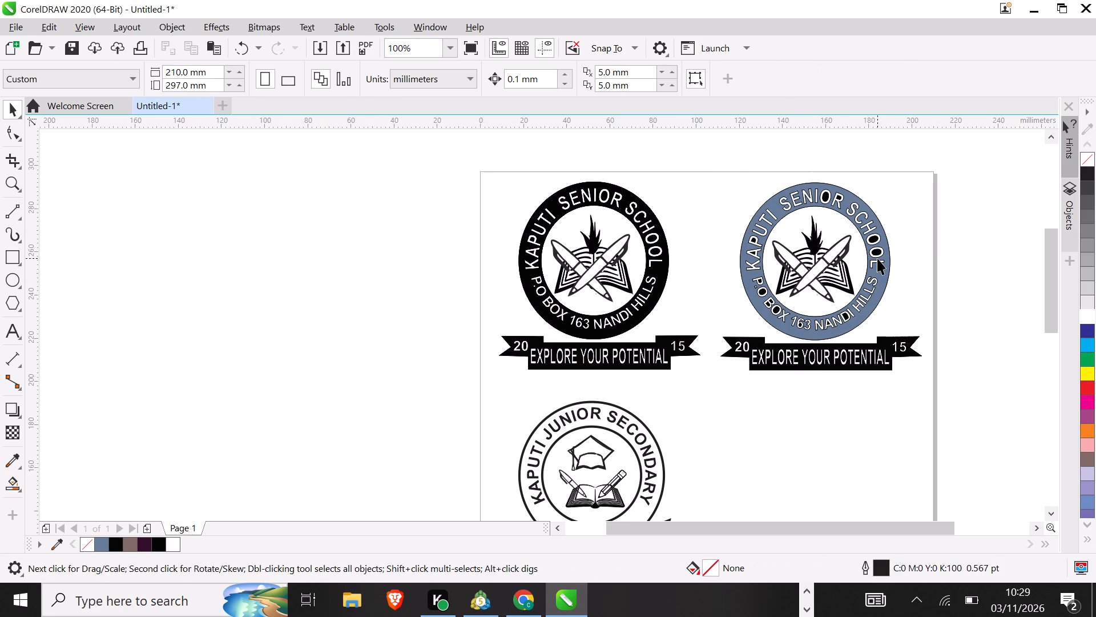
left_click(877, 258)
key("BackSpace")
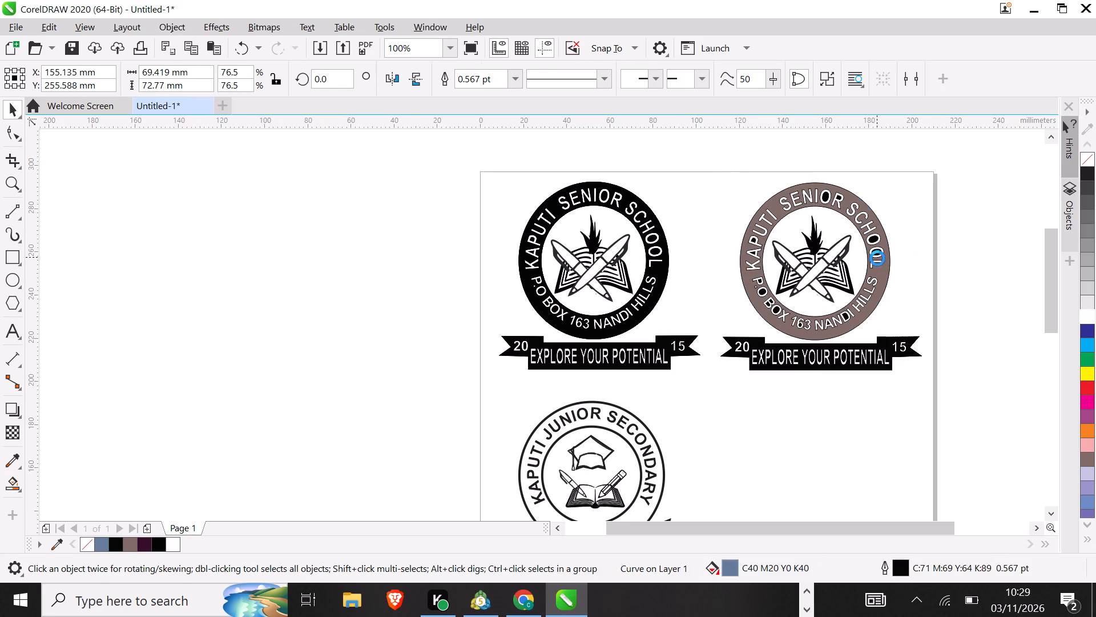
key("BackSpace")
key("BackSpace")
key("BackSpace")
left_click(877, 258)
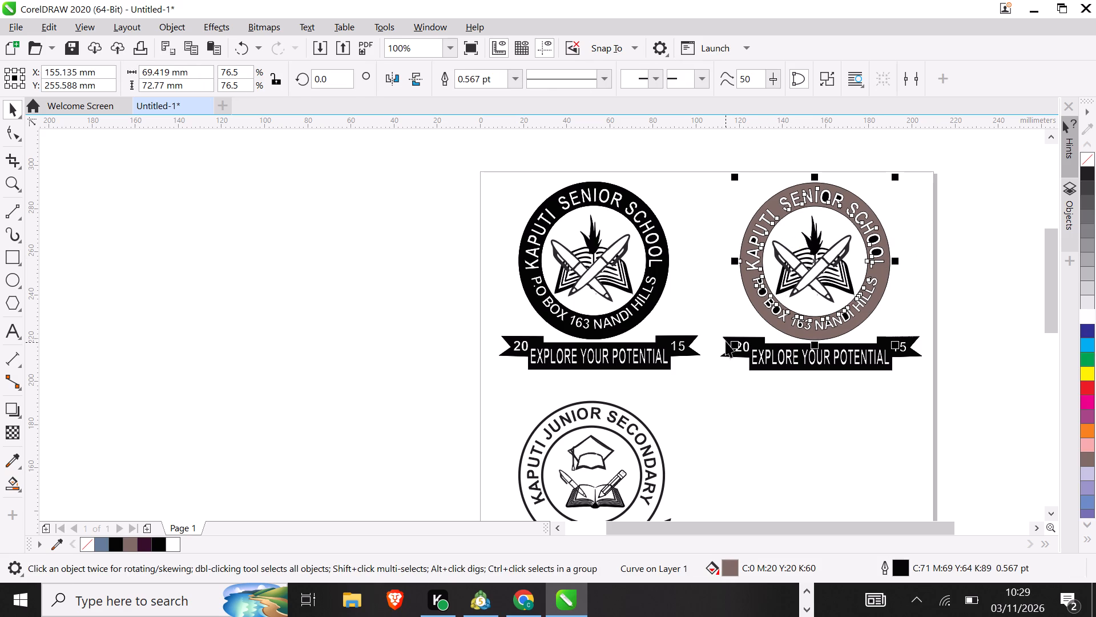
Delete the whole EXPLORE YOUR POTENTIAL ribbon, including its 20 and 15 ends, from the ungrouped copy of the Senior School logo.
right_click_drag(711, 316, 829, 387)
left_click(795, 392)
left_click(771, 393)
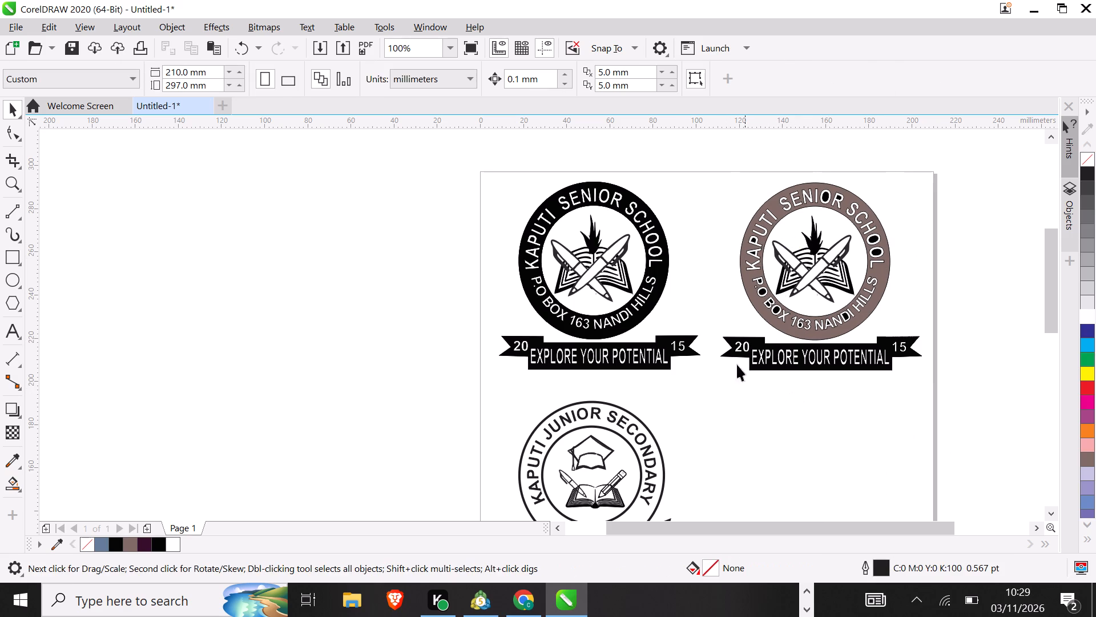
left_click_drag(708, 311, 946, 403)
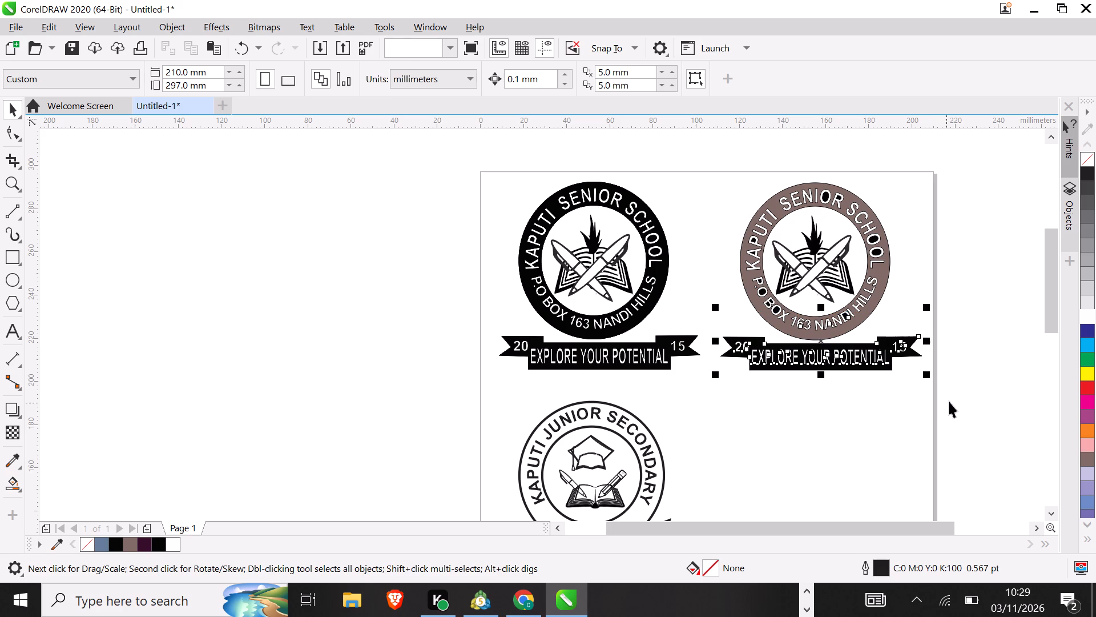
key("BackSpace")
Delete the grey-brown ring of circular lettering and both thin circles around the copied logo's book-and-pens emblem.
left_click(808, 328)
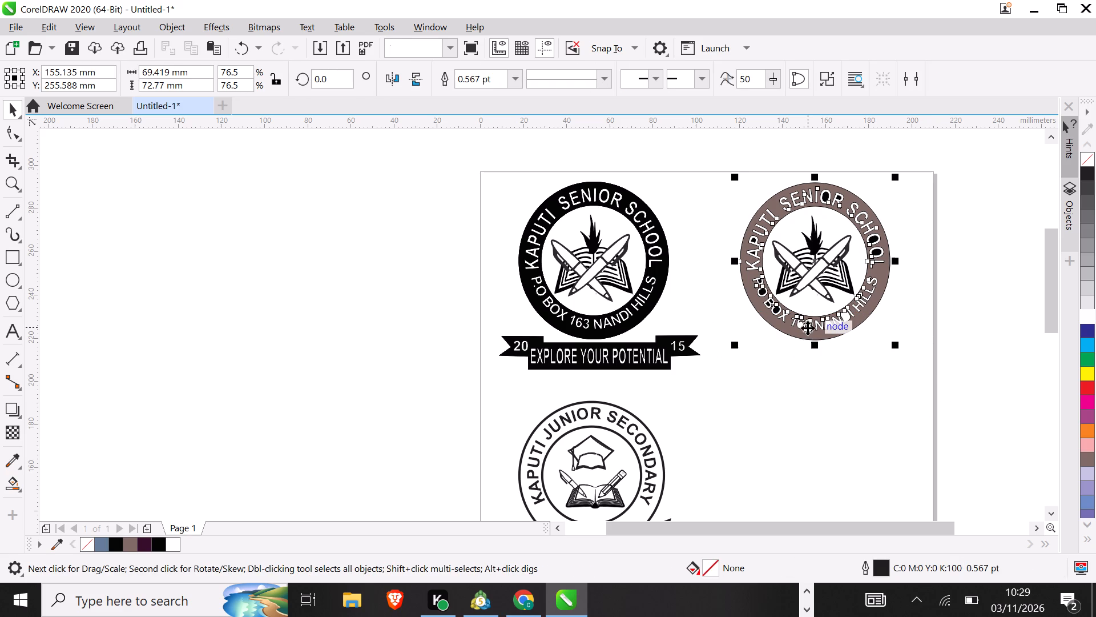
key("BackSpace")
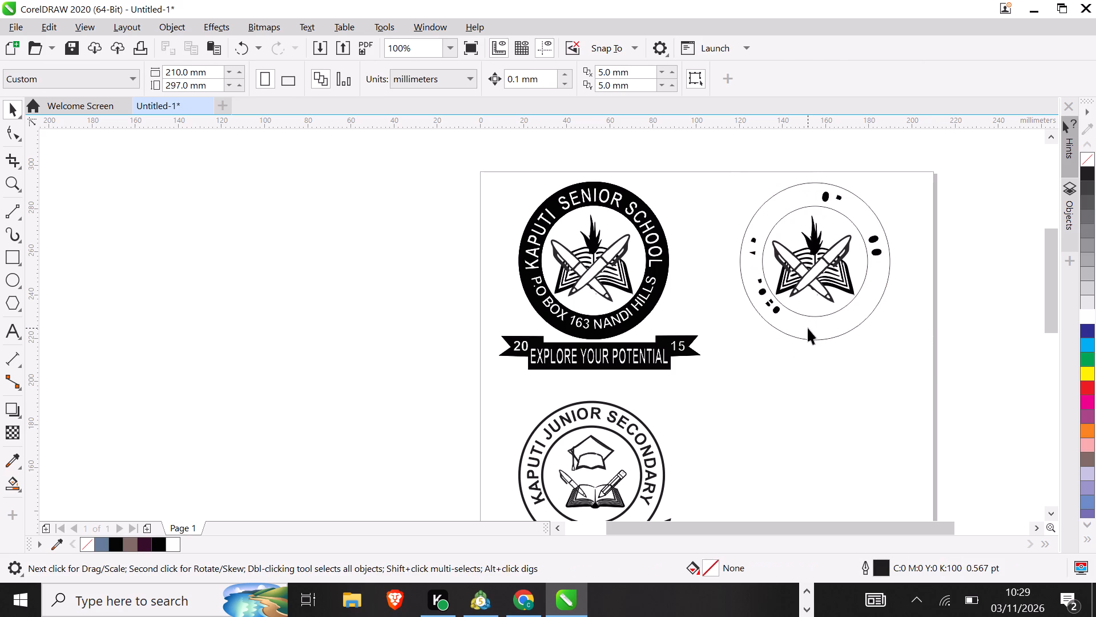
left_click(760, 272)
key("BackSpace")
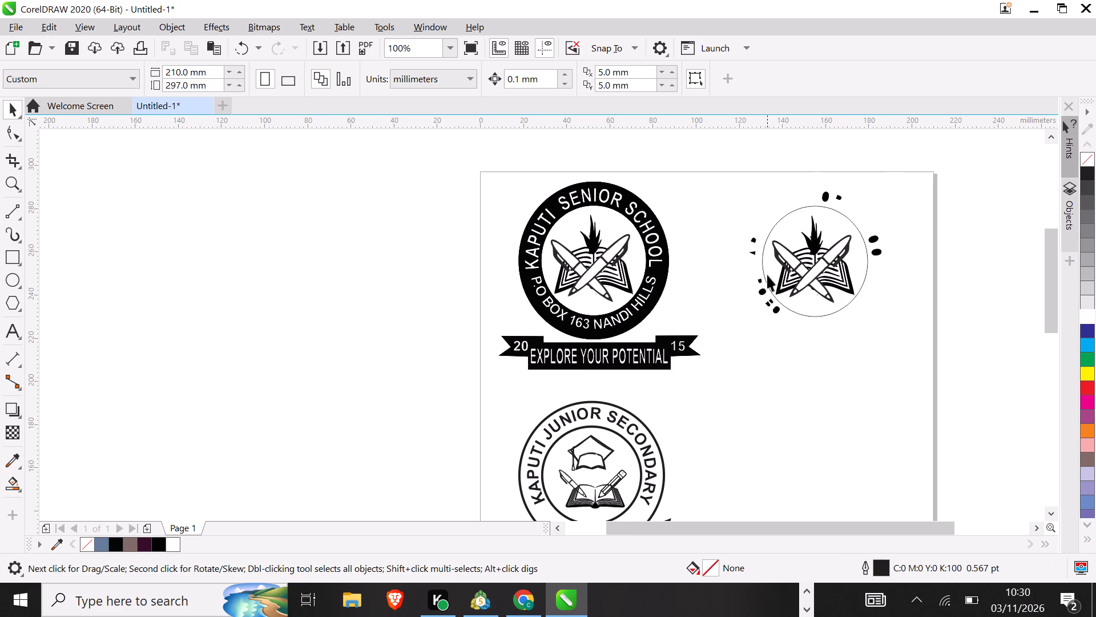
left_click(763, 290)
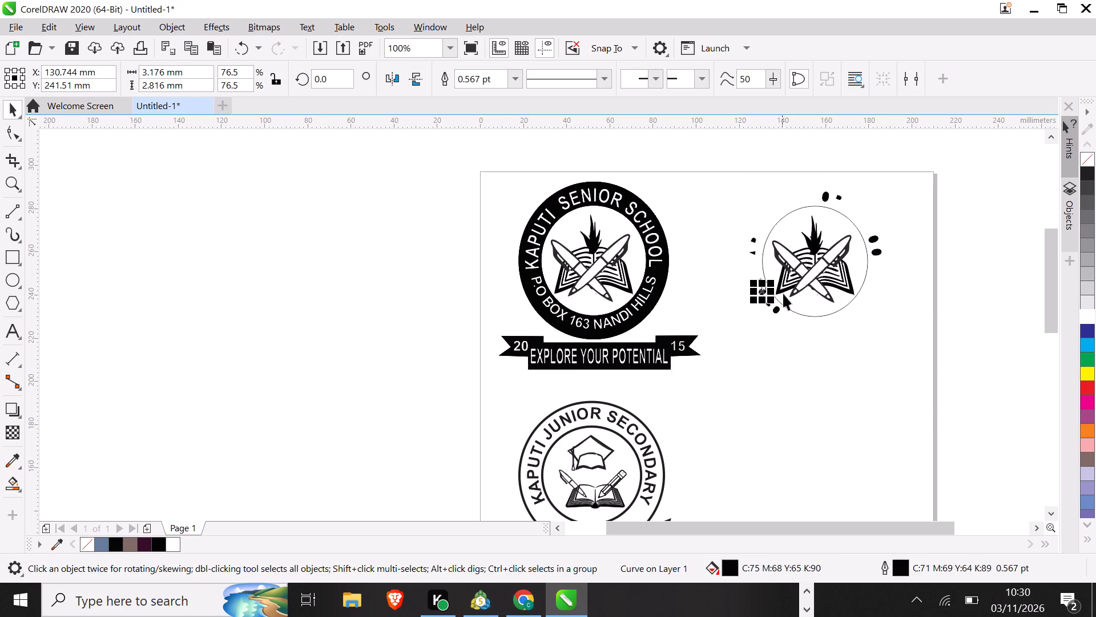
left_click(786, 306)
key("BackSpace")
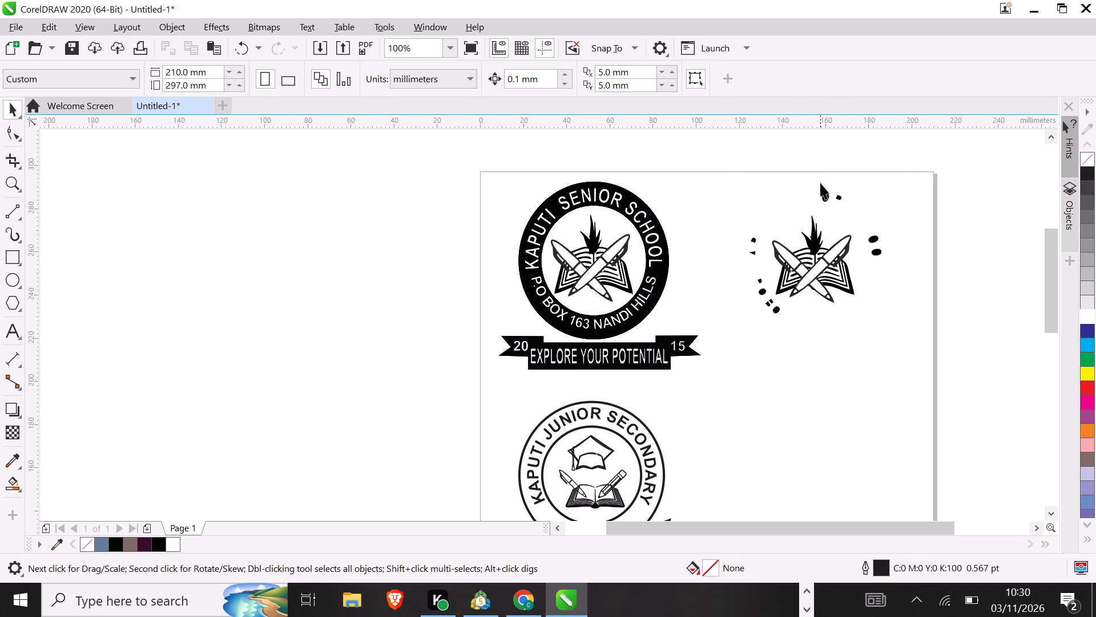
Delete all the leftover black letter fragments scattered around the copied book-and-pens emblem.
left_click_drag(817, 175, 873, 229)
left_click(875, 230)
left_click_drag(801, 179, 848, 213)
key("BackSpace")
left_click_drag(860, 216, 908, 290)
key("BackSpace")
left_click_drag(739, 216, 783, 328)
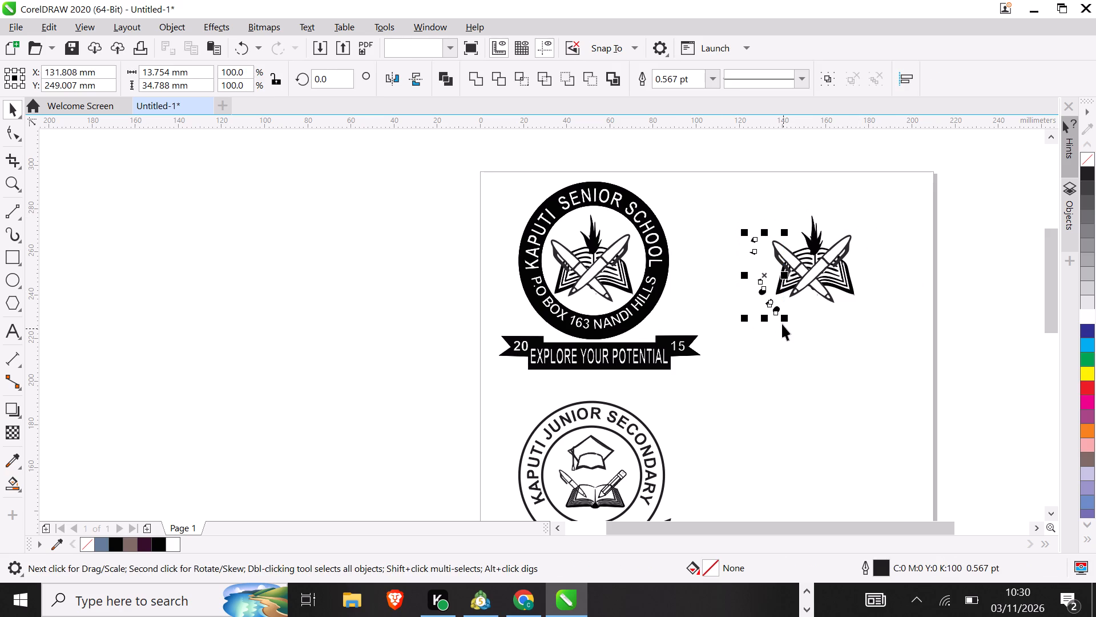
key("BackSpace")
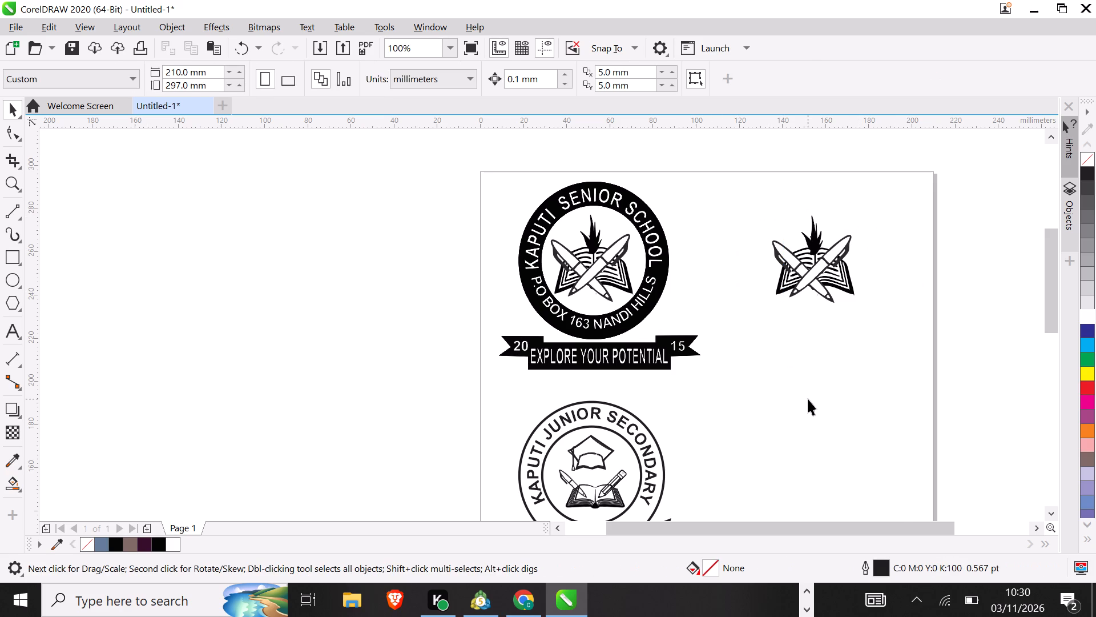
Place a copy of the complete original Kaputi Senior School logo, including its ribbon, on the pasteboard beside the page.
left_click_drag(1057, 299, 1061, 336)
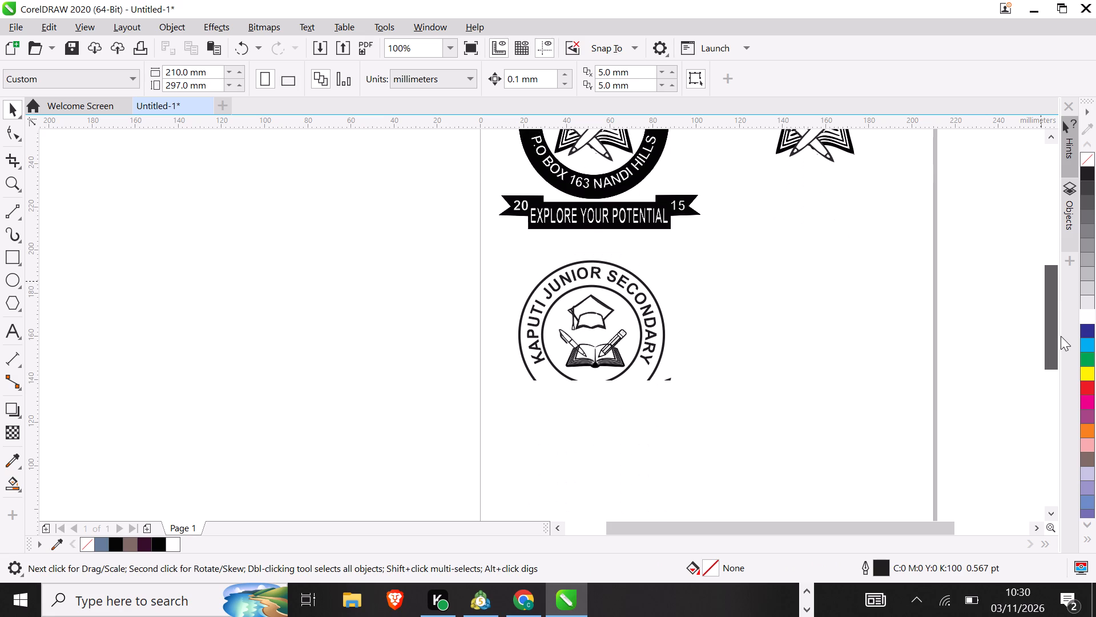
left_click_drag(1061, 336, 1061, 338)
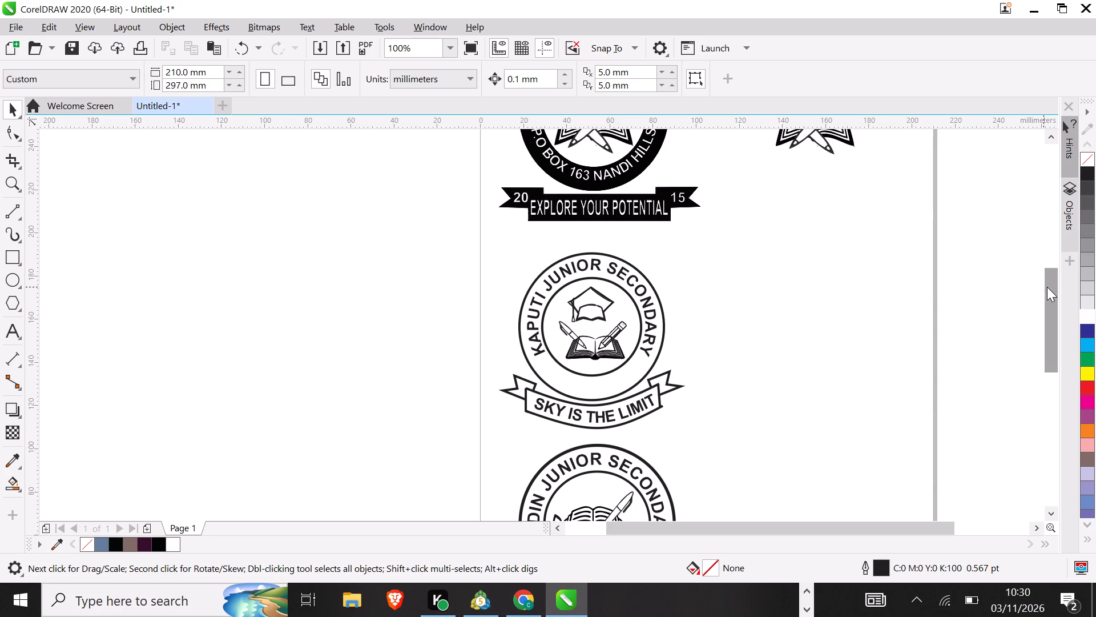
left_click_drag(1047, 287, 1044, 230)
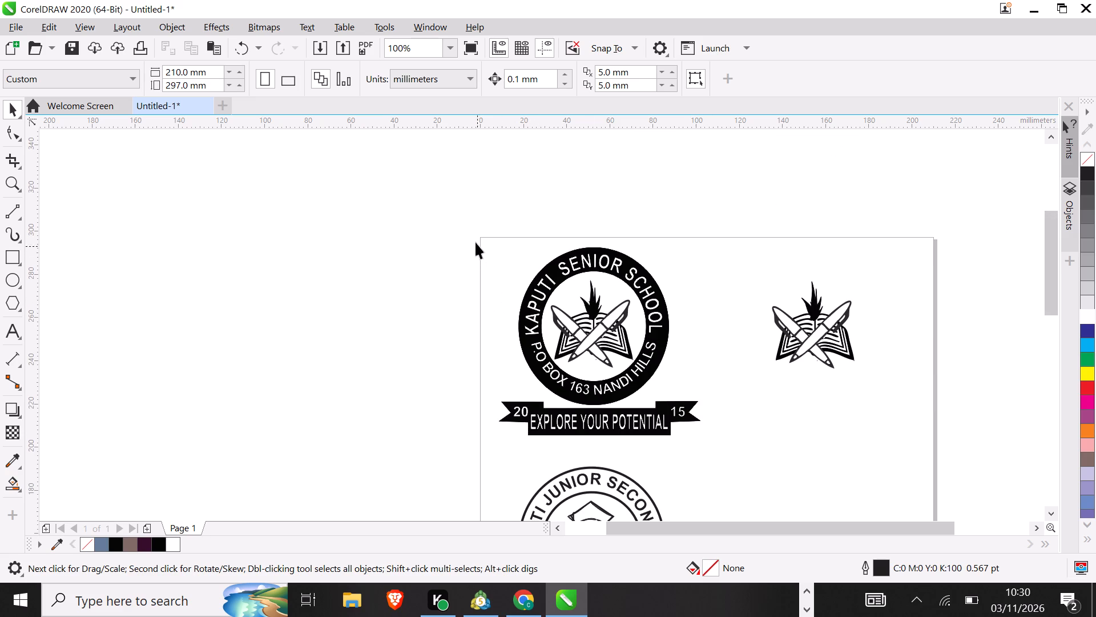
left_click_drag(471, 229, 705, 454)
right_click_drag(592, 338, 377, 321)
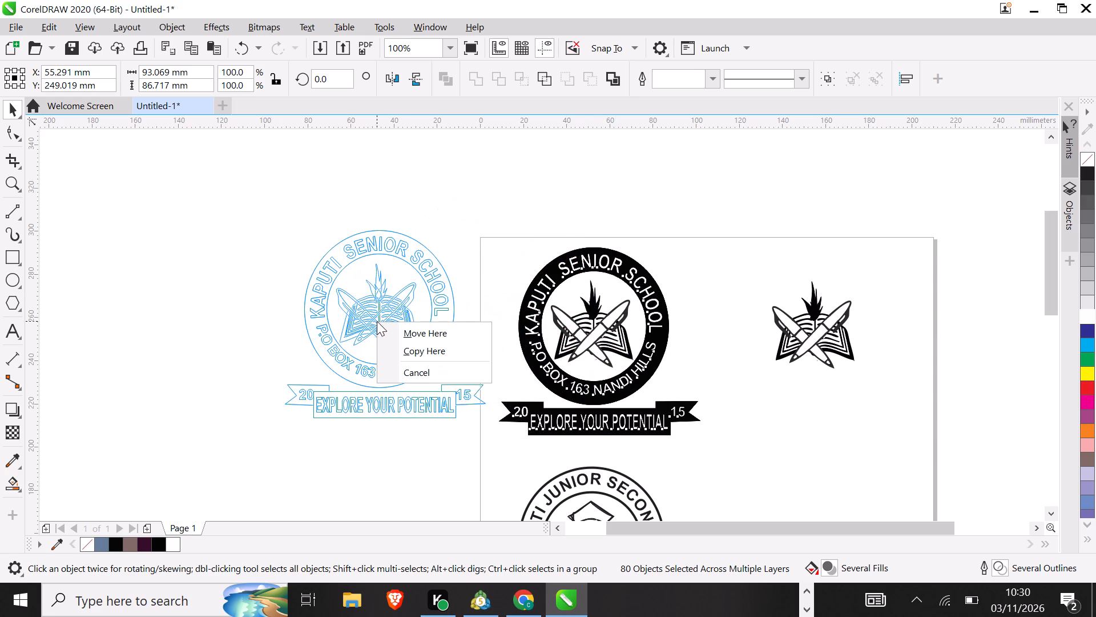
left_click(418, 346)
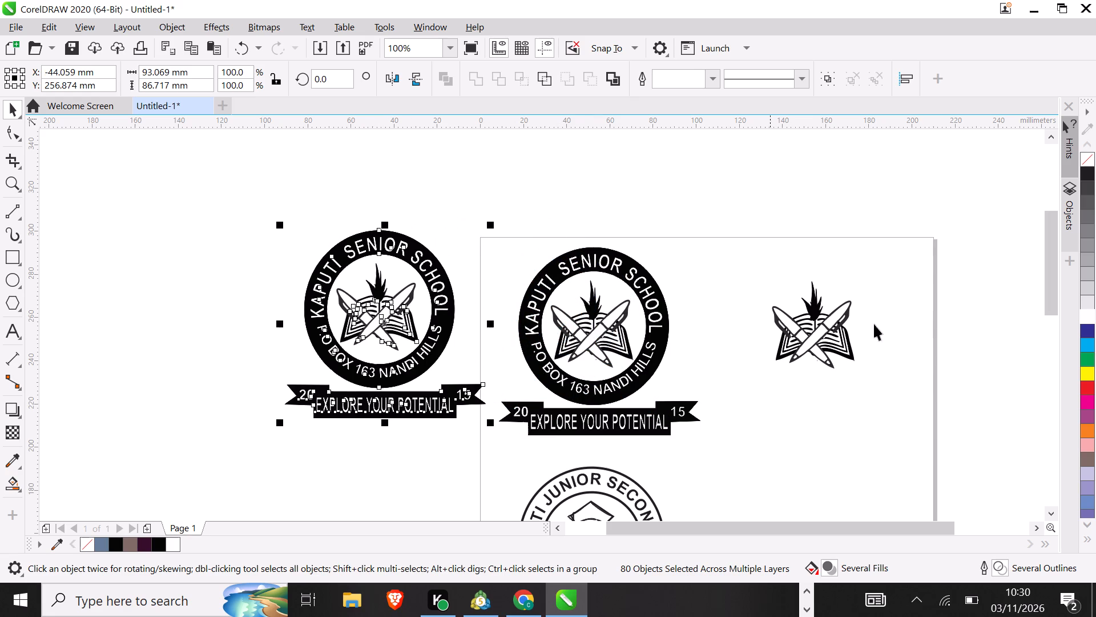
Move the new Senior School logo copy onto the lower part of the page, beside the Emdin Junior Secondary badge.
left_click_drag(1049, 302, 1049, 306)
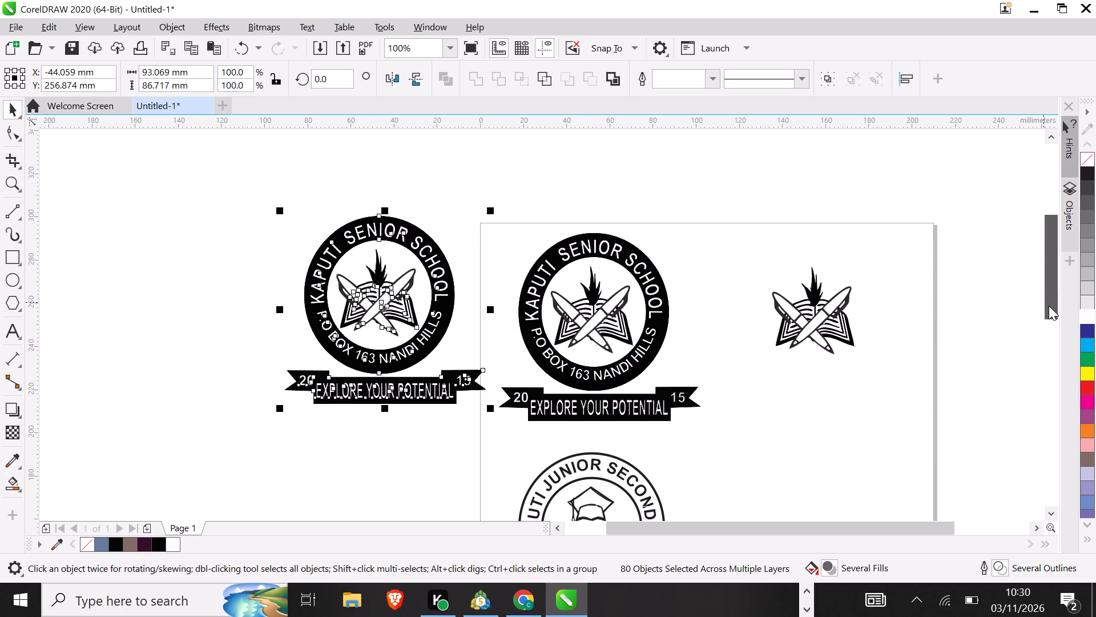
left_click_drag(1049, 306, 1049, 315)
left_click_drag(377, 267, 483, 300)
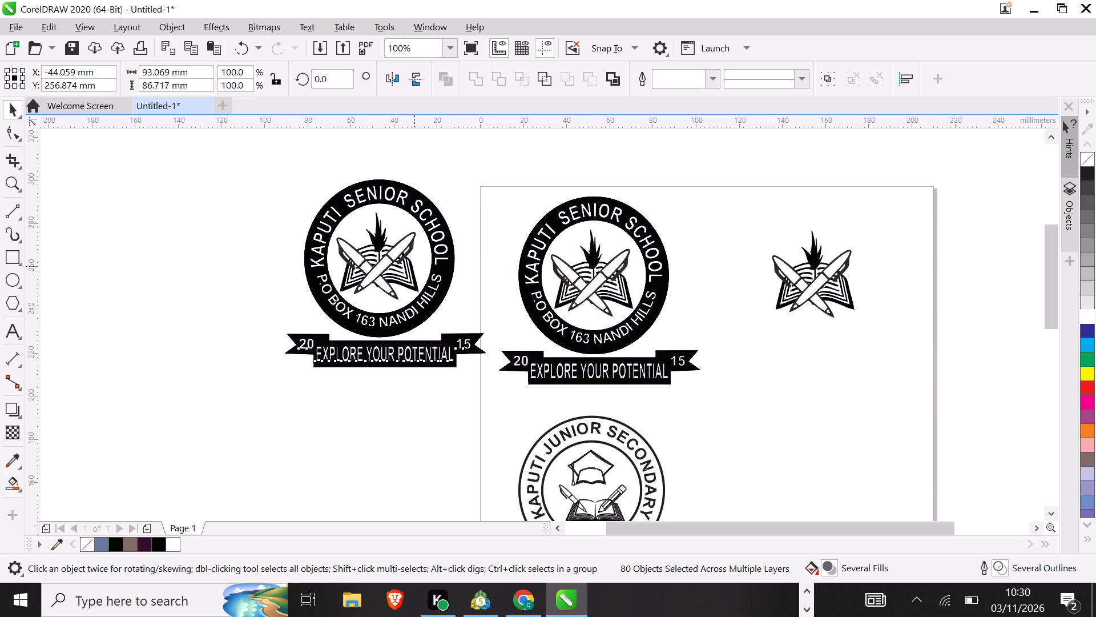
left_click_drag(483, 300, 758, 415)
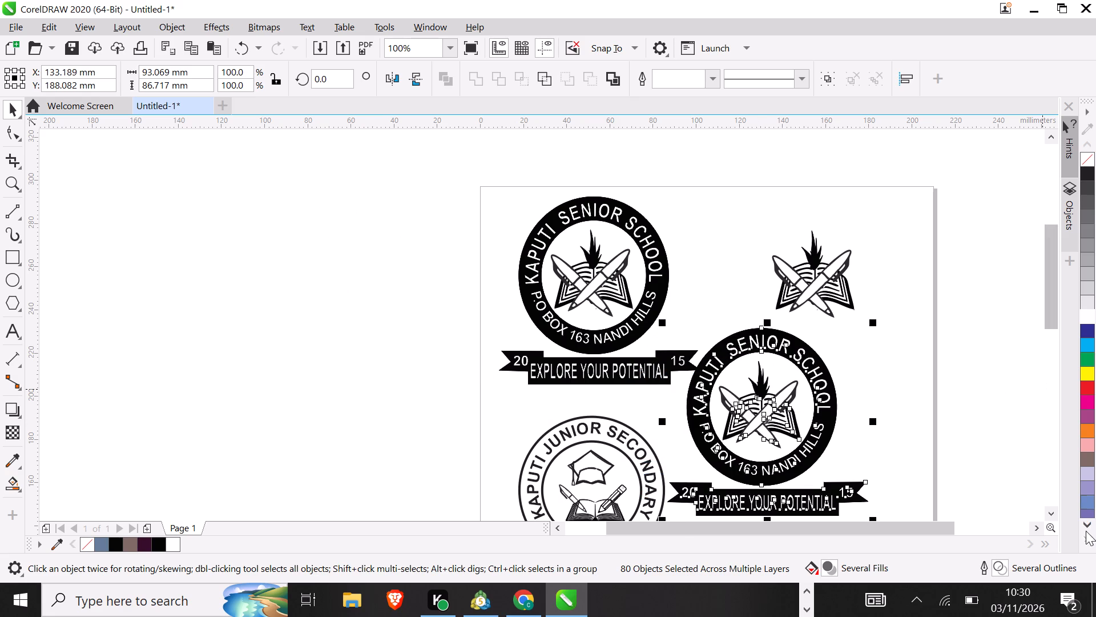
triple_click(1057, 516)
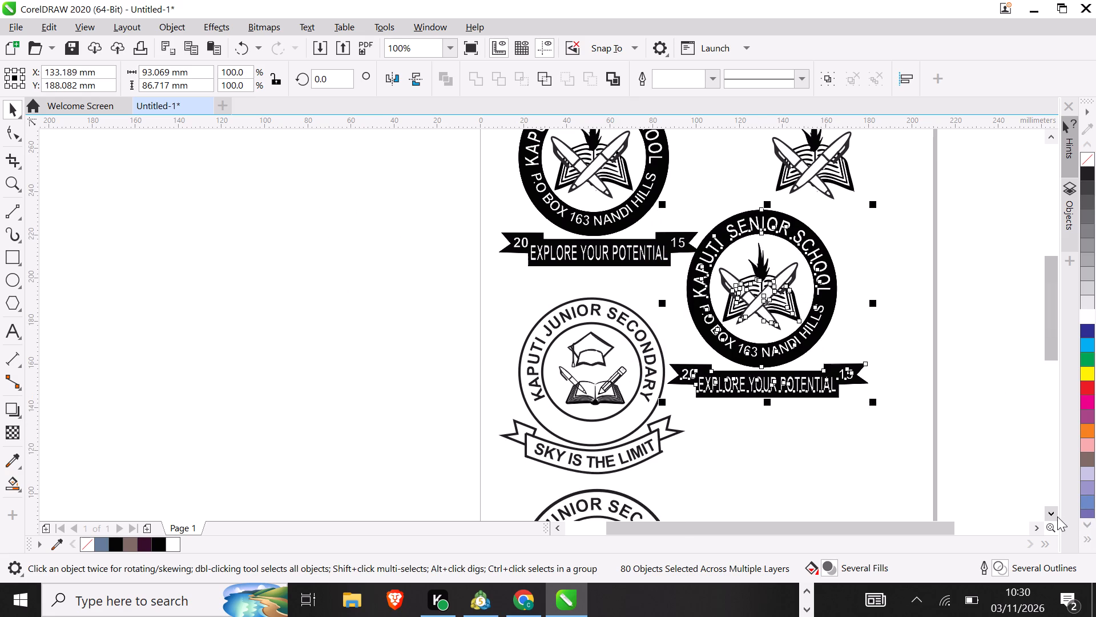
left_click(1057, 516)
left_click(1057, 516)
left_click_drag(763, 208, 817, 465)
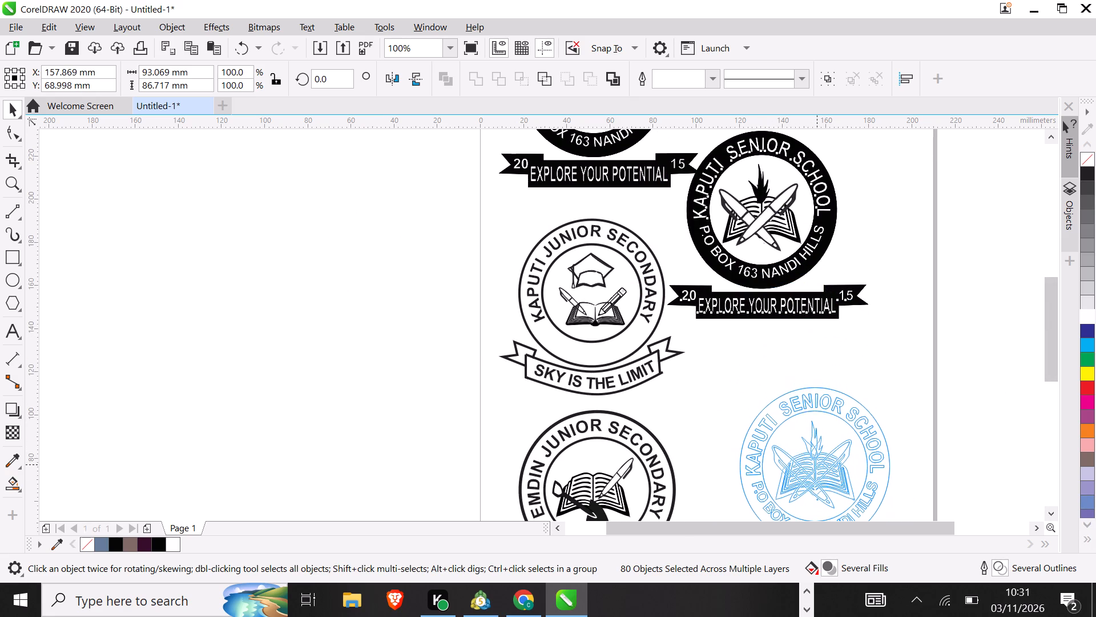
left_click_drag(817, 465, 817, 466)
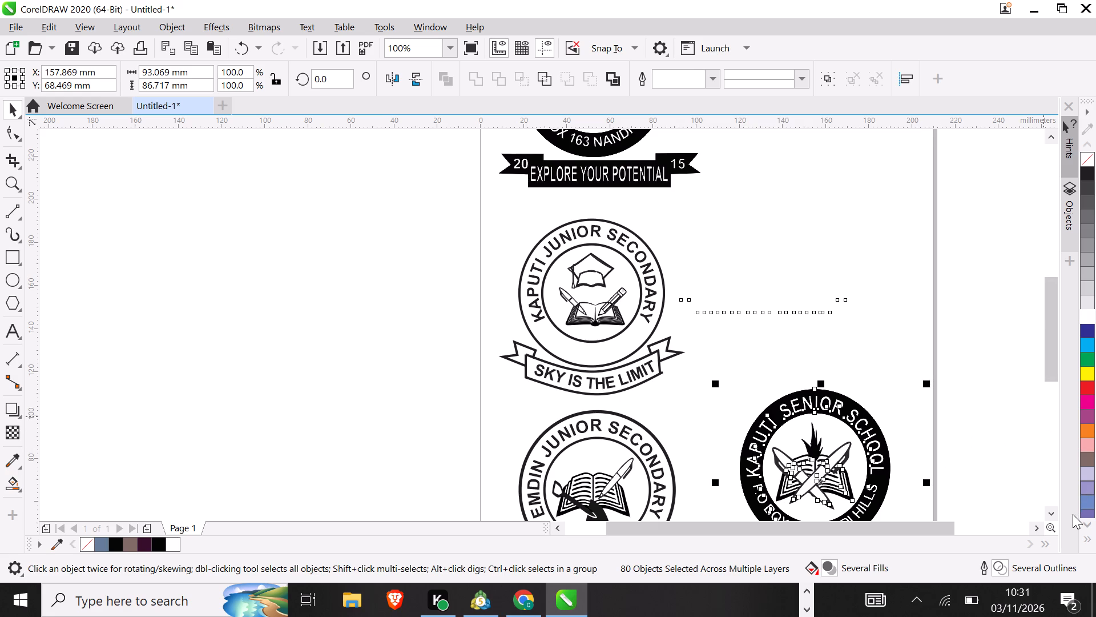
double_click(1057, 515)
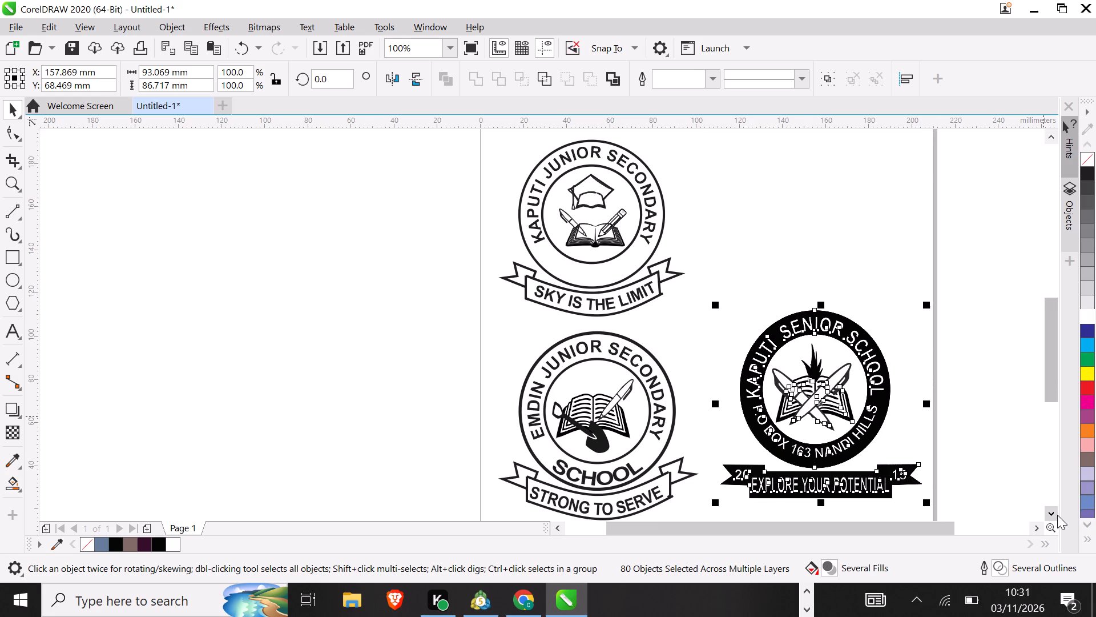
left_click(1057, 515)
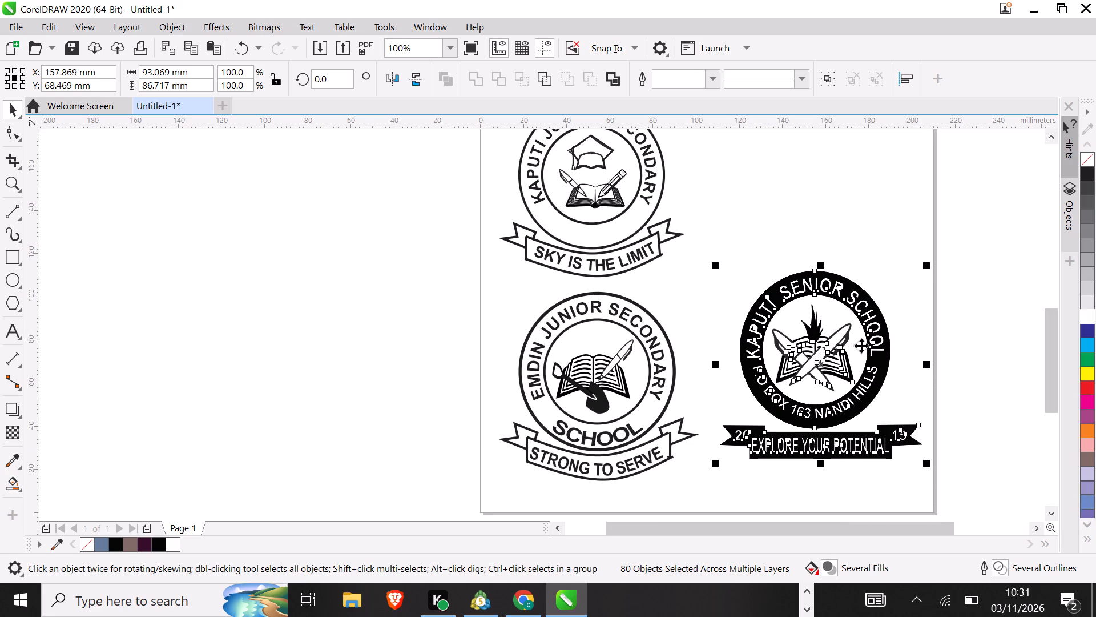
left_click_drag(824, 357, 825, 378)
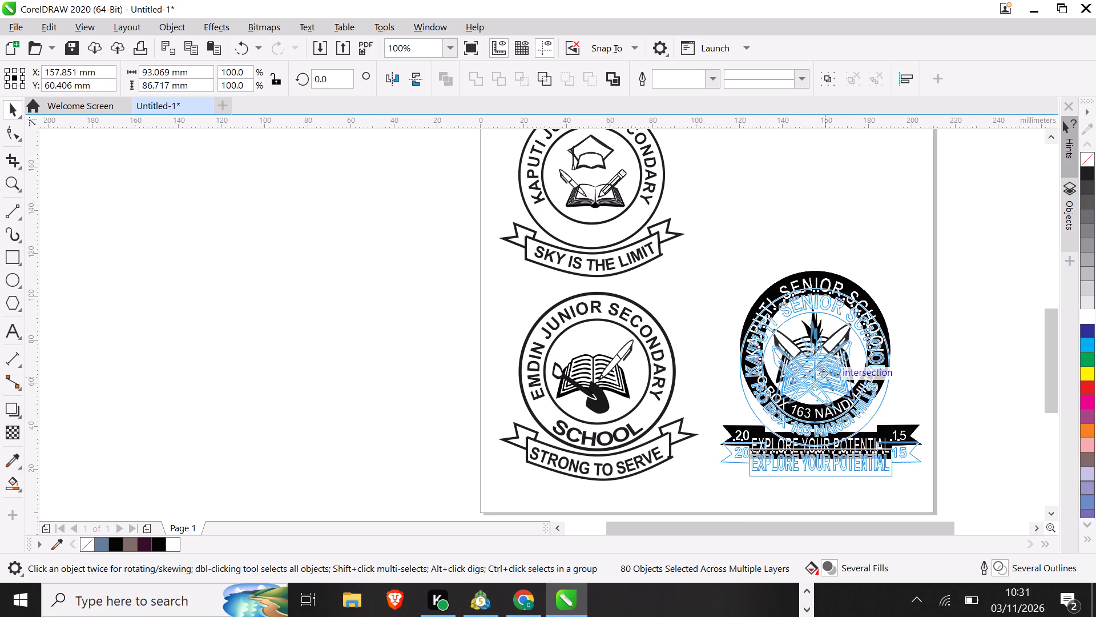
left_click_drag(825, 378, 828, 391)
left_click(973, 367)
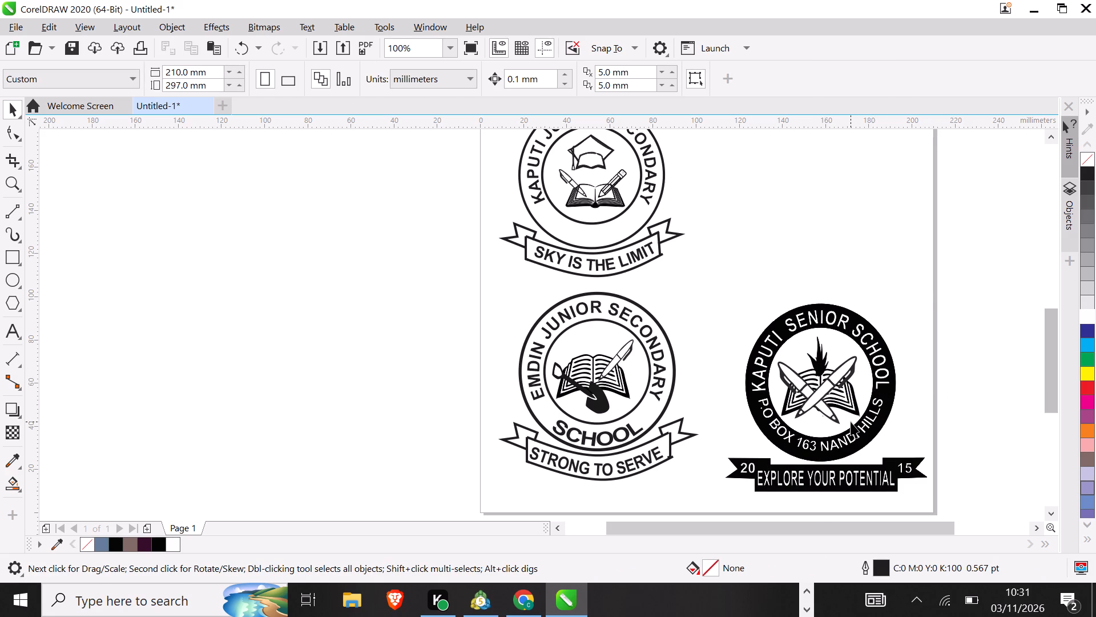
Delete the white fill shapes behind the pen that slants down from the upper left in the new copy's emblem.
left_click(805, 380)
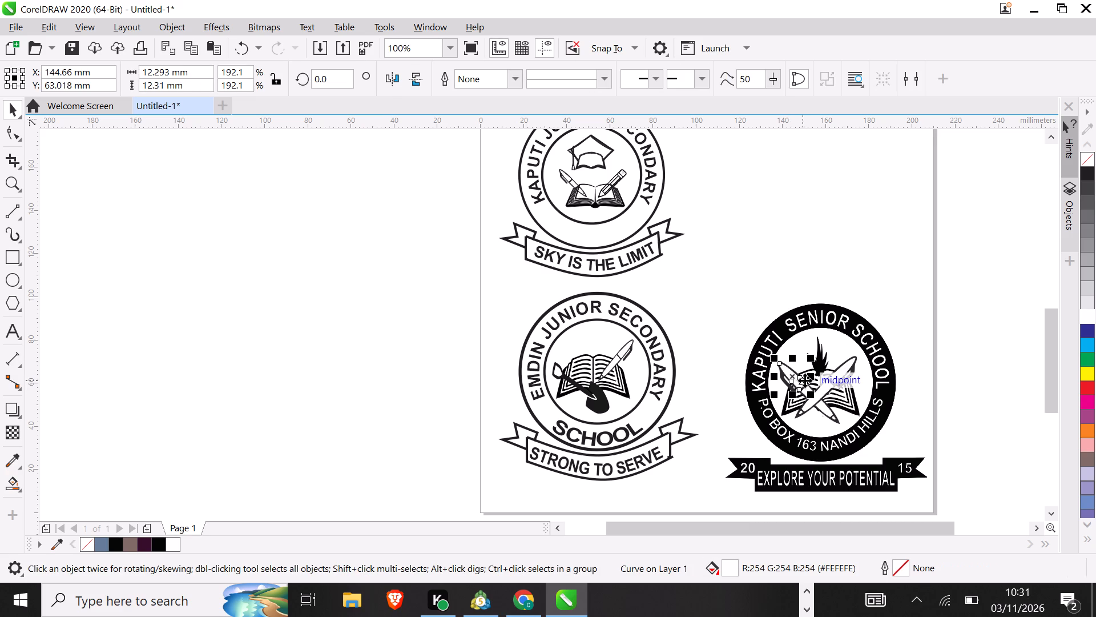
key("Return")
key("BackSpace")
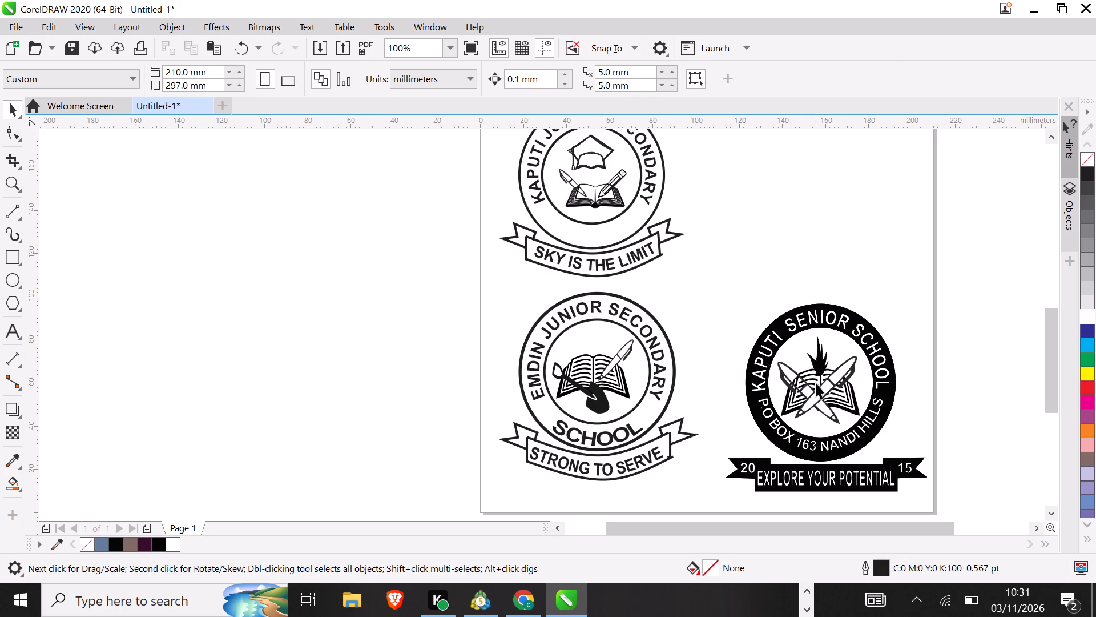
left_click(816, 383)
key("BackSpace")
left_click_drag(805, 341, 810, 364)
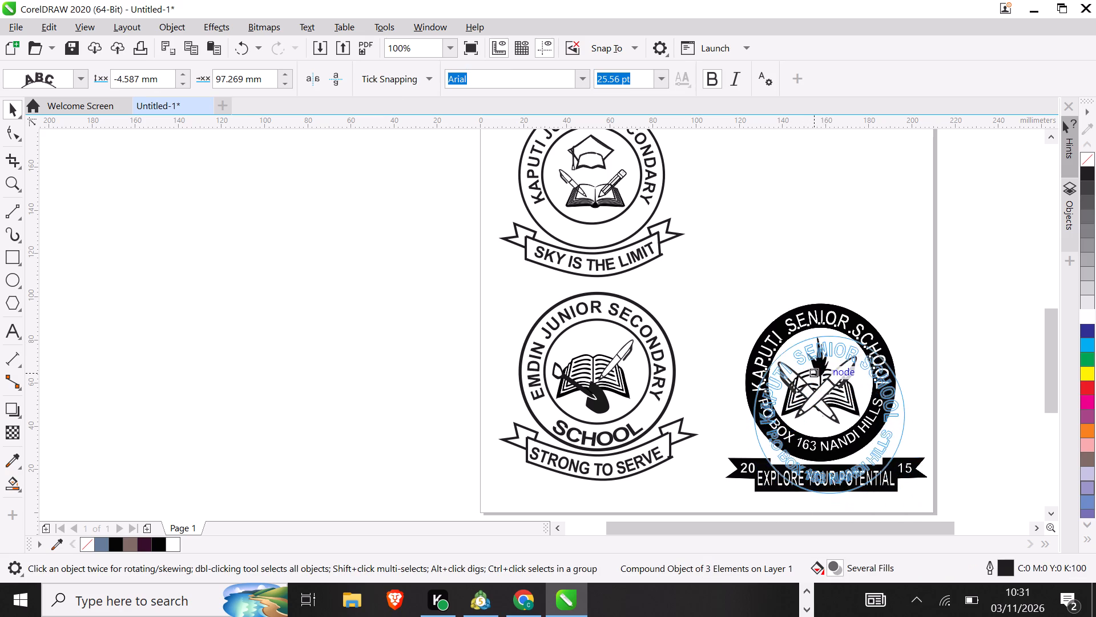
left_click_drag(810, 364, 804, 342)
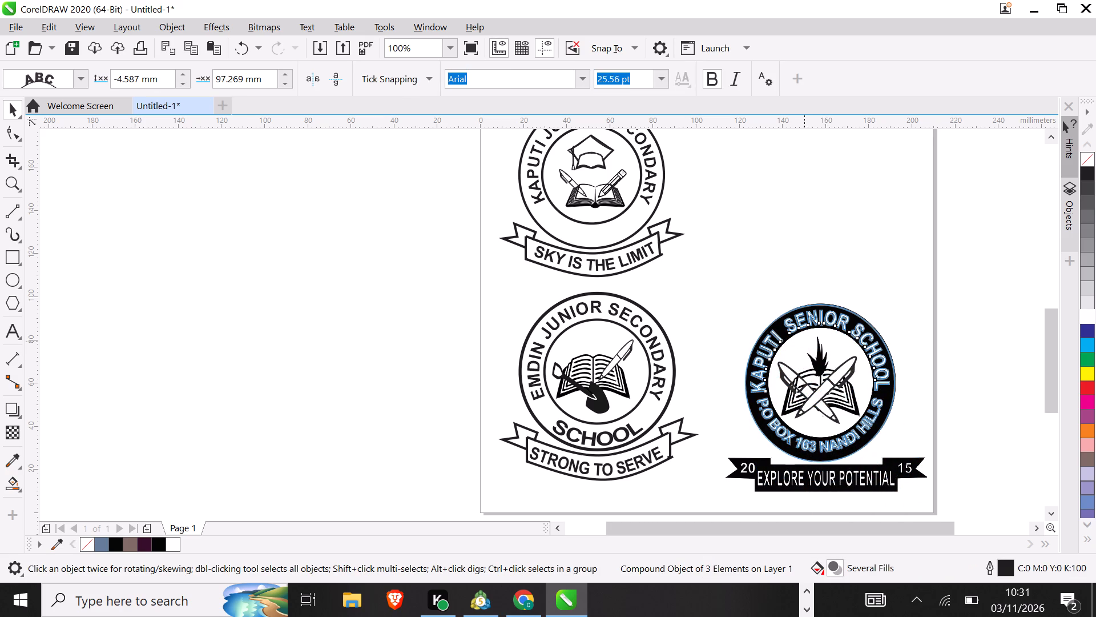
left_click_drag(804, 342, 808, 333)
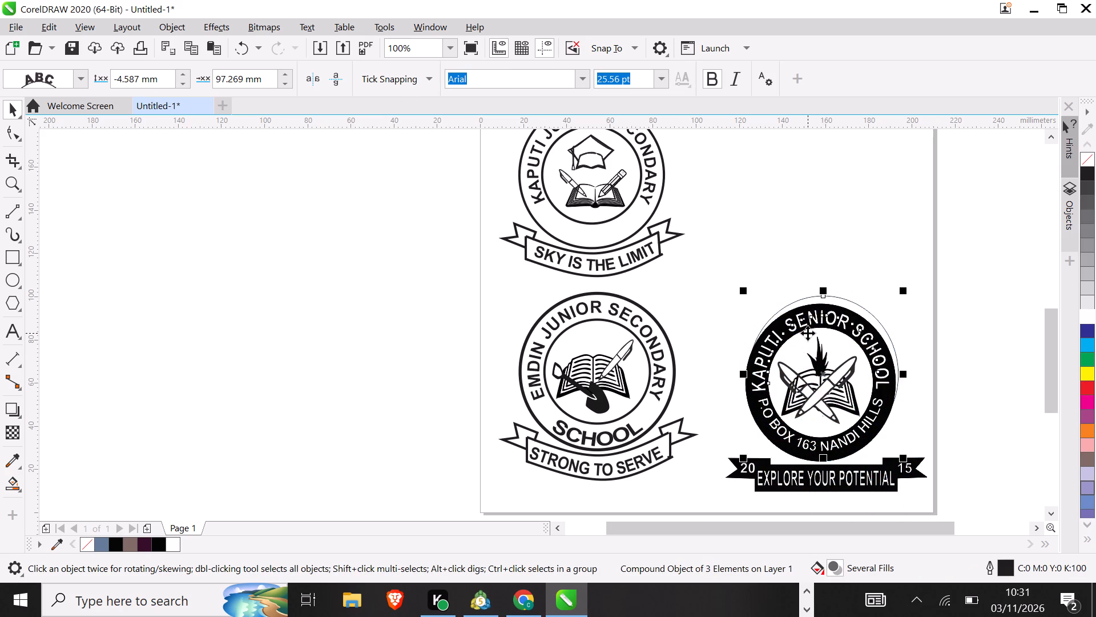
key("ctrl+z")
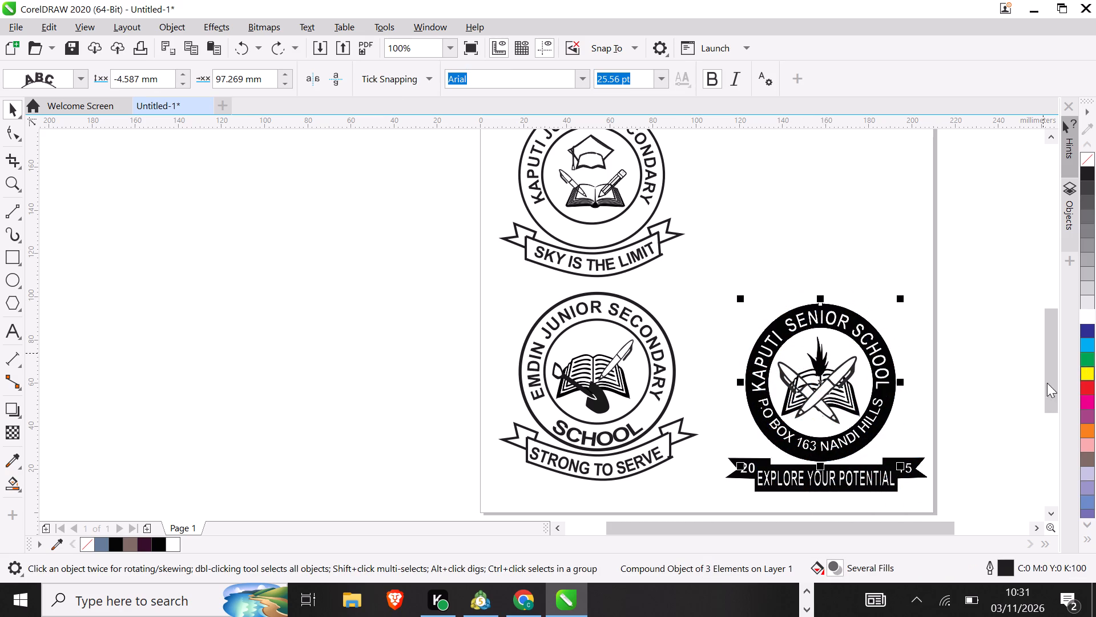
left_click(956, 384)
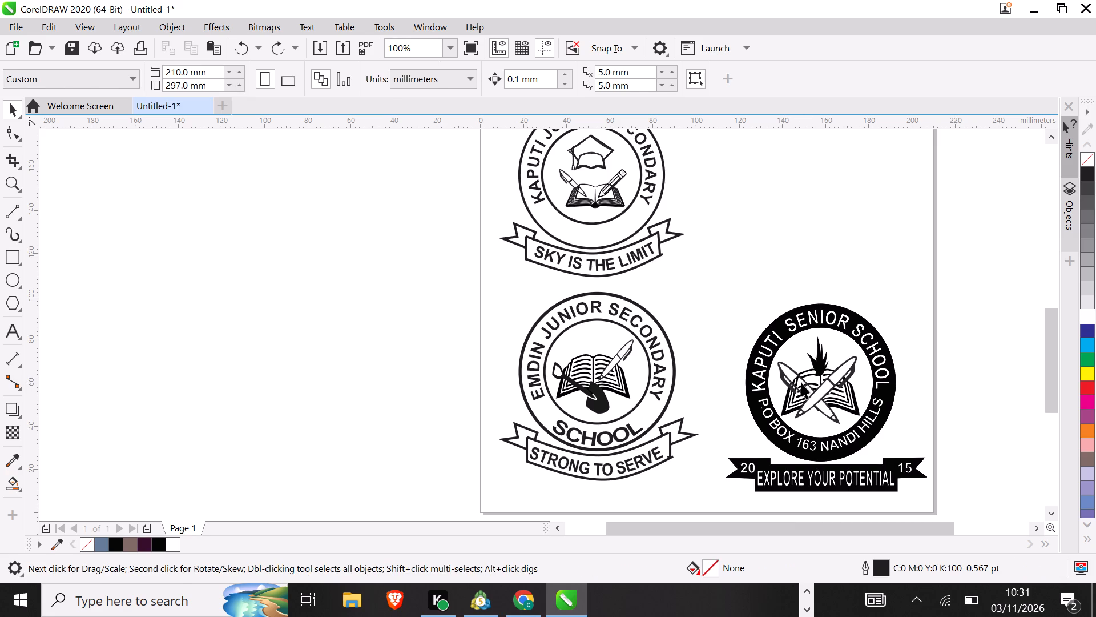
Delete the dark outline of the pen slanting down from the upper left in the Senior School logo copy's emblem.
left_click_drag(801, 383, 875, 250)
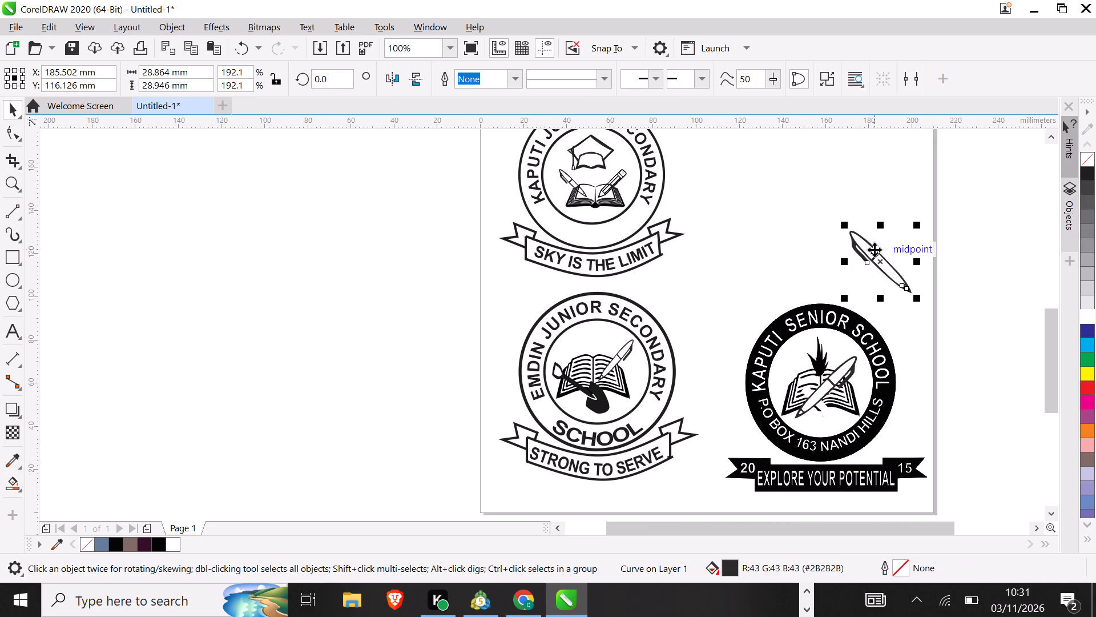
key("BackSpace")
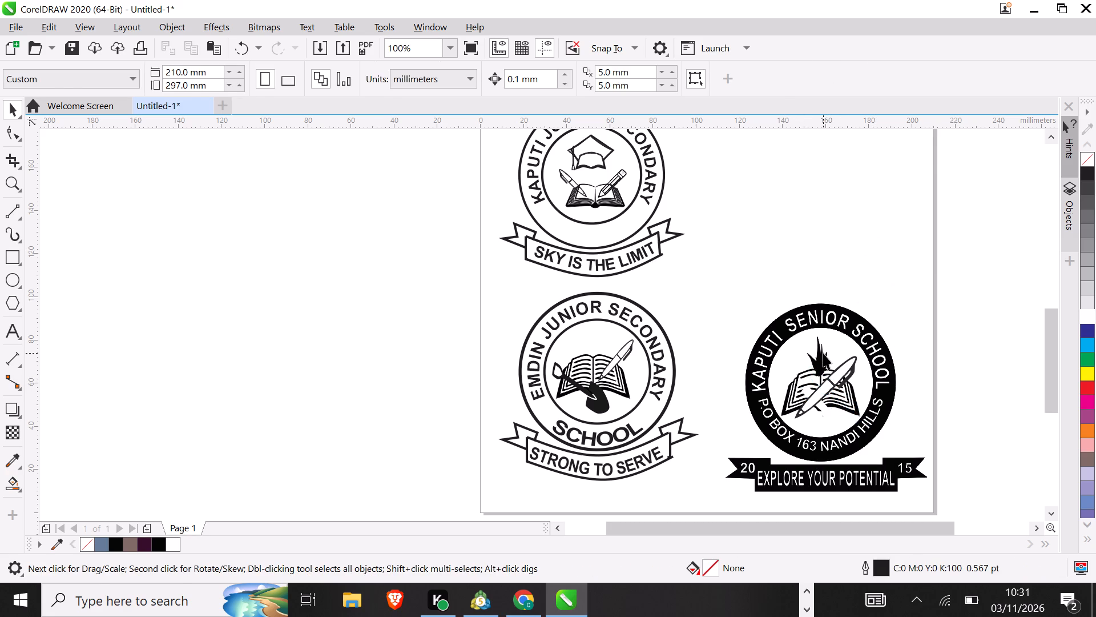
Delete the overlapping black flame shapes above the book, leaving only the one slanting toward the upper right.
left_click(823, 353)
key("BackSpace")
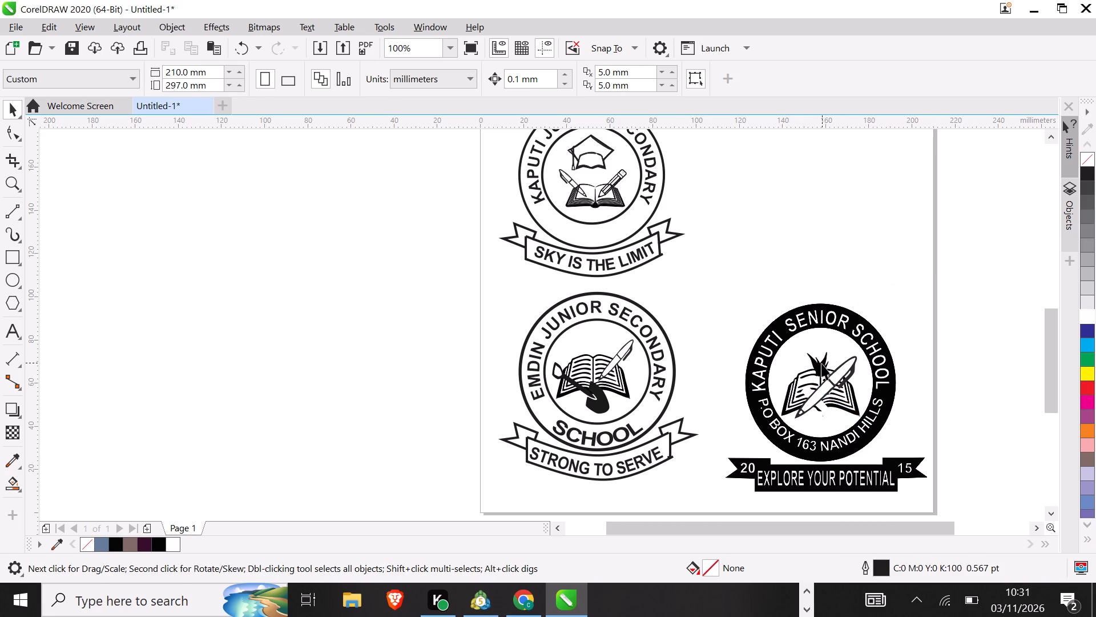
left_click(821, 364)
left_click(821, 364)
key("BackSpace")
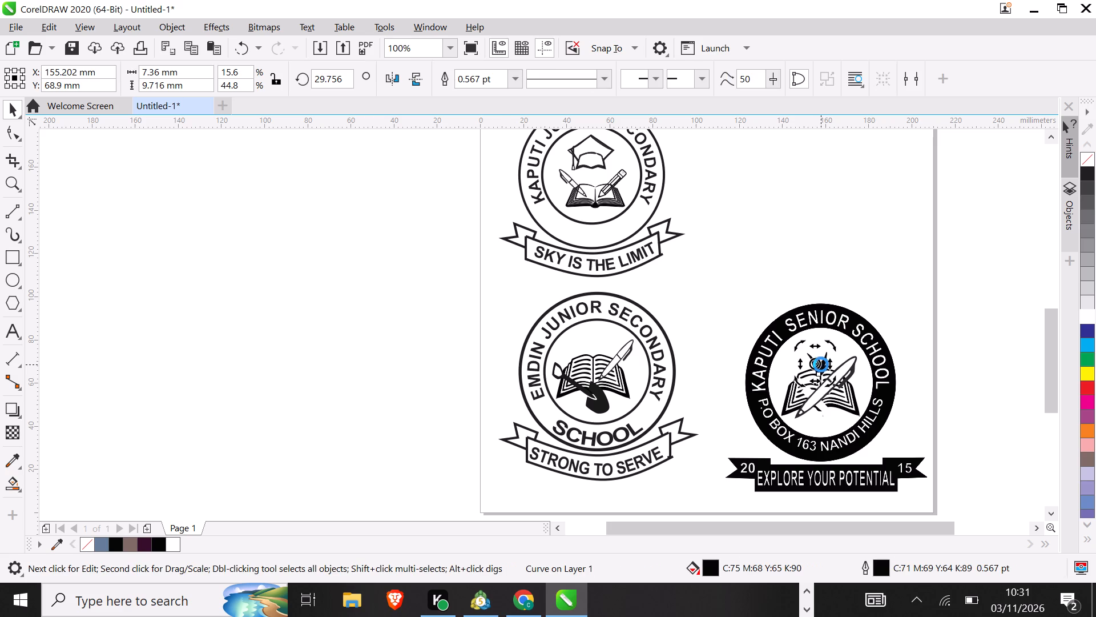
left_click(821, 364)
left_click(821, 364)
key("BackSpace")
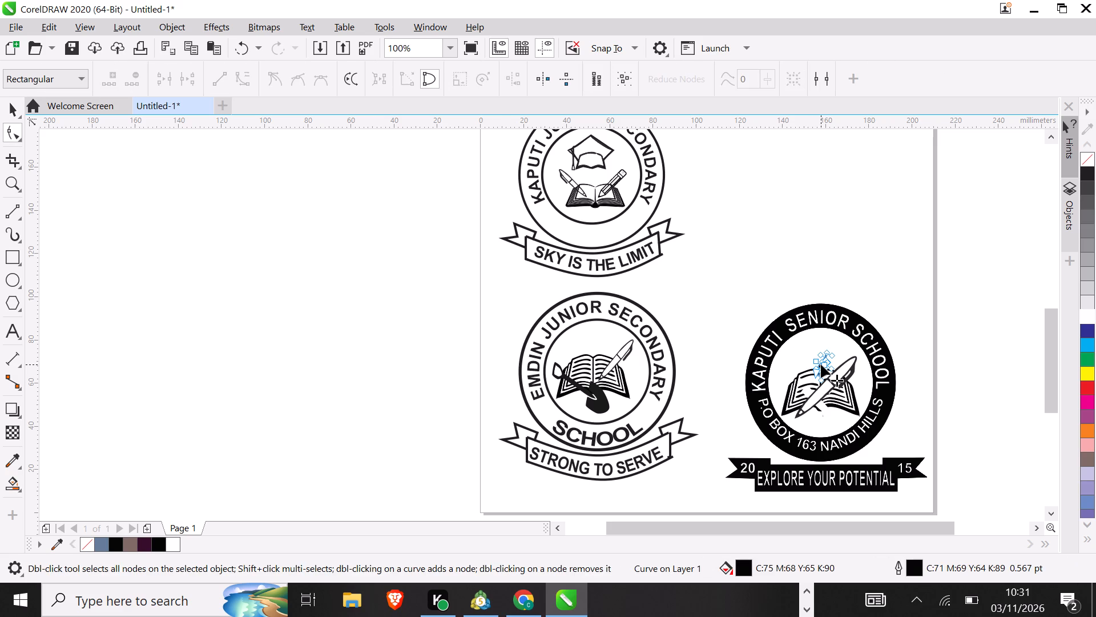
left_click(894, 362)
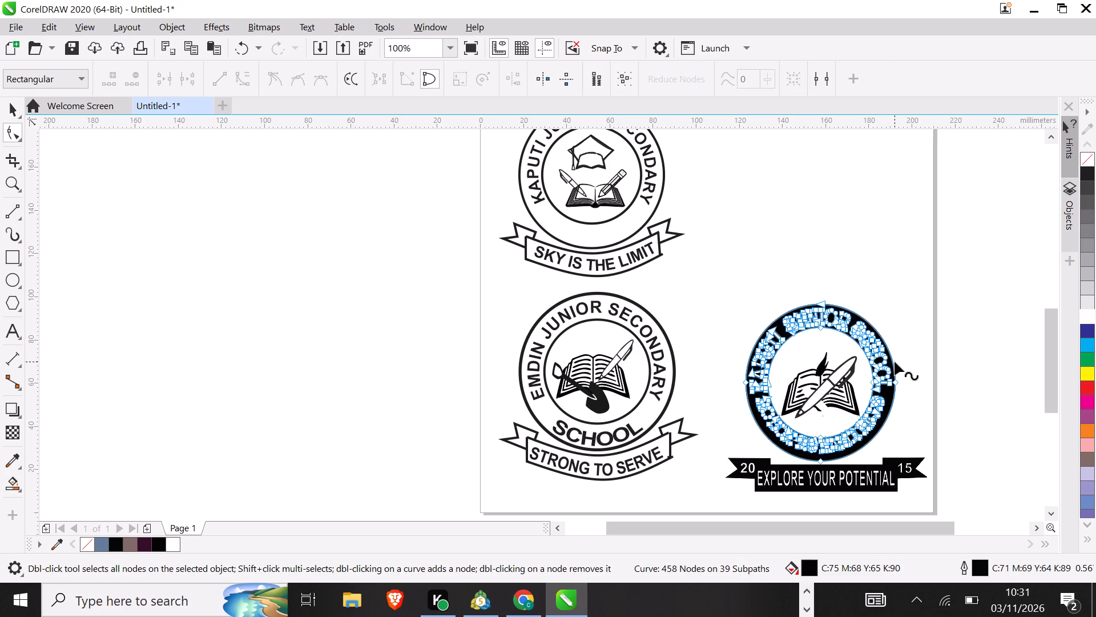
left_click(14, 110)
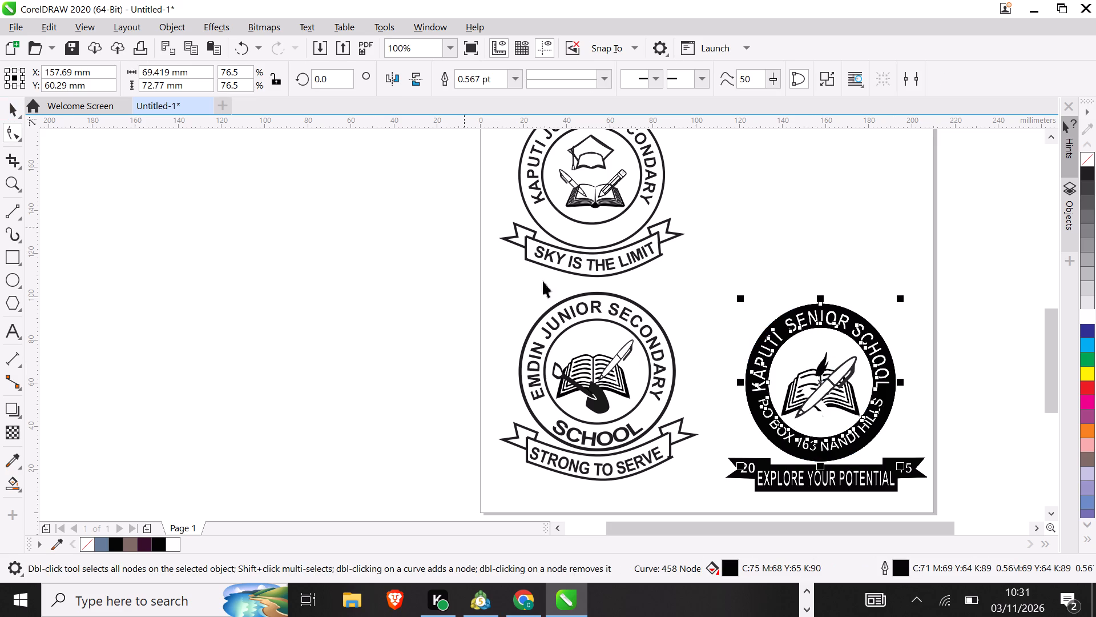
left_click(962, 346)
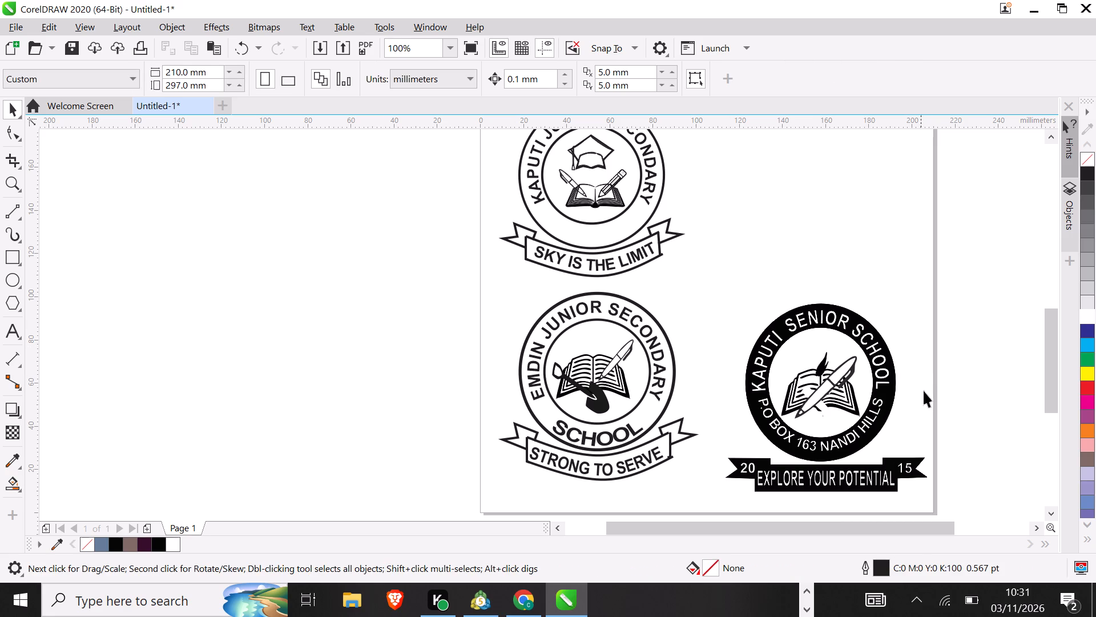
Delete the white fill shape behind the lower half of the emblem's remaining pen.
left_click_drag(803, 402, 808, 394)
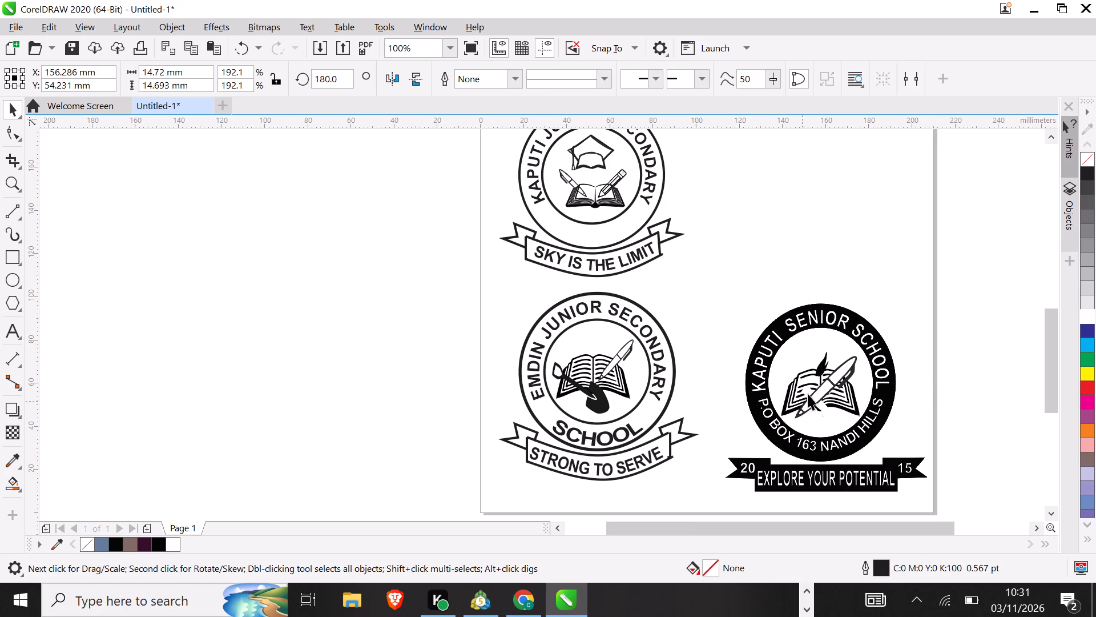
left_click_drag(808, 394, 824, 269)
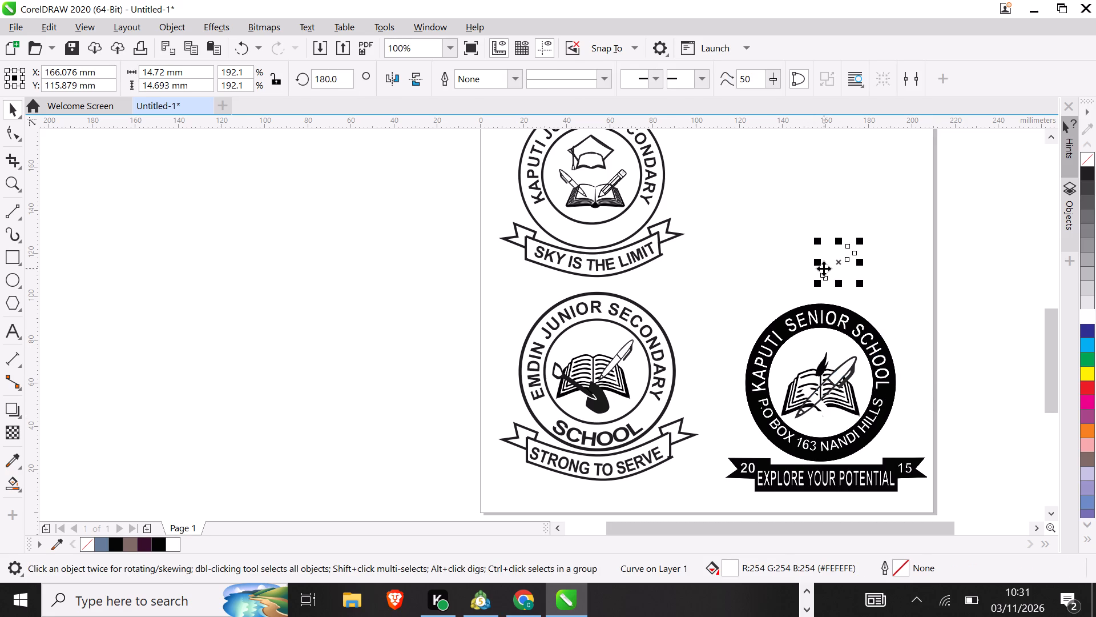
key("BackSpace")
Delete the line shapes around the centre and right page of the emblem's open book.
left_click(820, 378)
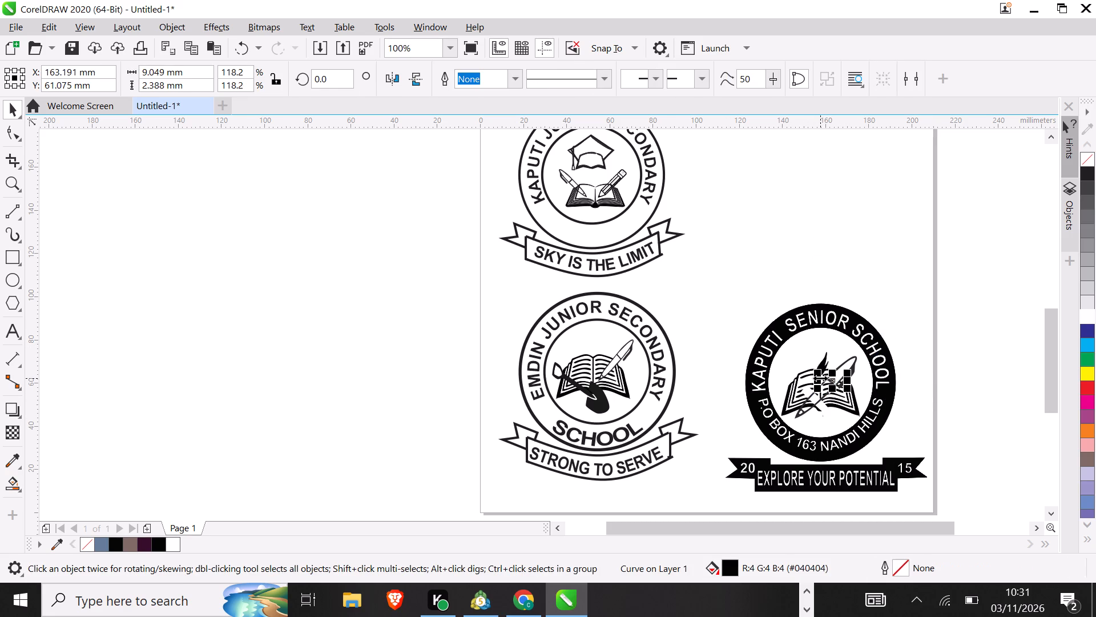
key("BackSpace")
left_click_drag(820, 378, 833, 396)
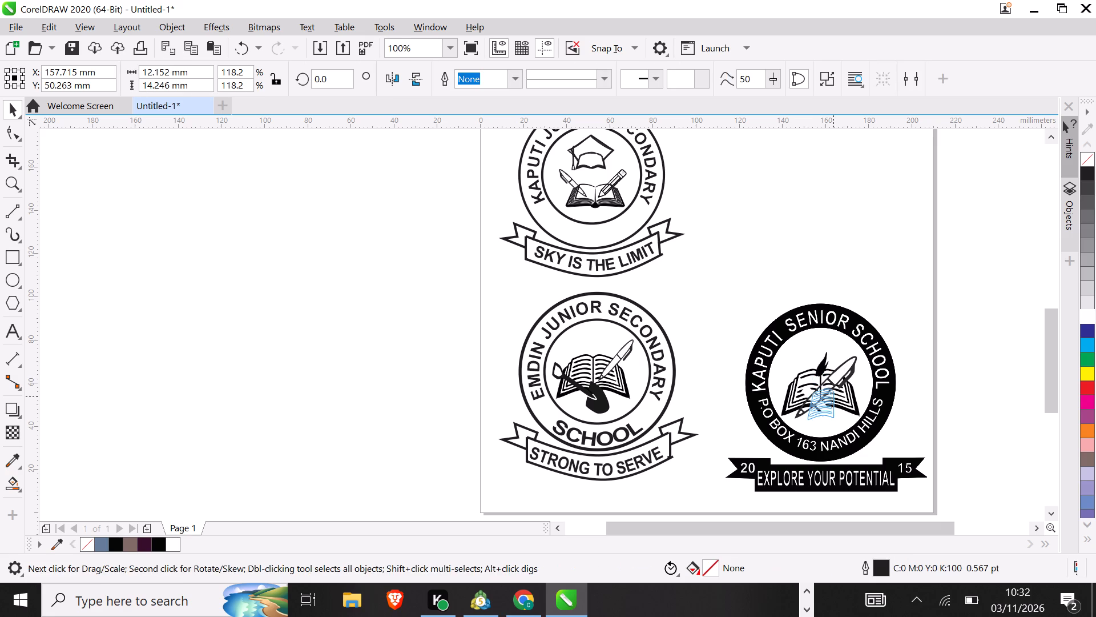
left_click(833, 396)
key("BackSpace")
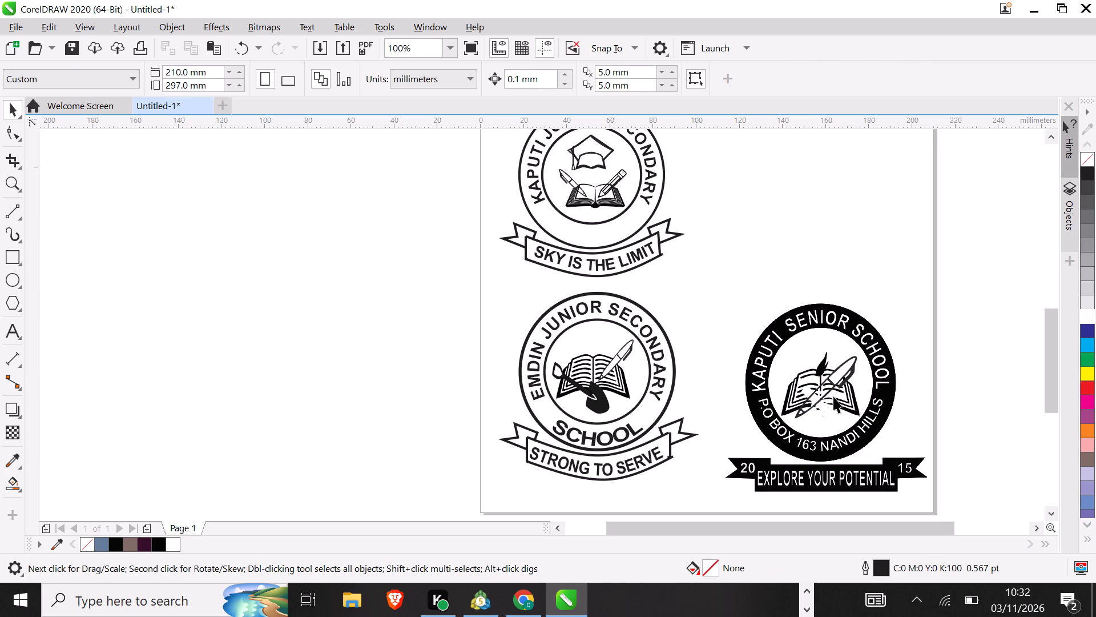
left_click(833, 398)
key("BackSpace")
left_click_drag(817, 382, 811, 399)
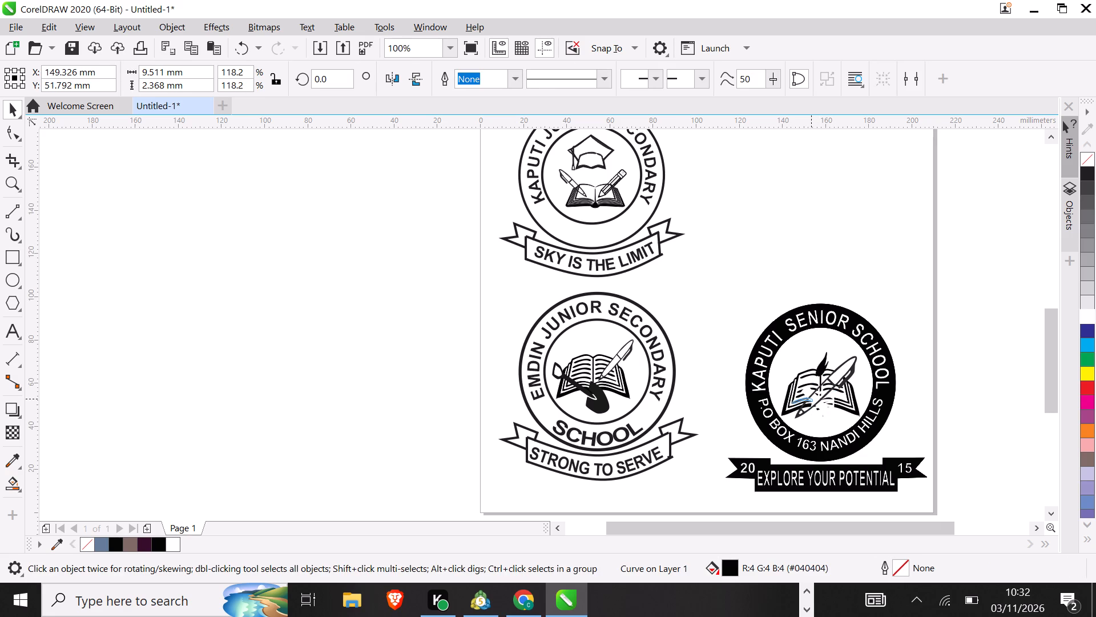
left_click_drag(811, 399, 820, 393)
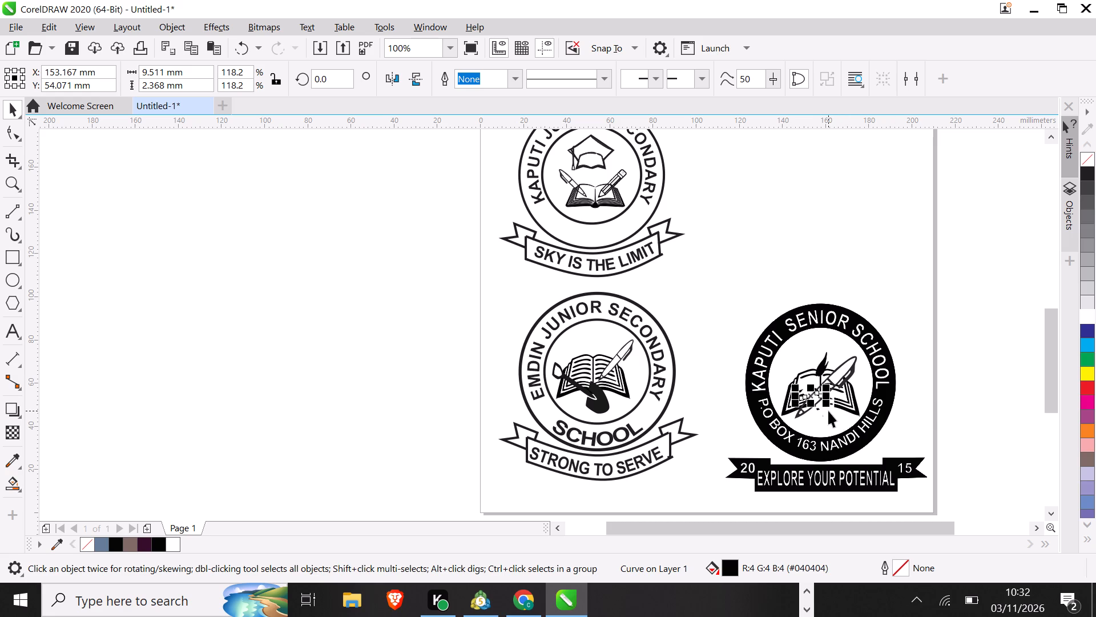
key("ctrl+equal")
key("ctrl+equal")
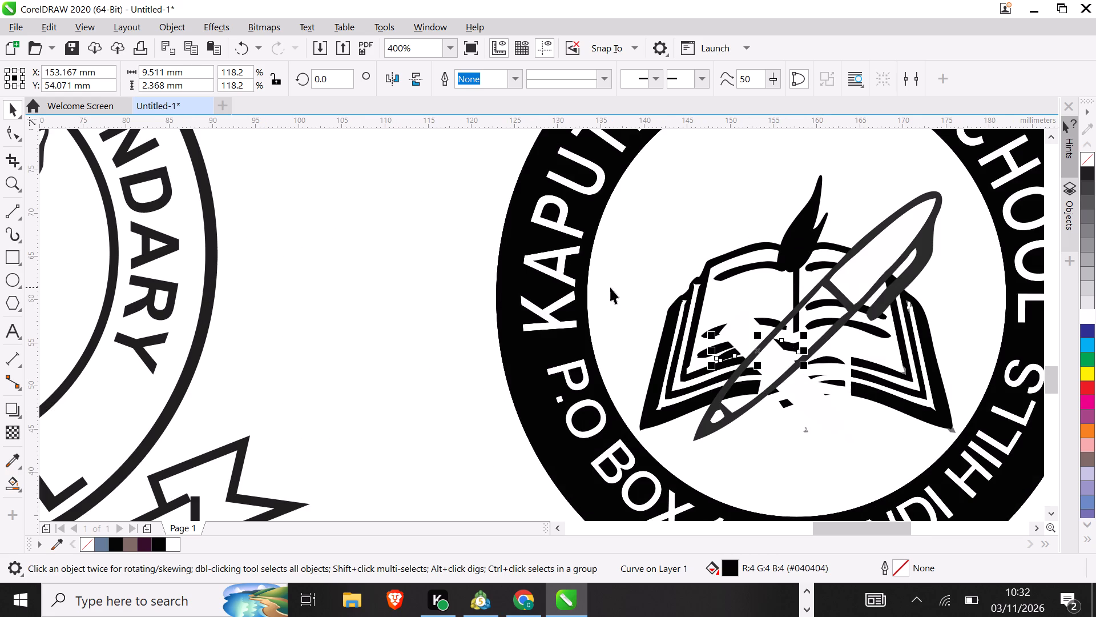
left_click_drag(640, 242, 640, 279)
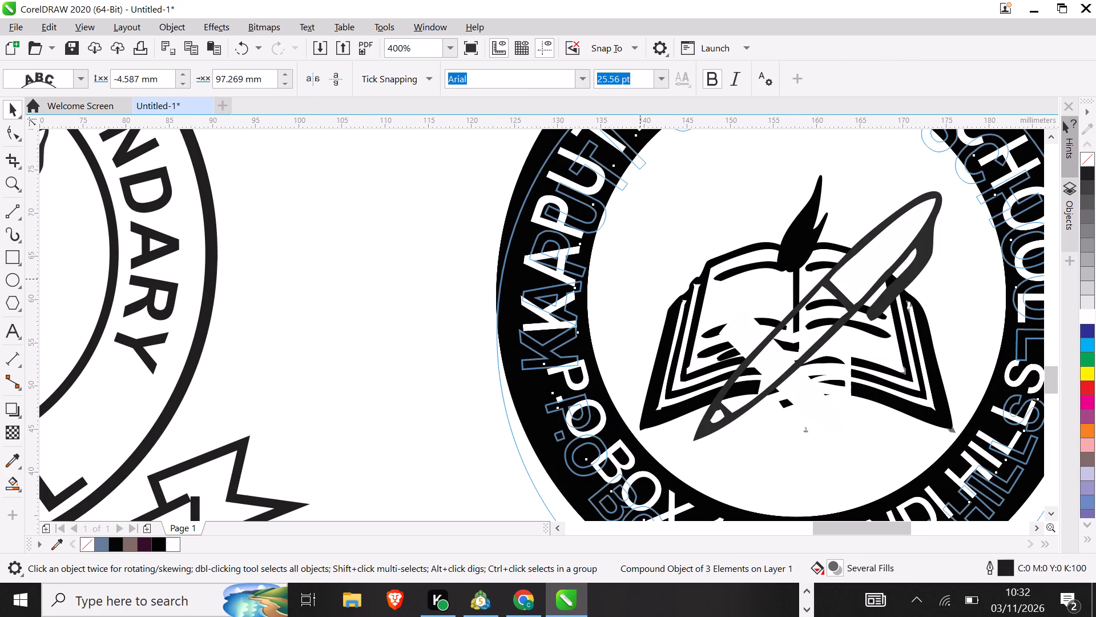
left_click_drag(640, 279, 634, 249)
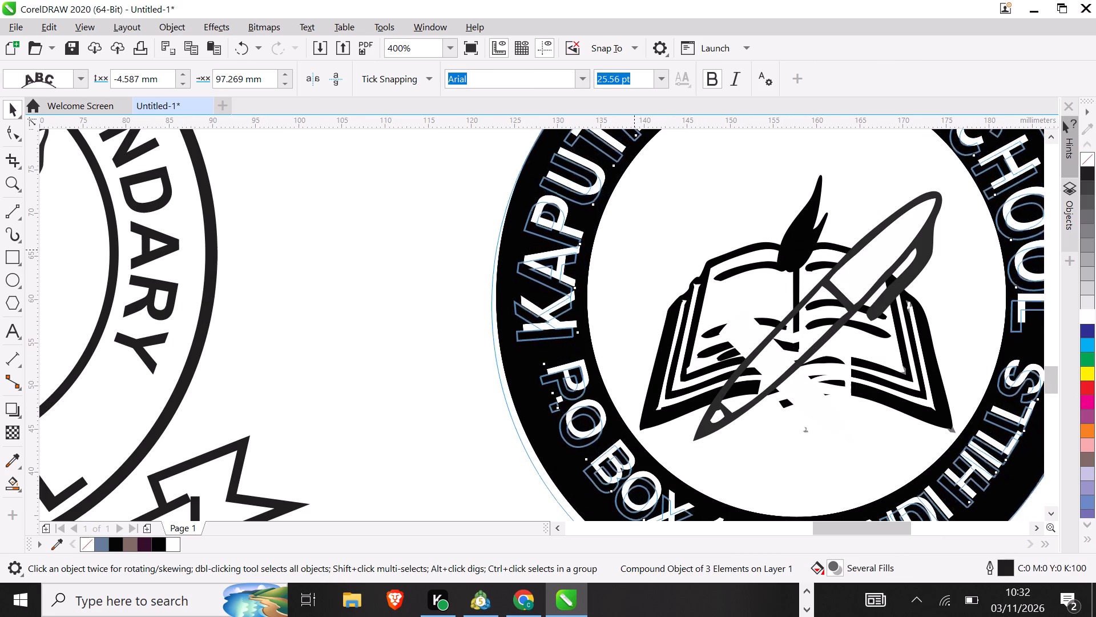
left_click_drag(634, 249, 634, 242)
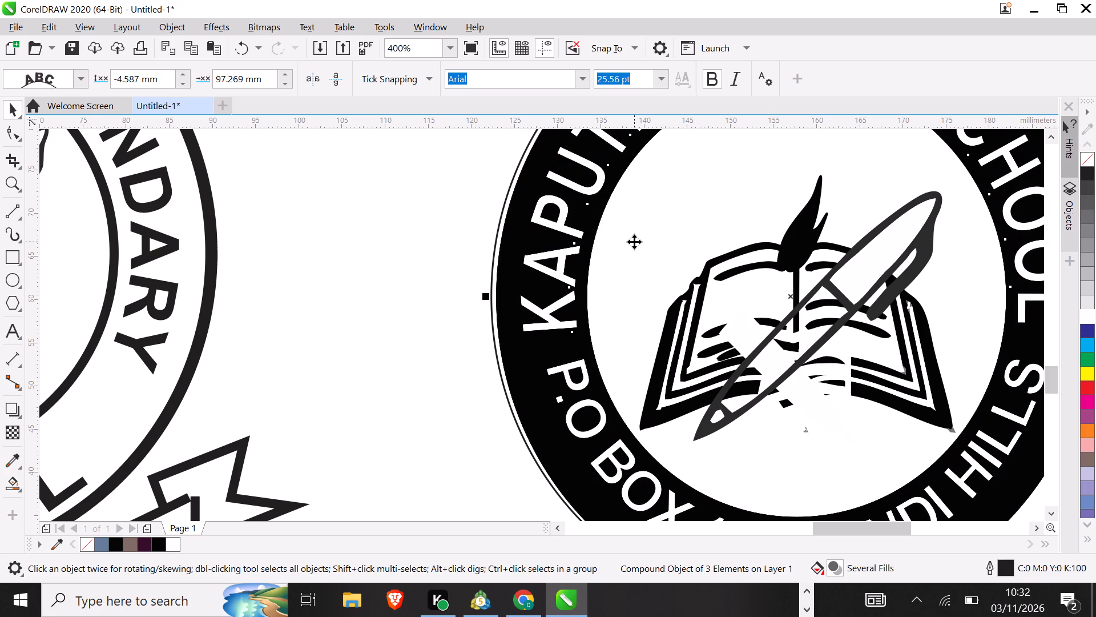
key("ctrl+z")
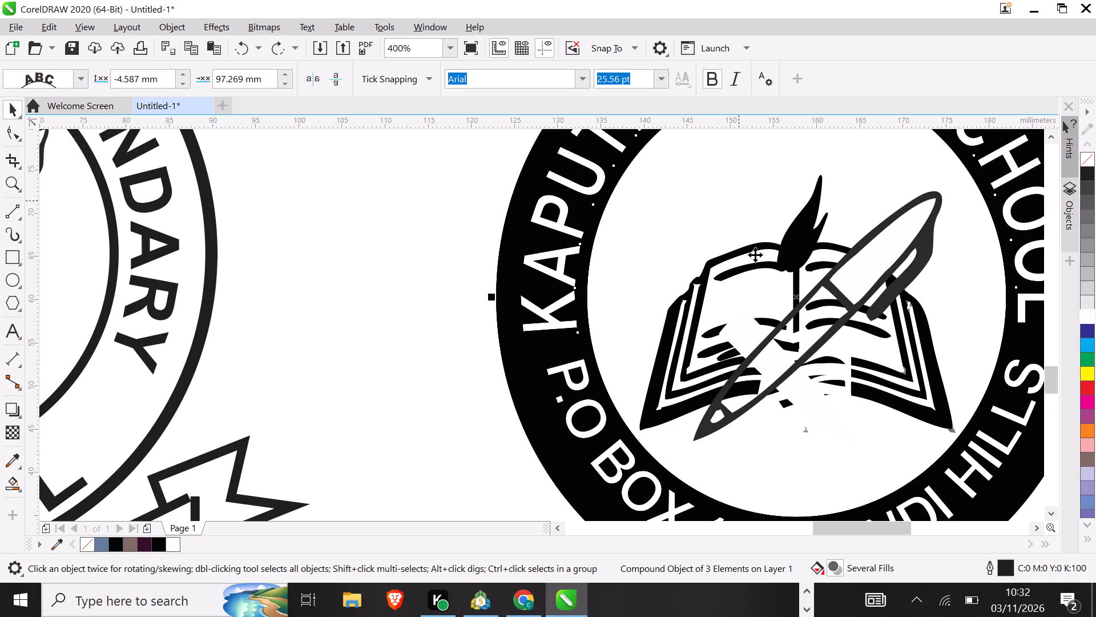
Delete the last flame piece above the book and the outline of the remaining pen.
left_click(803, 244)
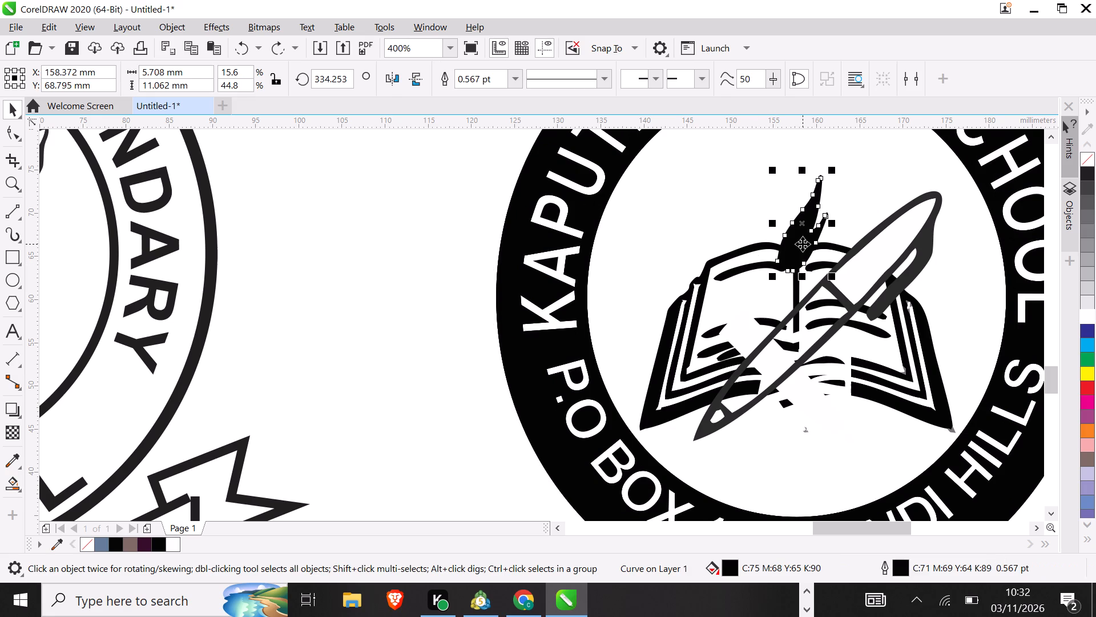
key("BackSpace")
left_click(847, 304)
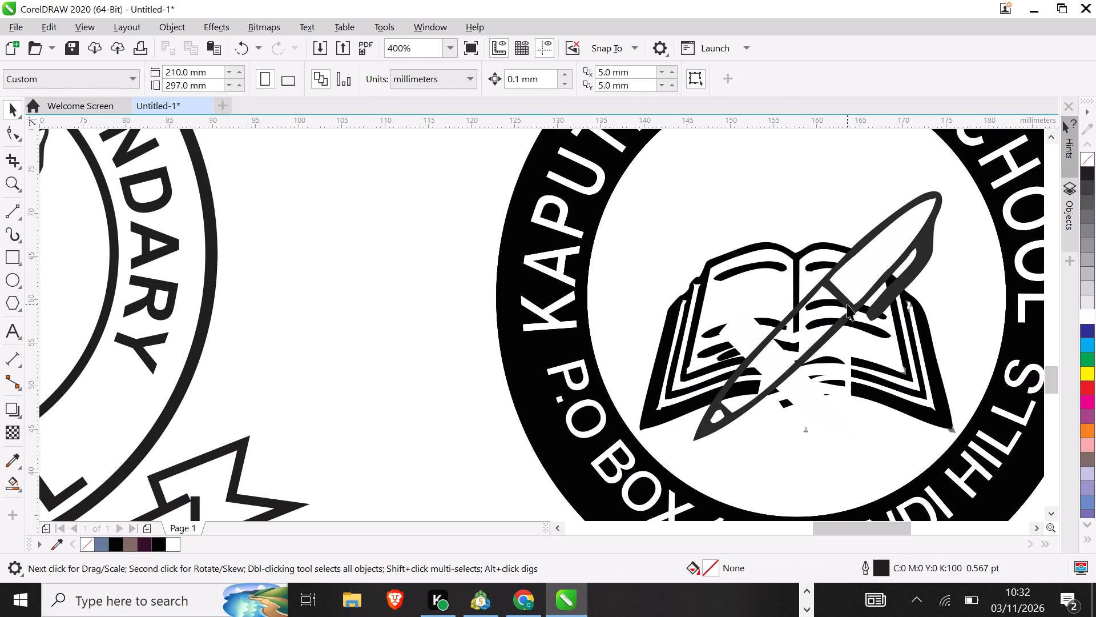
key("BackSpace")
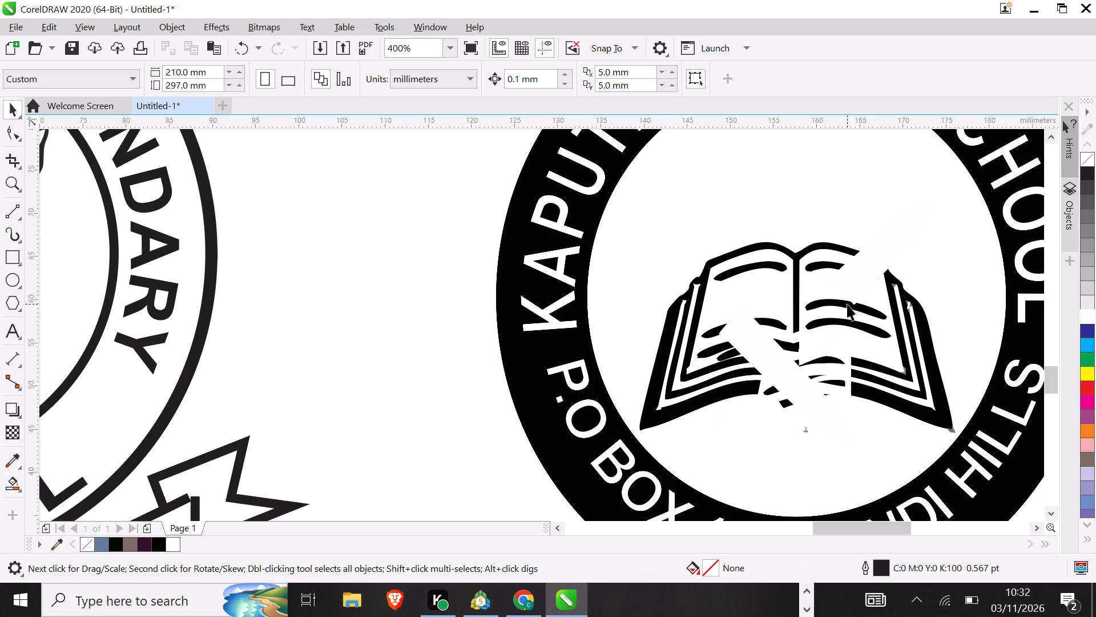
Delete the black open-book shape from the Senior School logo copy's emblem.
left_click(947, 410)
key("BackSpace")
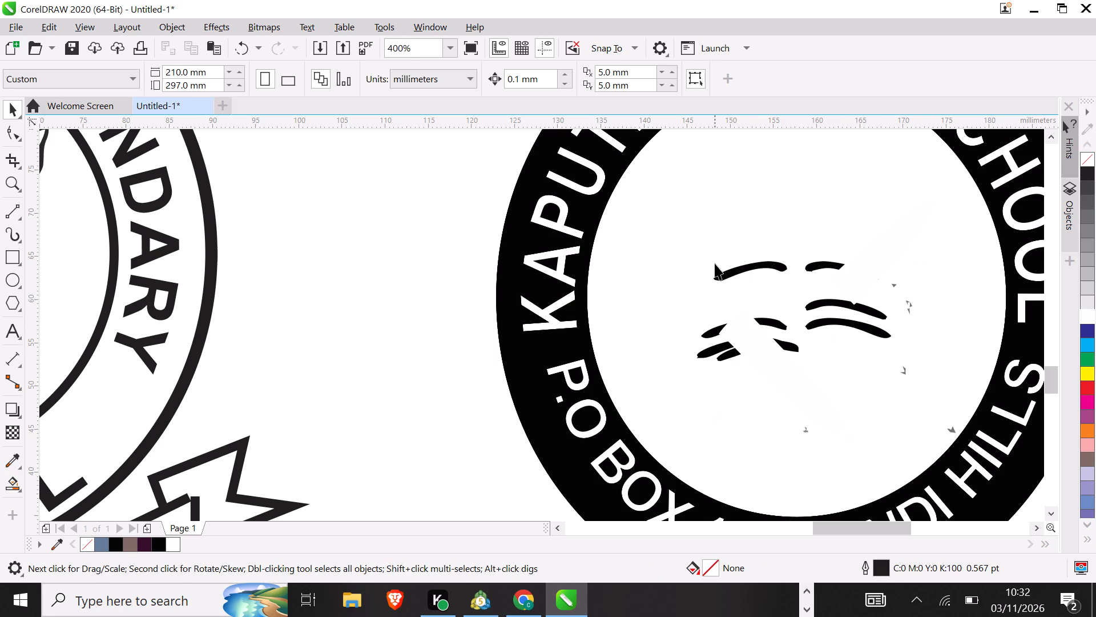
left_click_drag(700, 248, 706, 295)
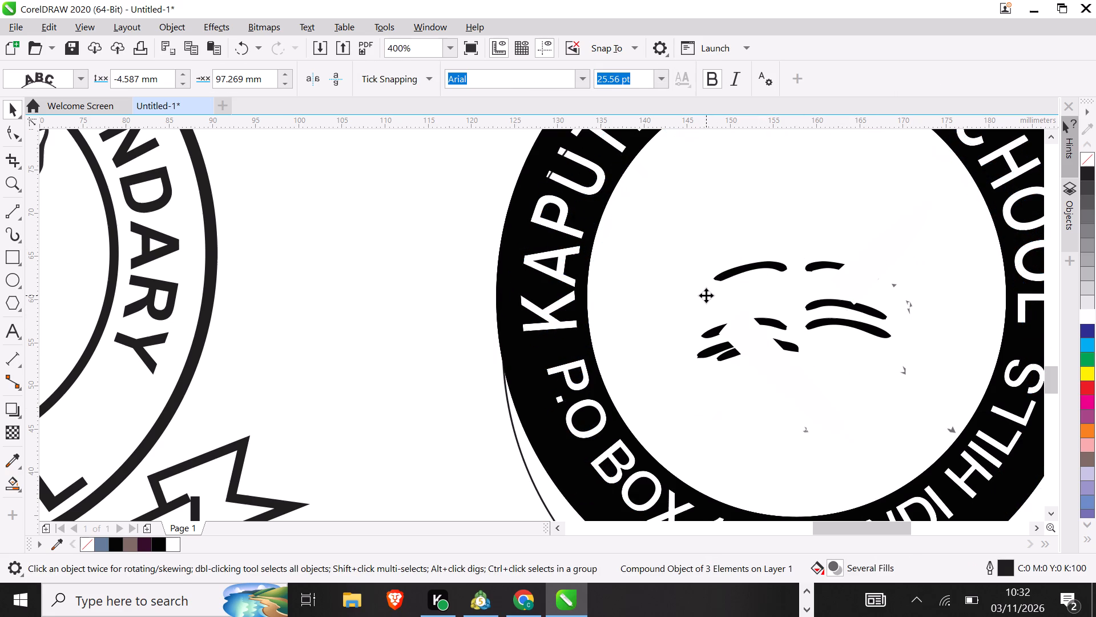
key("ctrl+z")
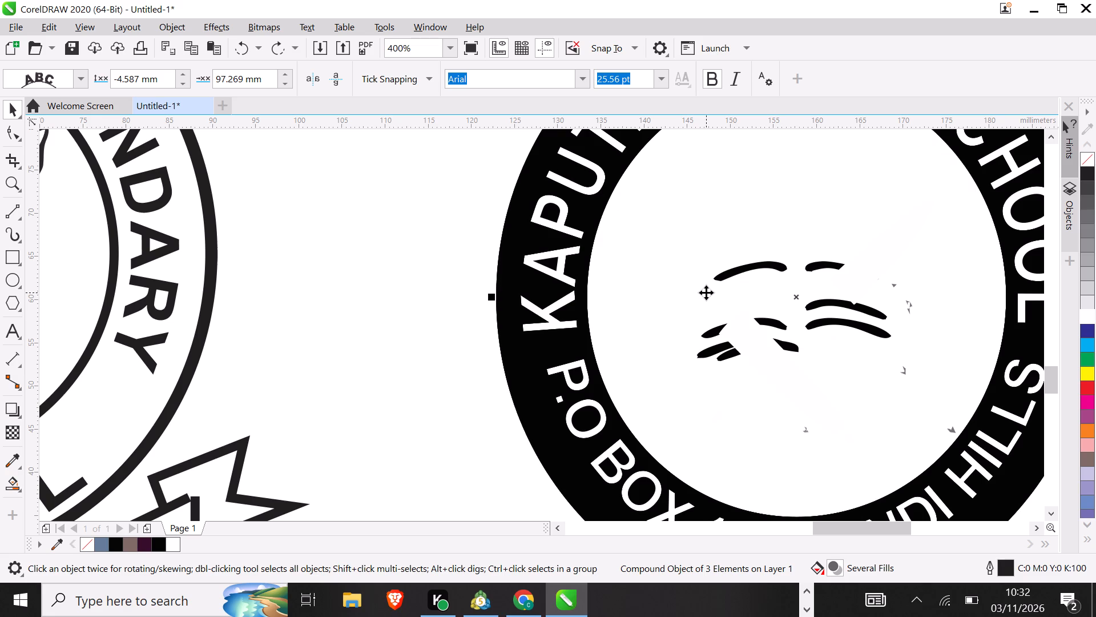
Delete the remaining black curved page strokes of the open book from the Senior School logo copy's emblem.
left_click(716, 346)
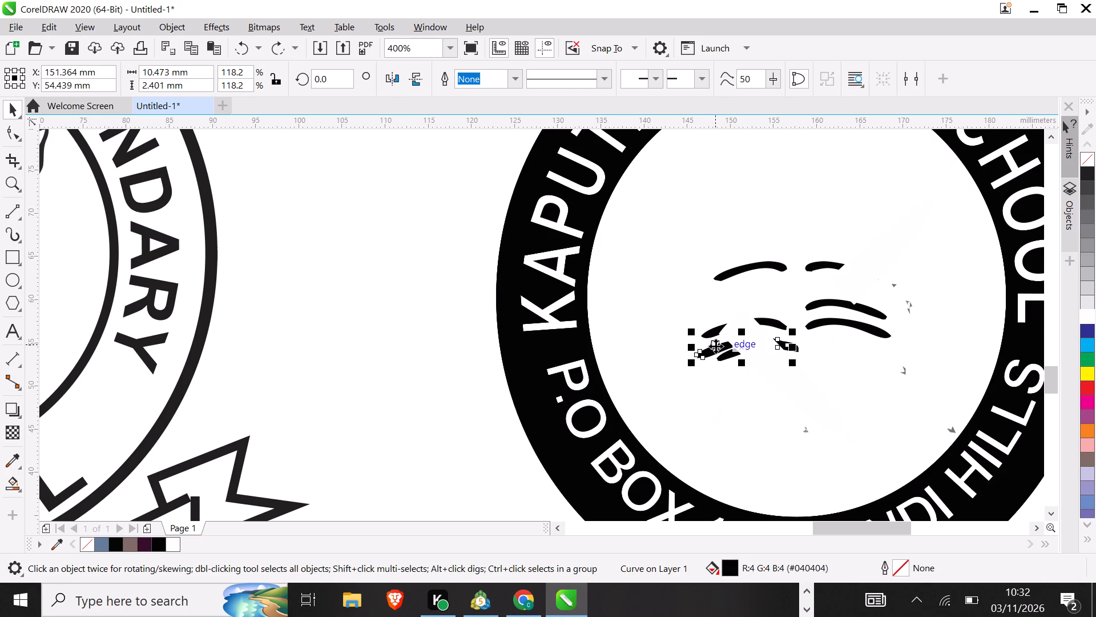
key("BackSpace")
left_click(721, 354)
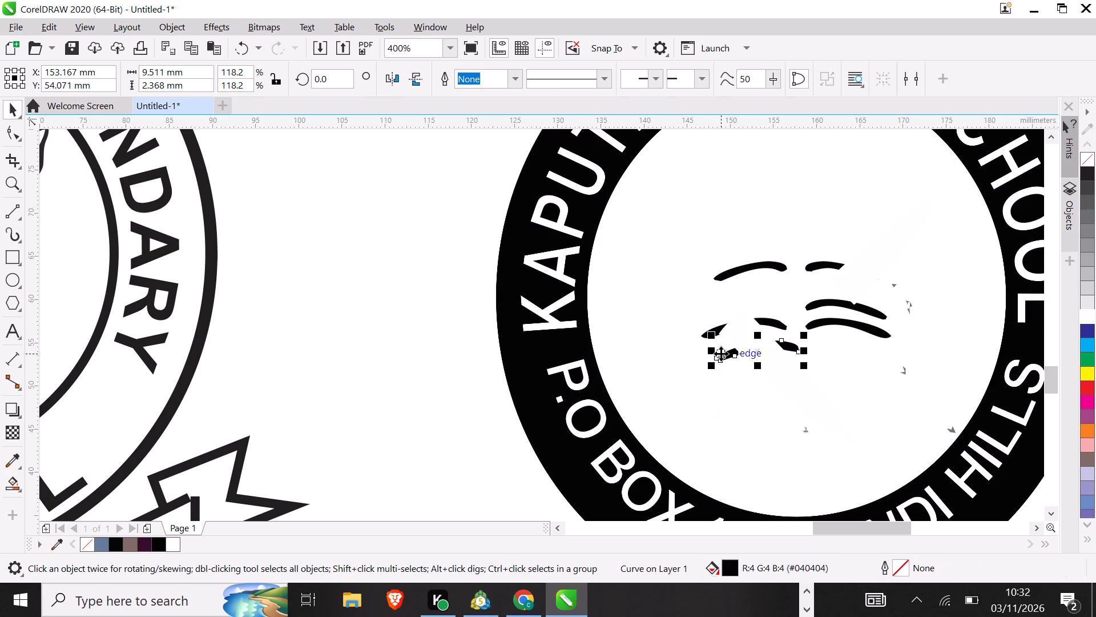
key("BackSpace")
left_click(819, 308)
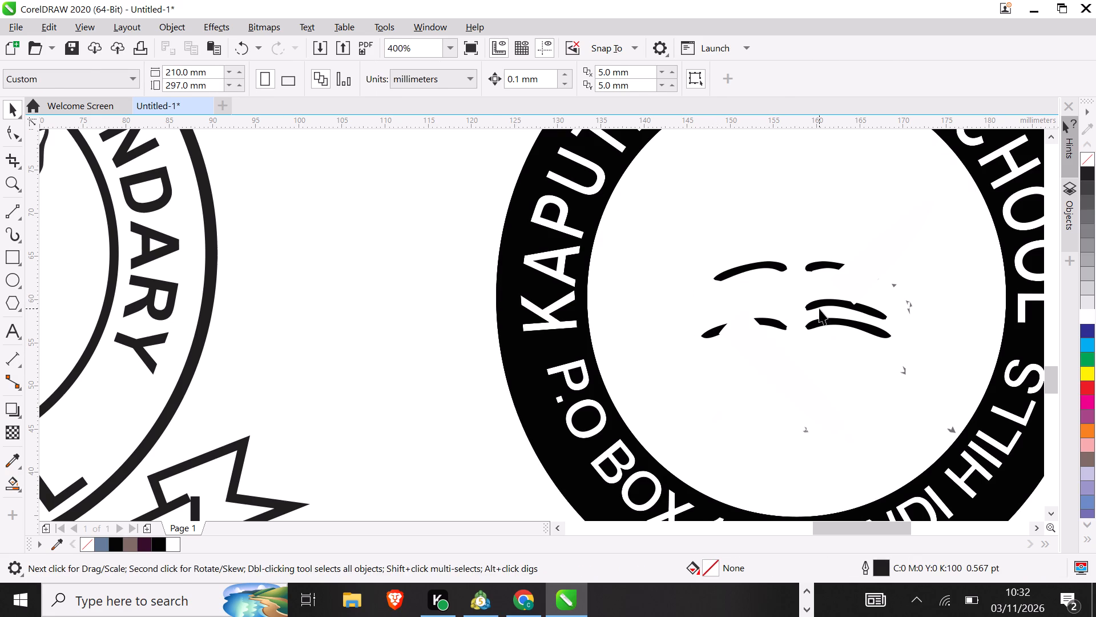
key("BackSpace")
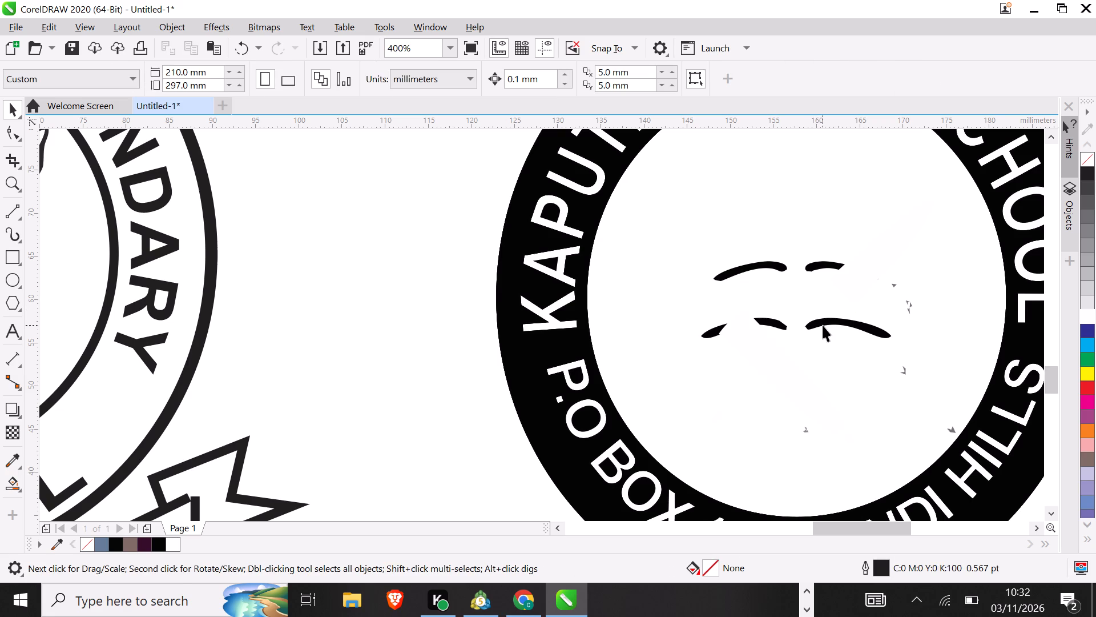
left_click(823, 325)
key("BackSpace")
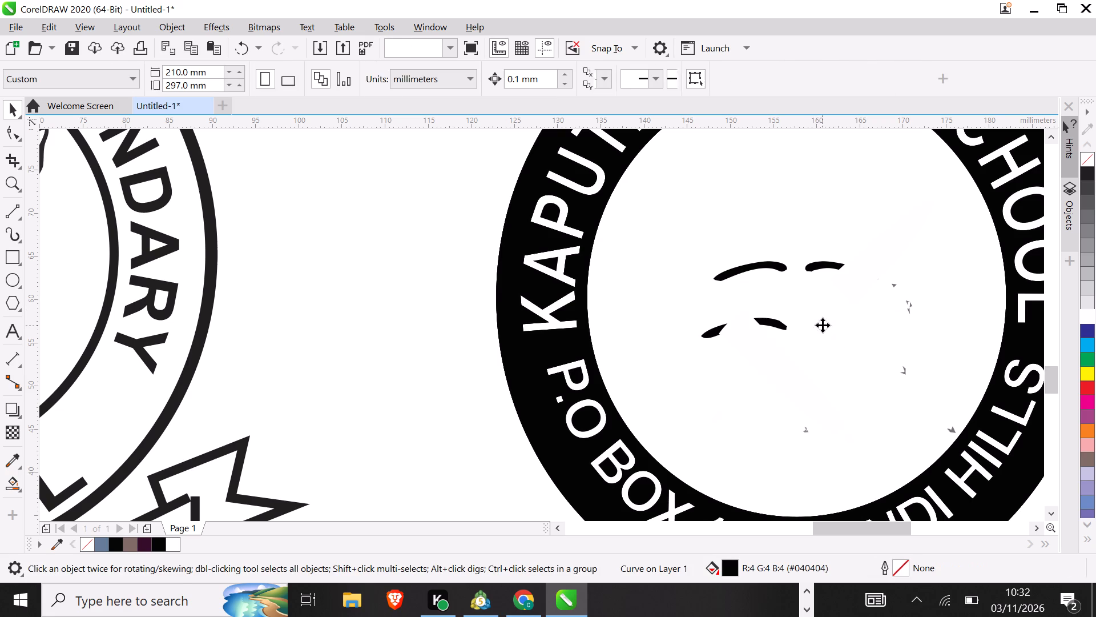
left_click(819, 269)
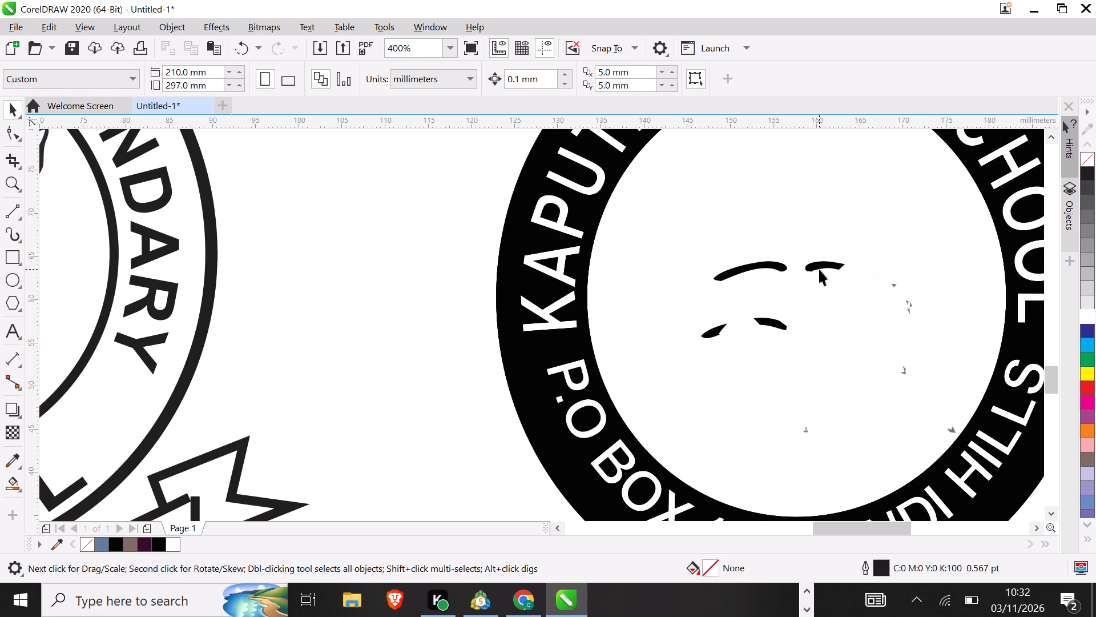
key("BackSpace")
left_click(771, 265)
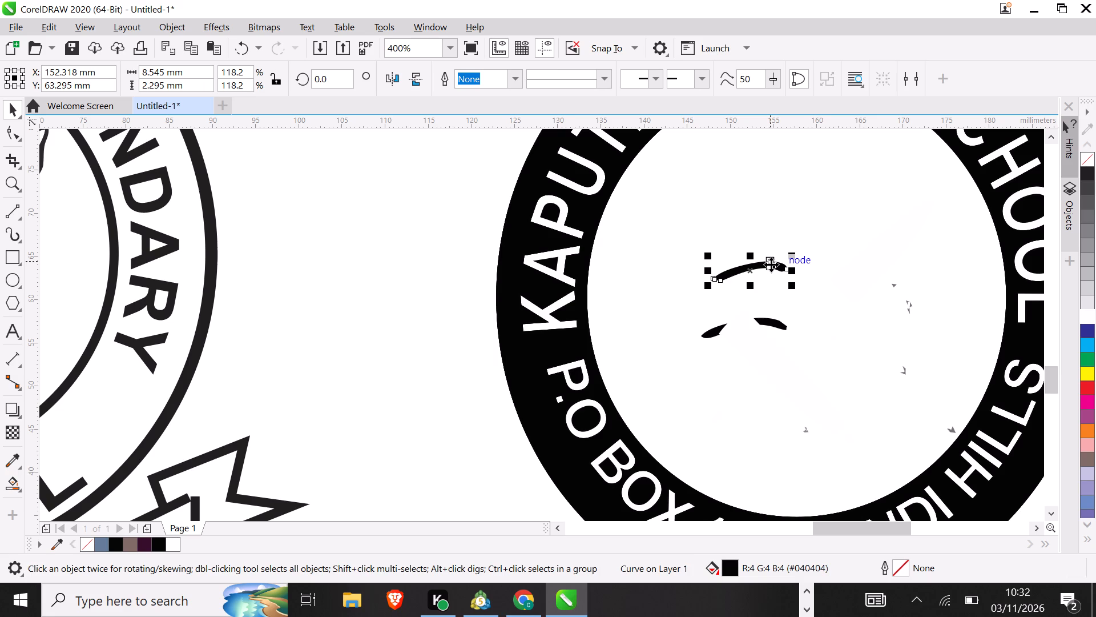
key("BackSpace")
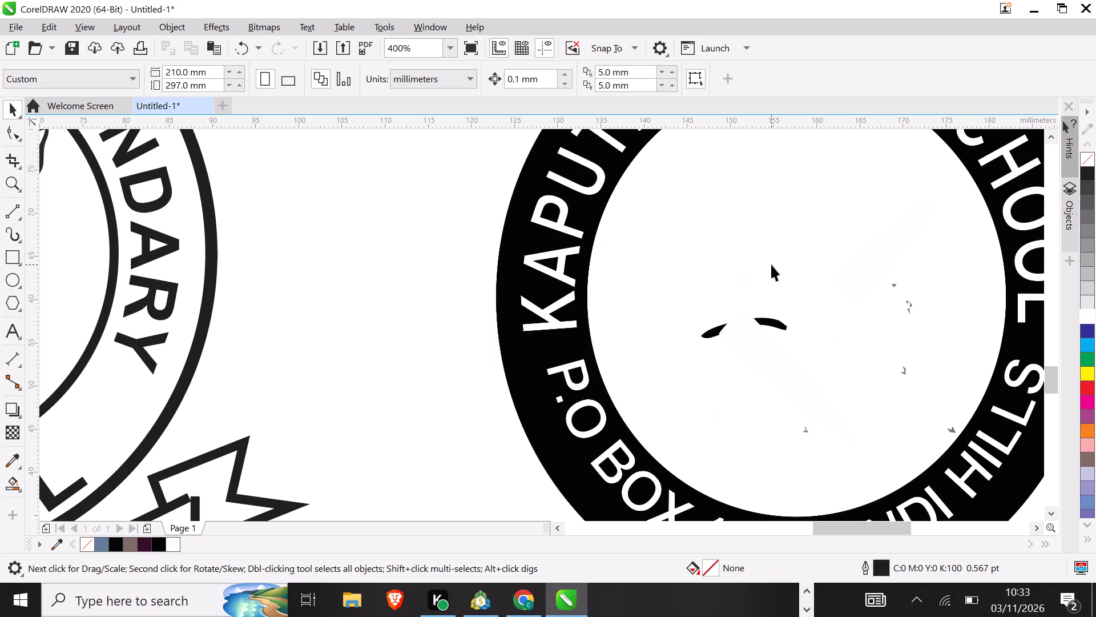
left_click(777, 326)
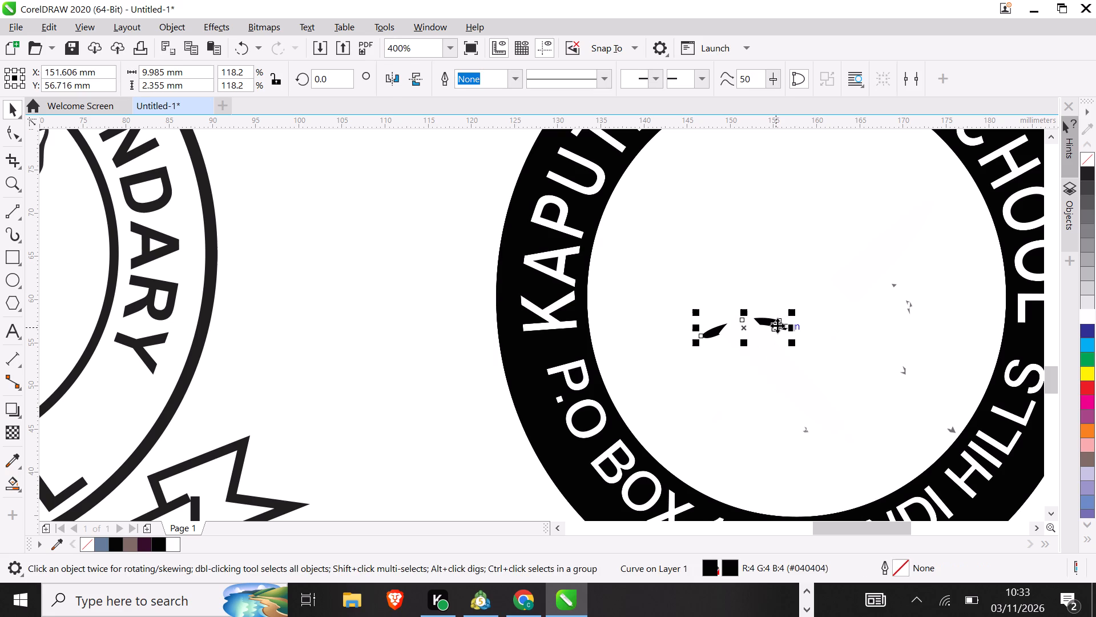
key("BackSpace")
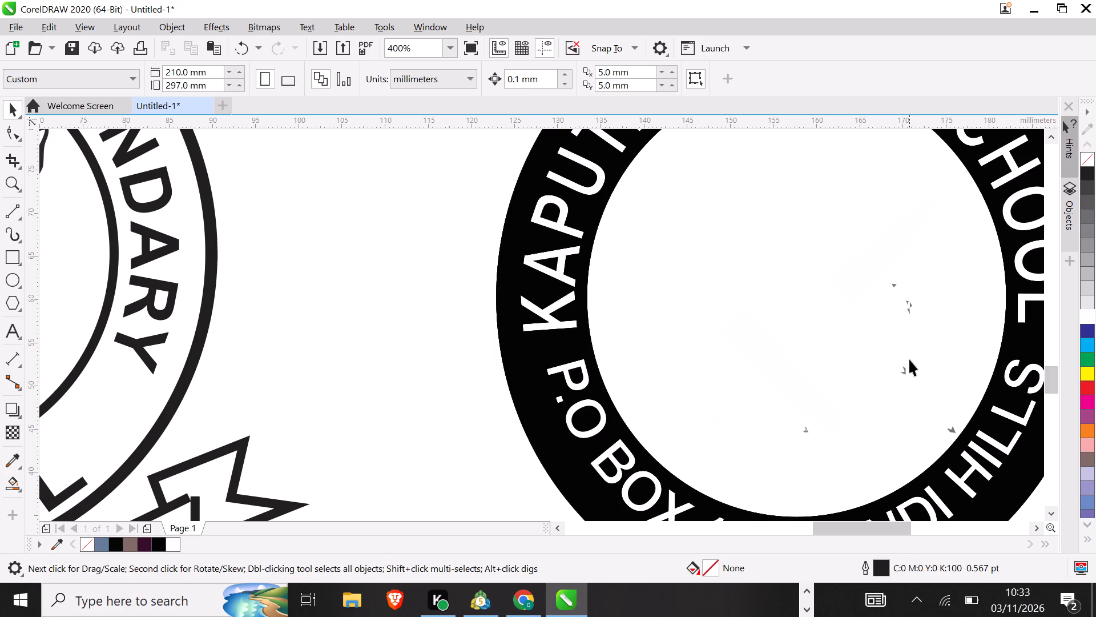
Delete the small grey specks left inside the Senior School logo copy's inner circle.
left_click(902, 371)
key("BackSpace")
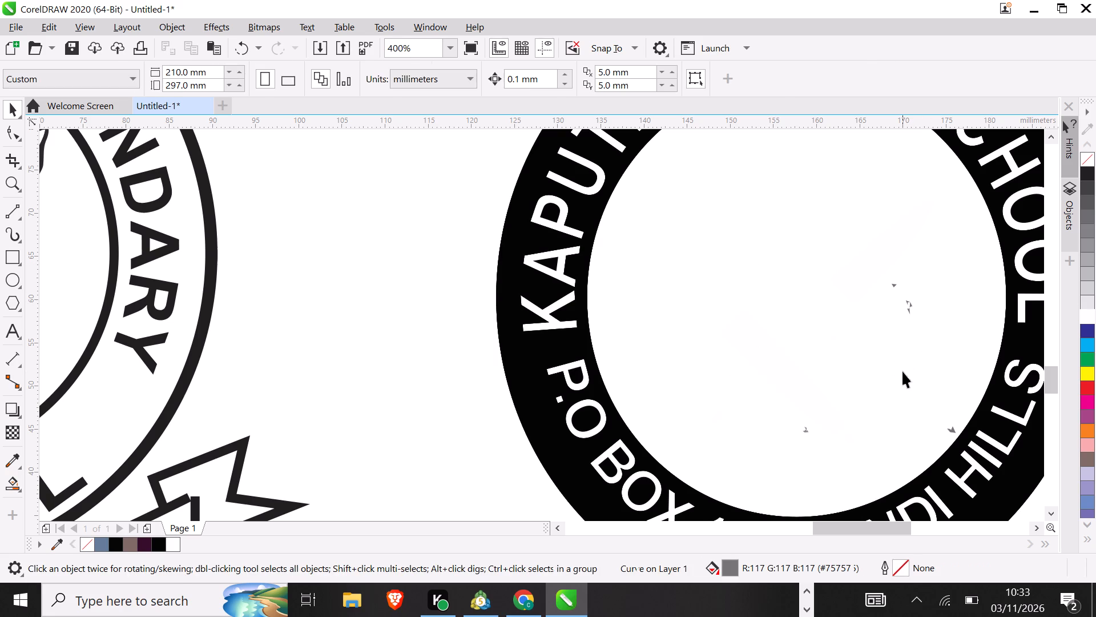
left_click(950, 427)
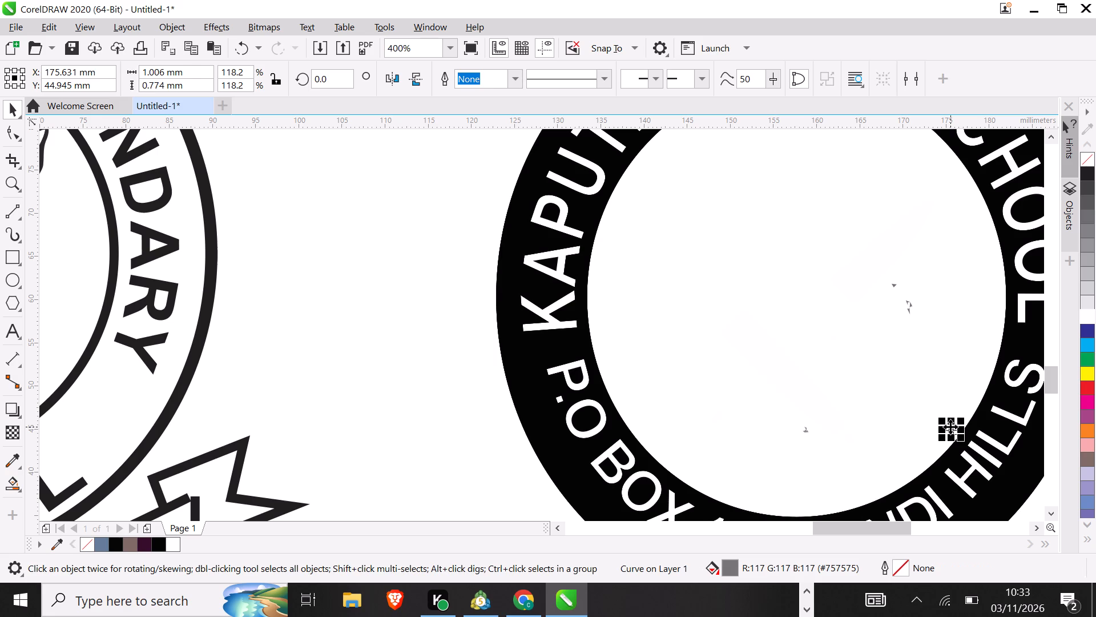
key("BackSpace")
left_click(908, 308)
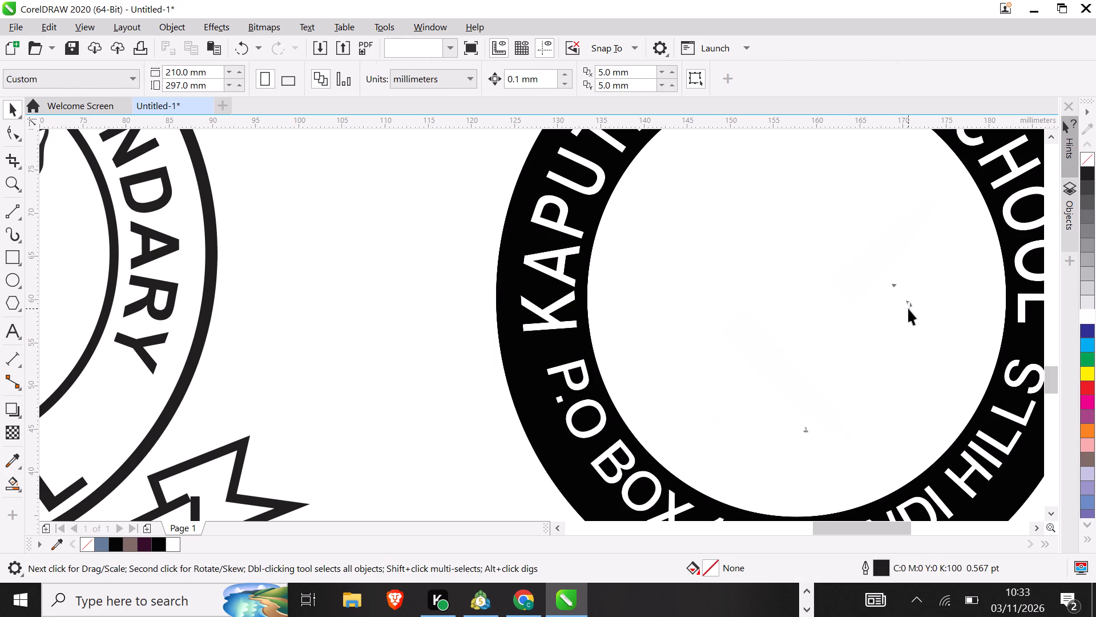
key("BackSpace")
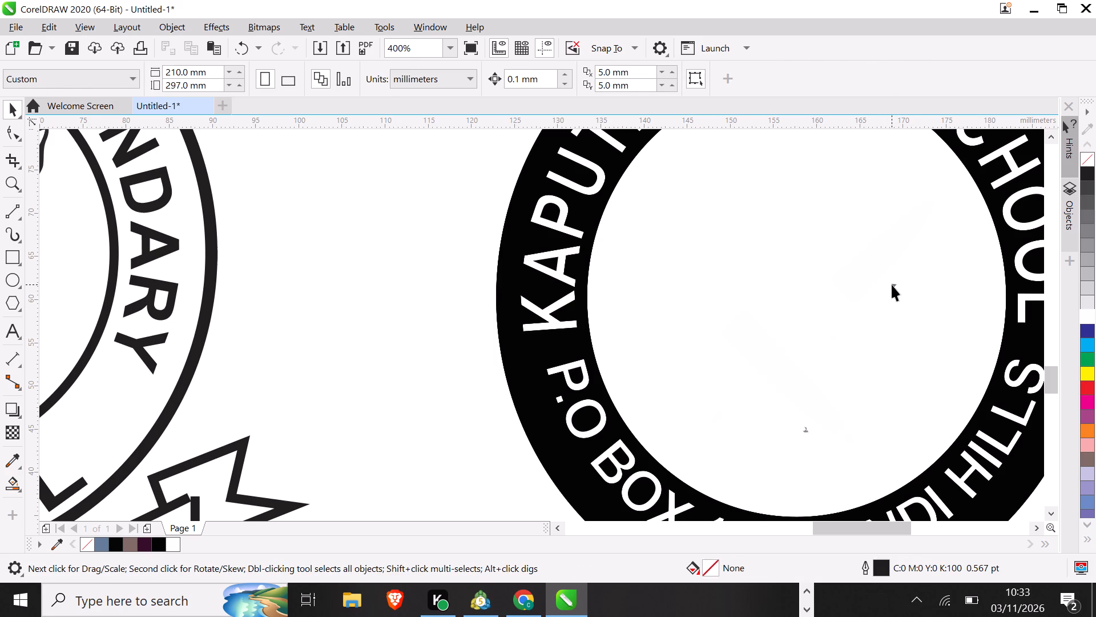
left_click(892, 285)
key("BackSpace")
left_click(808, 426)
key("BackSpace")
Copy the whole Kaputi Junior Secondary badge to the empty space beside it, above the cleared Senior School logo copy.
key("minus")
key("ctrl+minus")
key("ctrl+minus")
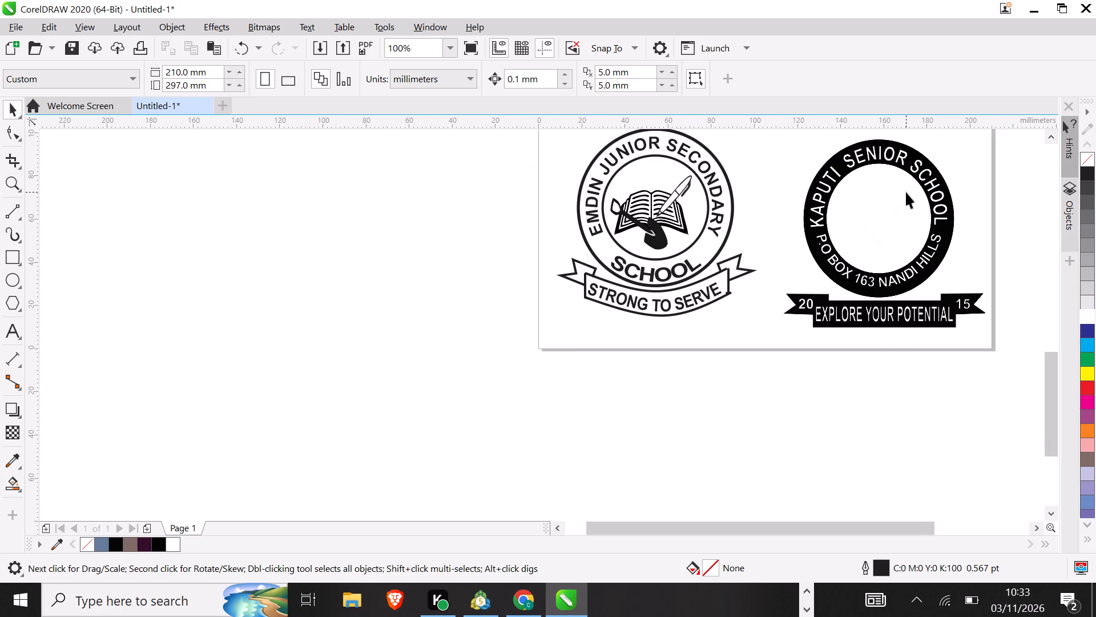
type("--")
left_click_drag(1051, 370, 1045, 343)
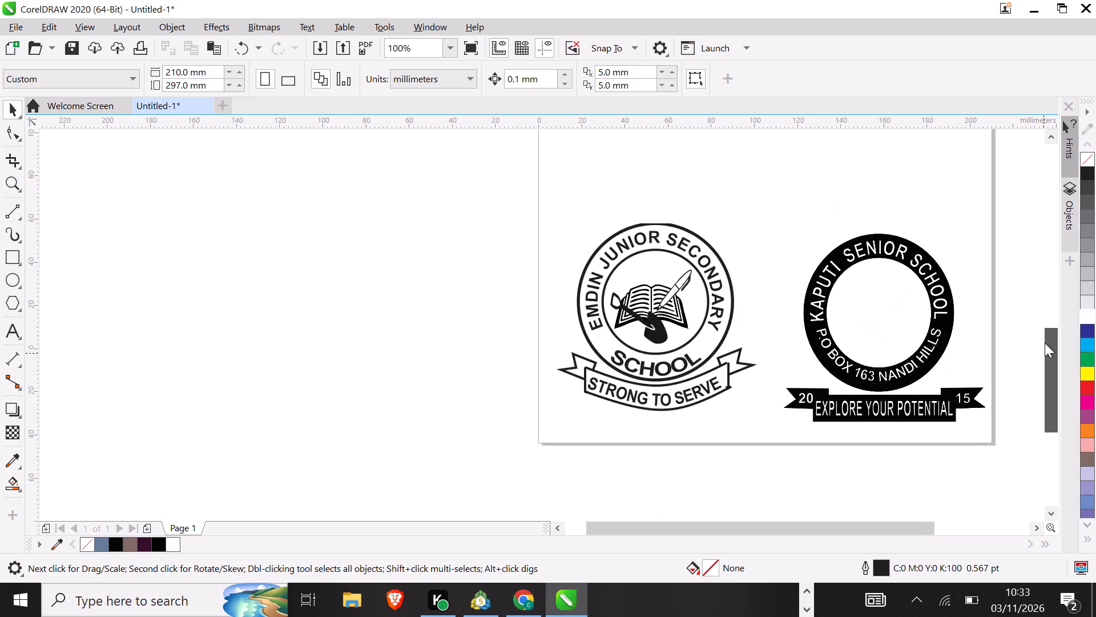
left_click_drag(1045, 343, 1029, 302)
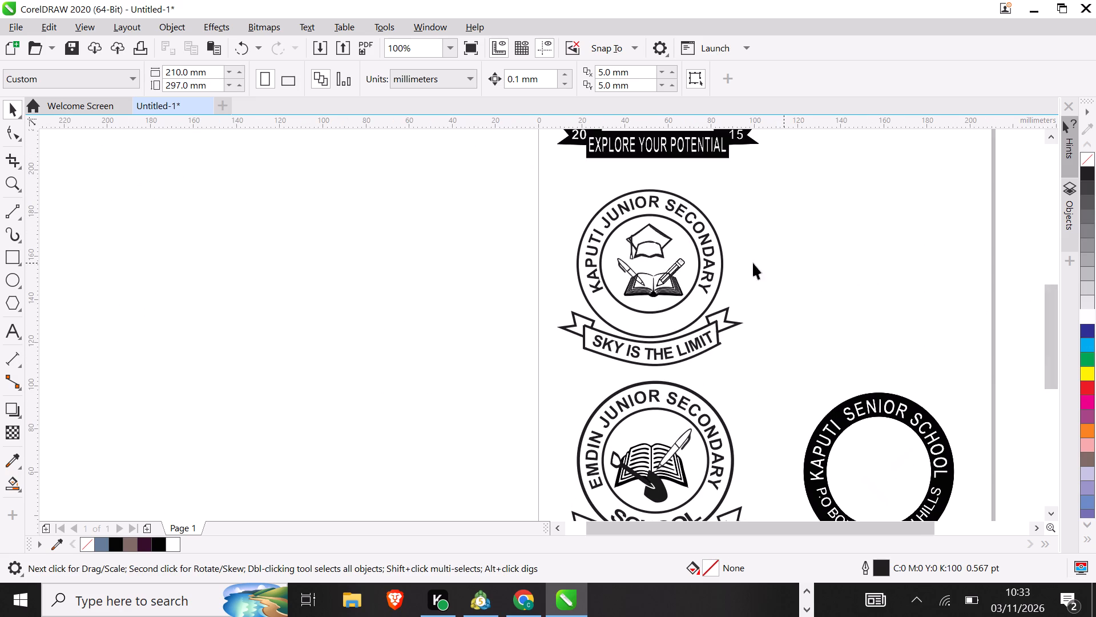
left_click_drag(525, 174, 613, 370)
left_click_drag(613, 370, 759, 371)
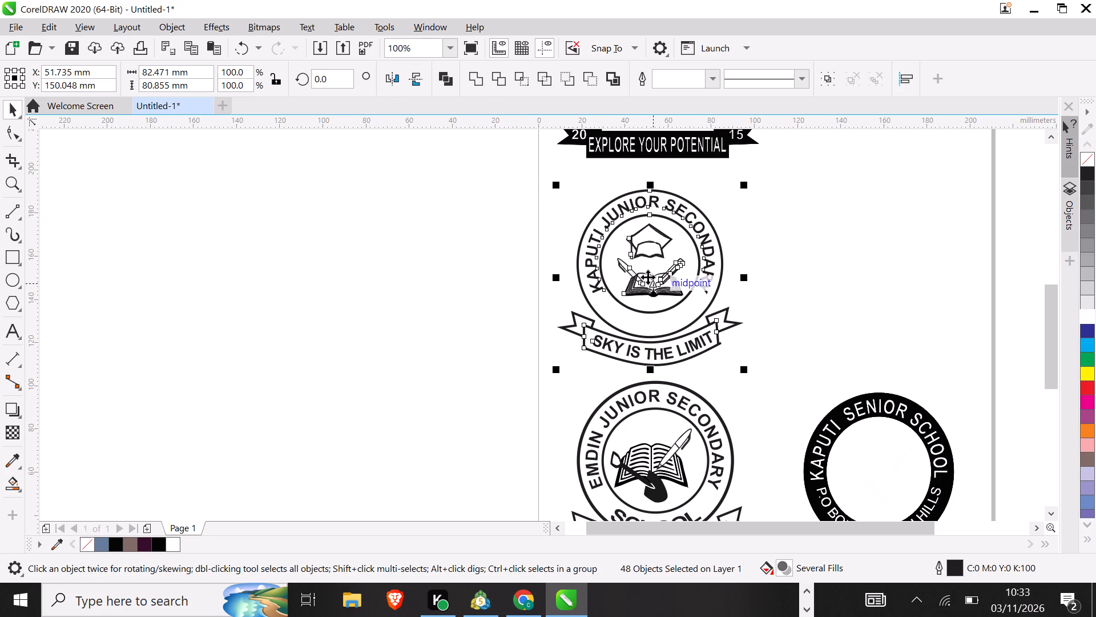
right_click_drag(648, 277, 867, 266)
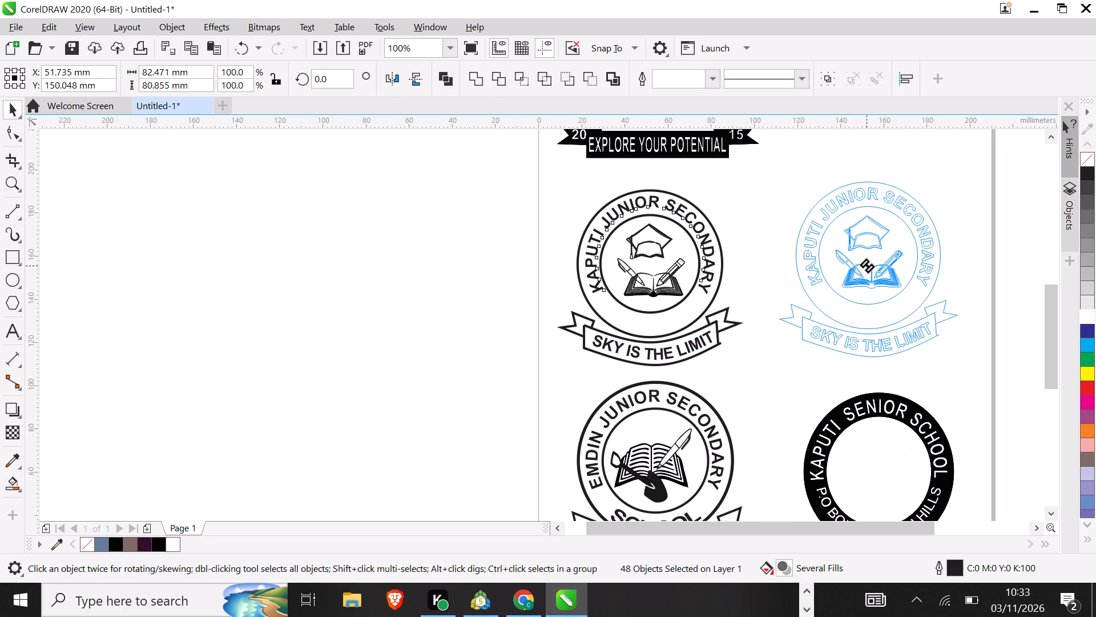
right_click_drag(867, 266, 868, 266)
left_click(883, 290)
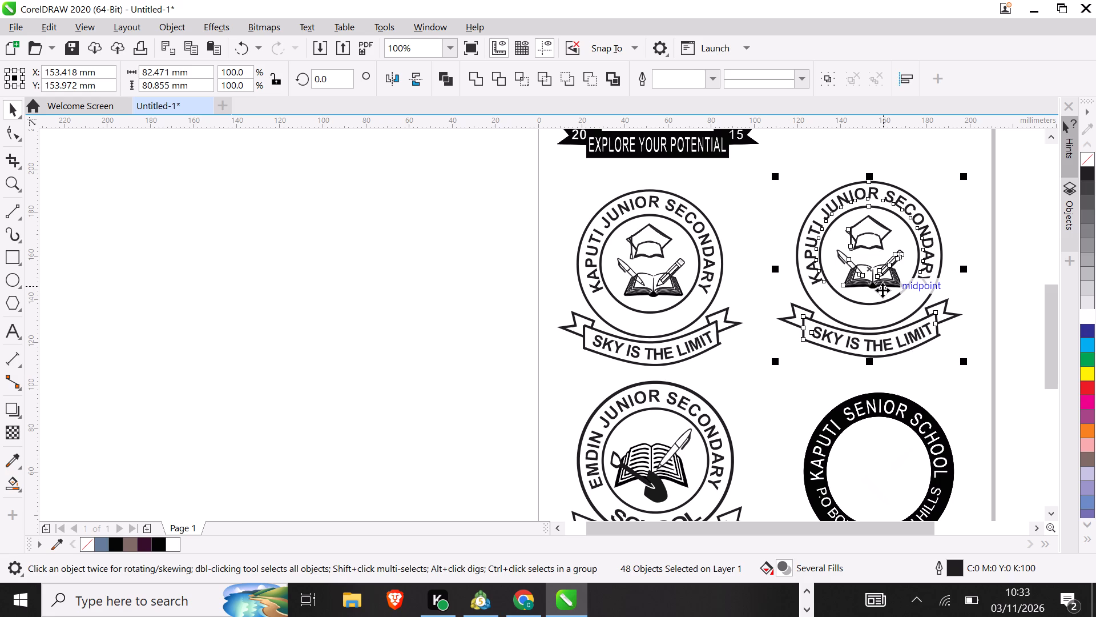
left_click(375, 337)
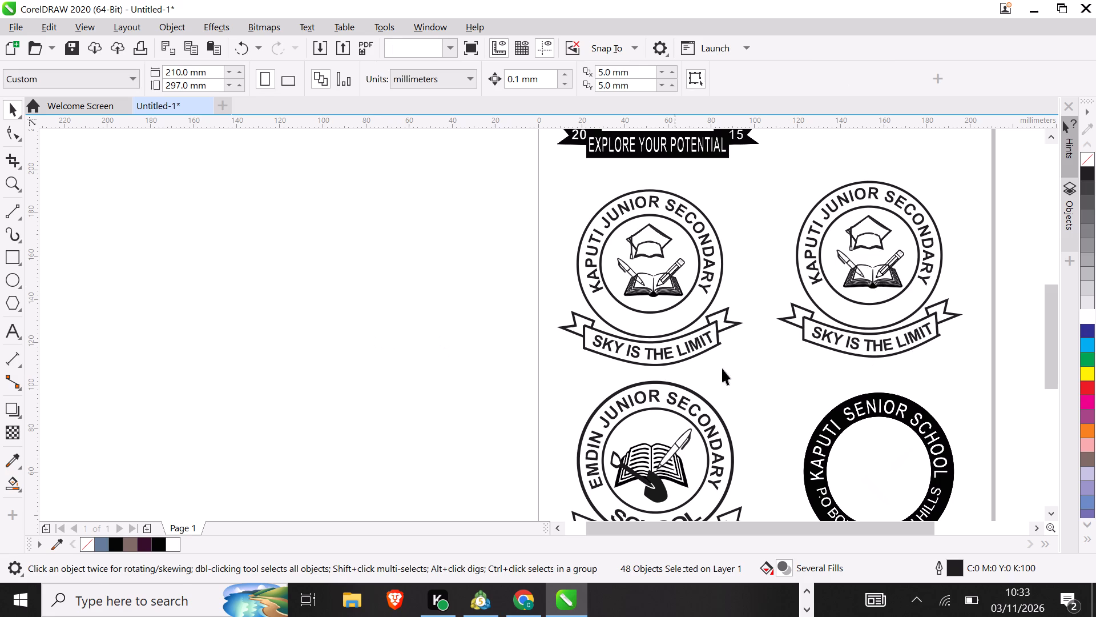
Delete the open book from the Kaputi Junior Secondary badge copy.
left_click(888, 274)
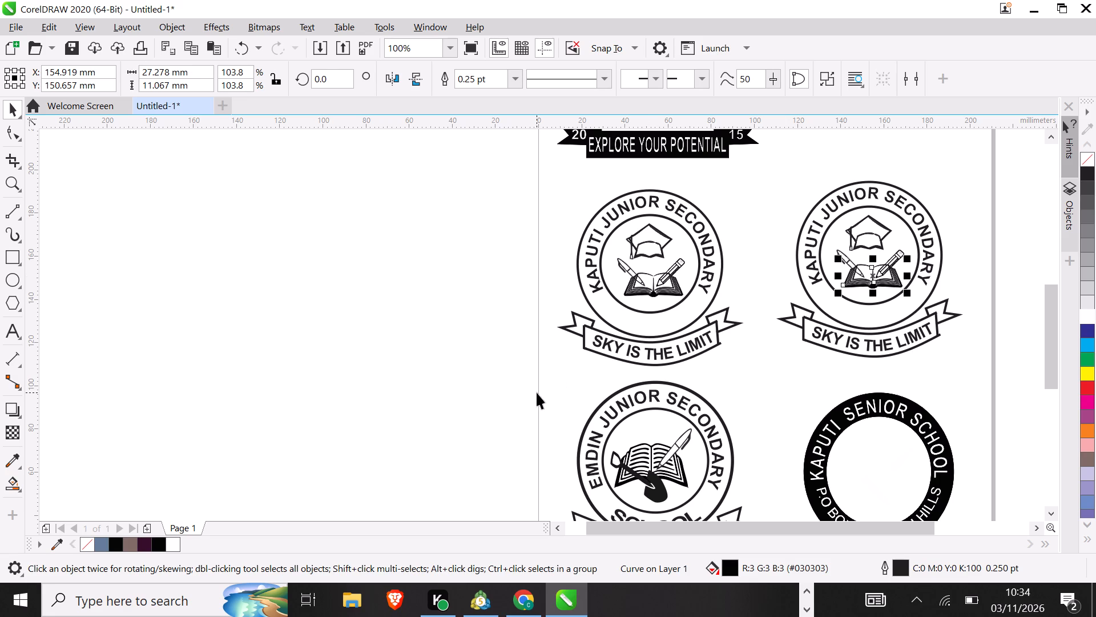
key("BackSpace")
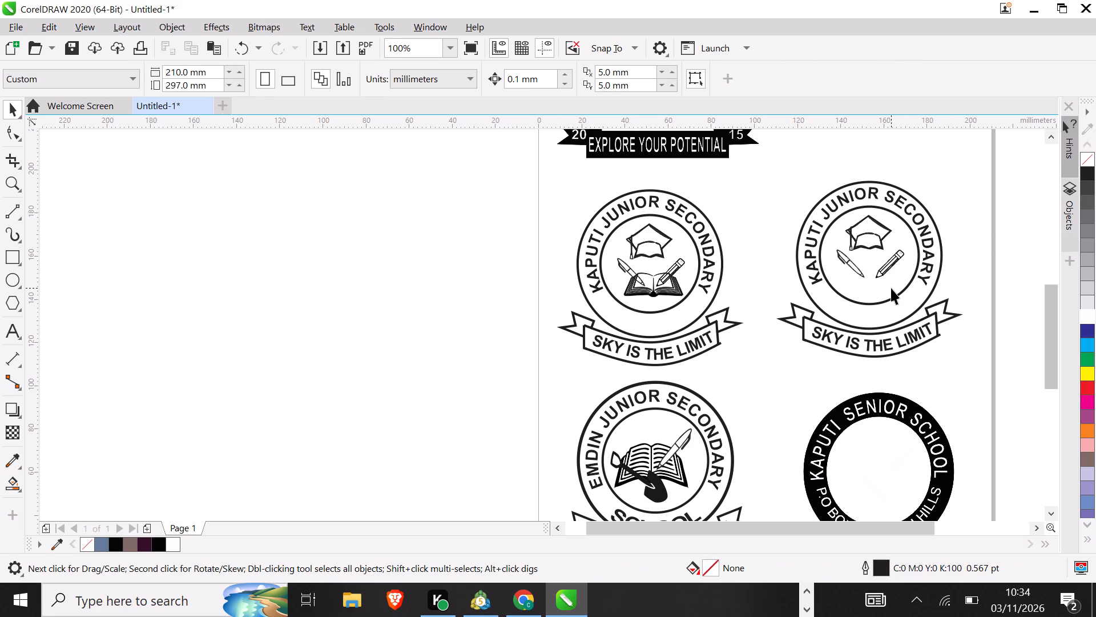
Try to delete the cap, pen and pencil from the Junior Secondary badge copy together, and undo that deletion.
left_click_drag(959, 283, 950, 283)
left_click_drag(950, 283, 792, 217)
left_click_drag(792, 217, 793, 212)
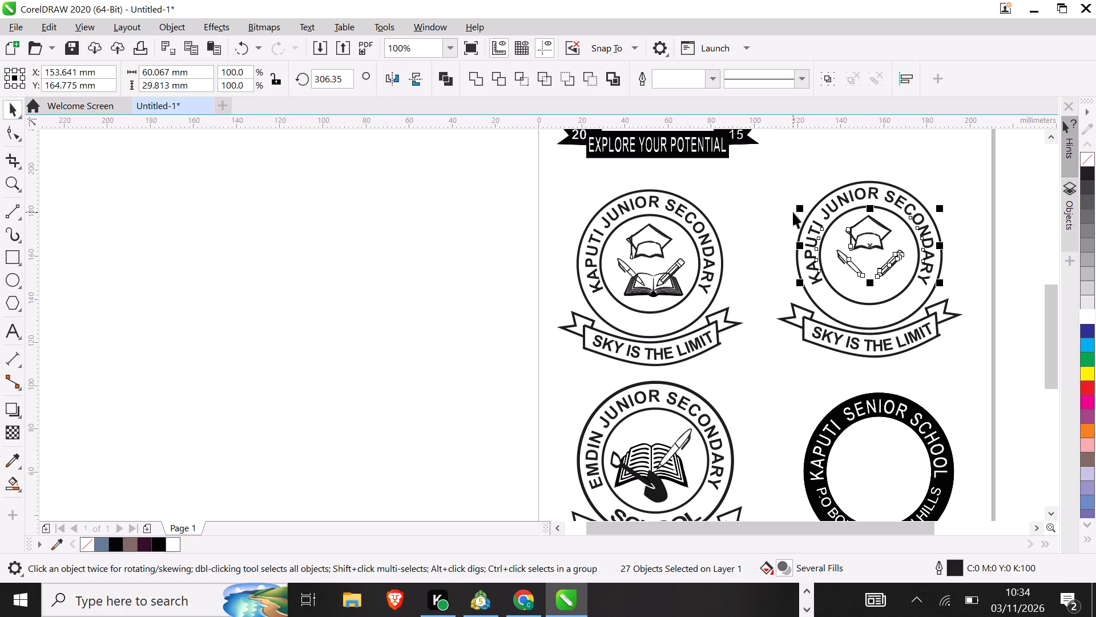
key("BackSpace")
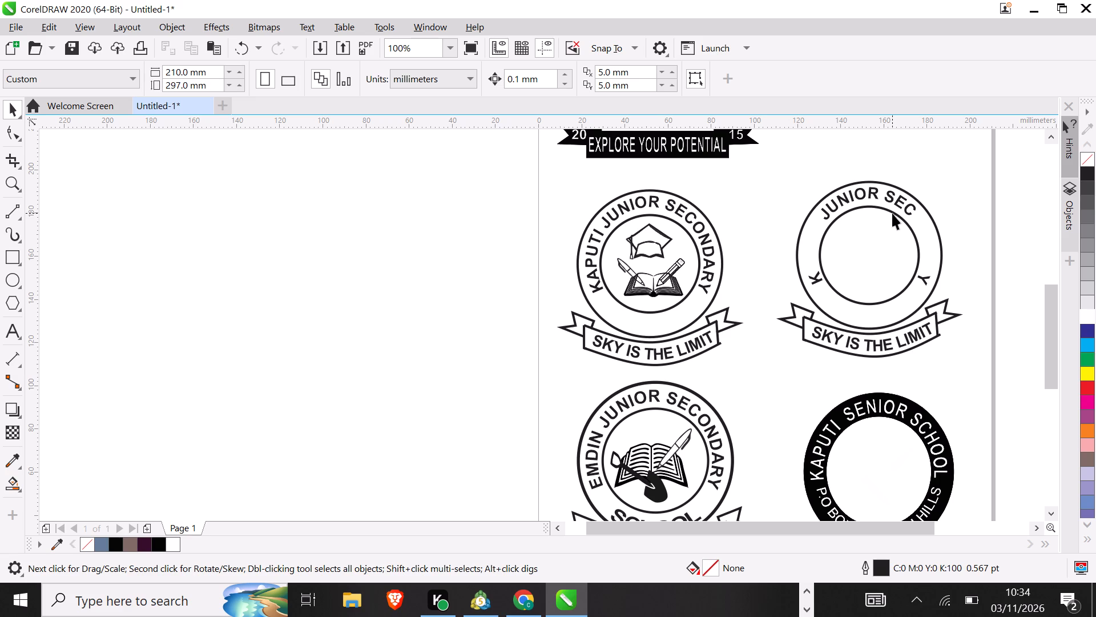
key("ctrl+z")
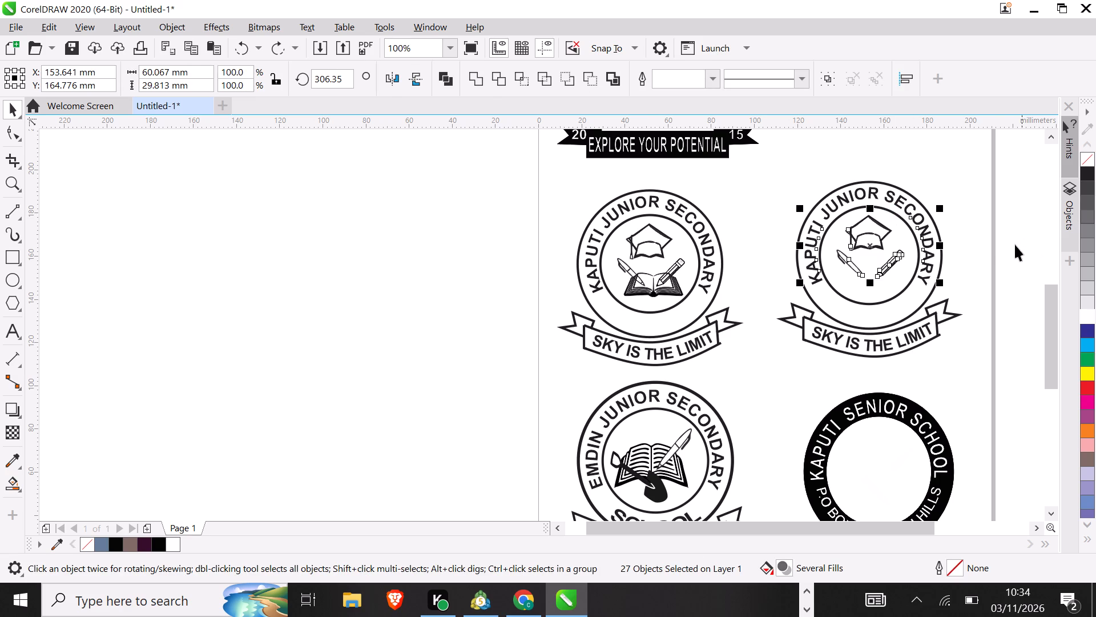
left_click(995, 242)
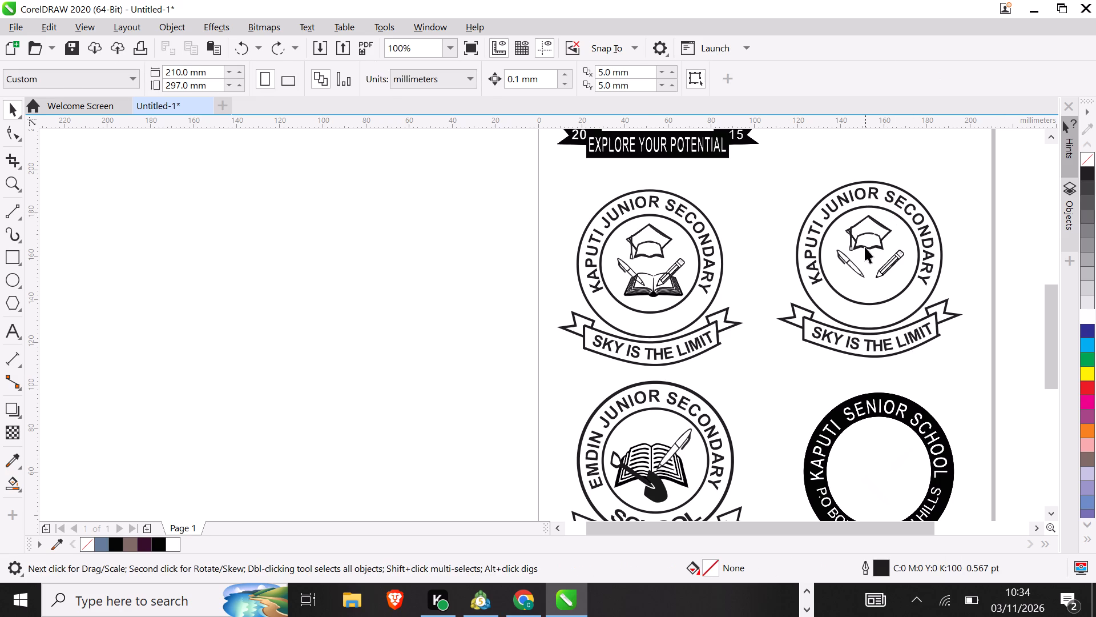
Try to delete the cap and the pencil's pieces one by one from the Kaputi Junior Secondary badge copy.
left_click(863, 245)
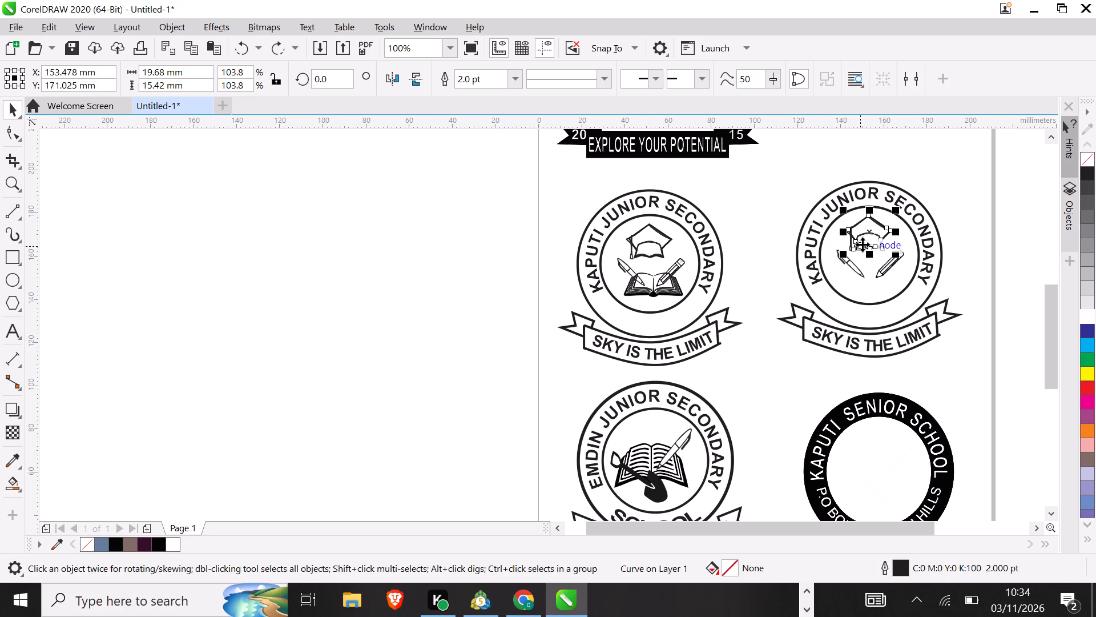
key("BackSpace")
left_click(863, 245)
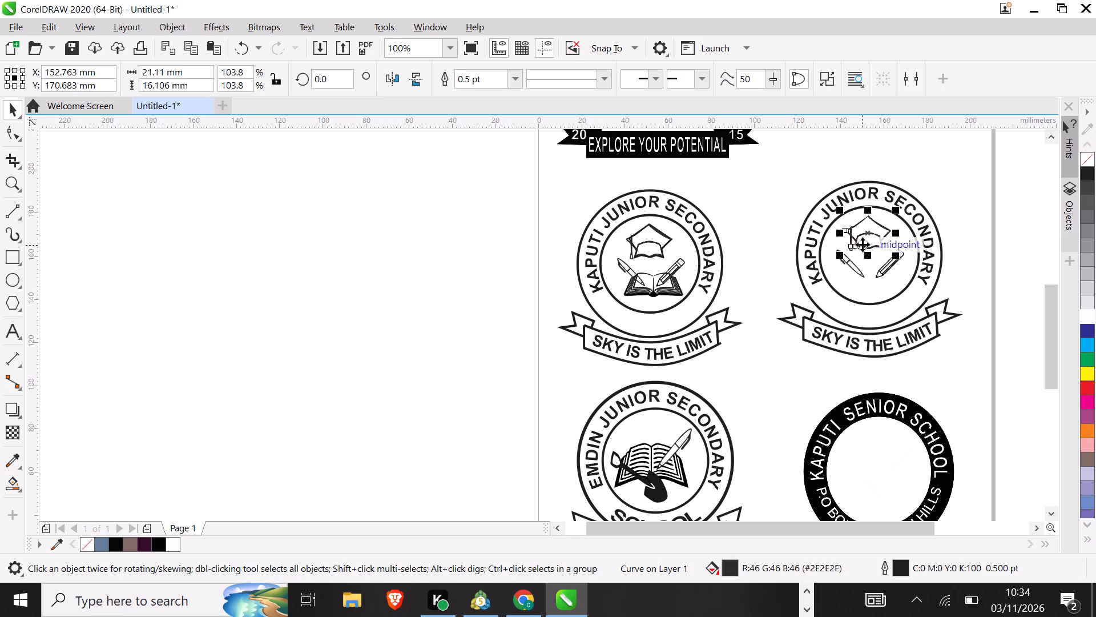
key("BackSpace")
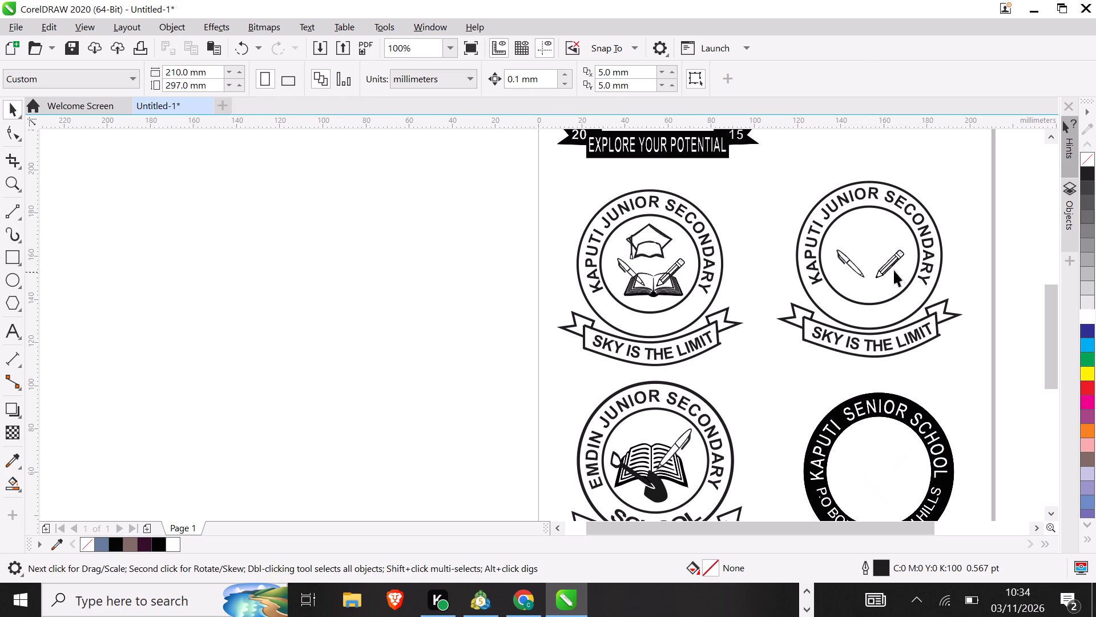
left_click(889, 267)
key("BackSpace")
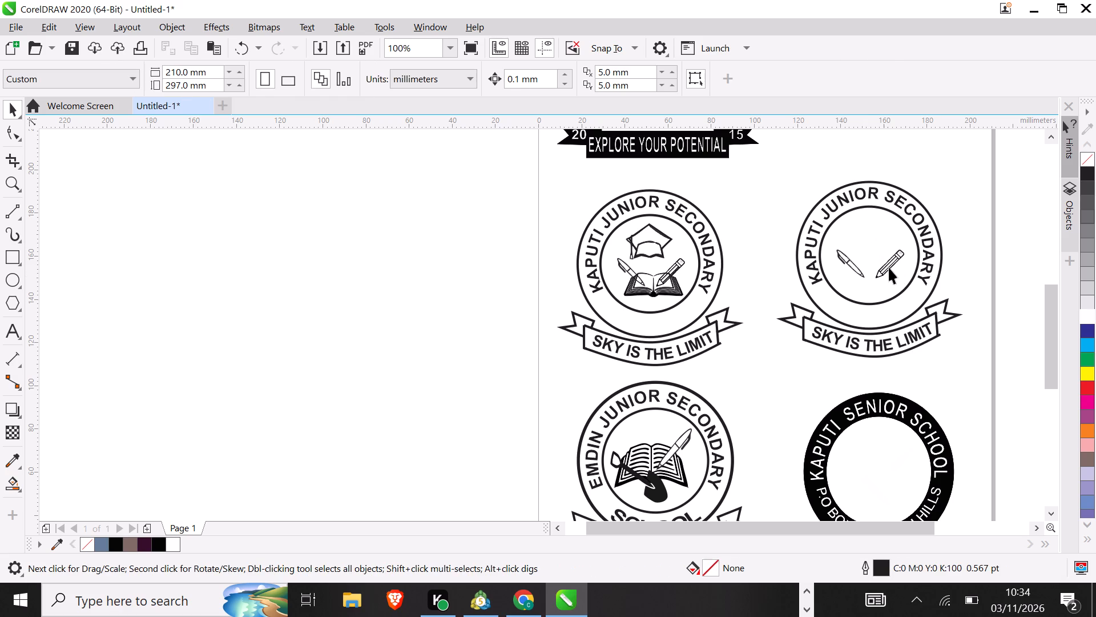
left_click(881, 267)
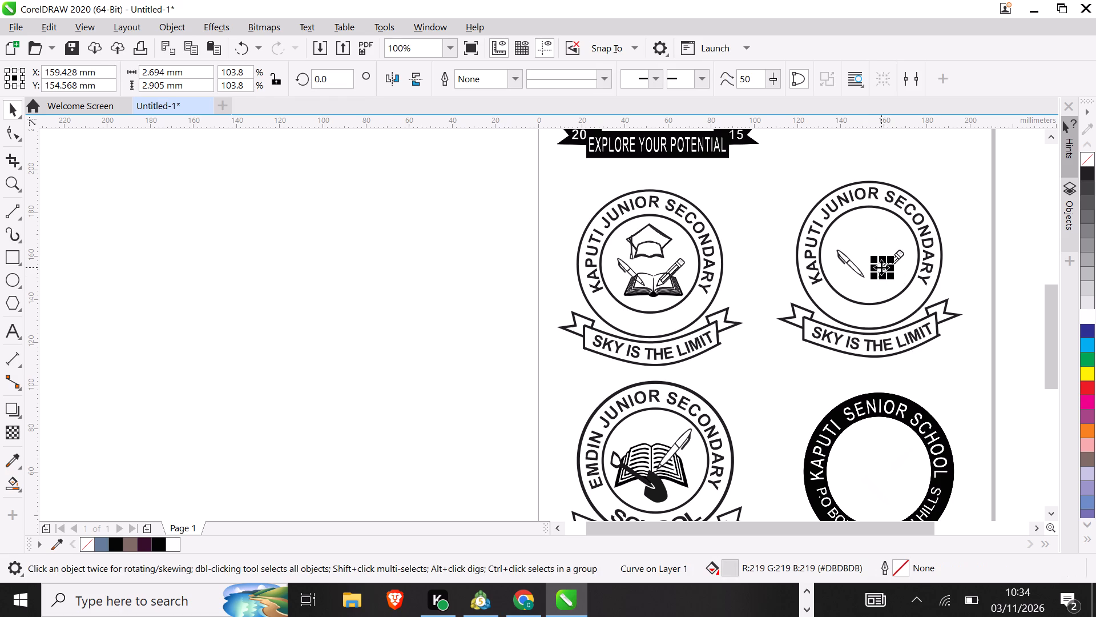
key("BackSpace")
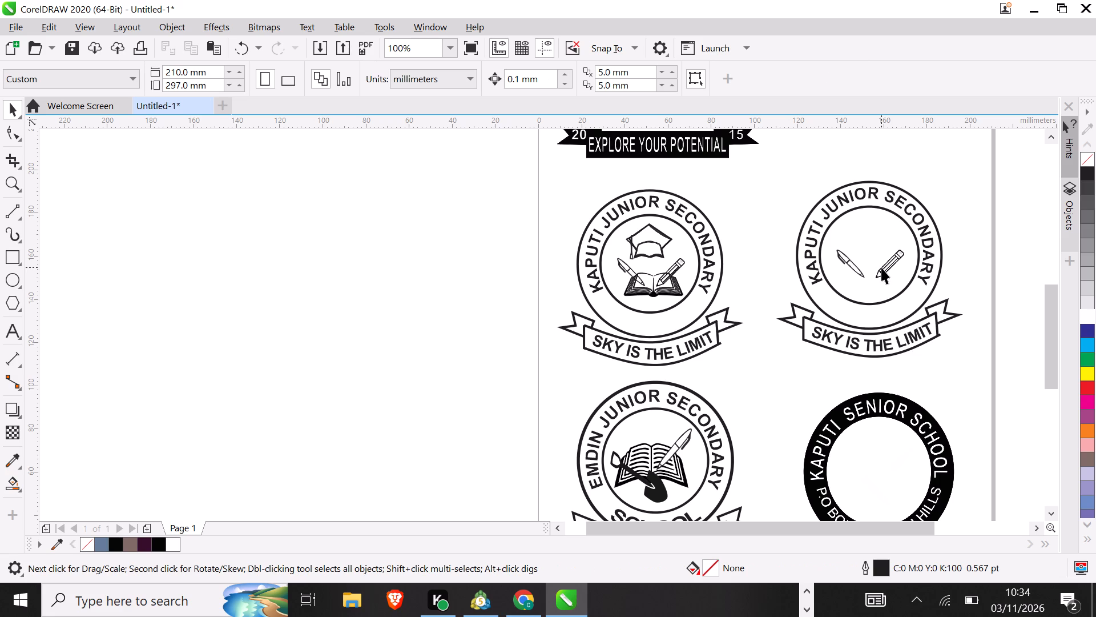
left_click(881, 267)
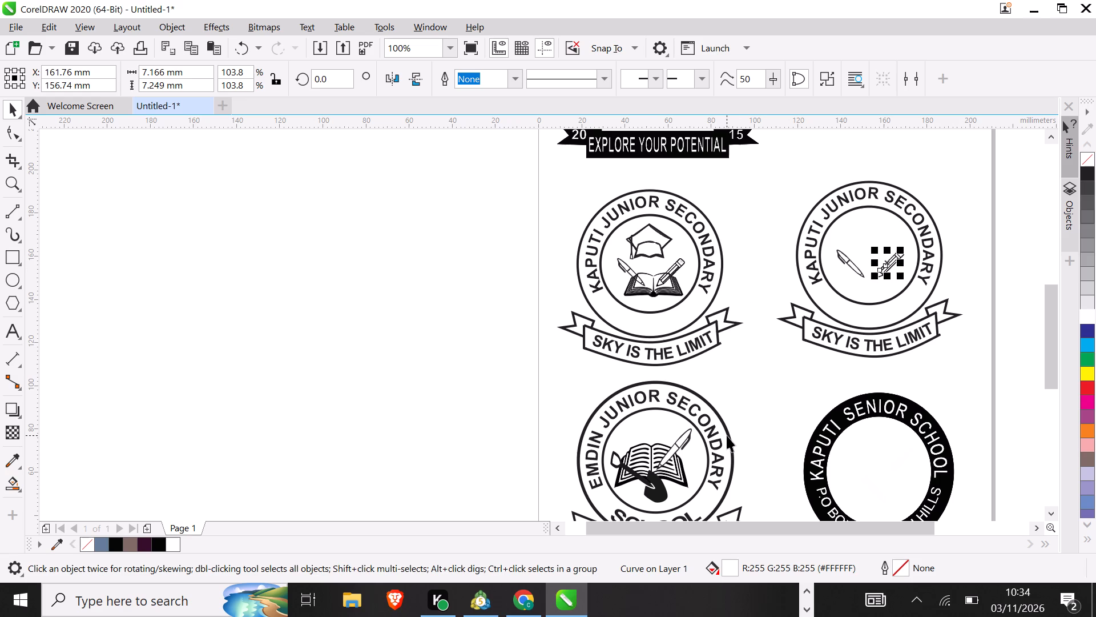
Undo the emblem deletions, including the open book, back to the complete Kaputi Junior Secondary badge copy.
key("ctrl+z")
key("ctrl+z")
key("ctrl+z")
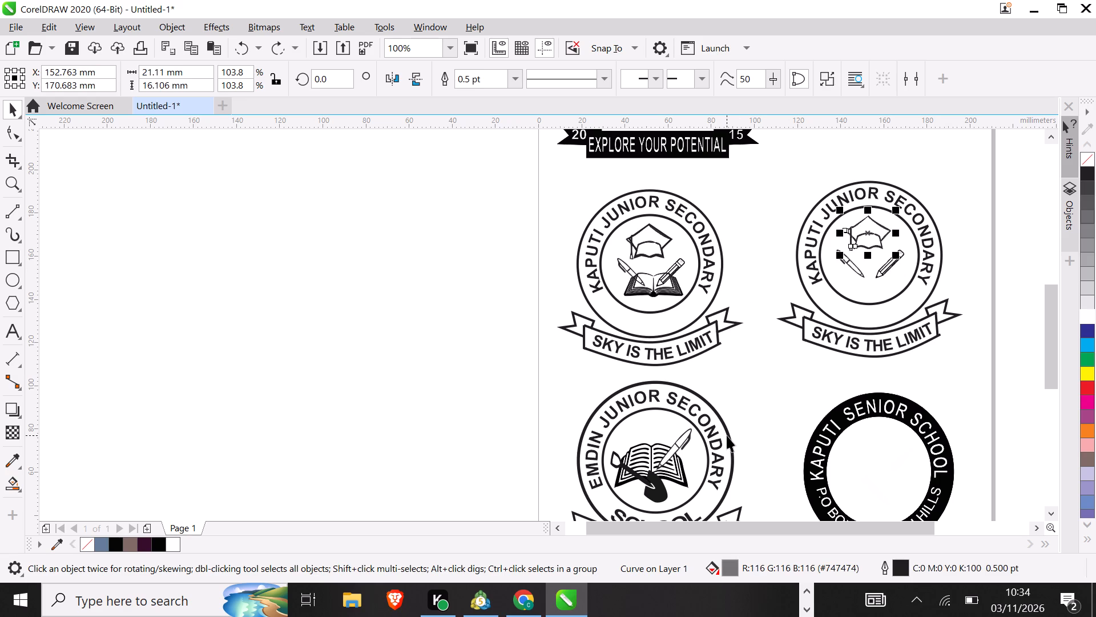
key("ctrl+z")
key("ctrl+z")
key("ctrl+z")
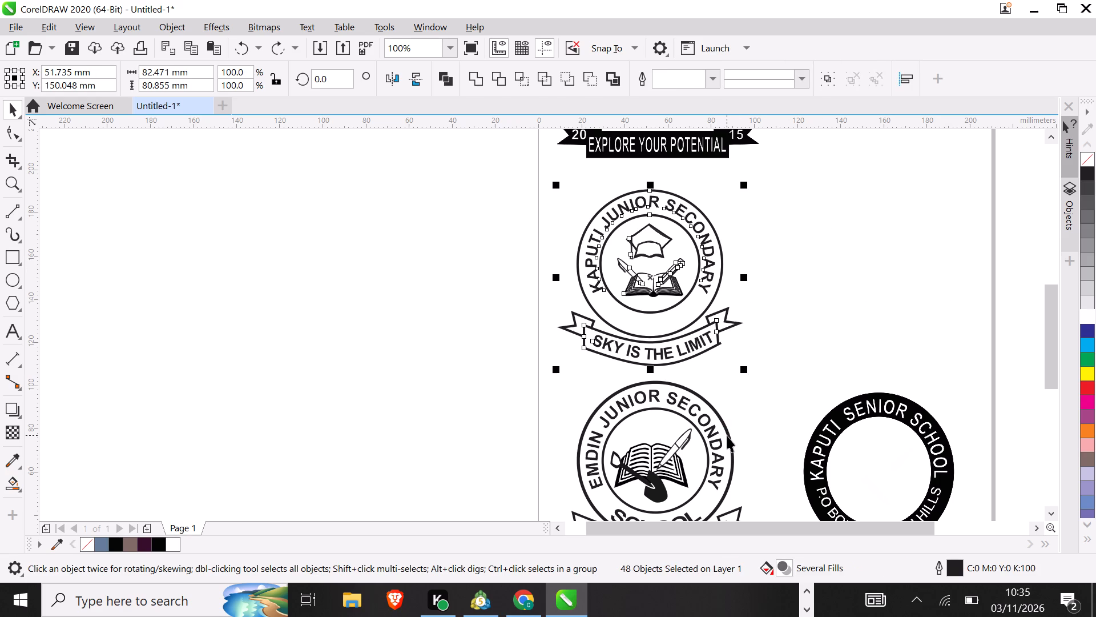
key("ctrl+shift+z")
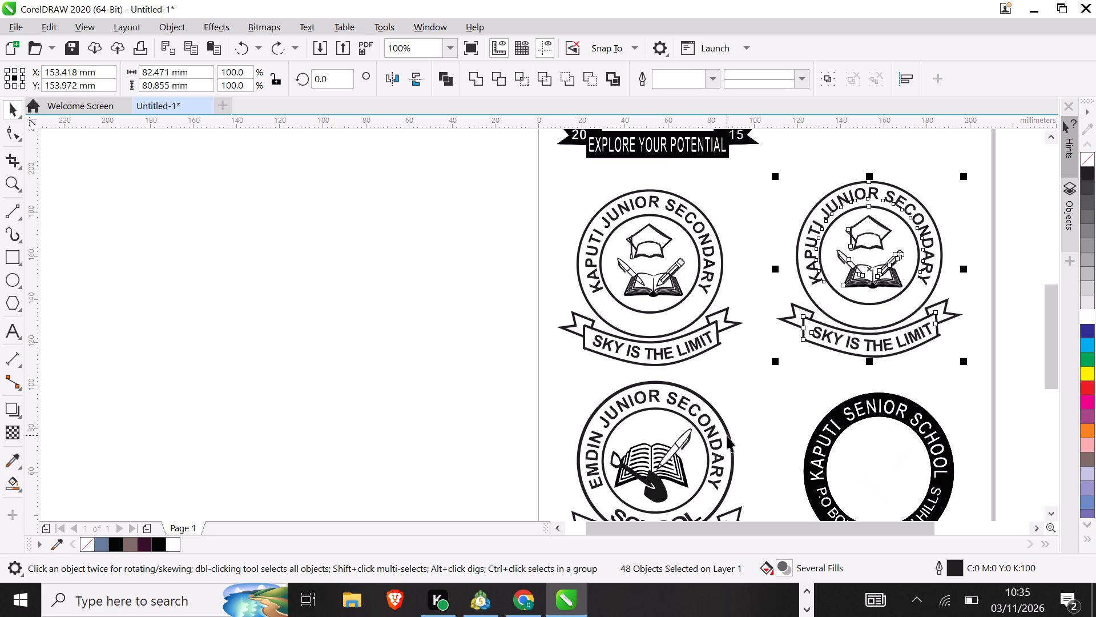
left_click(394, 296)
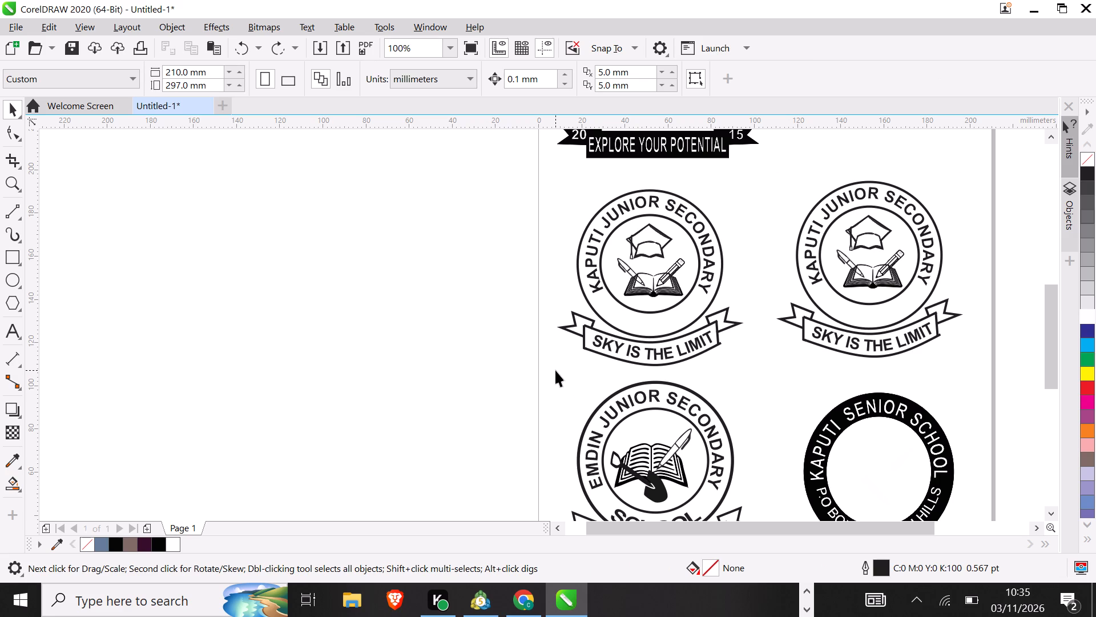
Examine individual letters of the curved JUNIOR SECONDARY lettering on the original Kaputi badge as editable text.
left_click(612, 214)
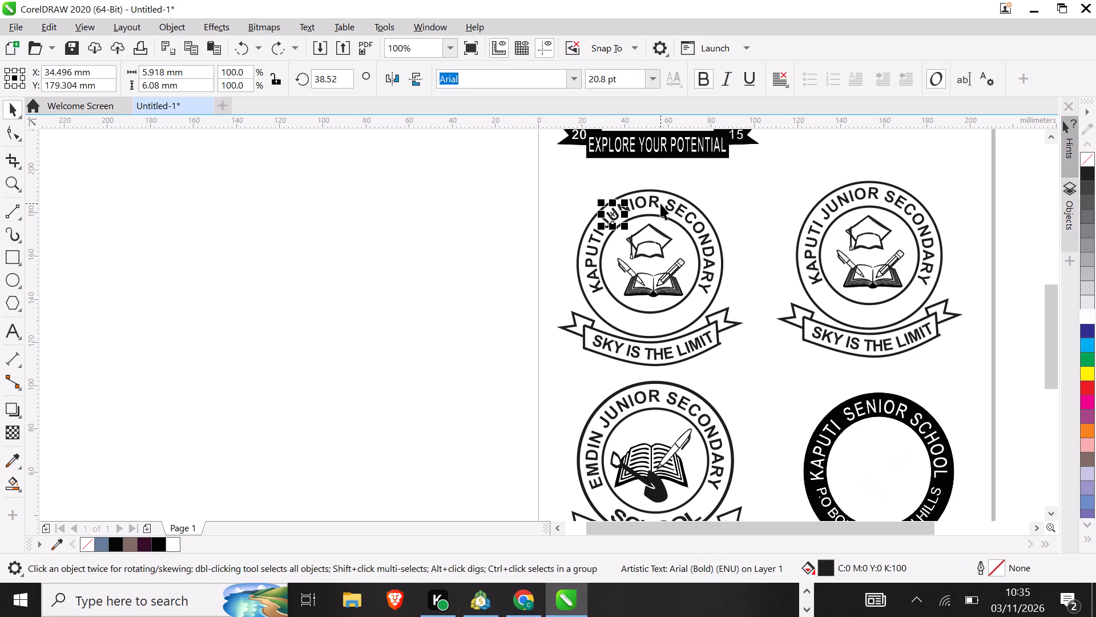
left_click(14, 330)
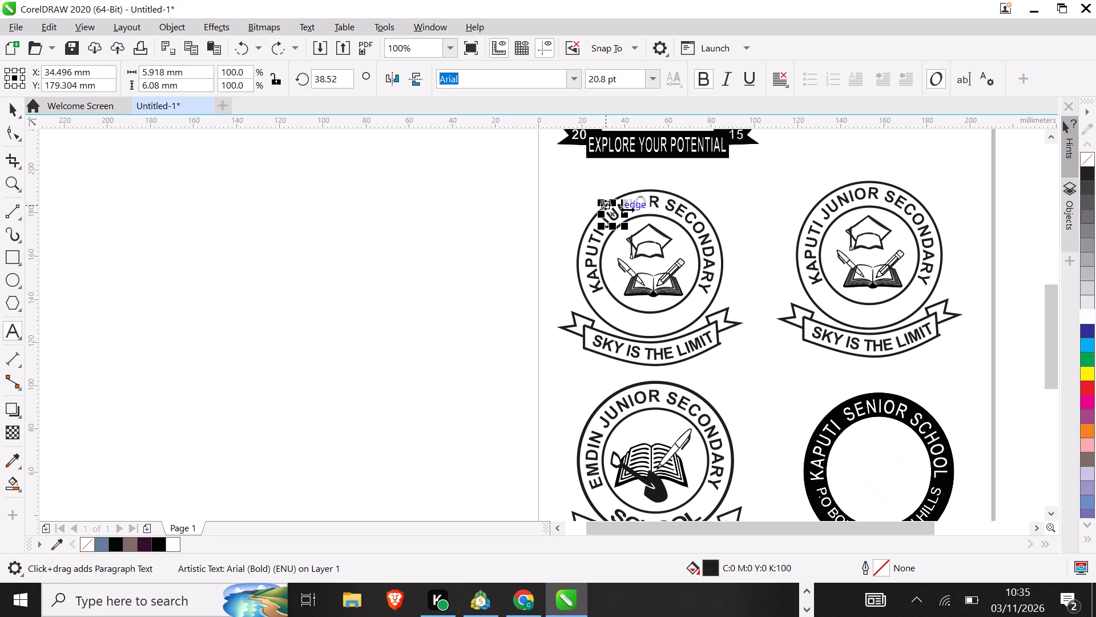
key("ctrl+a")
key("ctrl+a")
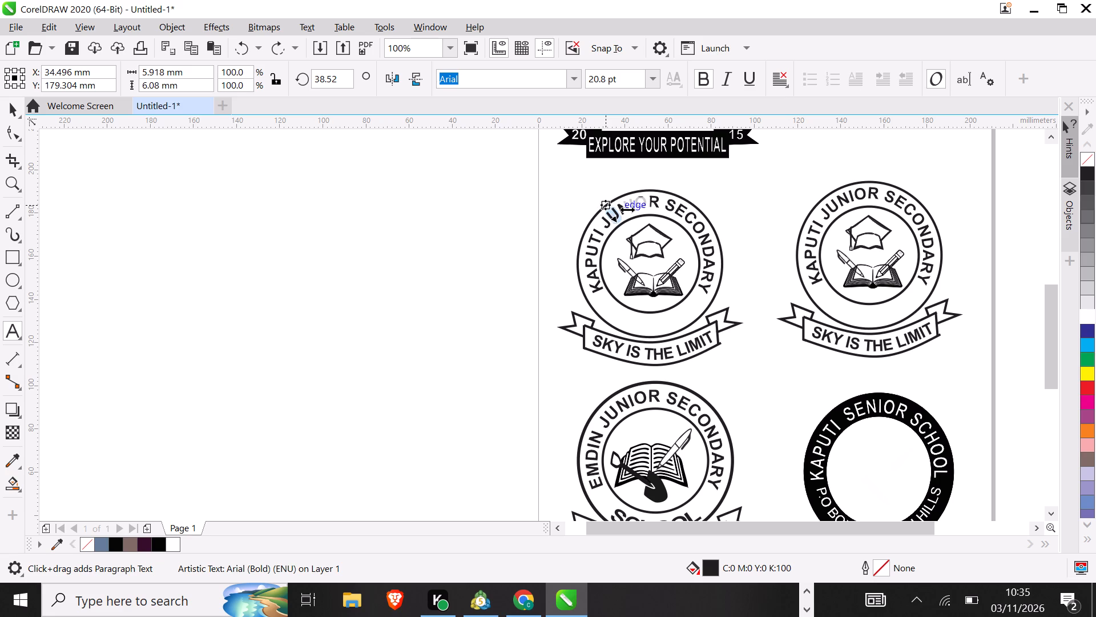
left_click(655, 198)
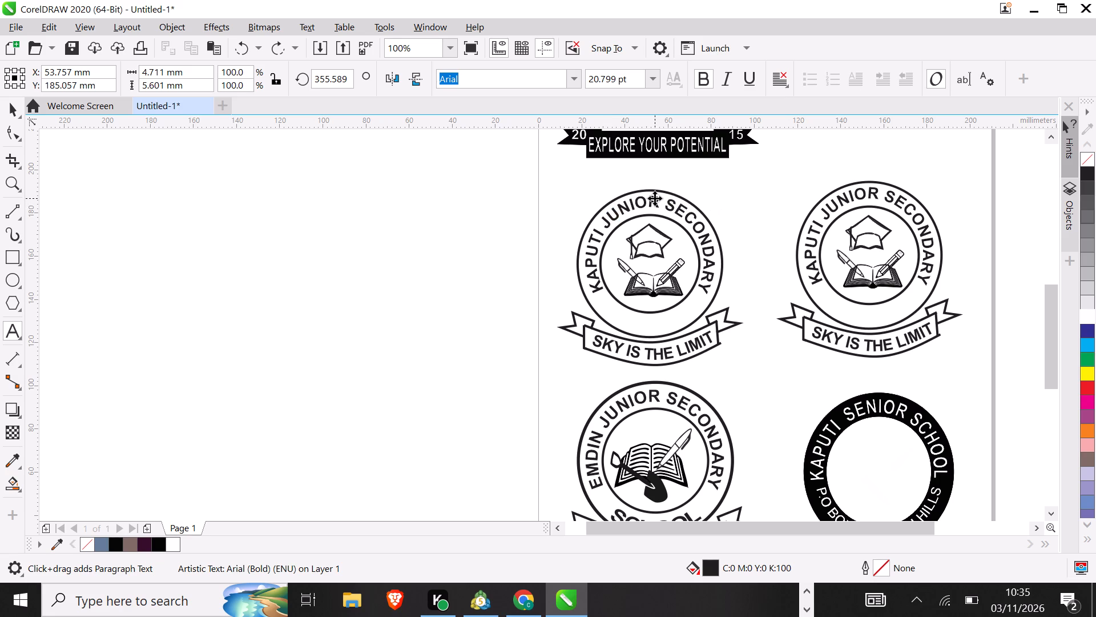
key("ctrl+a")
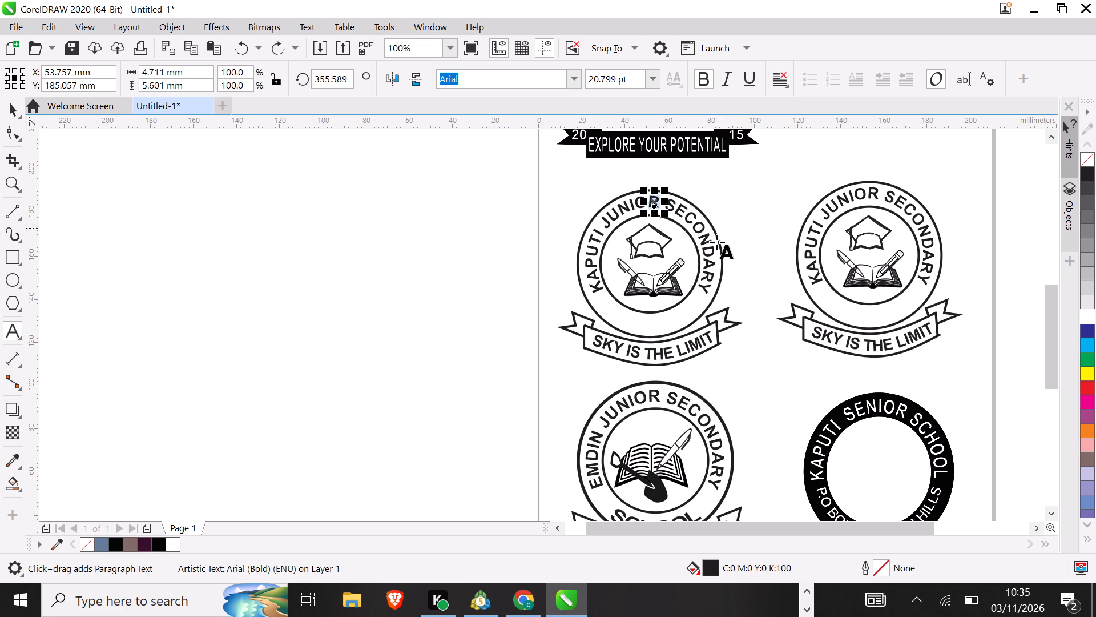
left_click(711, 257)
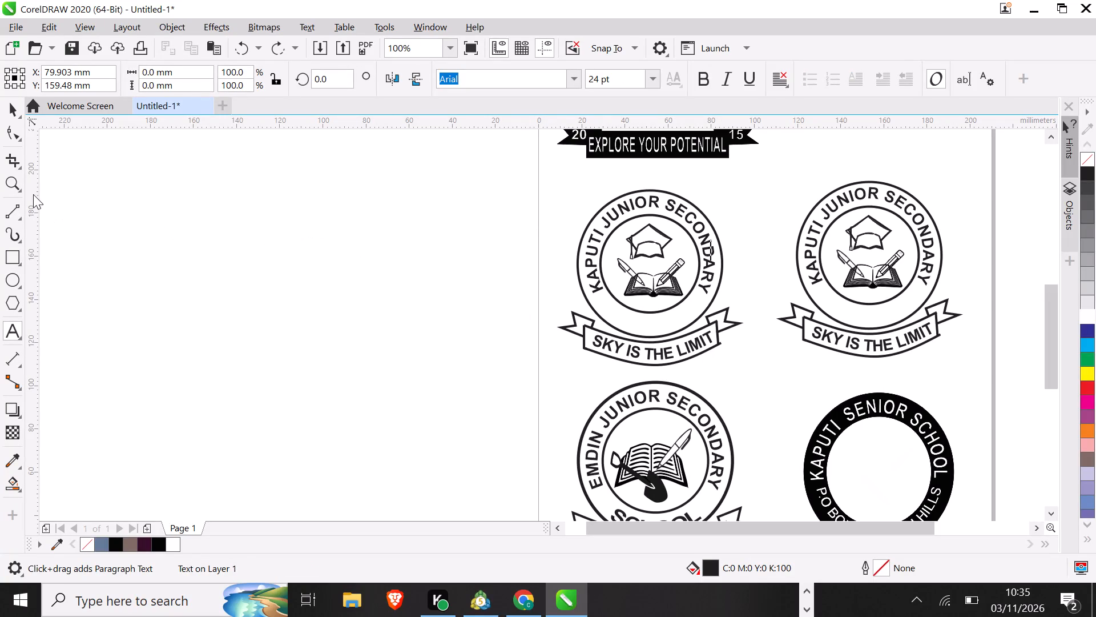
left_click(14, 115)
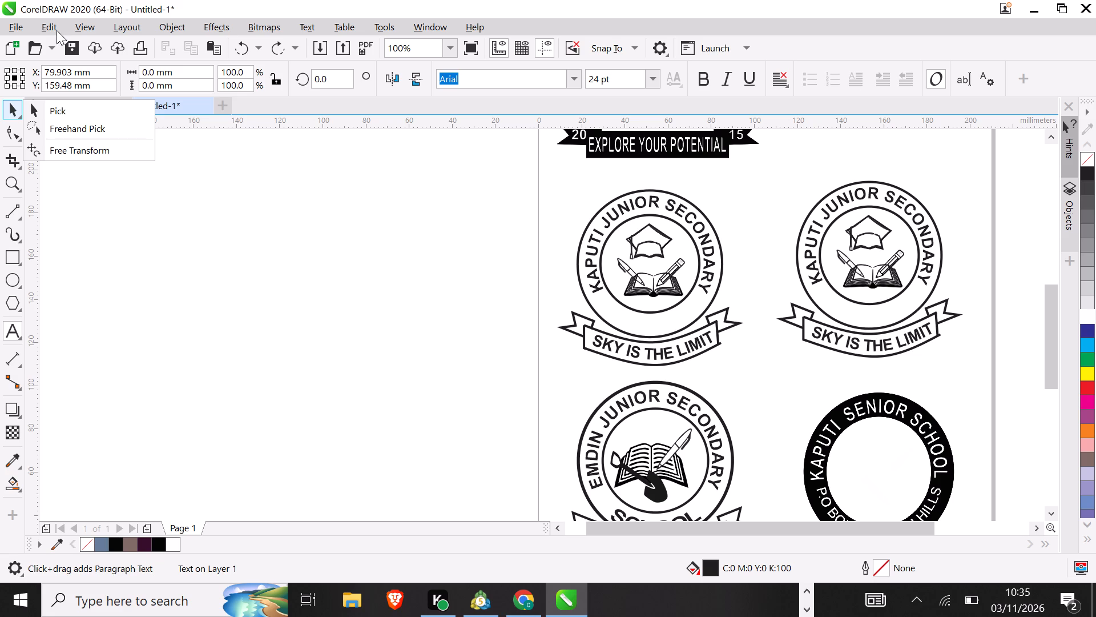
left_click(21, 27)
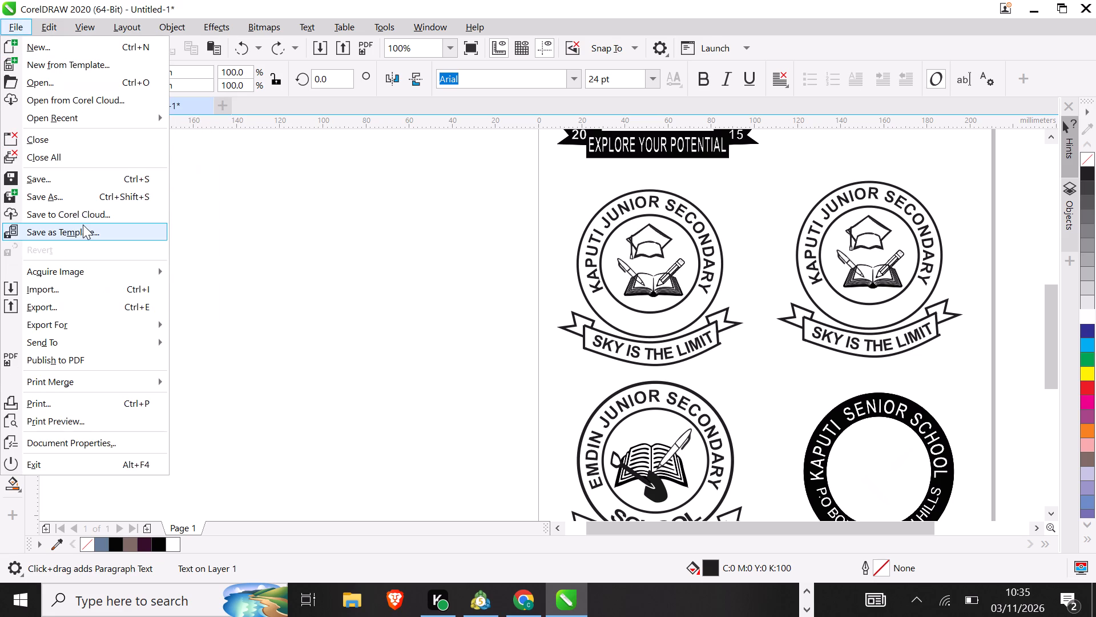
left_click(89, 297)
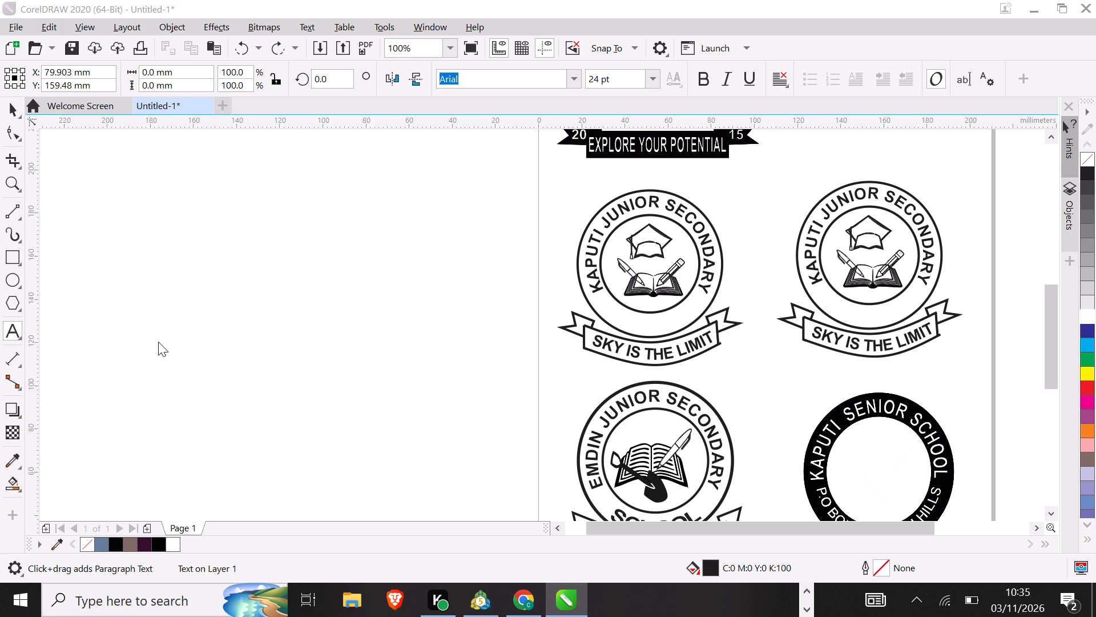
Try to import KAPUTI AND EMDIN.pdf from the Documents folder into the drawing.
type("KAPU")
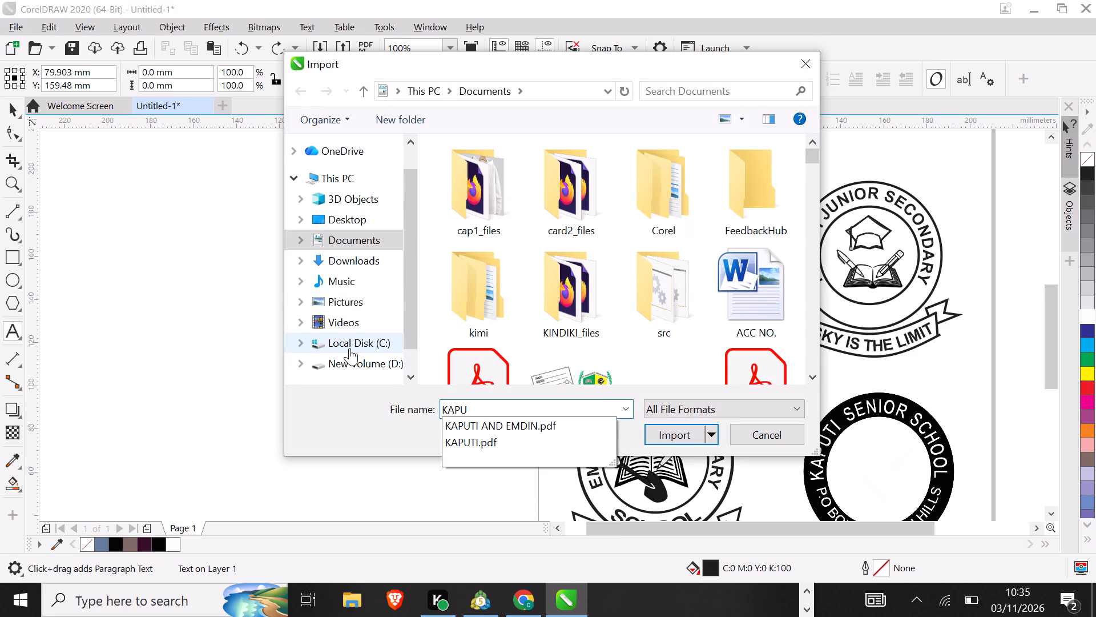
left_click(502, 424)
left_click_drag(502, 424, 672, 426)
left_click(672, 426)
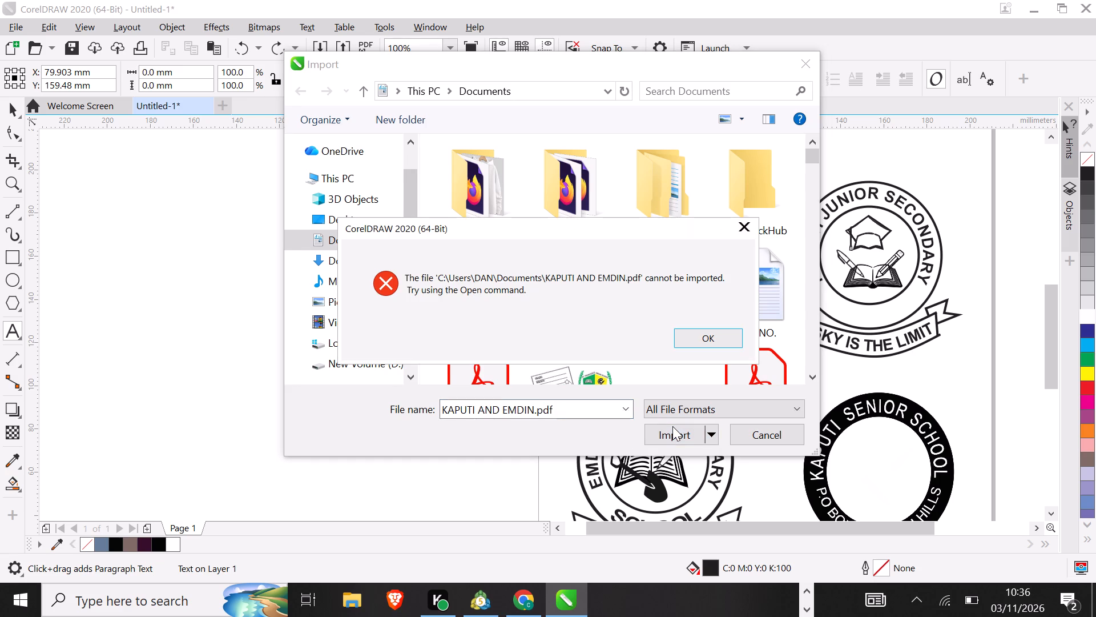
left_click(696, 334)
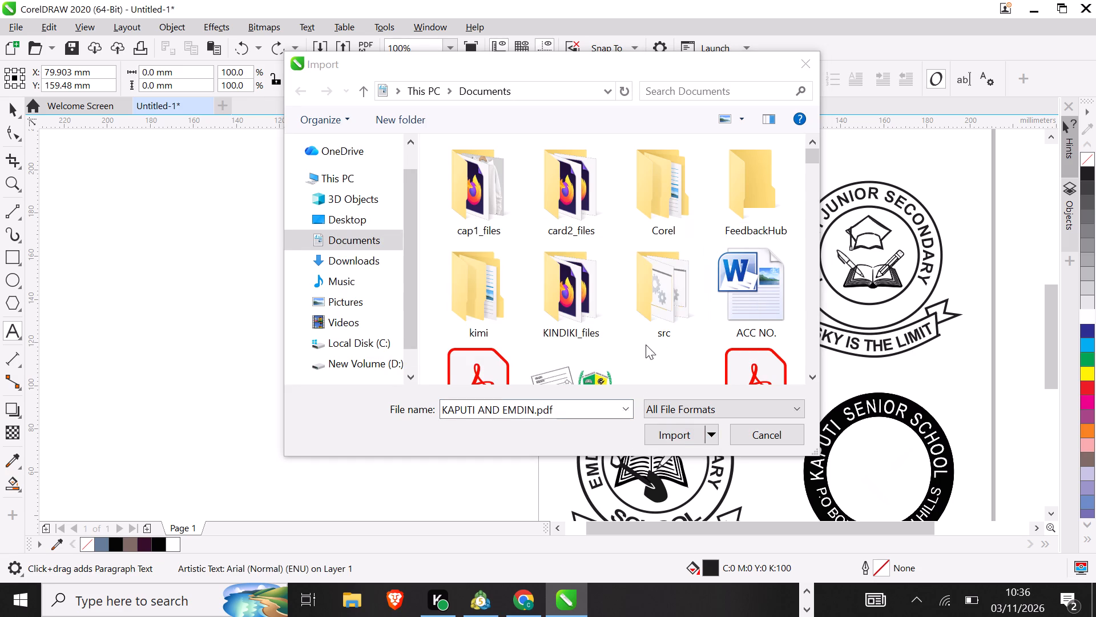
Choose KAPUTI.pdf in the Documents folder as the file to import instead of KAPUTI AND EMDIN.pdf.
left_click(555, 399)
left_click(555, 399)
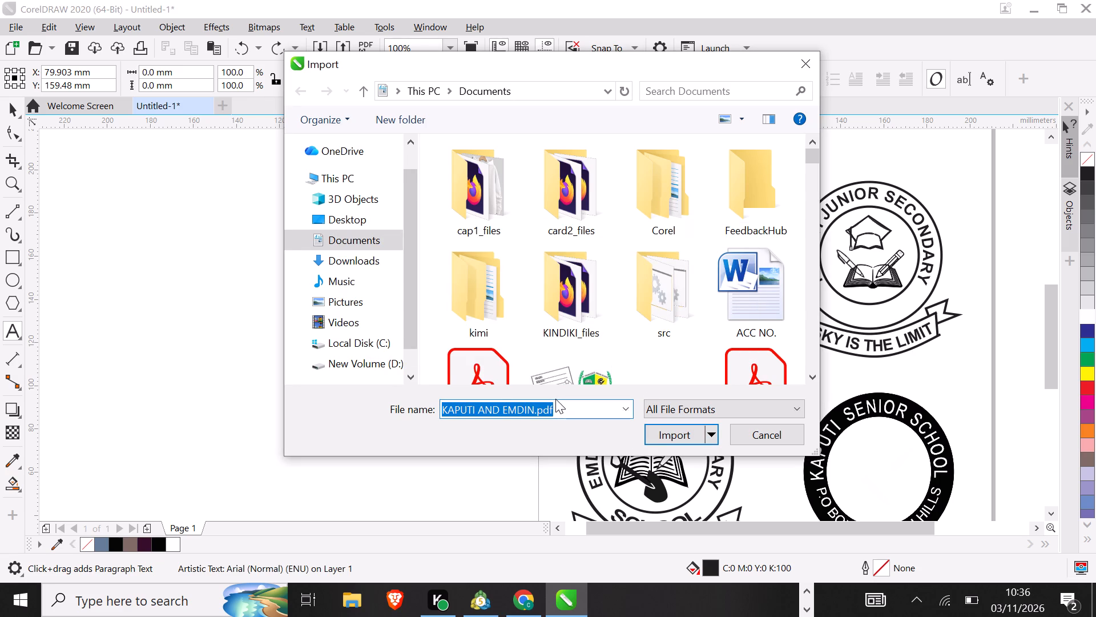
left_click(561, 410)
key("BackSpace")
key("BackSpace")
key("BackSpace")
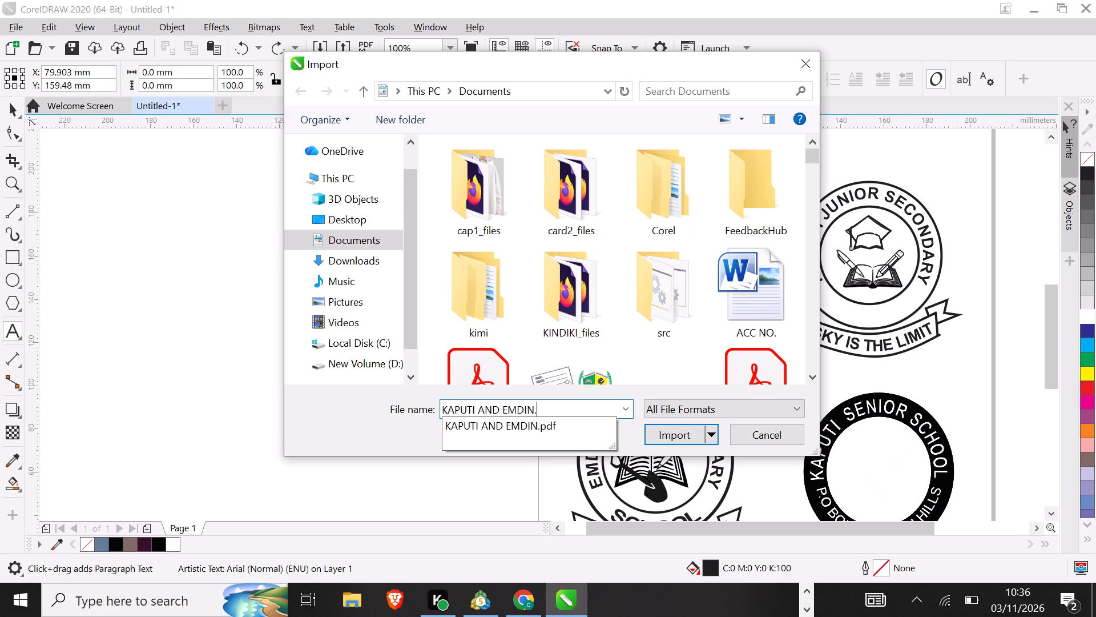
key("BackSpace")
key("BackSpace")
key("BackSpace")
key("BackSpace")
key("BackSpace")
key("BackSpace")
key("BackSpace")
key("BackSpace")
key("BackSpace")
key("BackSpace")
key("BackSpace")
key("BackSpace")
key("BackSpace")
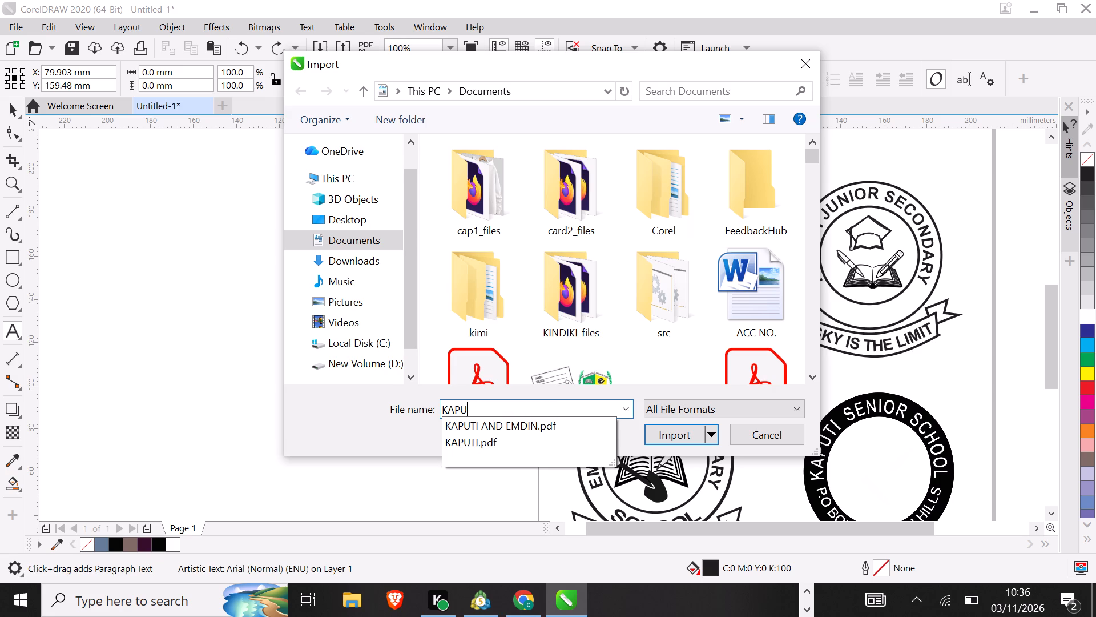
left_click(533, 444)
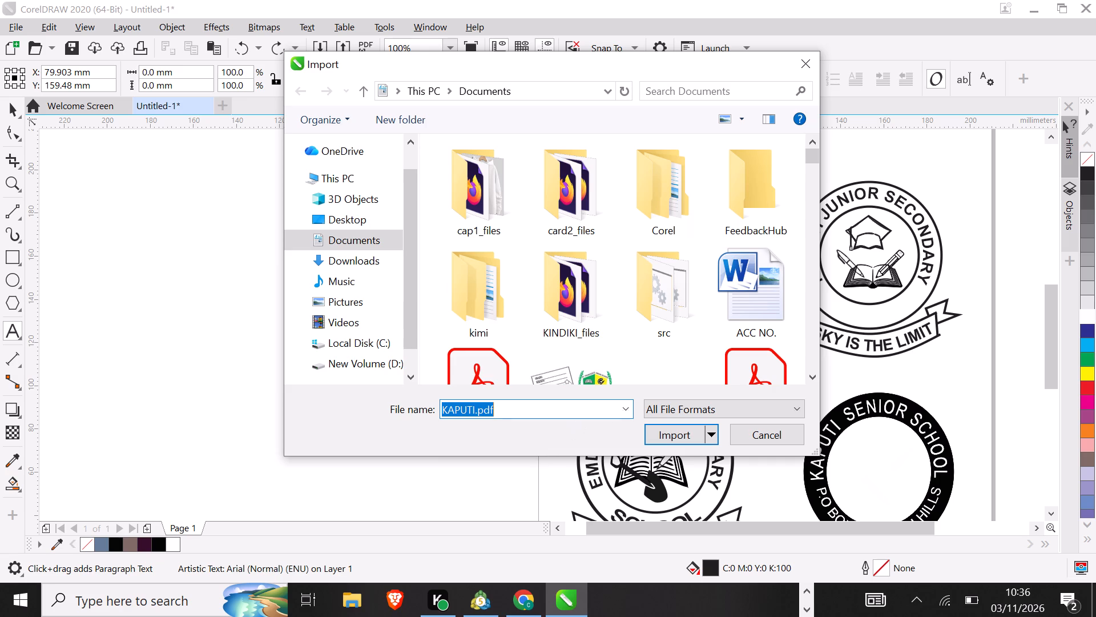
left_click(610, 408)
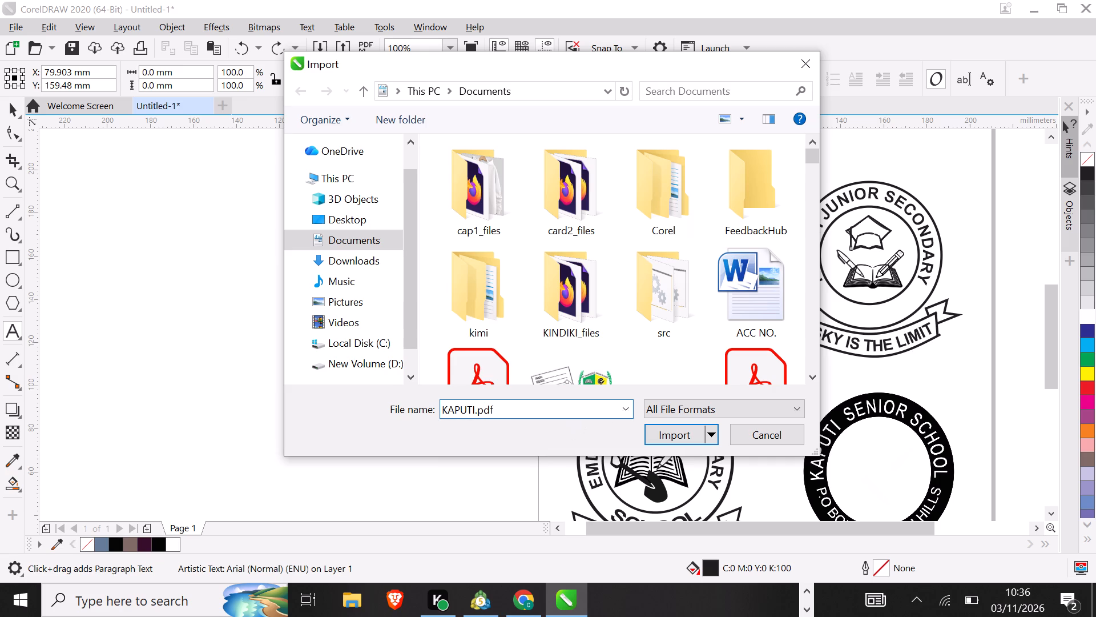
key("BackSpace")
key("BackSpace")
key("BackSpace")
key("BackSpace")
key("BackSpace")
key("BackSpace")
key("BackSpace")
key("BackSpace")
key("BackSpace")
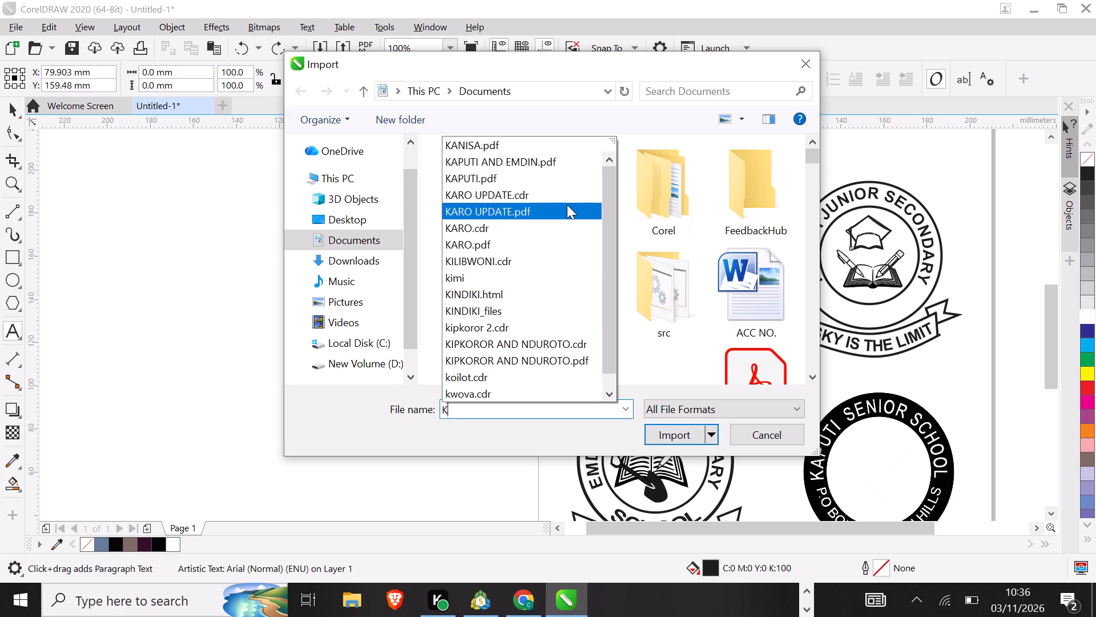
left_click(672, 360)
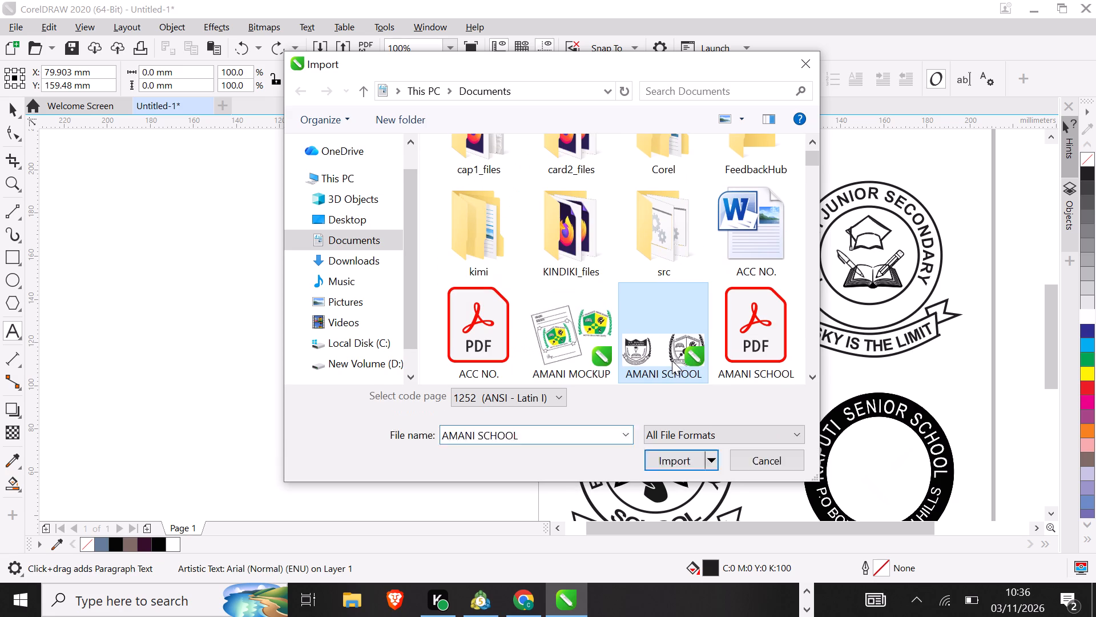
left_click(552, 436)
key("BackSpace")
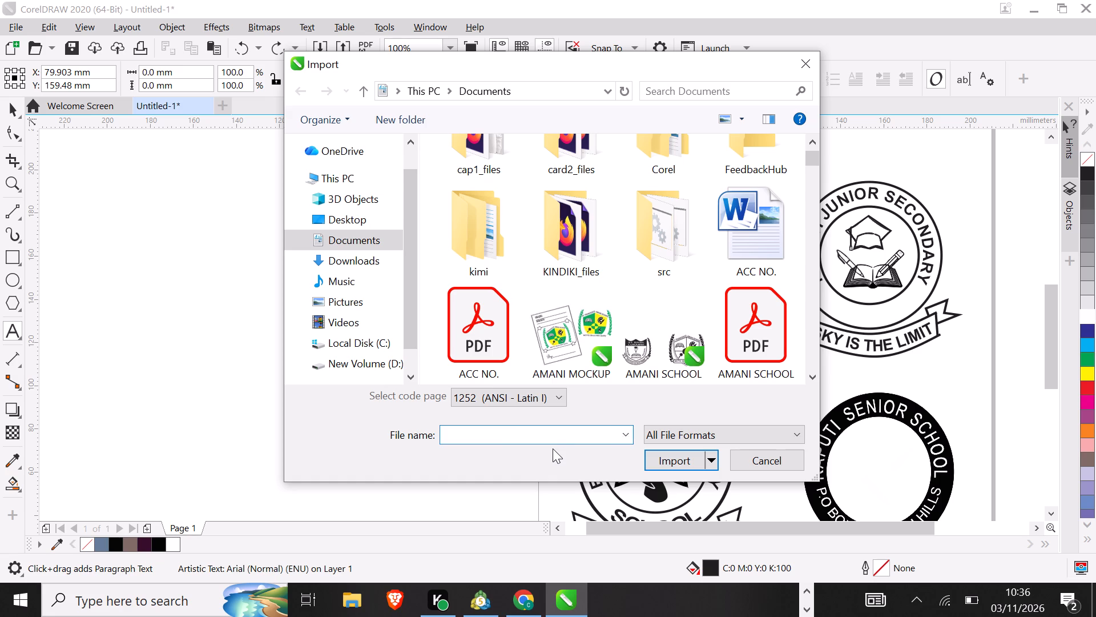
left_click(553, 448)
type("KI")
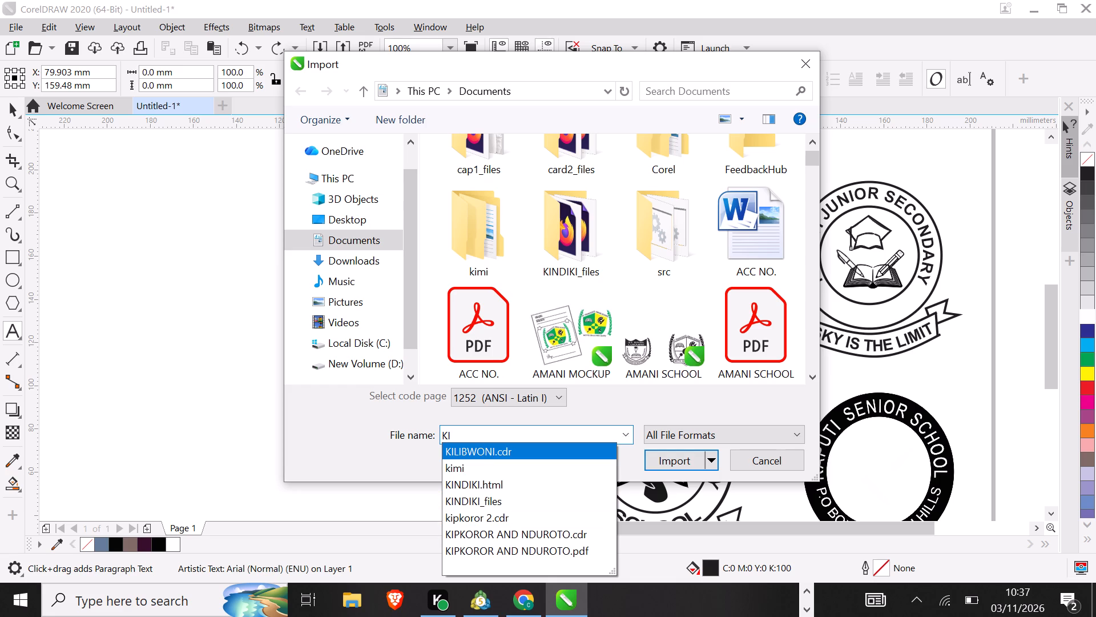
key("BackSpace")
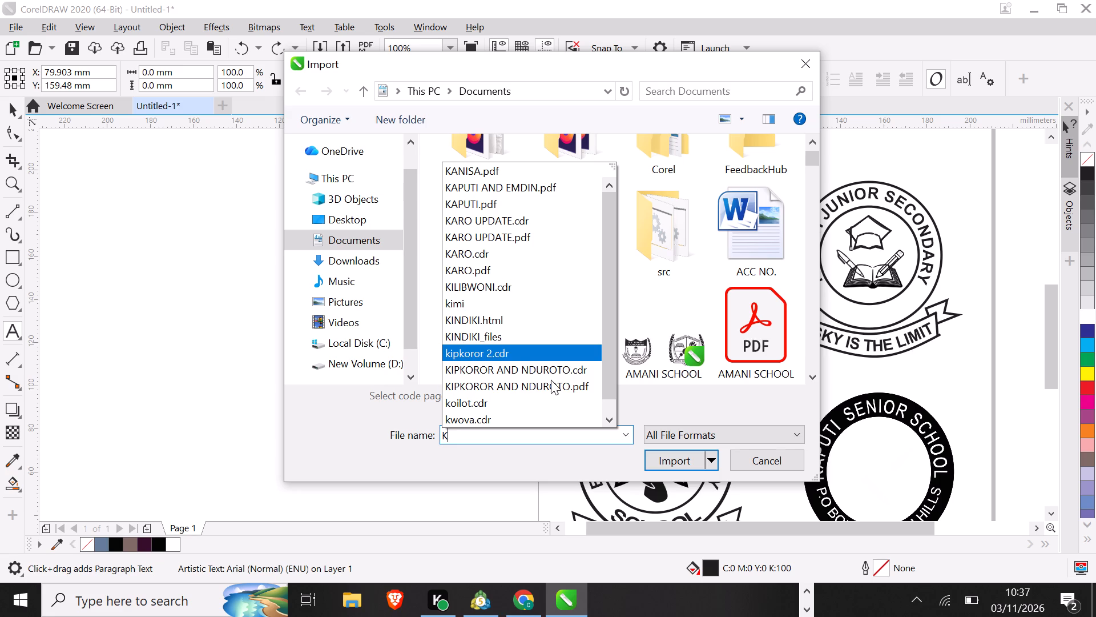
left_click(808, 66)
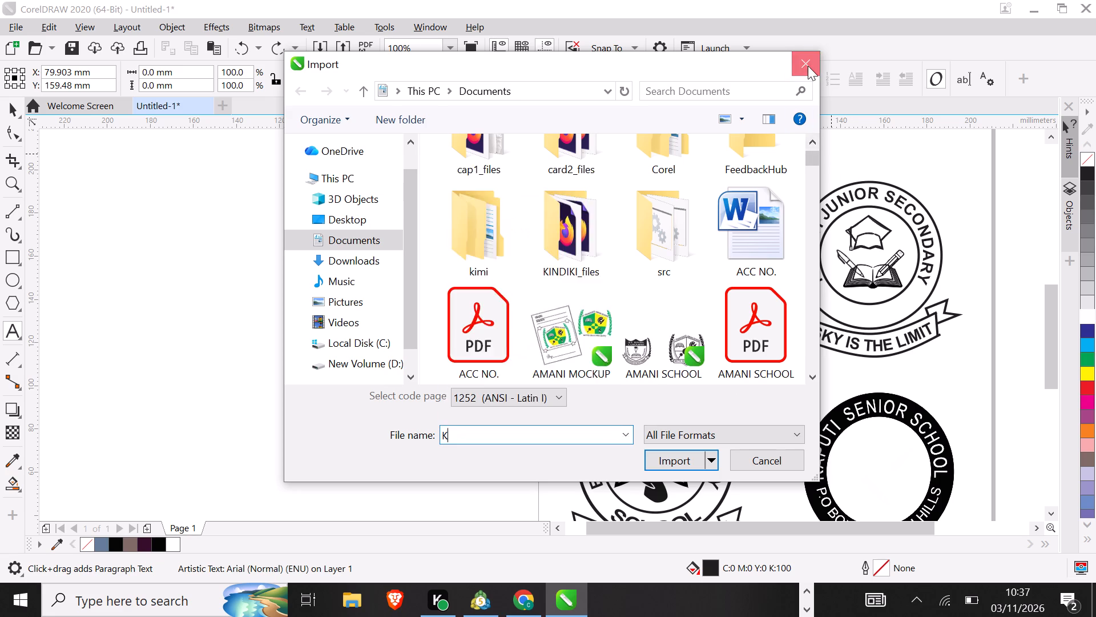
Create a new blank one-page A4 portrait document.
left_click(221, 102)
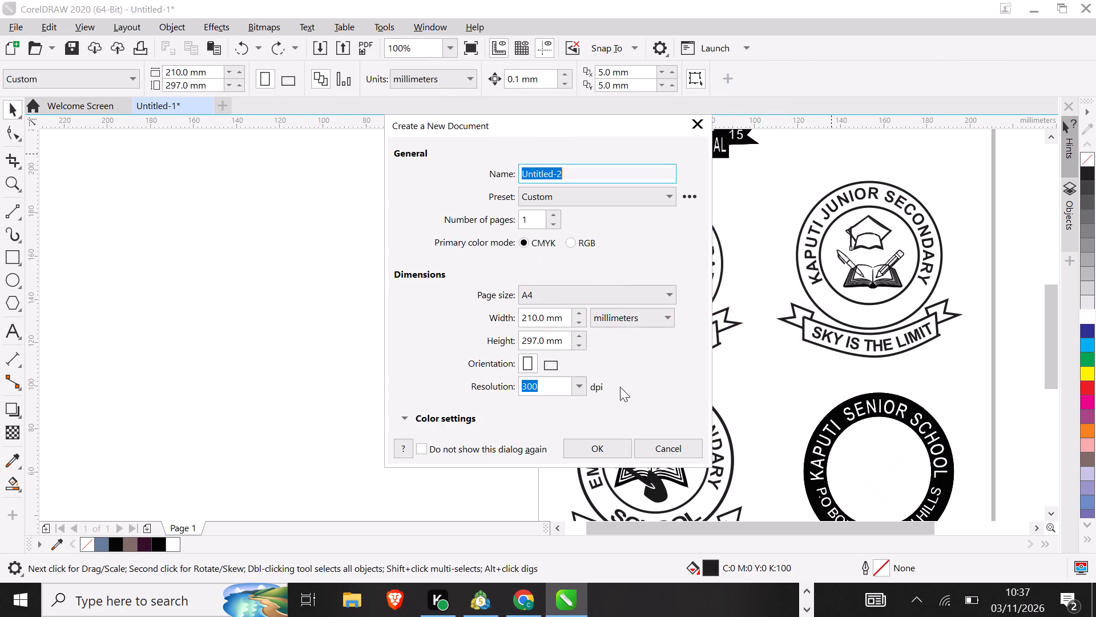
left_click(612, 446)
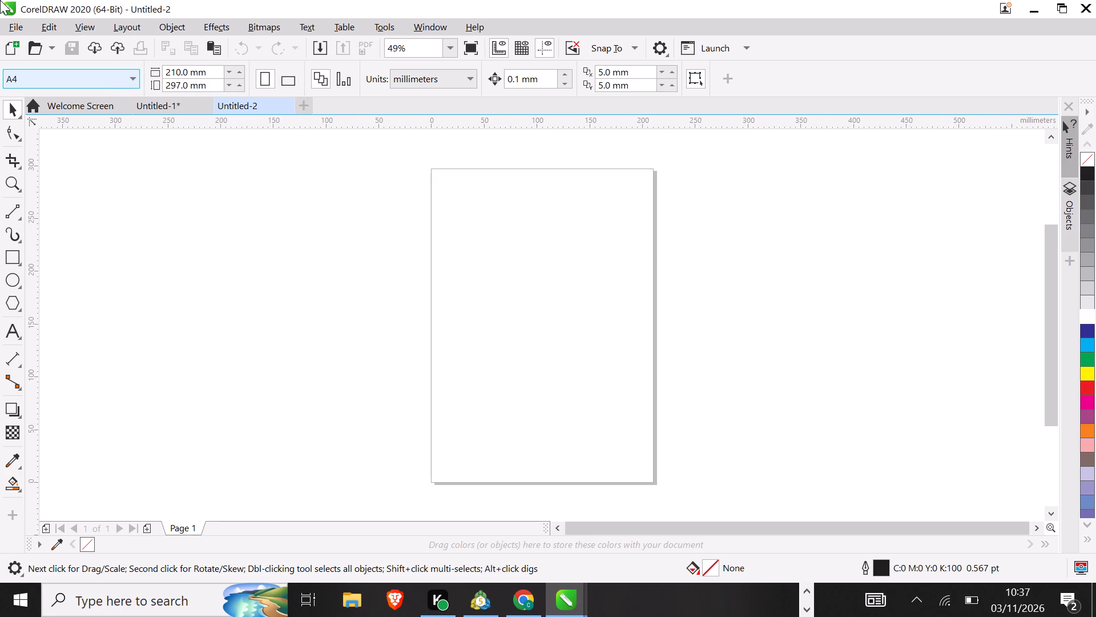
Import koilot.cdr into the new A4 document and place it about 209 mm wide, overlapping the page's left edge.
left_click(59, 30)
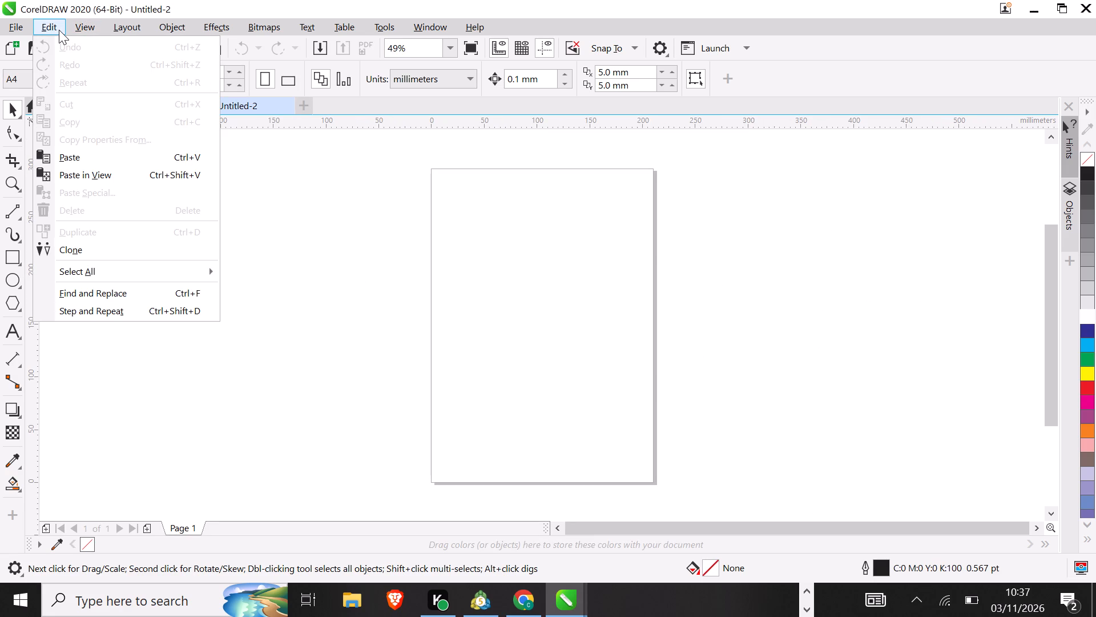
left_click(26, 21)
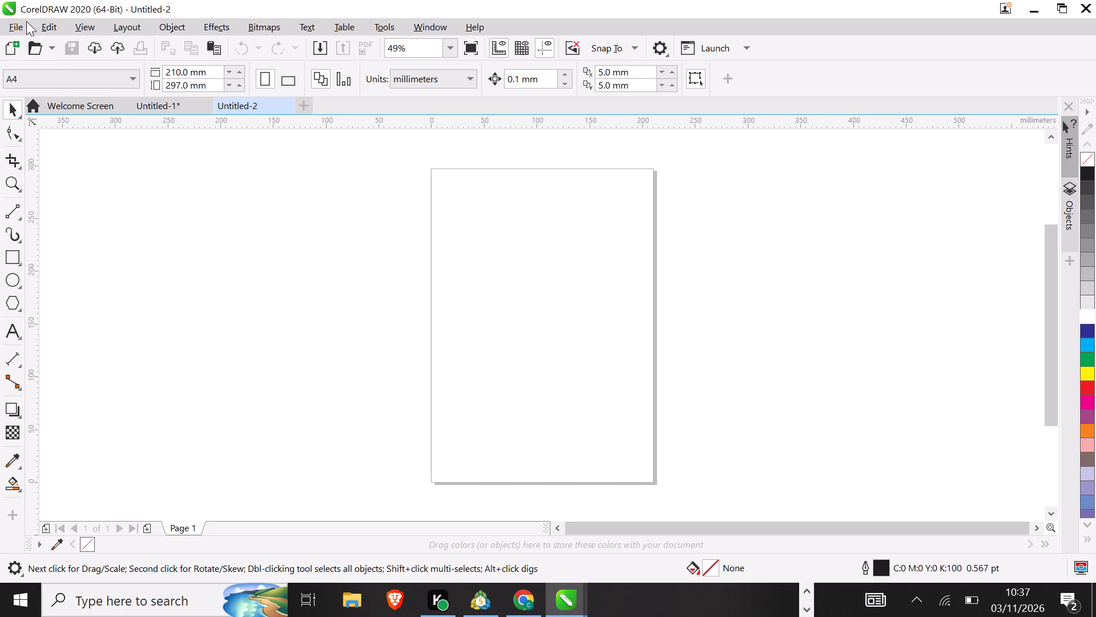
left_click(26, 21)
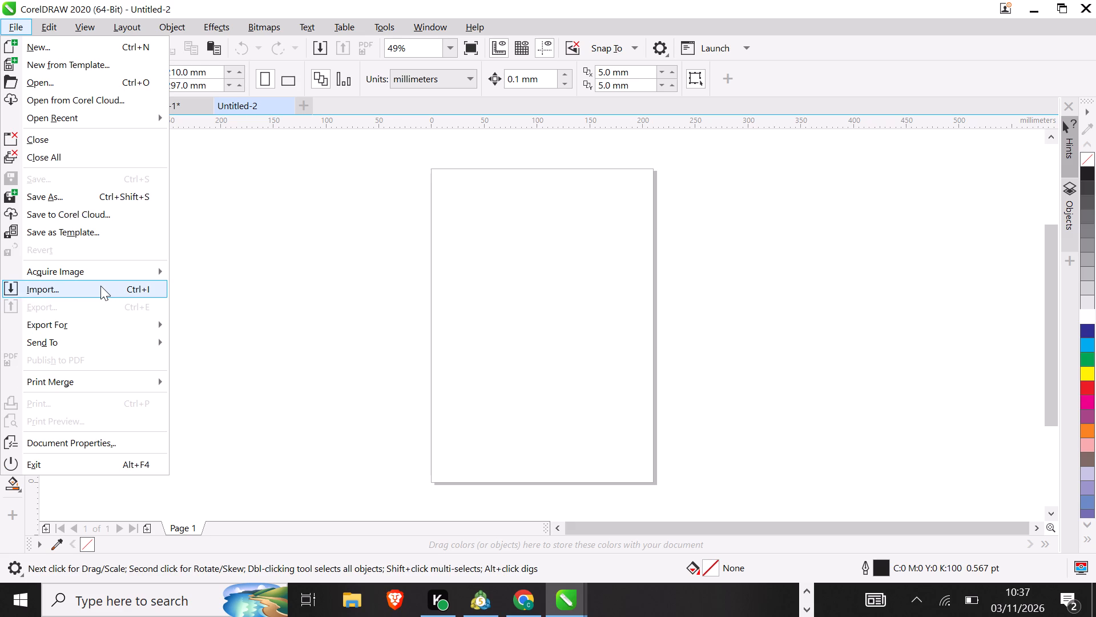
left_click(100, 286)
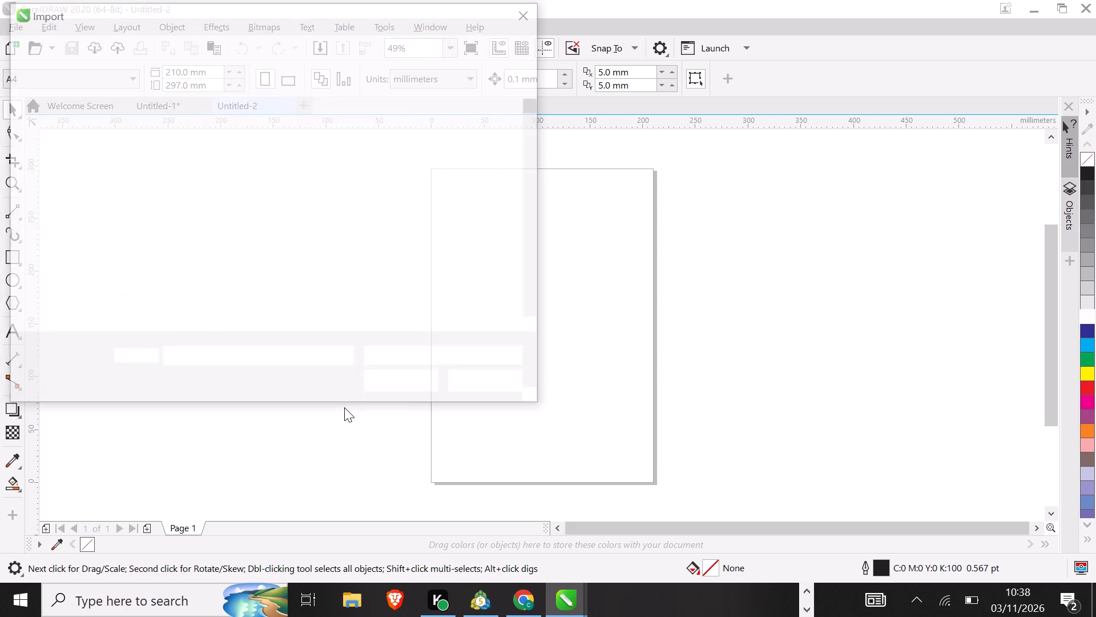
type("KO")
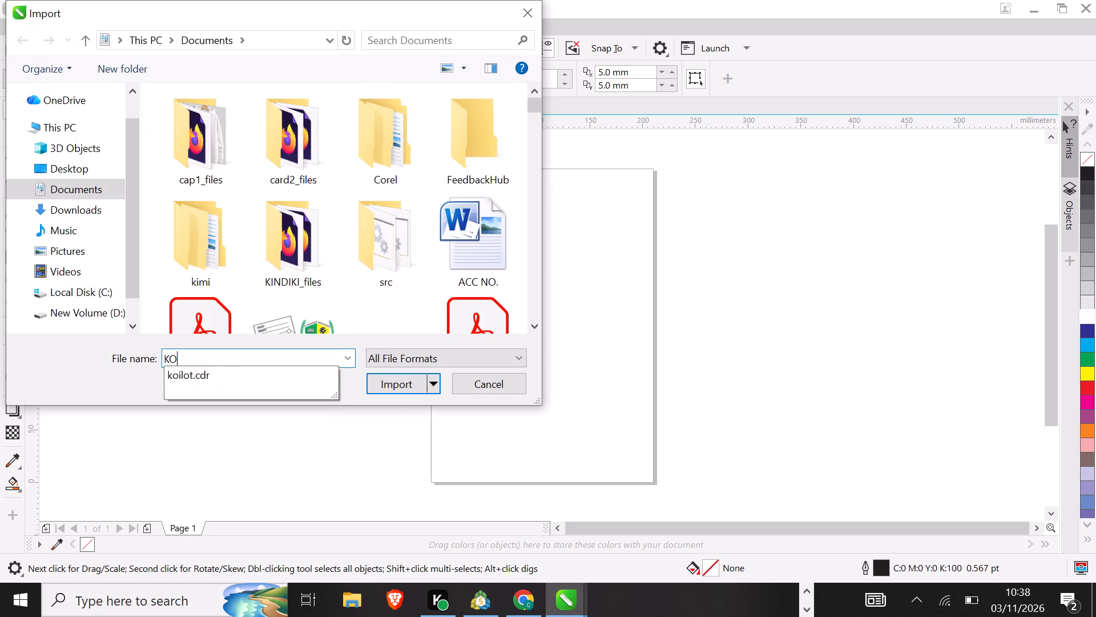
key("i")
left_click(274, 371)
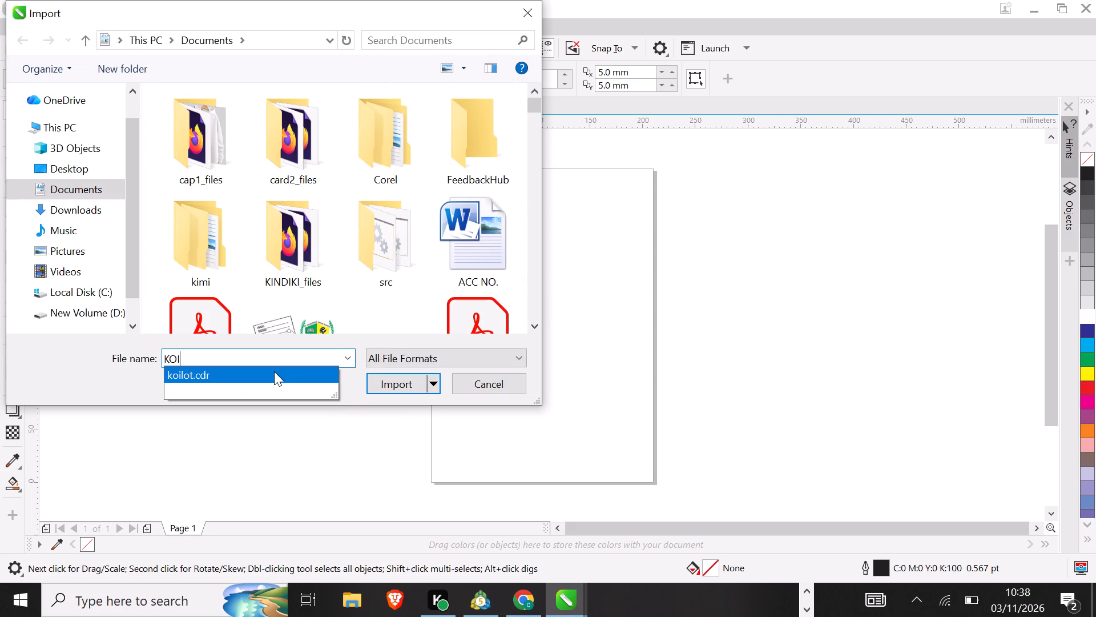
left_click(397, 386)
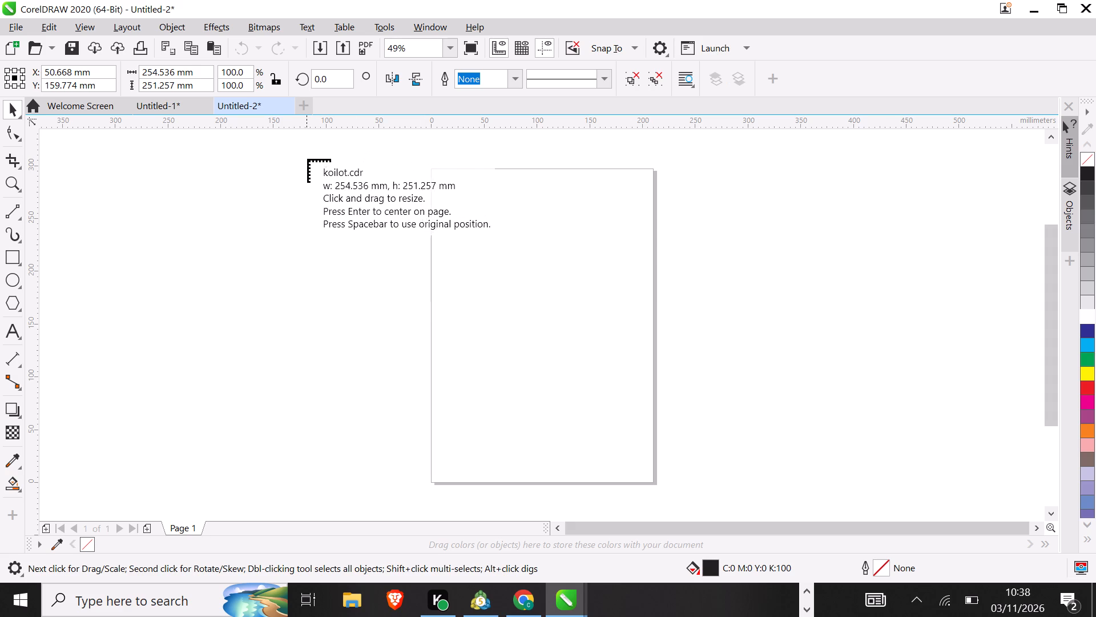
left_click_drag(307, 159, 528, 423)
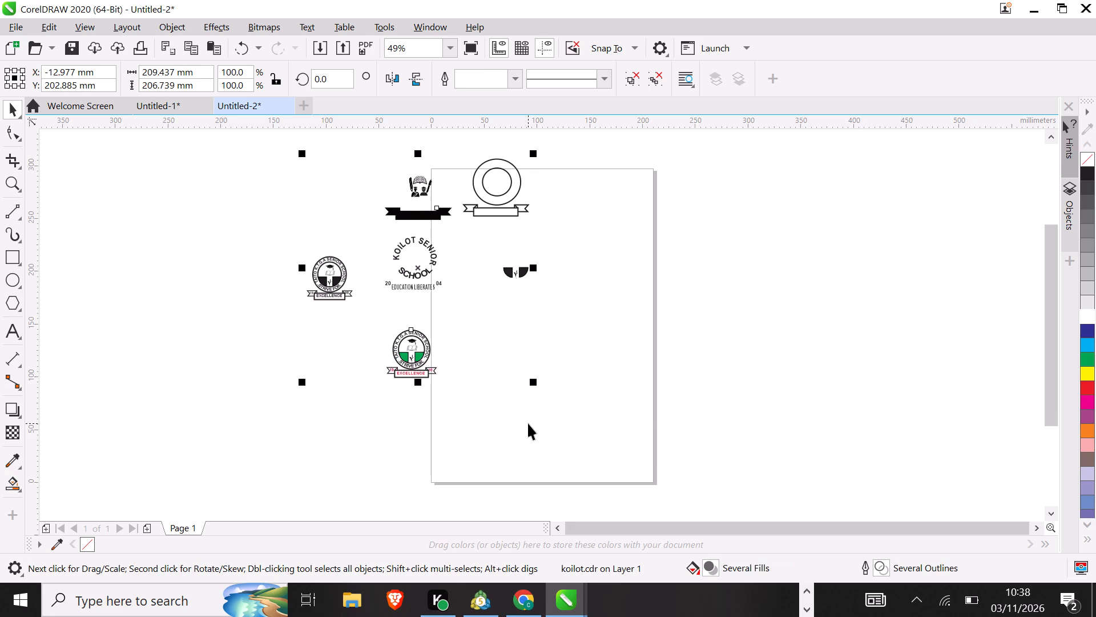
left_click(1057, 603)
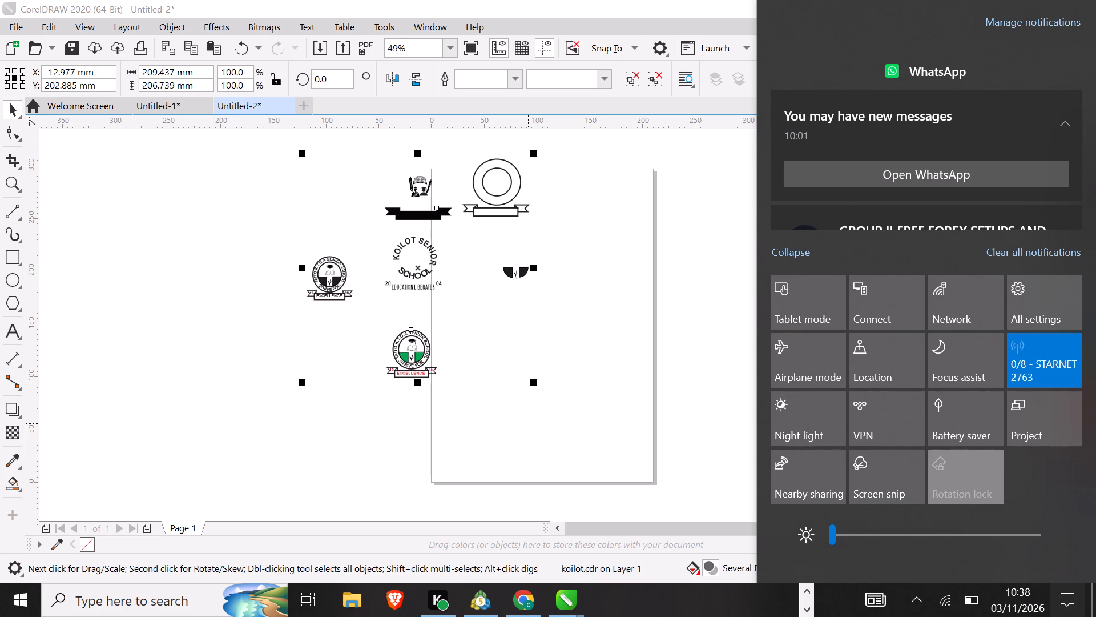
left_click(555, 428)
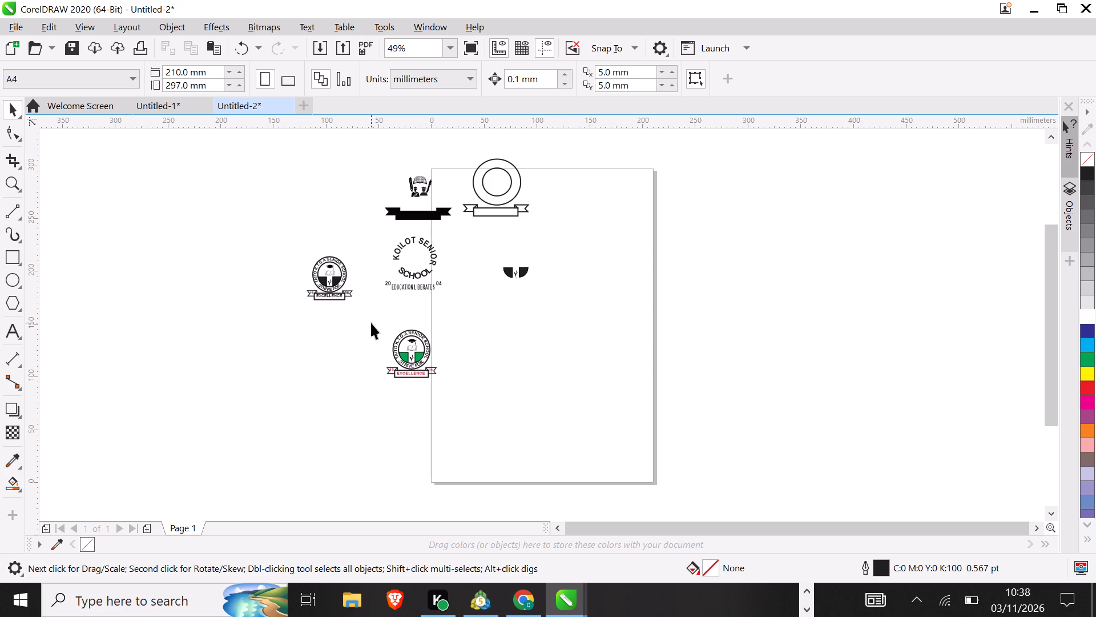
Ungroup the imported Koilot artwork into separate objects.
left_click_drag(369, 323, 487, 440)
left_click(427, 270)
key("ctrl+u")
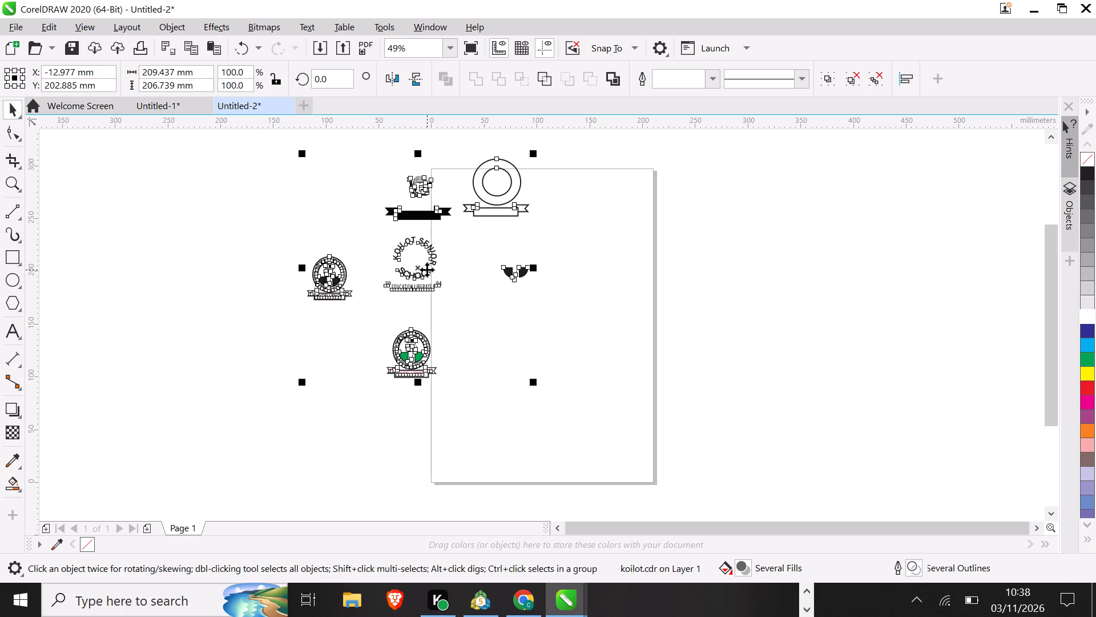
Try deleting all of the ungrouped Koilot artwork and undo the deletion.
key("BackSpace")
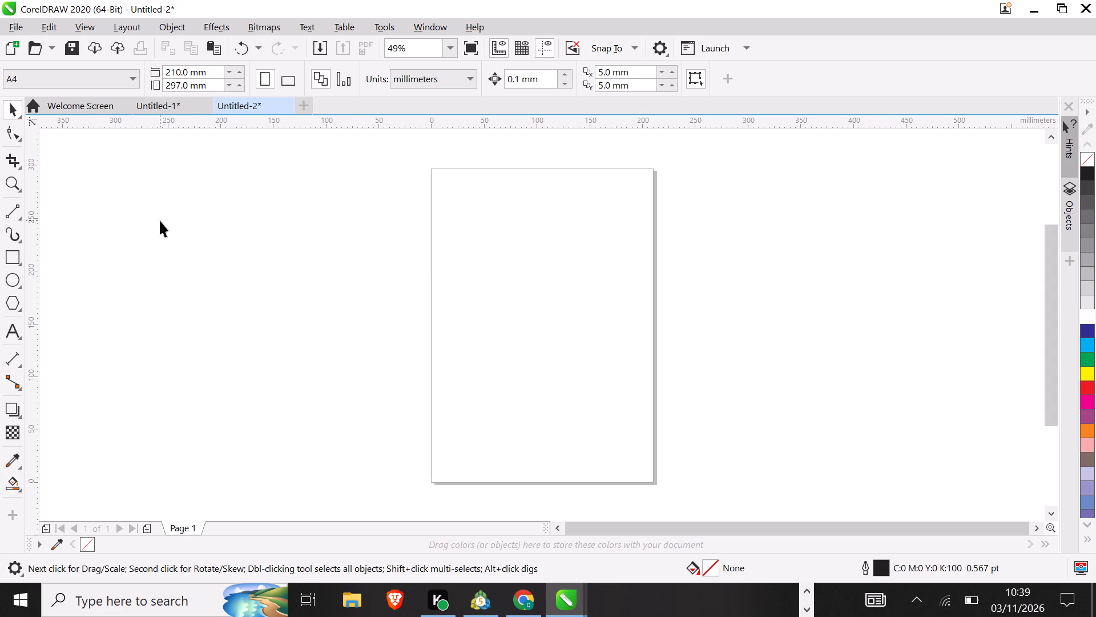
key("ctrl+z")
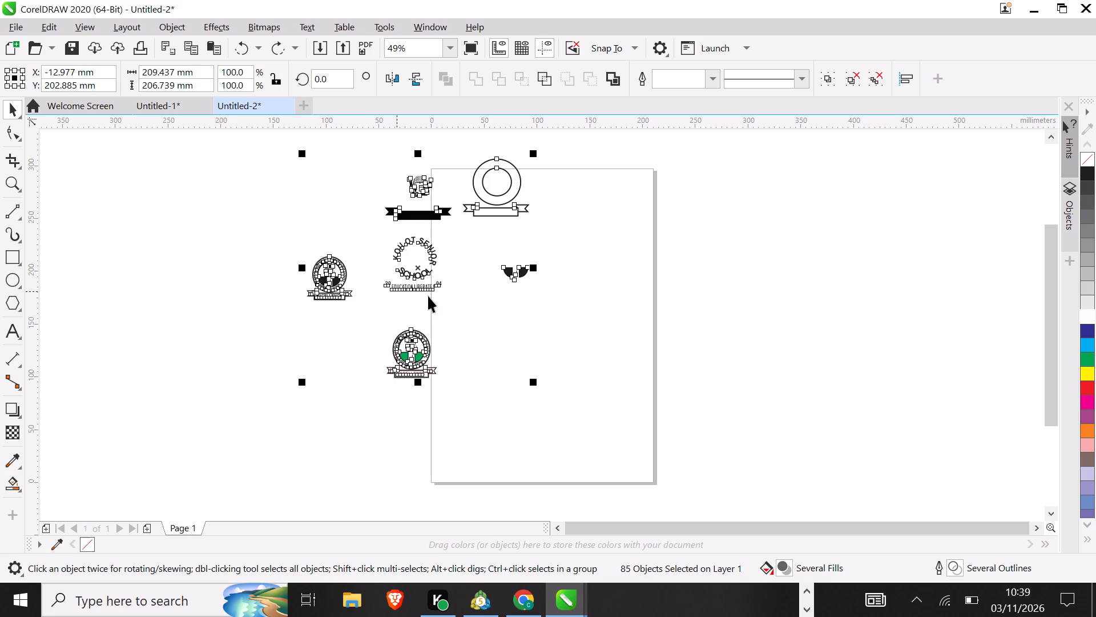
Delete the complete coloured badge and the complete black-and-white badge, keeping only the separate Koilot badge components.
left_click(532, 320)
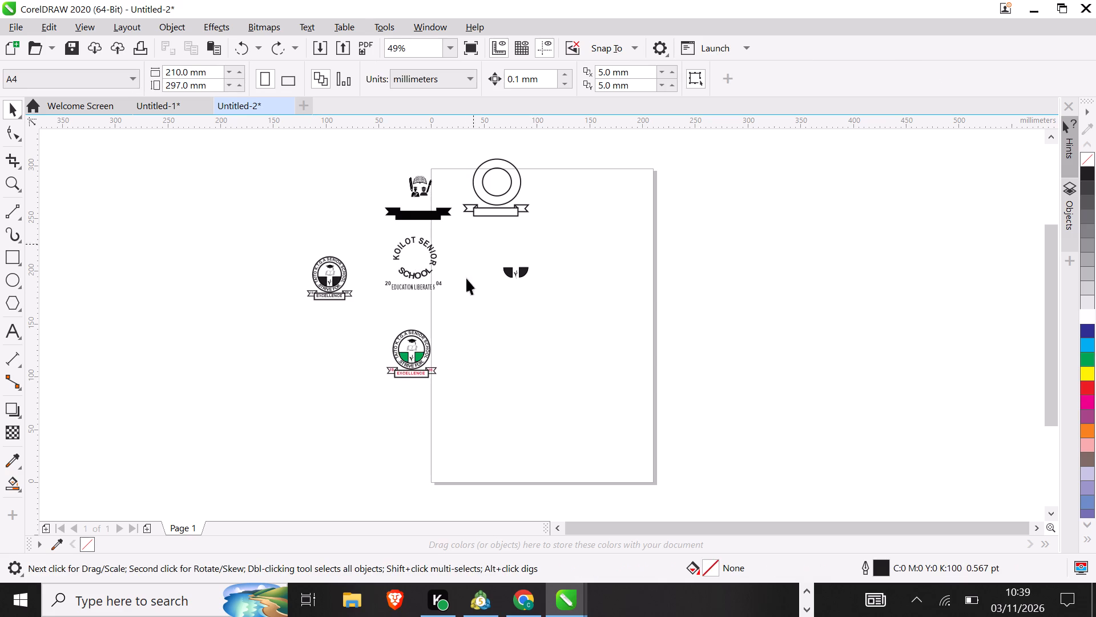
left_click_drag(340, 310, 460, 400)
key("BackSpace")
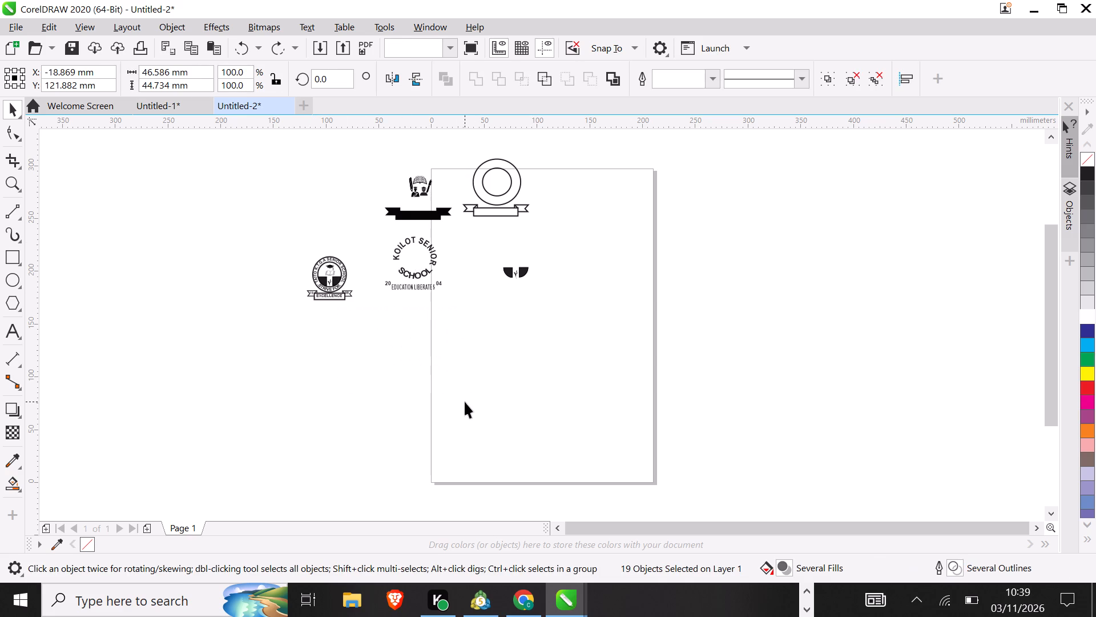
left_click_drag(280, 245, 354, 322)
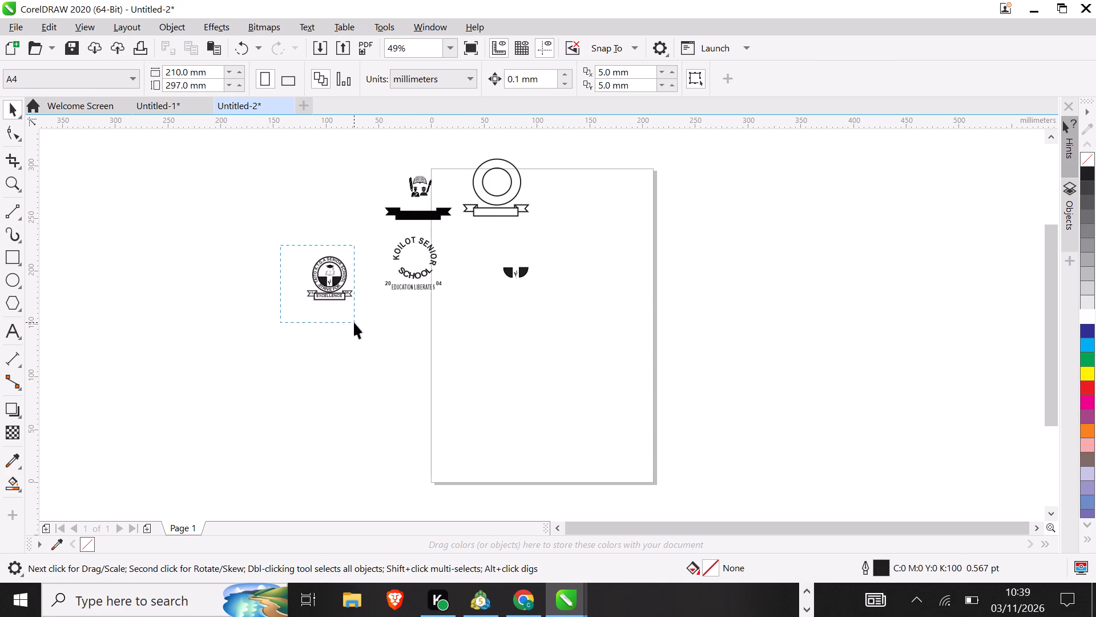
left_click_drag(354, 322, 354, 323)
key("BackSpace")
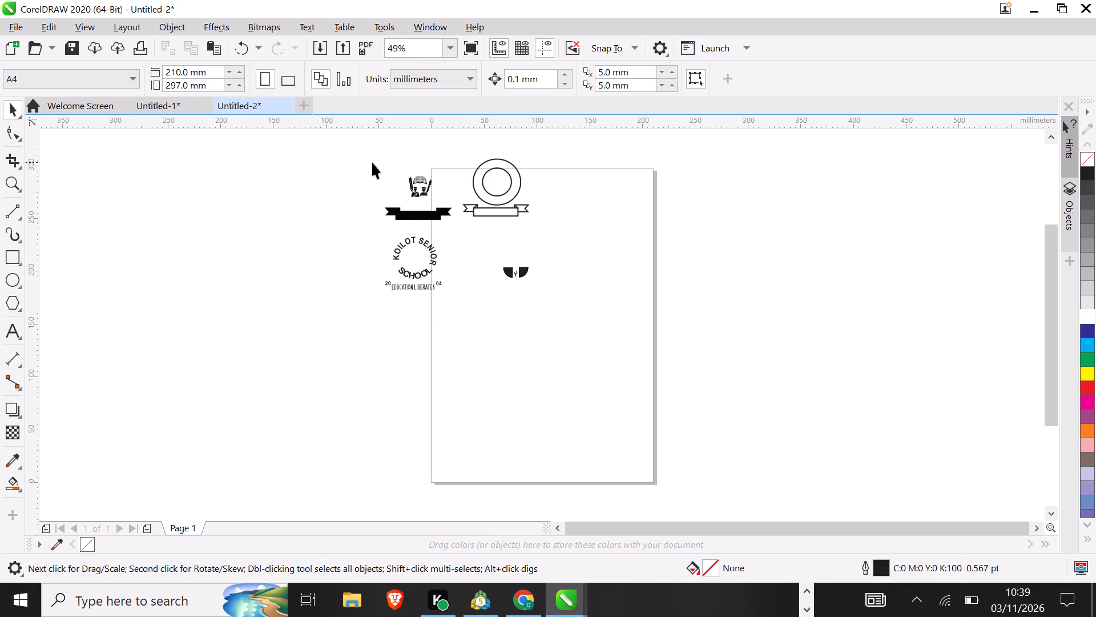
Move all remaining Koilot badge components together onto the page, centred at about X 87 mm, Y 238 mm.
left_click_drag(359, 149, 613, 352)
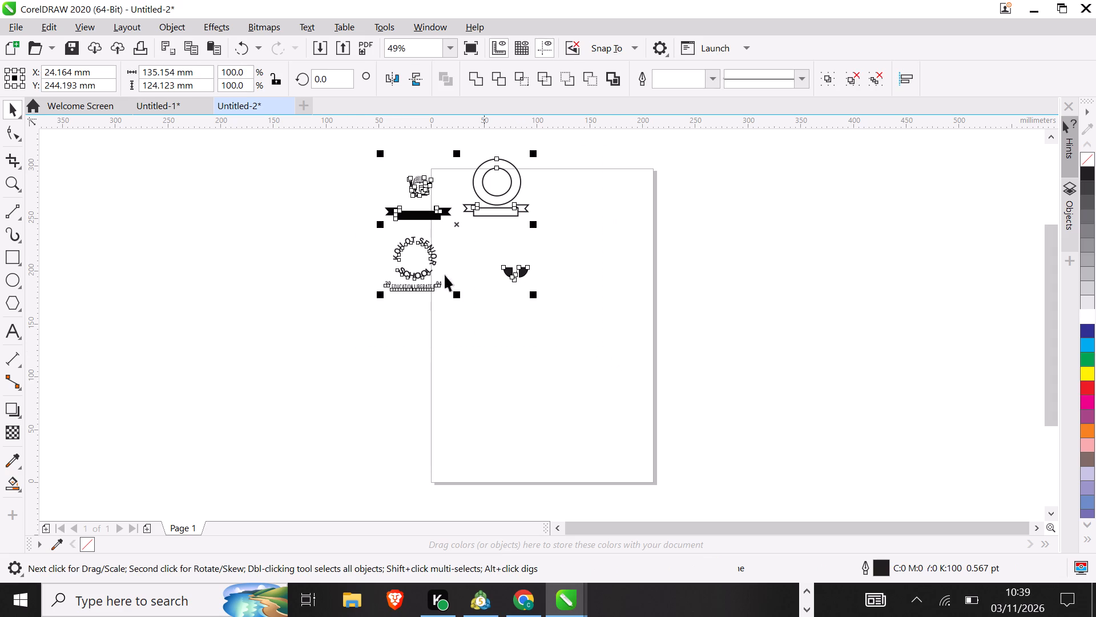
left_click_drag(452, 229, 507, 240)
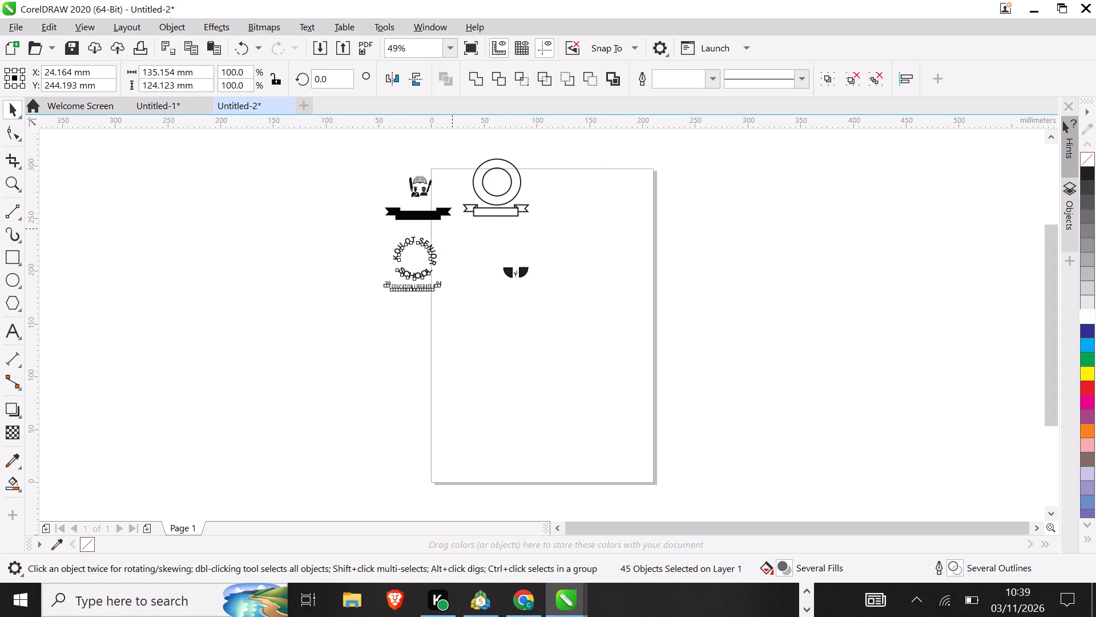
left_click_drag(507, 240, 518, 235)
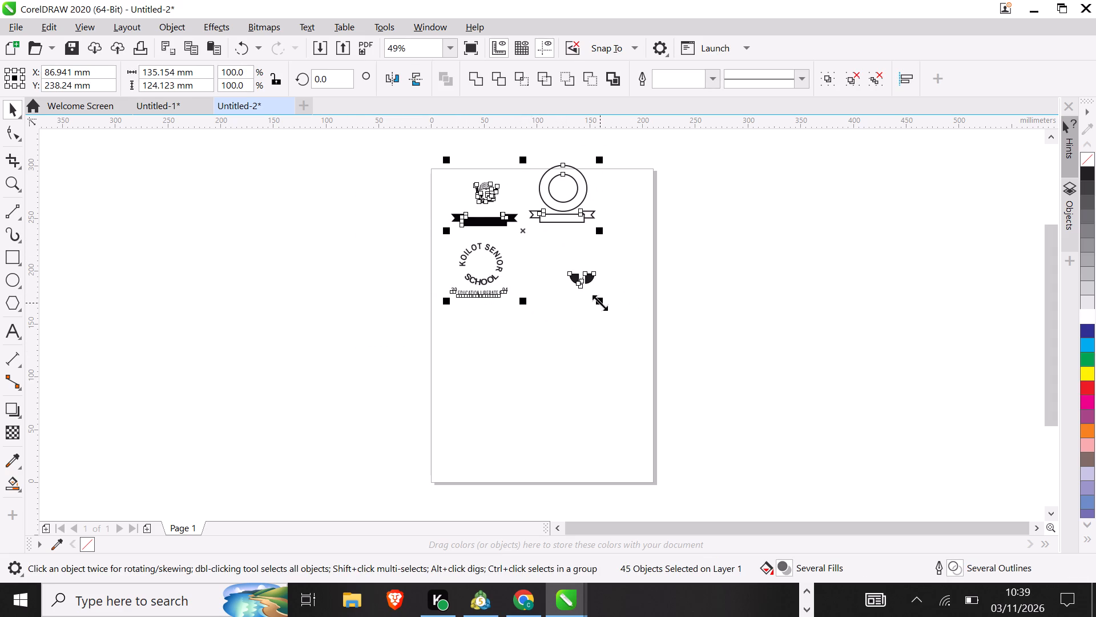
Scale the Koilot badge components up proportionally as a set to about 198 by 182 mm.
left_click_drag(600, 303, 701, 386)
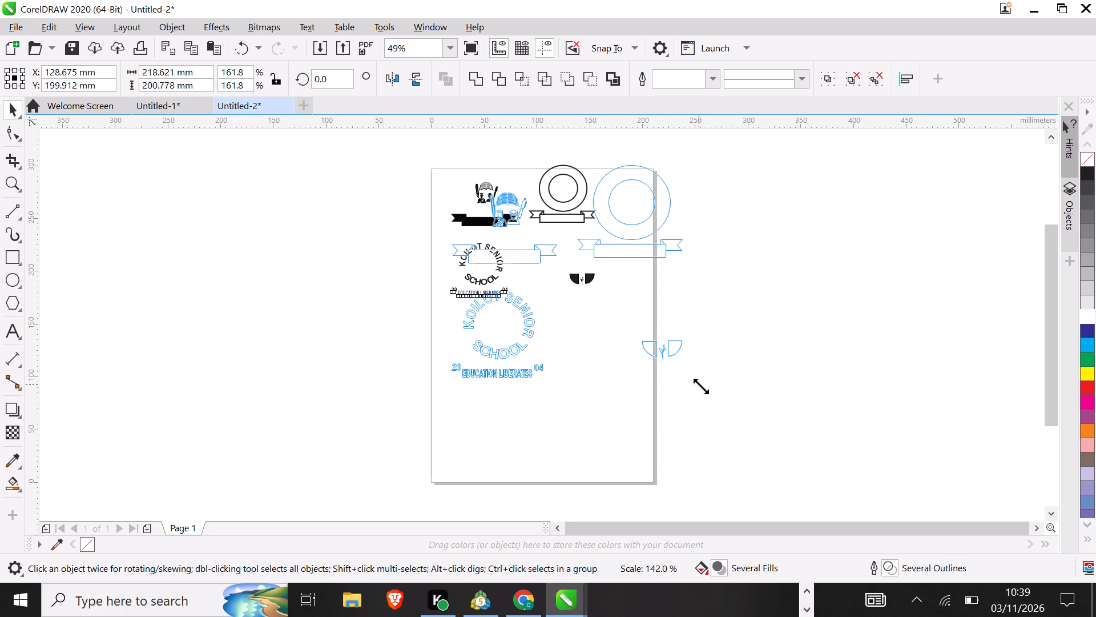
left_click_drag(701, 386, 718, 390)
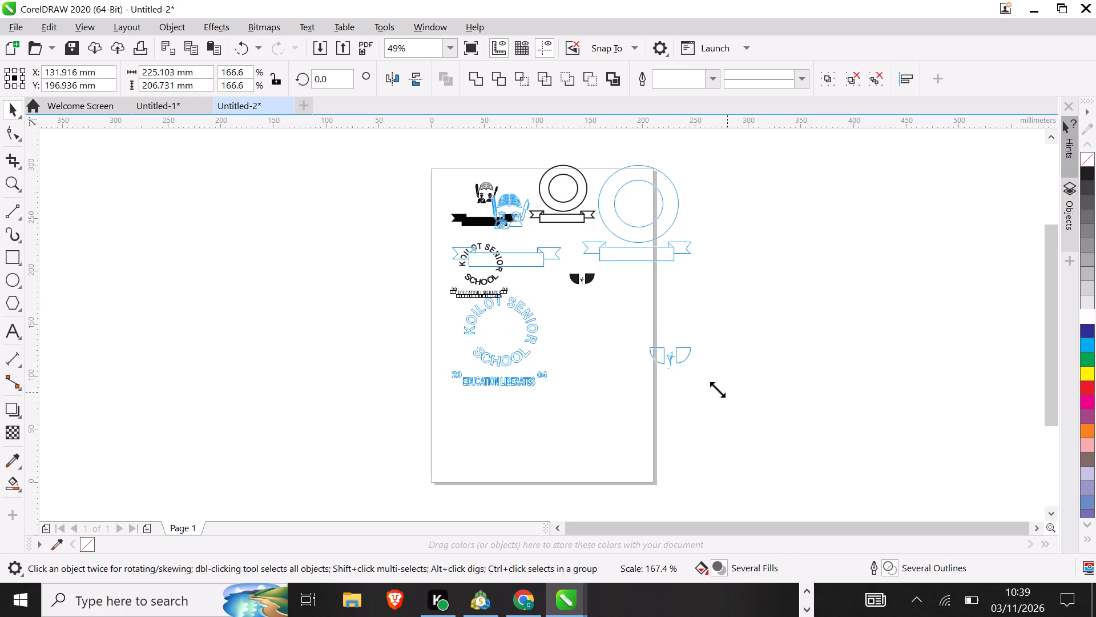
left_click_drag(718, 390, 670, 362)
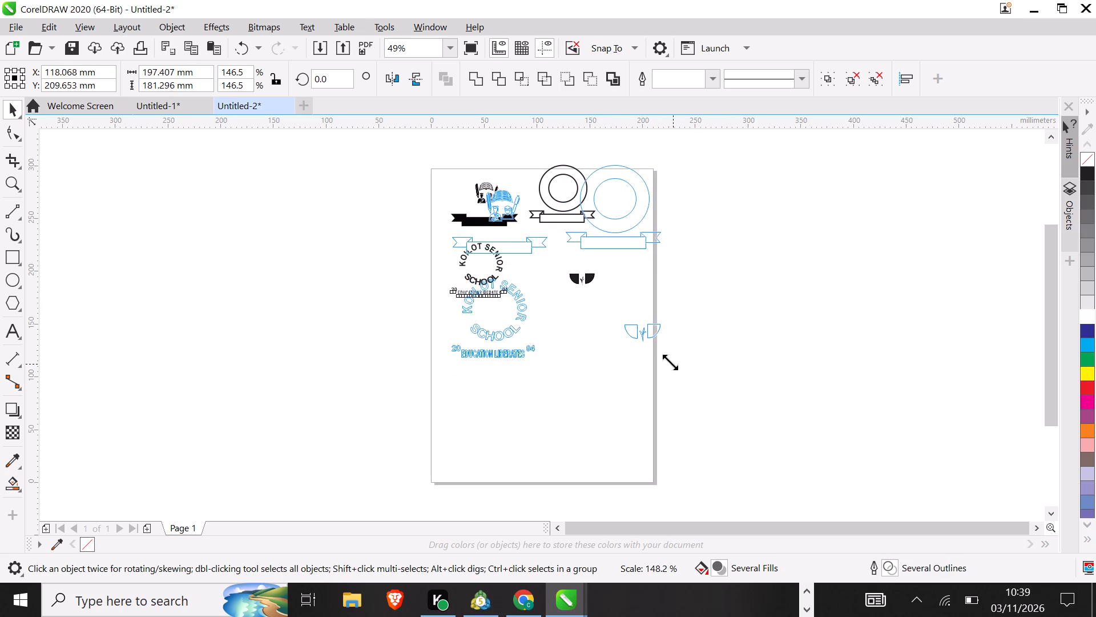
left_click_drag(670, 362, 667, 372)
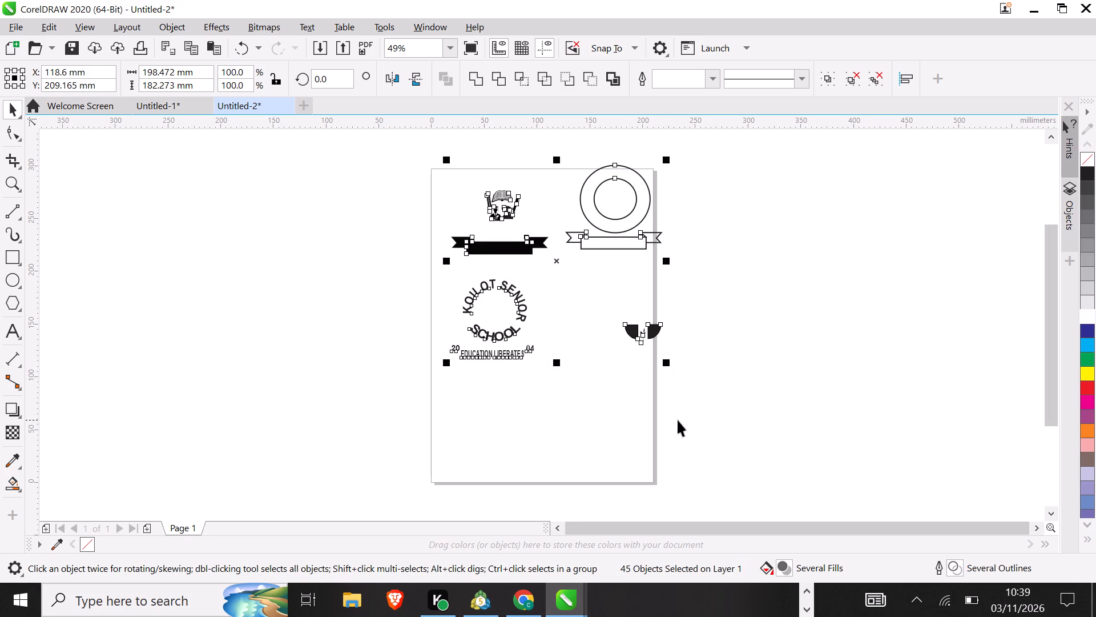
left_click(678, 420)
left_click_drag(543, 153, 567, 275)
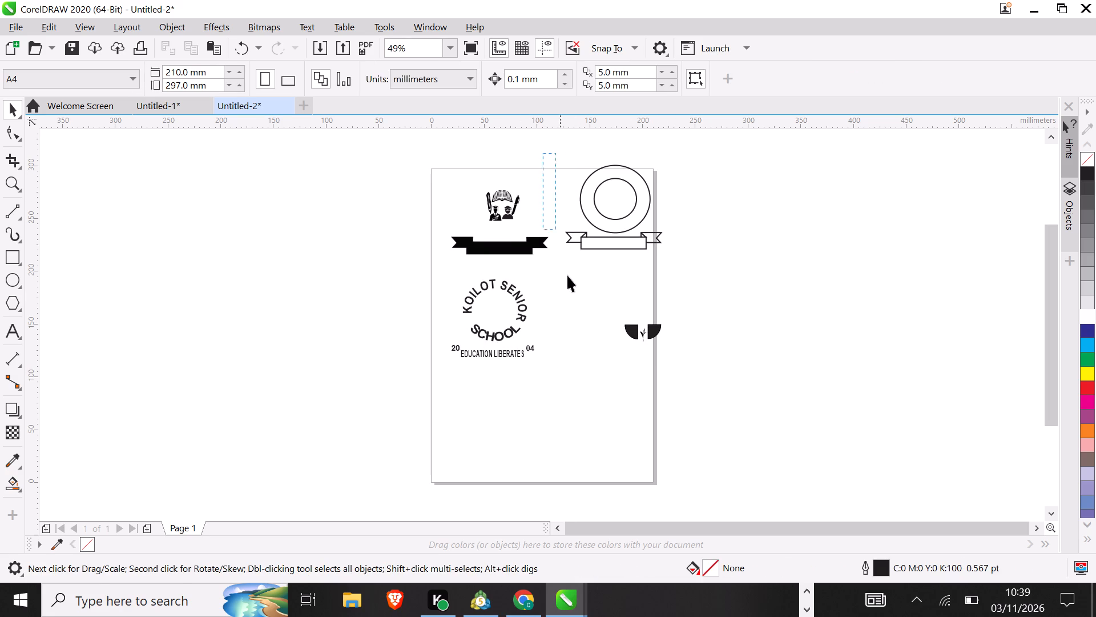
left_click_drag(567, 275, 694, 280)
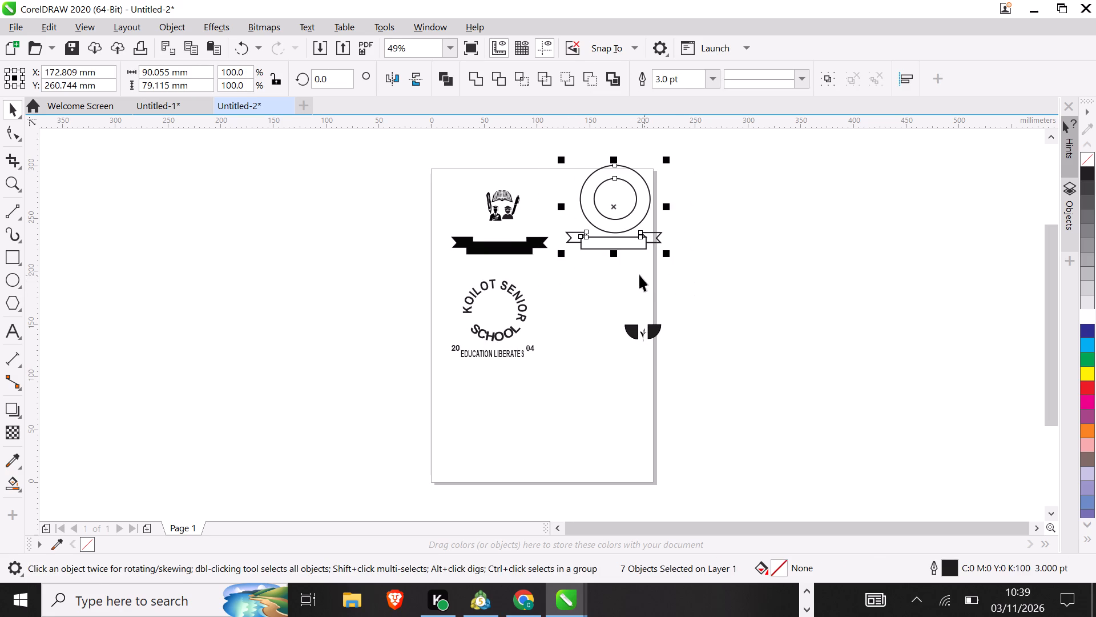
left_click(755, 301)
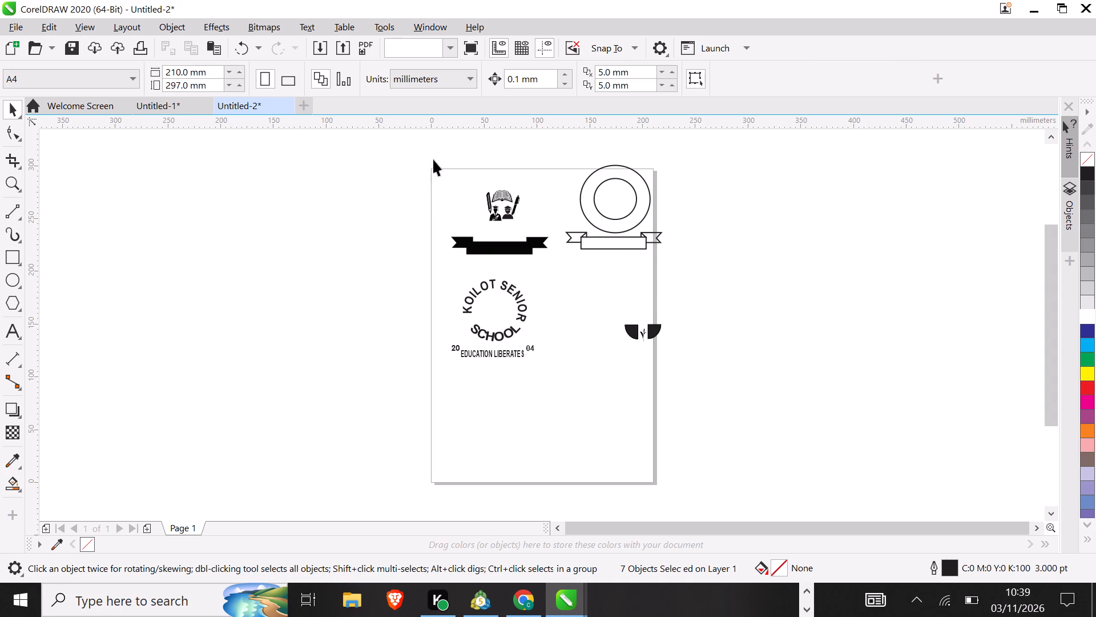
Stretch all the Koilot badge components vertically as a set to about 198 mm high, keeping their width.
left_click_drag(431, 148, 731, 389)
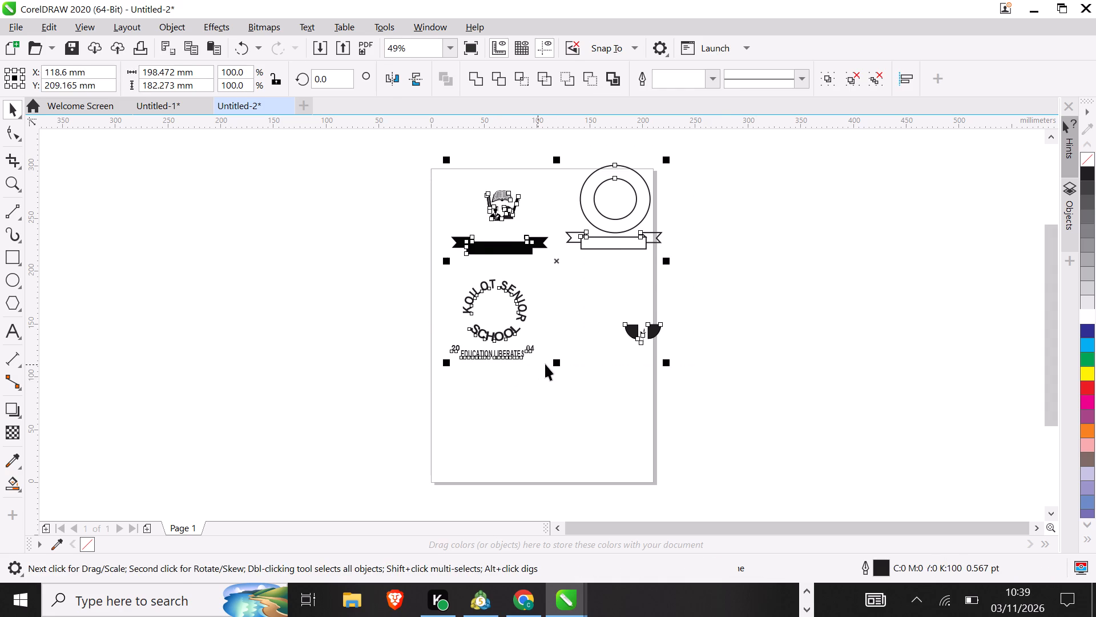
left_click_drag(560, 362, 557, 378)
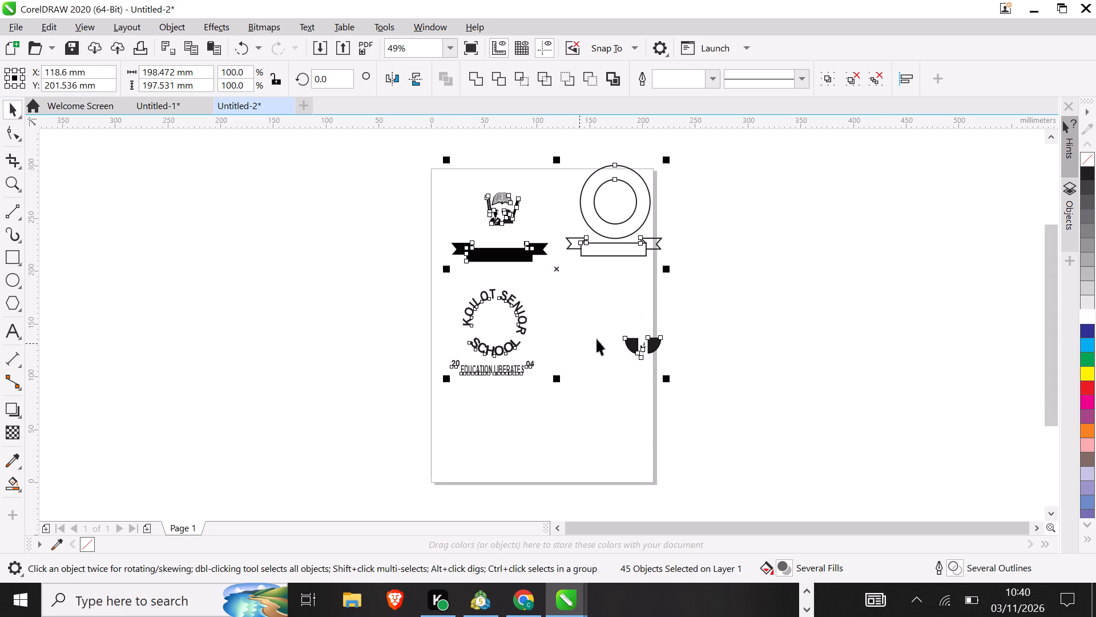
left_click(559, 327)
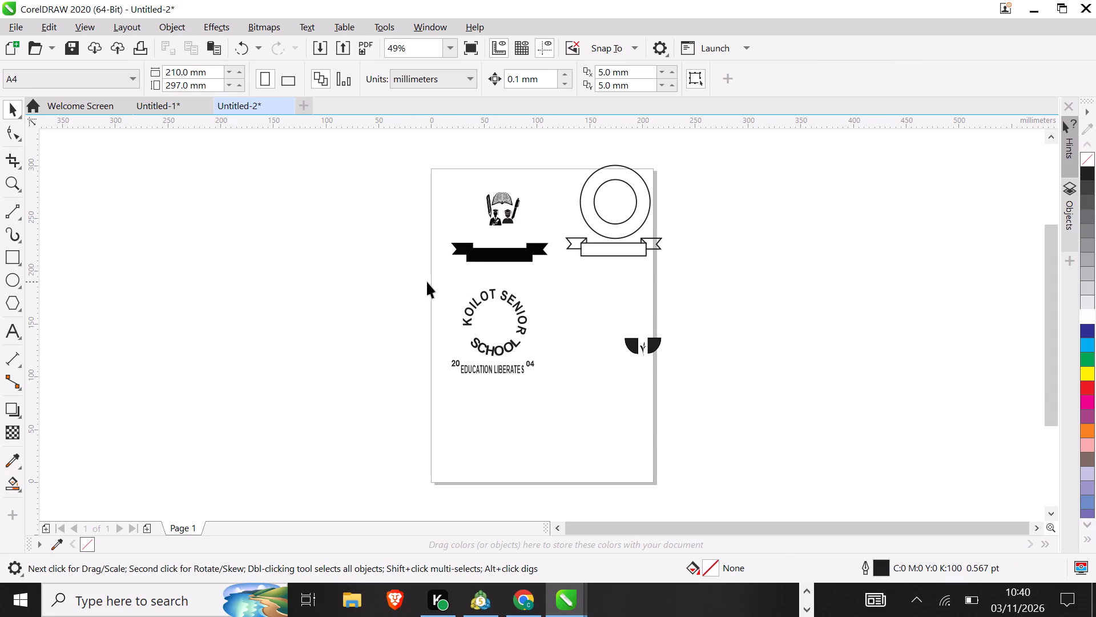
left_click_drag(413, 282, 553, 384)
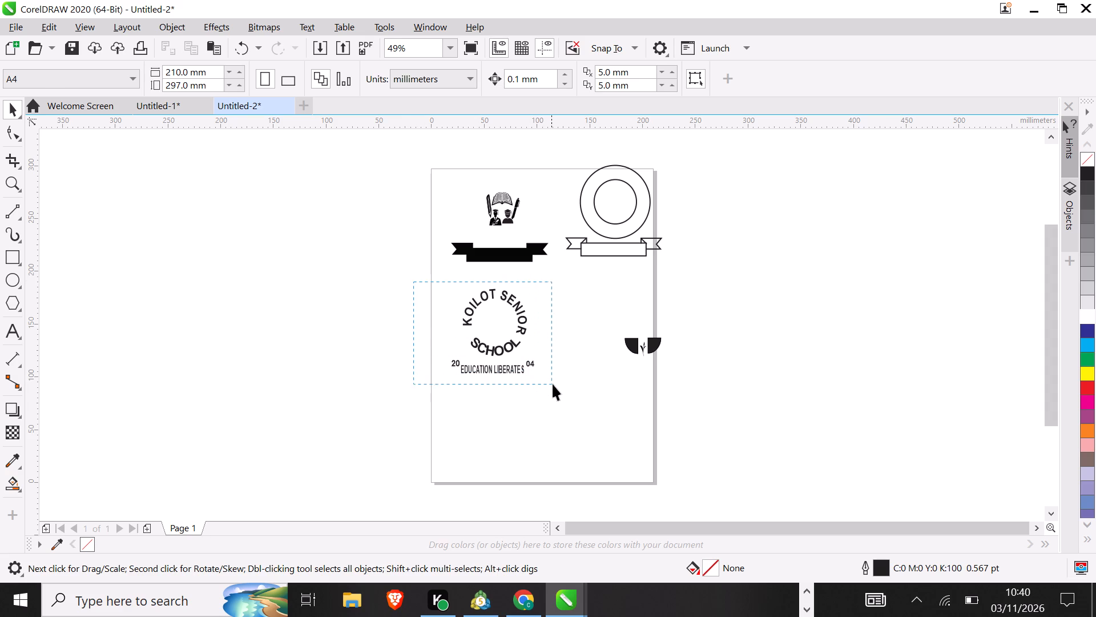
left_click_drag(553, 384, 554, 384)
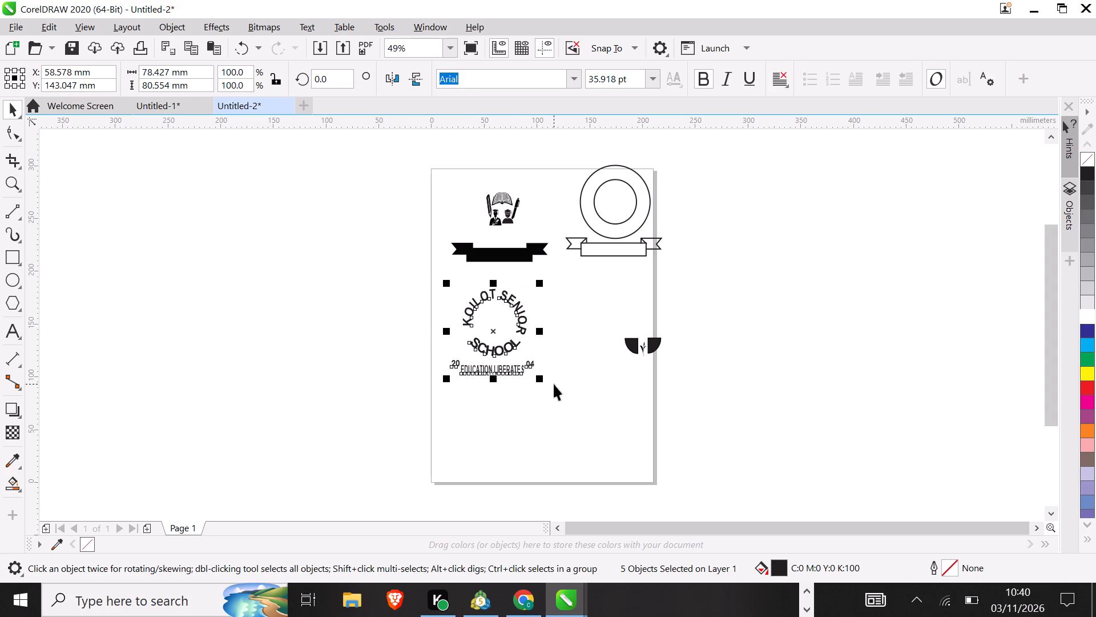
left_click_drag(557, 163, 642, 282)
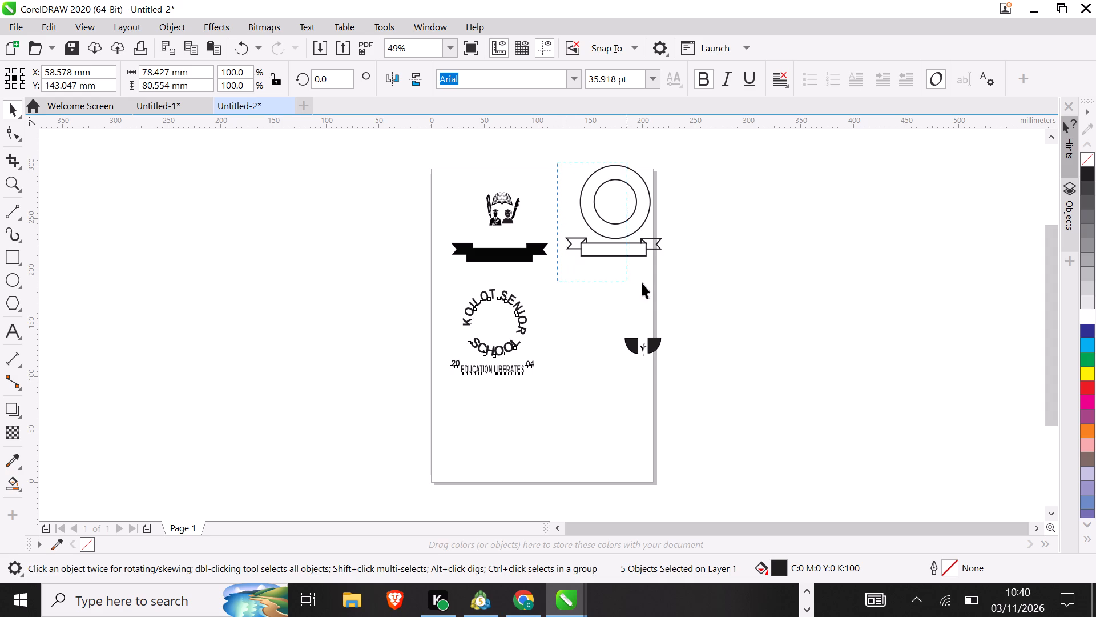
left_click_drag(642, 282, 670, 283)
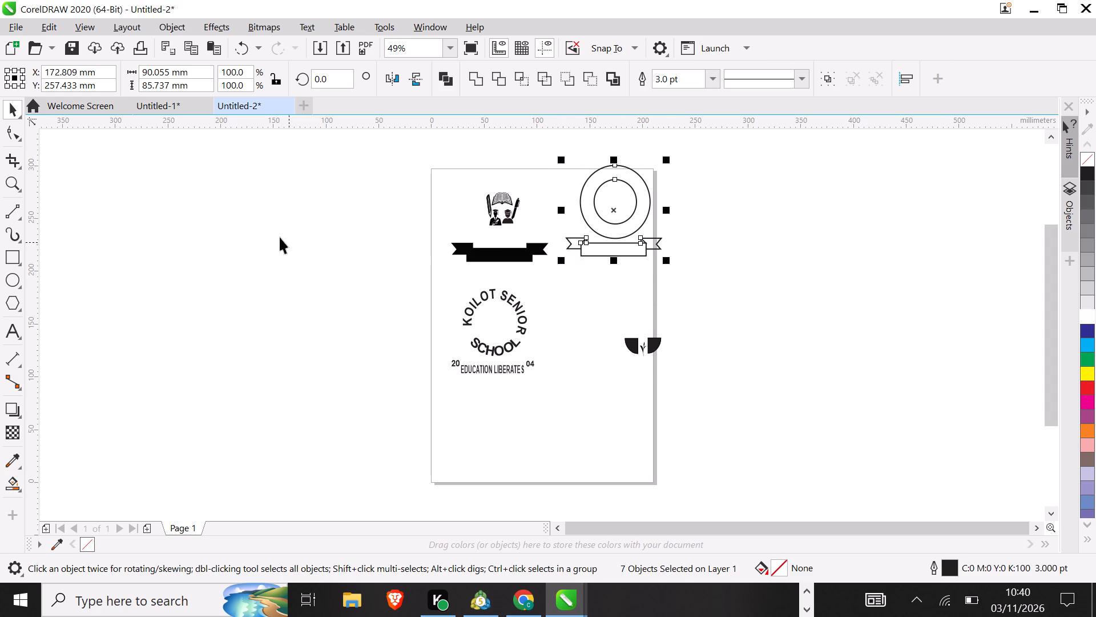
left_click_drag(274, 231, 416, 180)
Stretch all the Koilot badge components horizontally as a set to about 206 mm wide, keeping their height.
left_click_drag(404, 138, 426, 273)
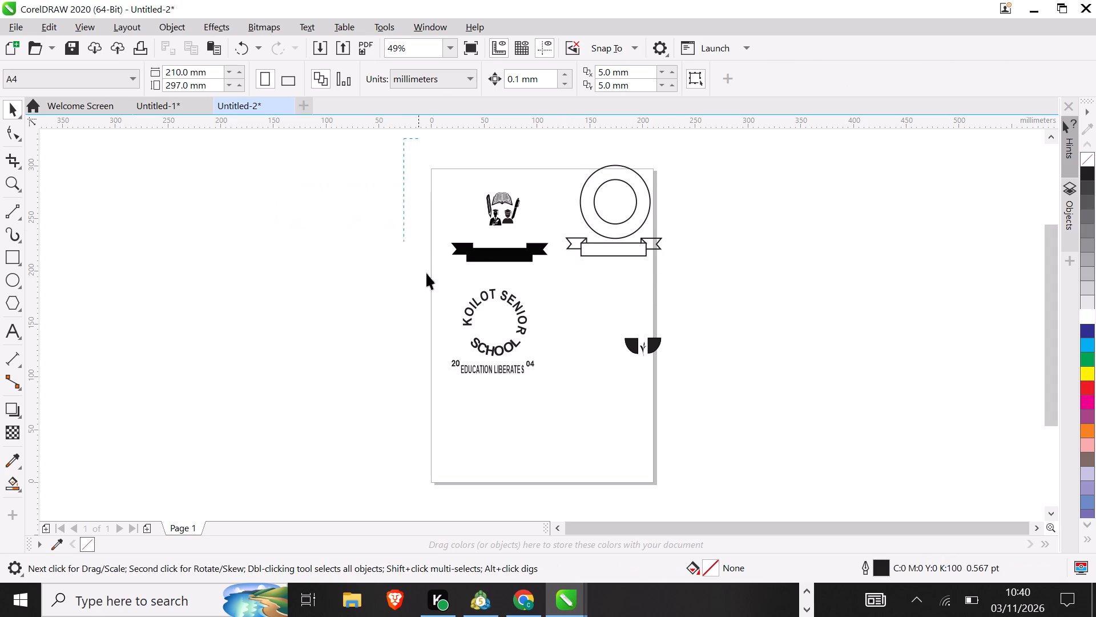
left_click_drag(426, 273, 695, 432)
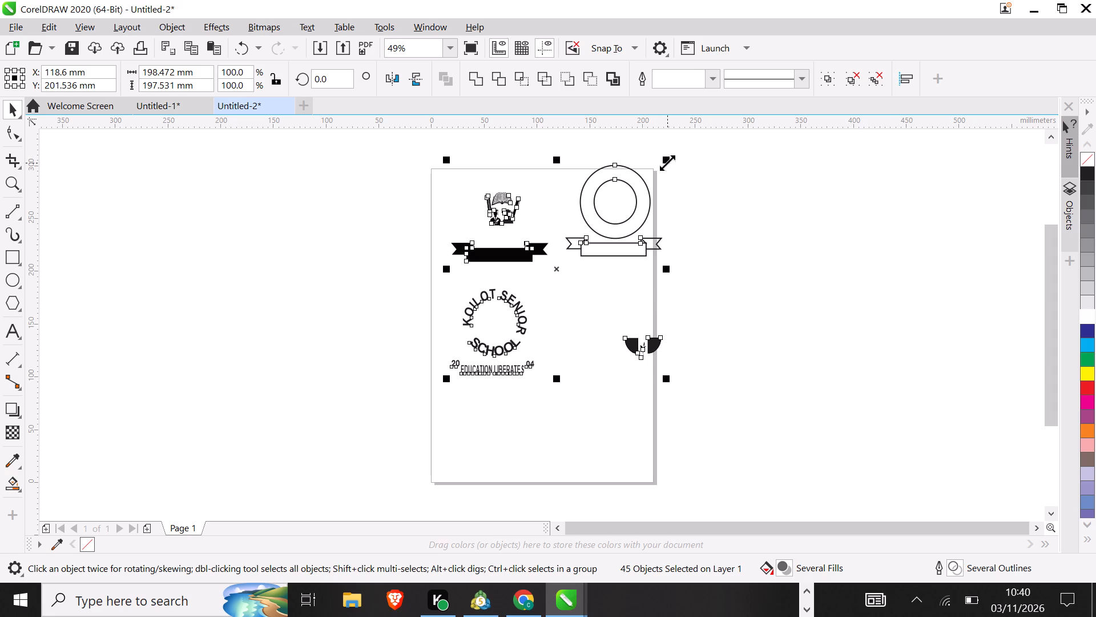
left_click_drag(664, 269, 672, 269)
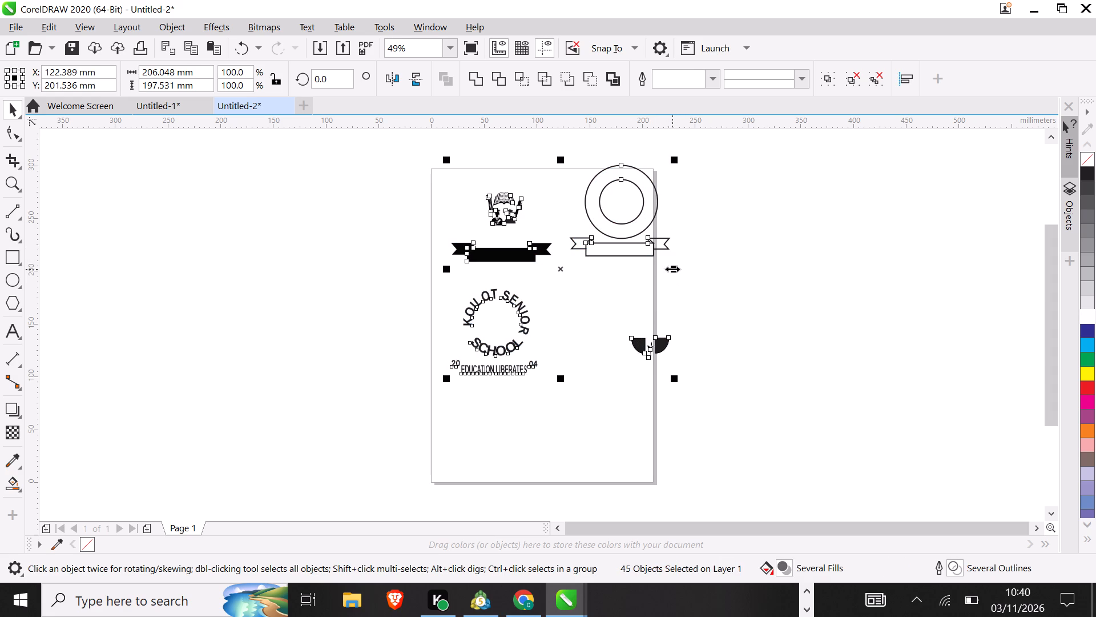
left_click(716, 289)
Delete the small dark shield component made of two curved black pieces below the outlined ribbon.
left_click_drag(609, 315, 716, 379)
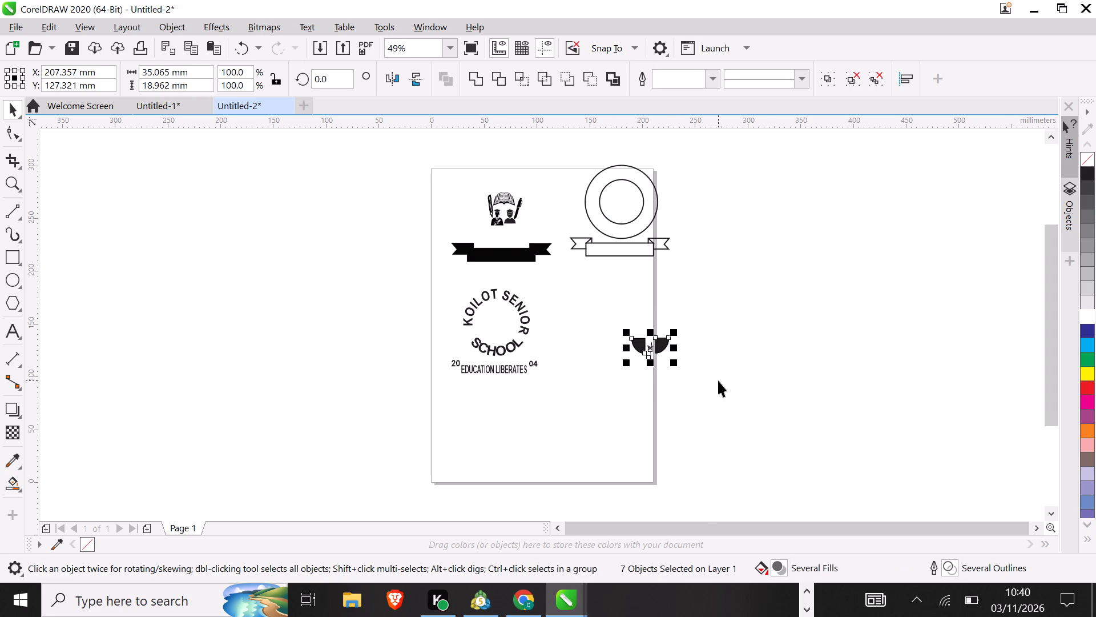
key("BackSpace")
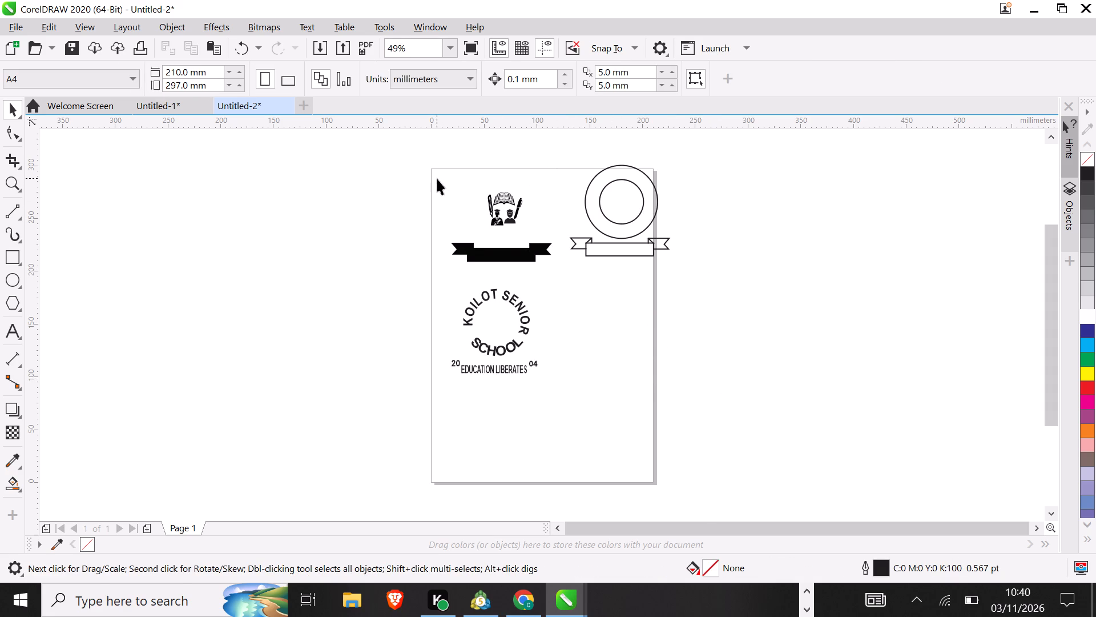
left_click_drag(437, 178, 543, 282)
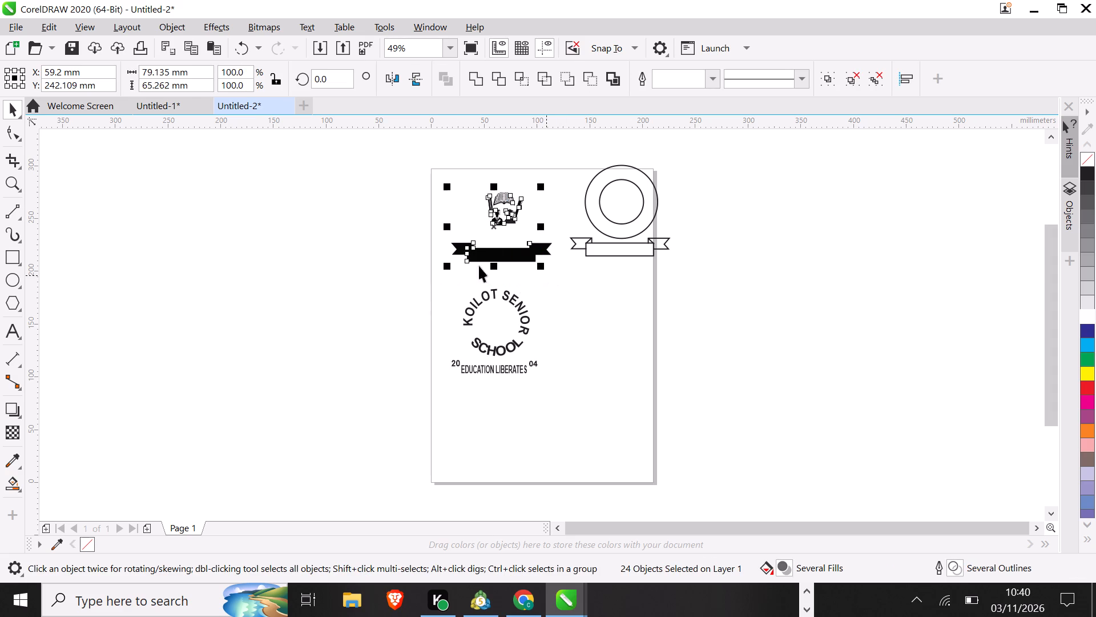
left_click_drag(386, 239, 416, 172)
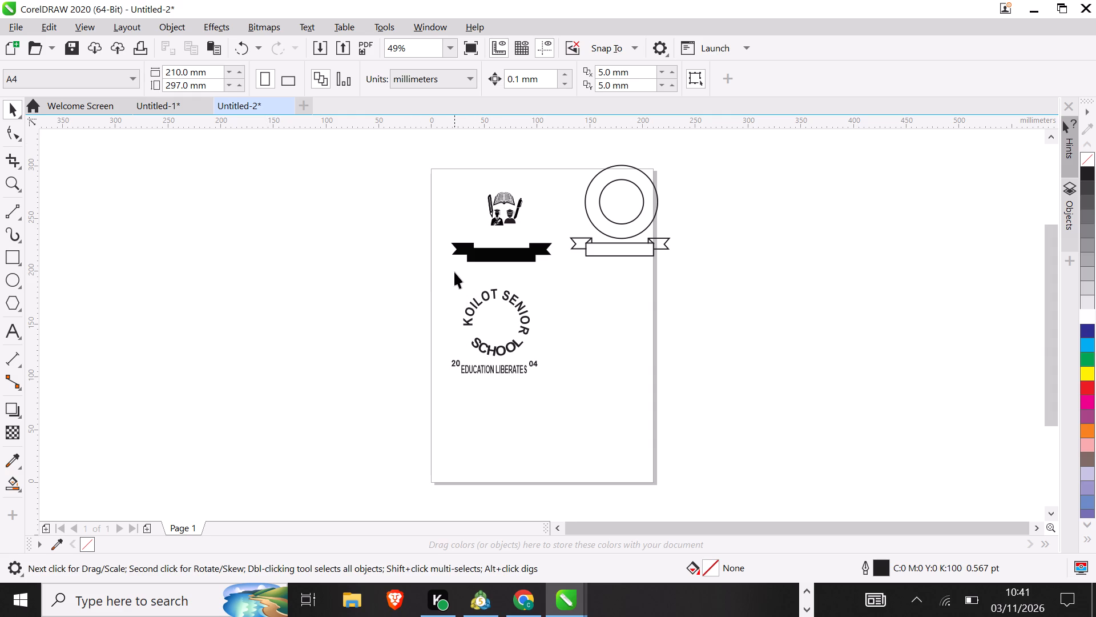
Move the school name, year and motto texts together below the outlined ring and ribbon, centred at about X 181 mm, Y 119 mm.
left_click_drag(412, 273, 423, 346)
left_click_drag(423, 346, 573, 382)
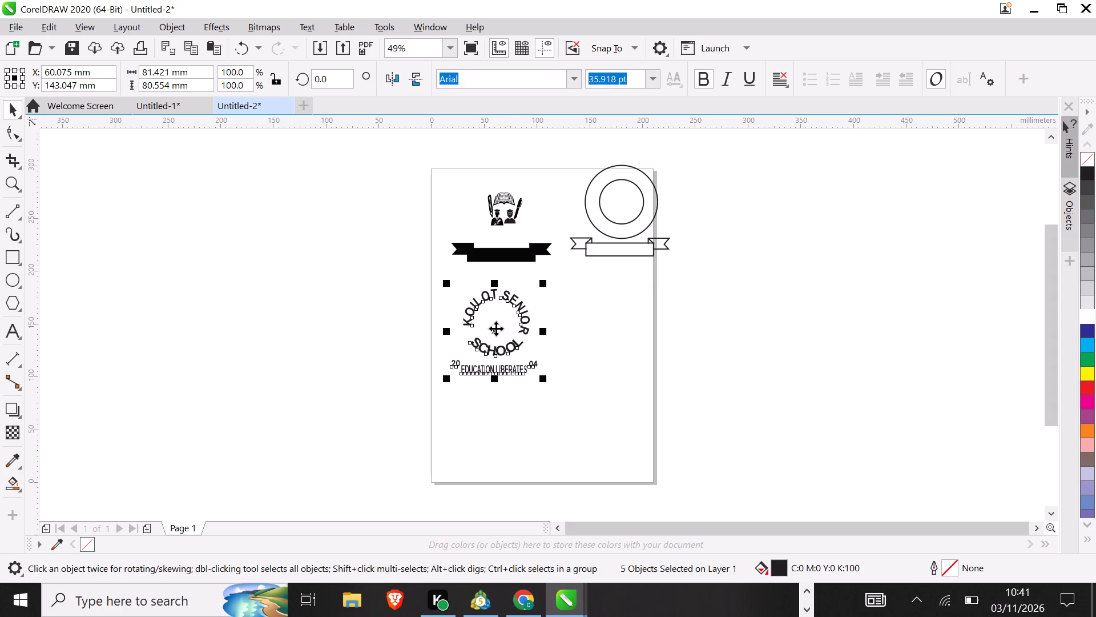
left_click_drag(495, 328, 704, 235)
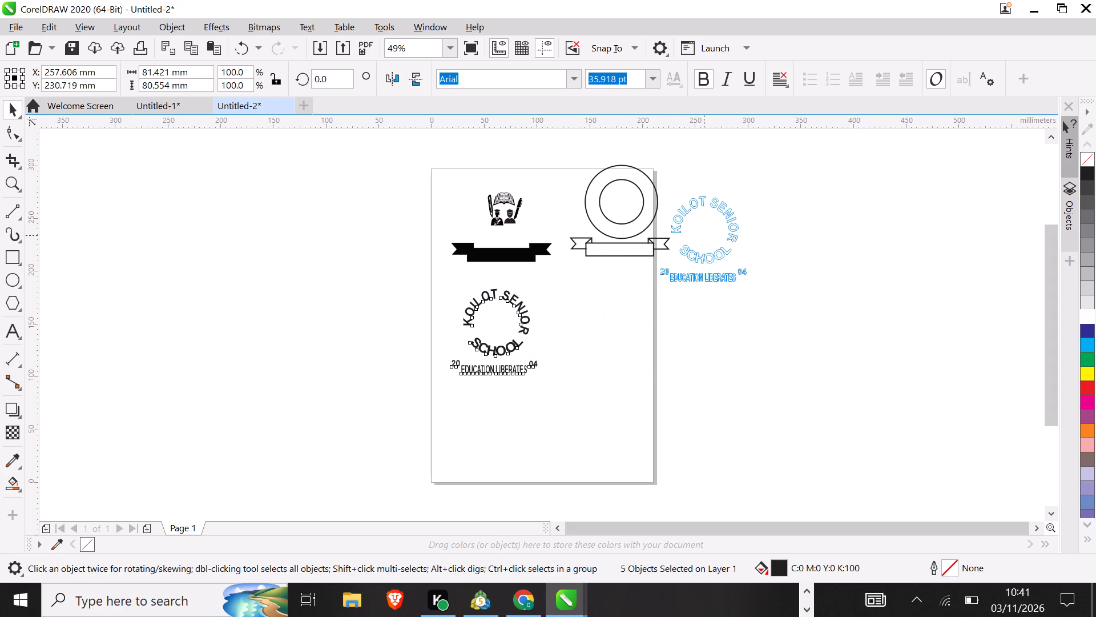
left_click_drag(704, 235, 626, 210)
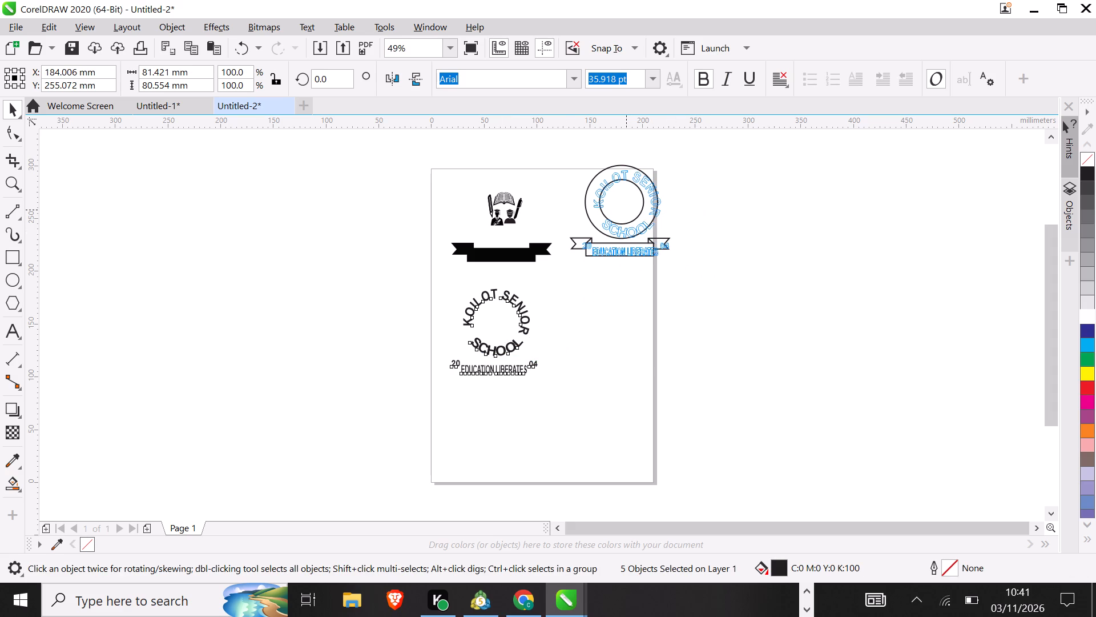
left_click_drag(626, 210, 619, 208)
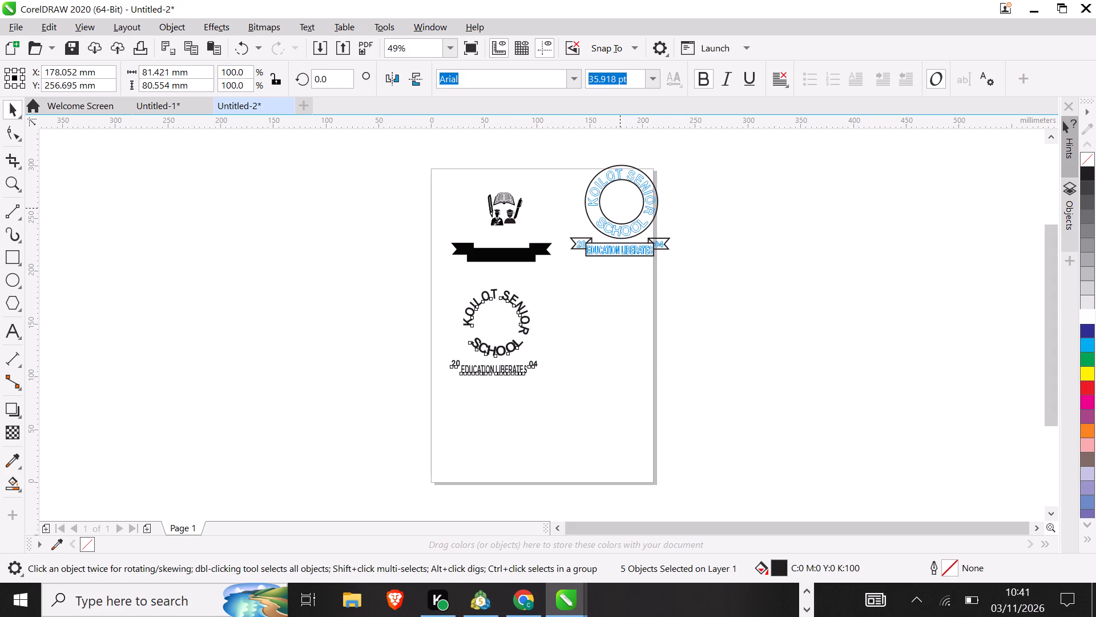
left_click_drag(619, 208, 622, 210)
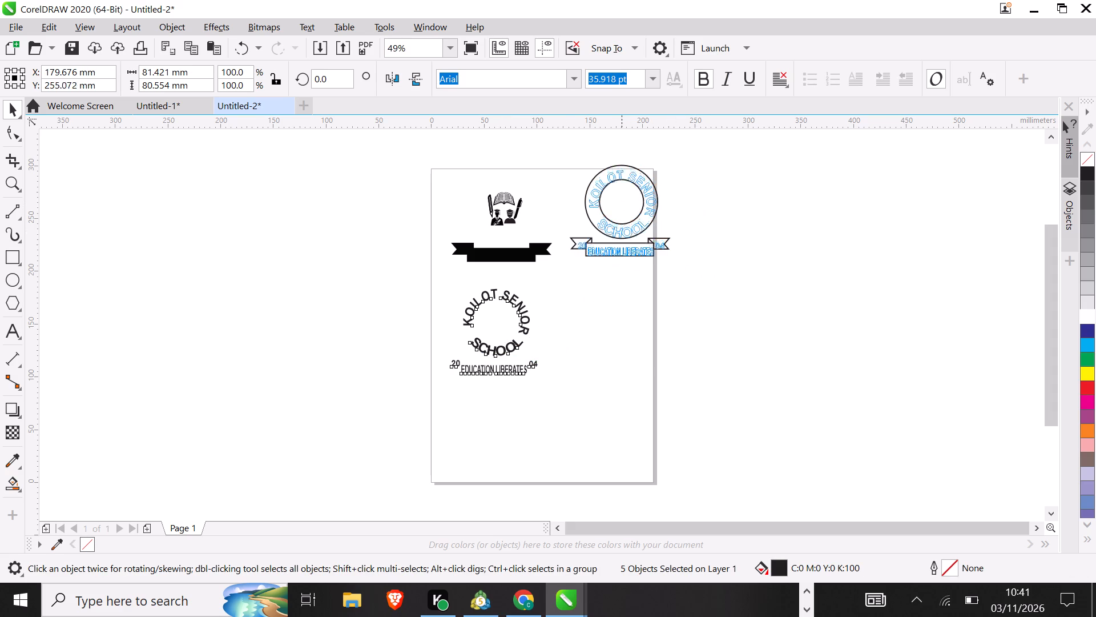
left_click_drag(622, 210, 619, 207)
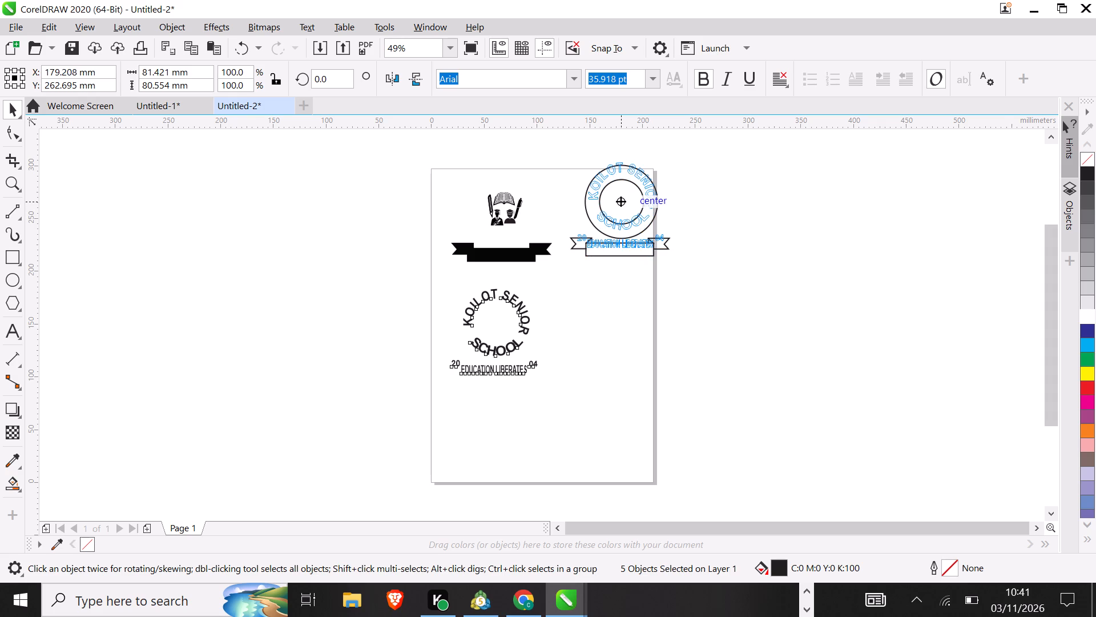
left_click_drag(619, 207, 623, 354)
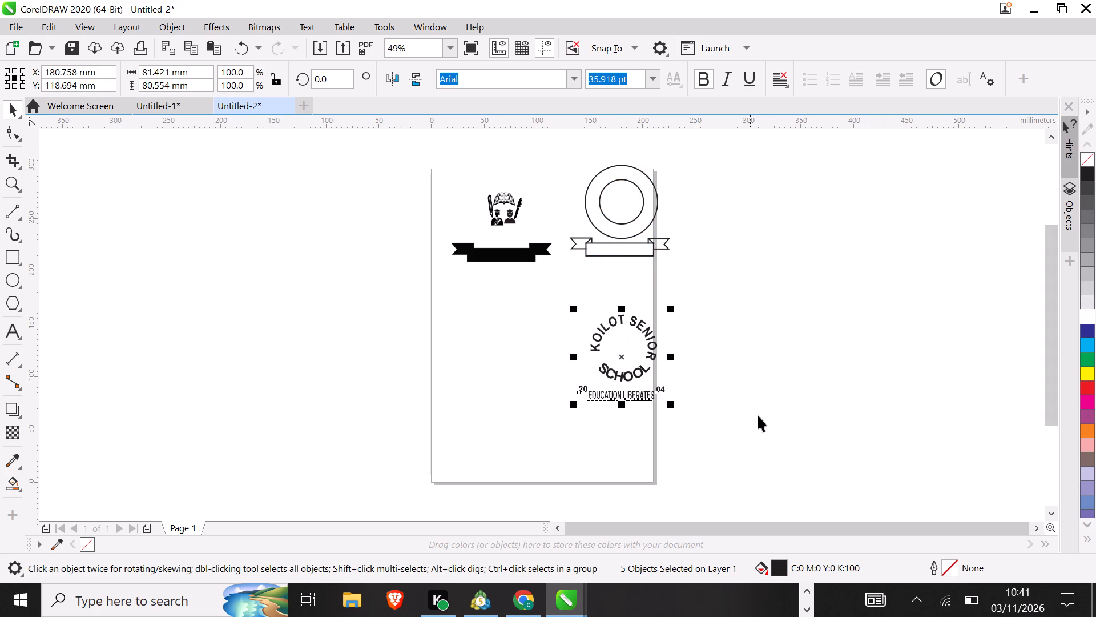
left_click(801, 441)
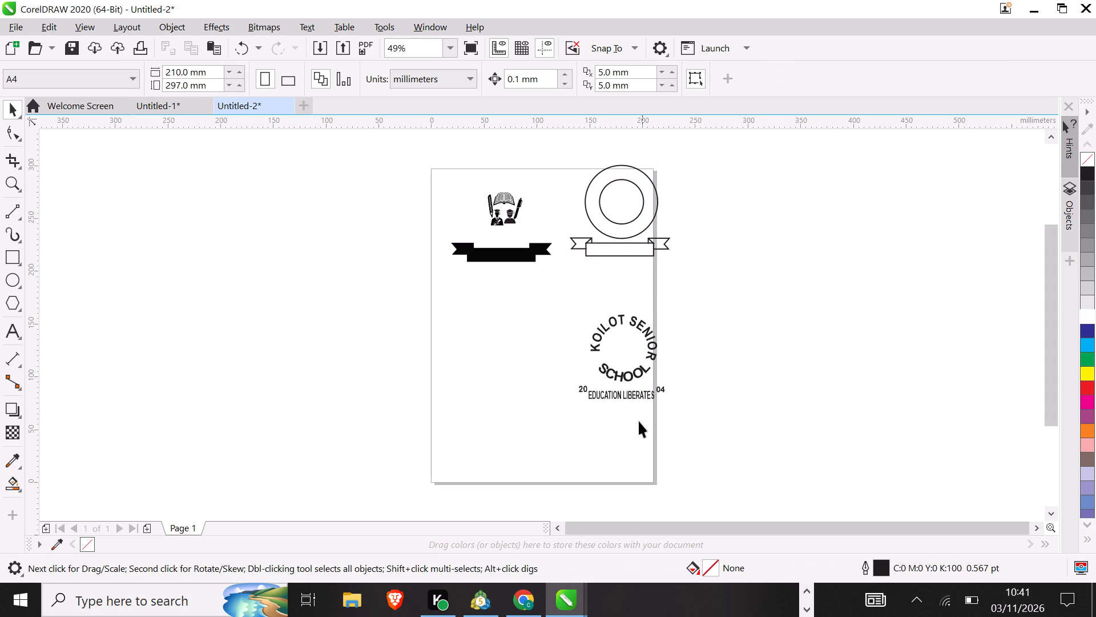
Reduce the height of the EDUCATION LIBERATES motto text to about 6.4 mm, keeping its width.
left_click(620, 398)
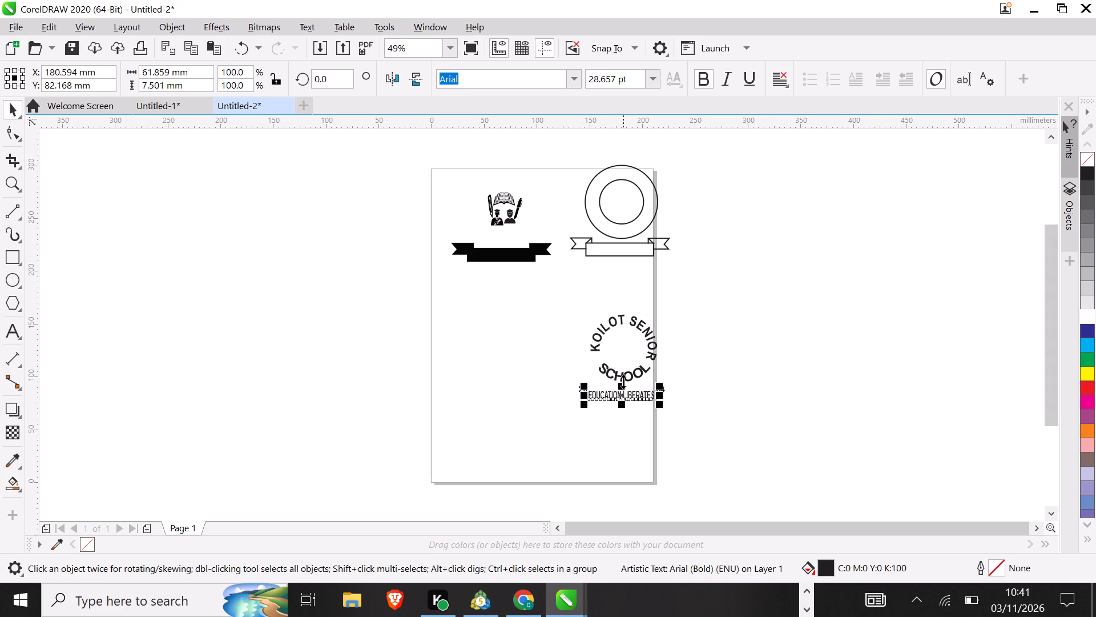
left_click(623, 382)
left_click(622, 409)
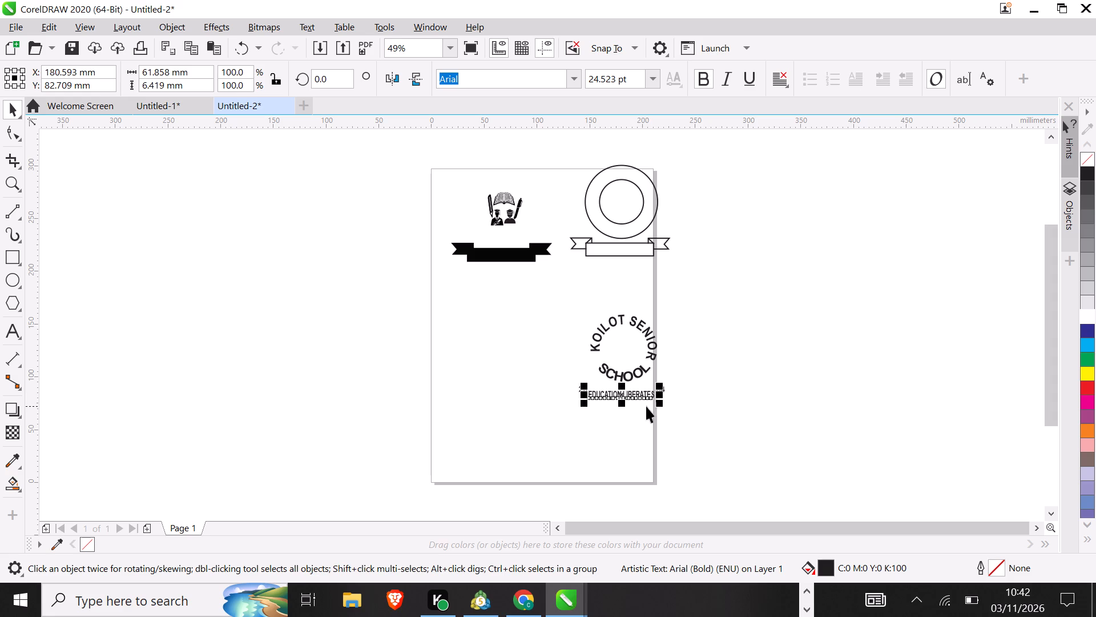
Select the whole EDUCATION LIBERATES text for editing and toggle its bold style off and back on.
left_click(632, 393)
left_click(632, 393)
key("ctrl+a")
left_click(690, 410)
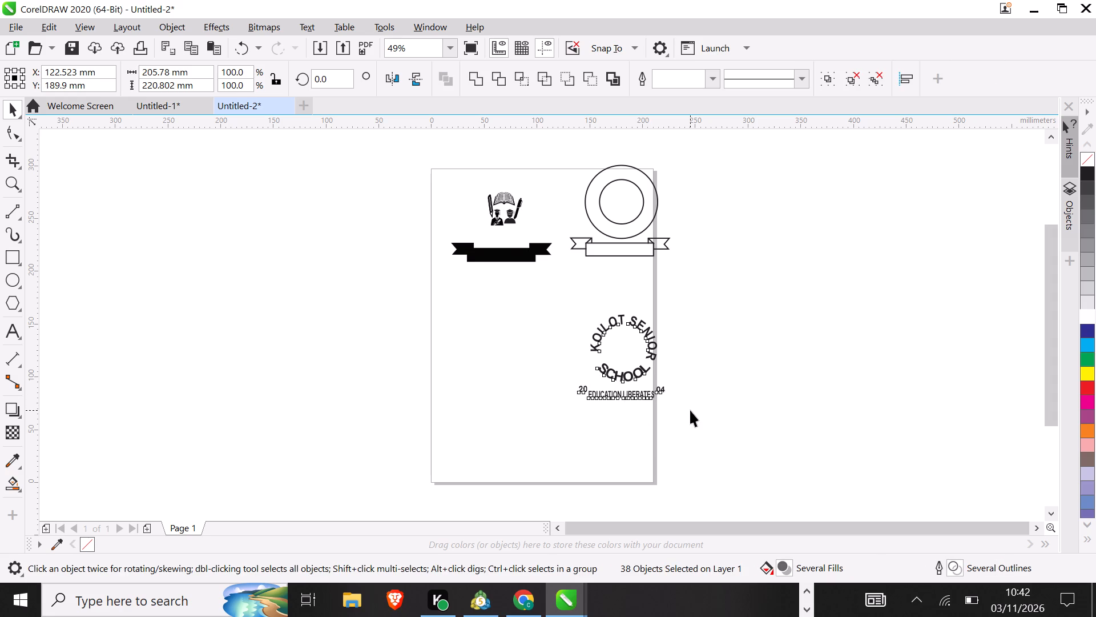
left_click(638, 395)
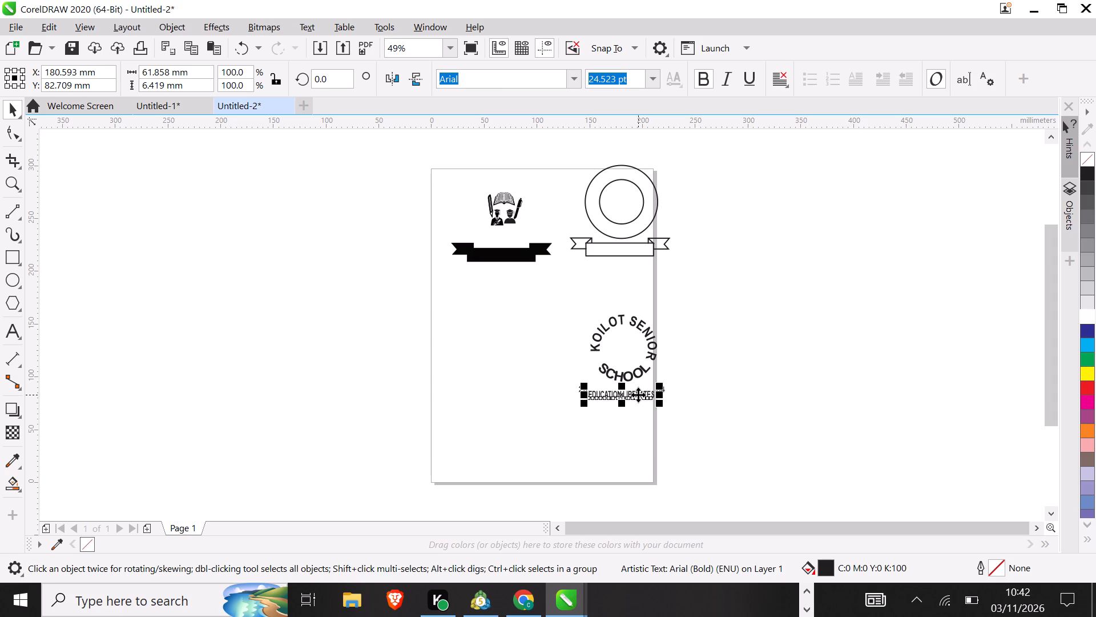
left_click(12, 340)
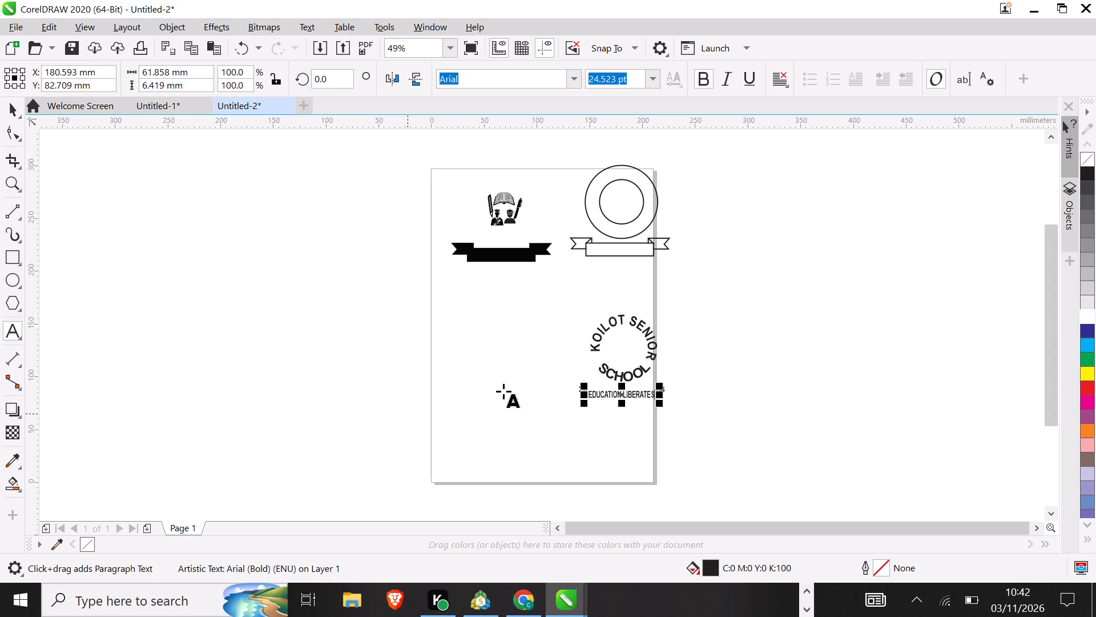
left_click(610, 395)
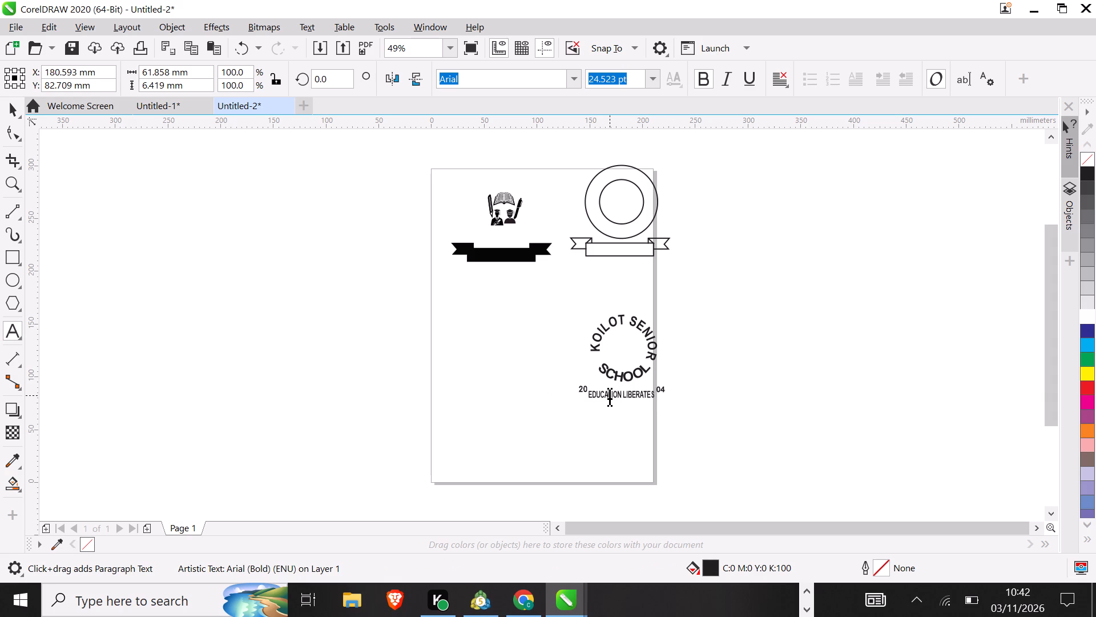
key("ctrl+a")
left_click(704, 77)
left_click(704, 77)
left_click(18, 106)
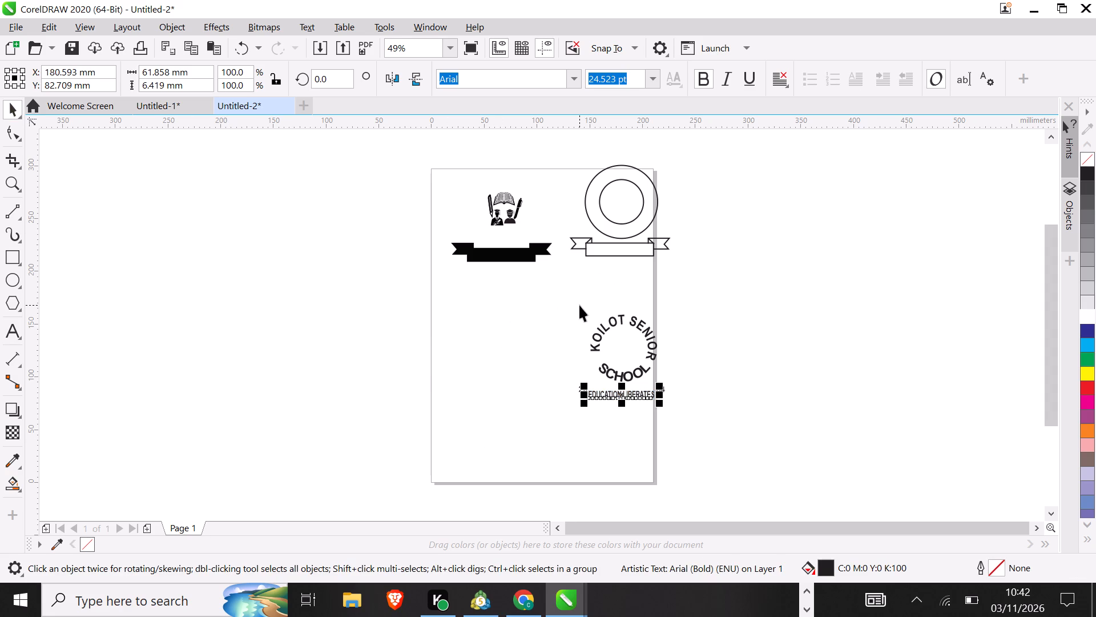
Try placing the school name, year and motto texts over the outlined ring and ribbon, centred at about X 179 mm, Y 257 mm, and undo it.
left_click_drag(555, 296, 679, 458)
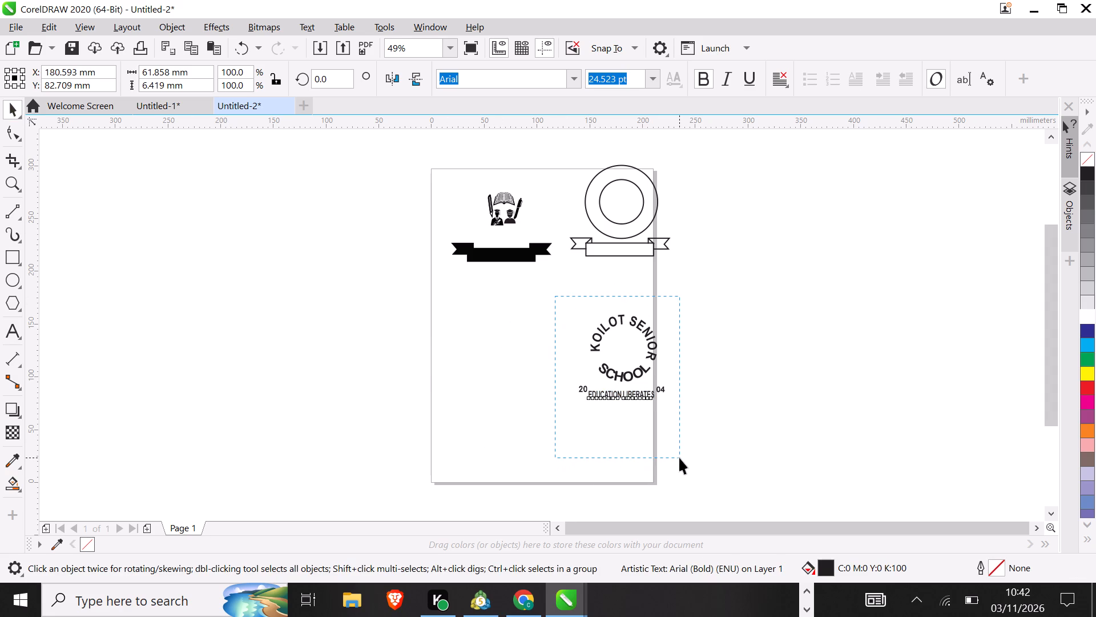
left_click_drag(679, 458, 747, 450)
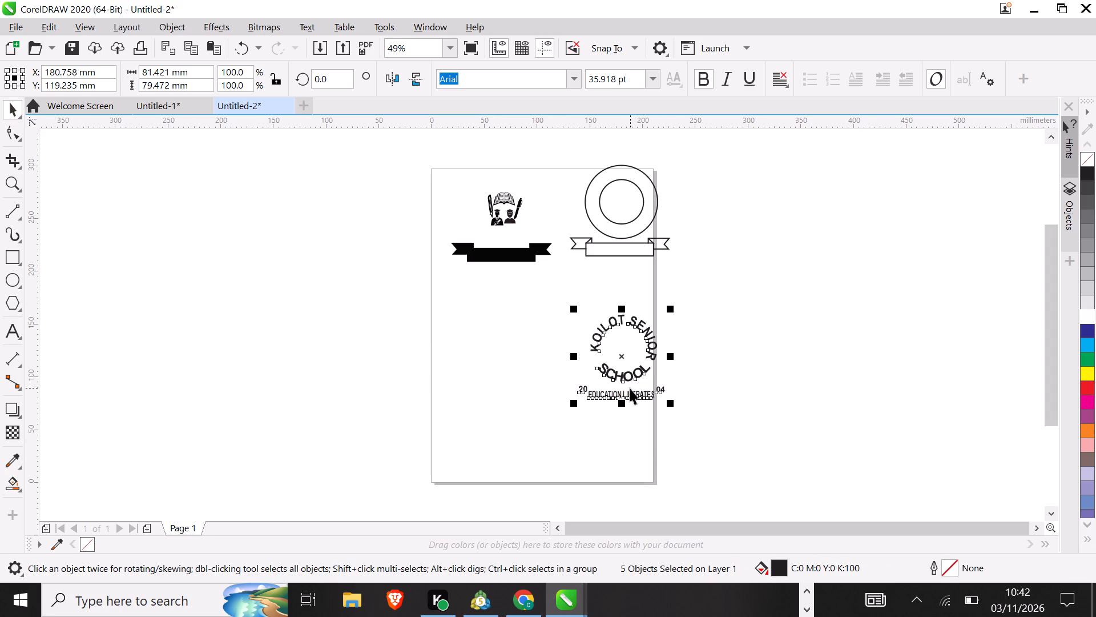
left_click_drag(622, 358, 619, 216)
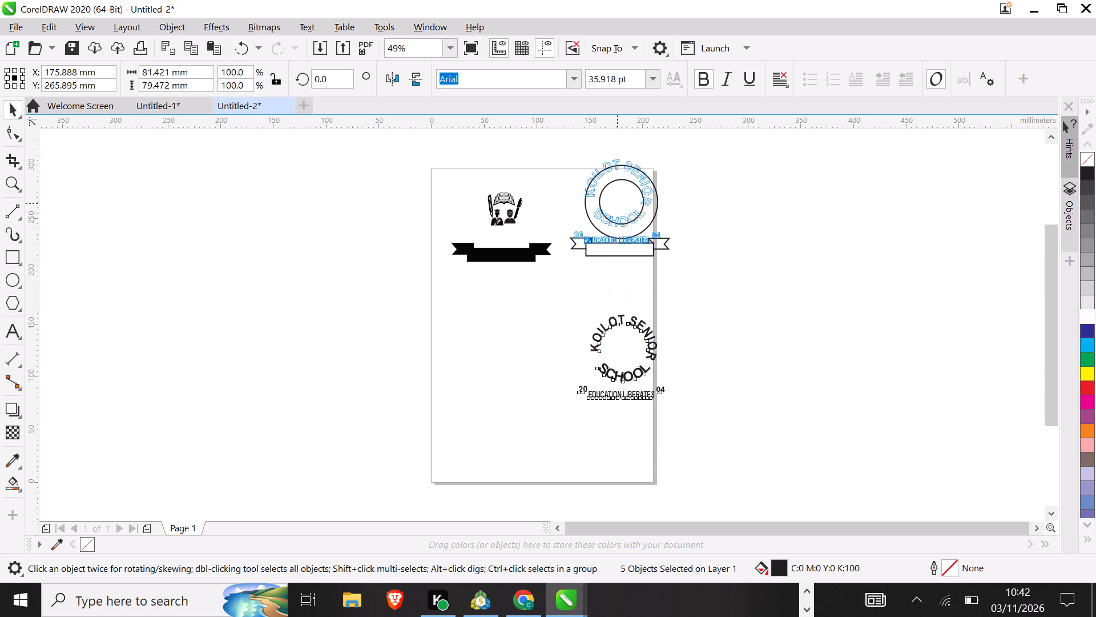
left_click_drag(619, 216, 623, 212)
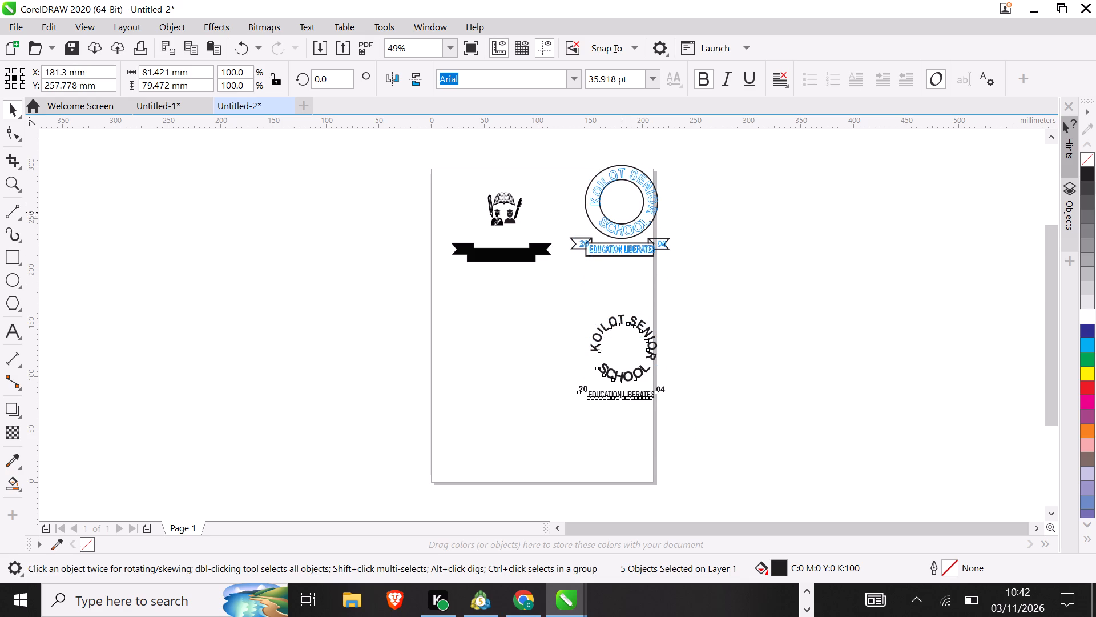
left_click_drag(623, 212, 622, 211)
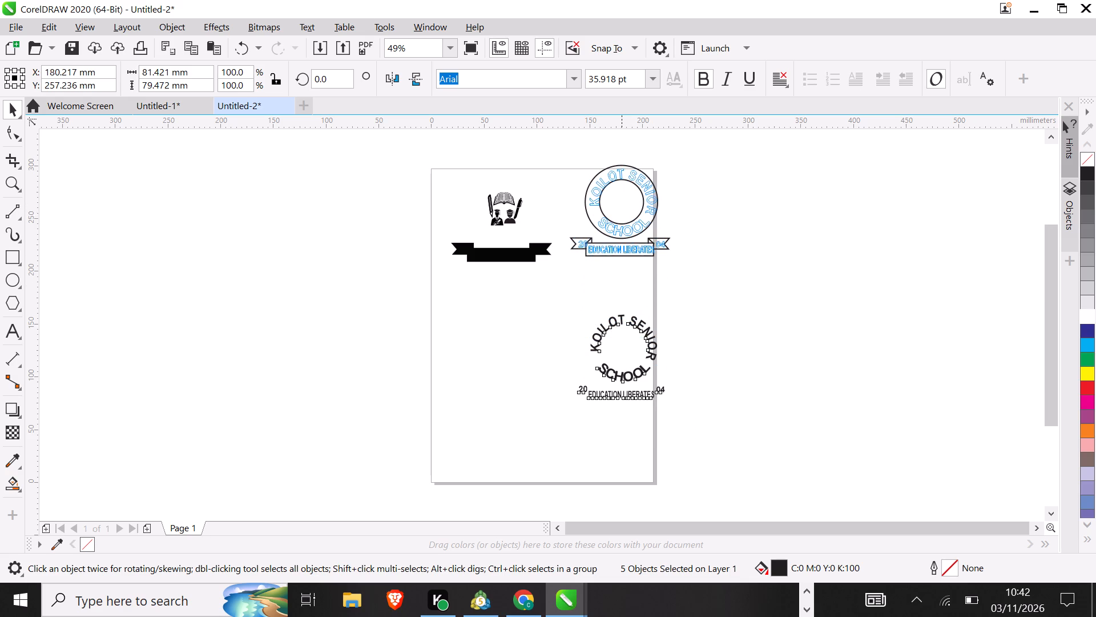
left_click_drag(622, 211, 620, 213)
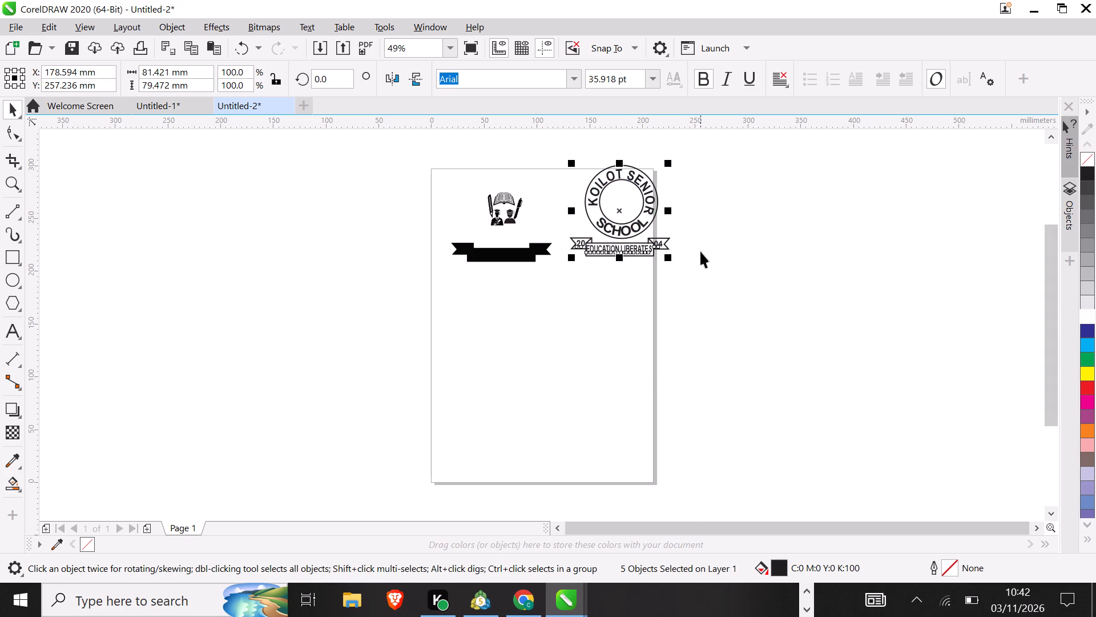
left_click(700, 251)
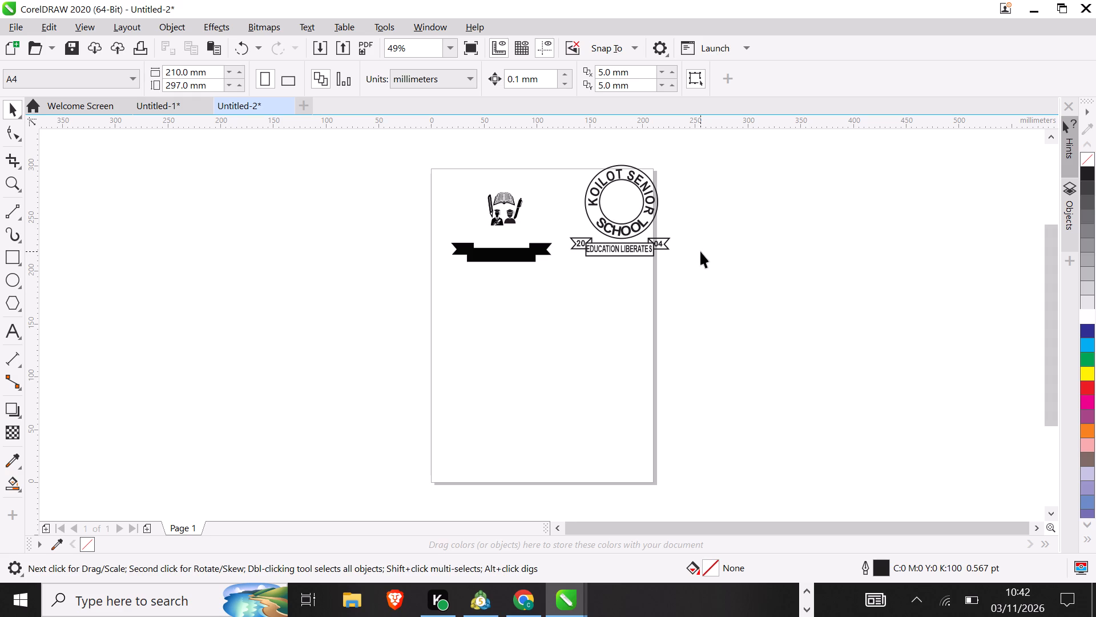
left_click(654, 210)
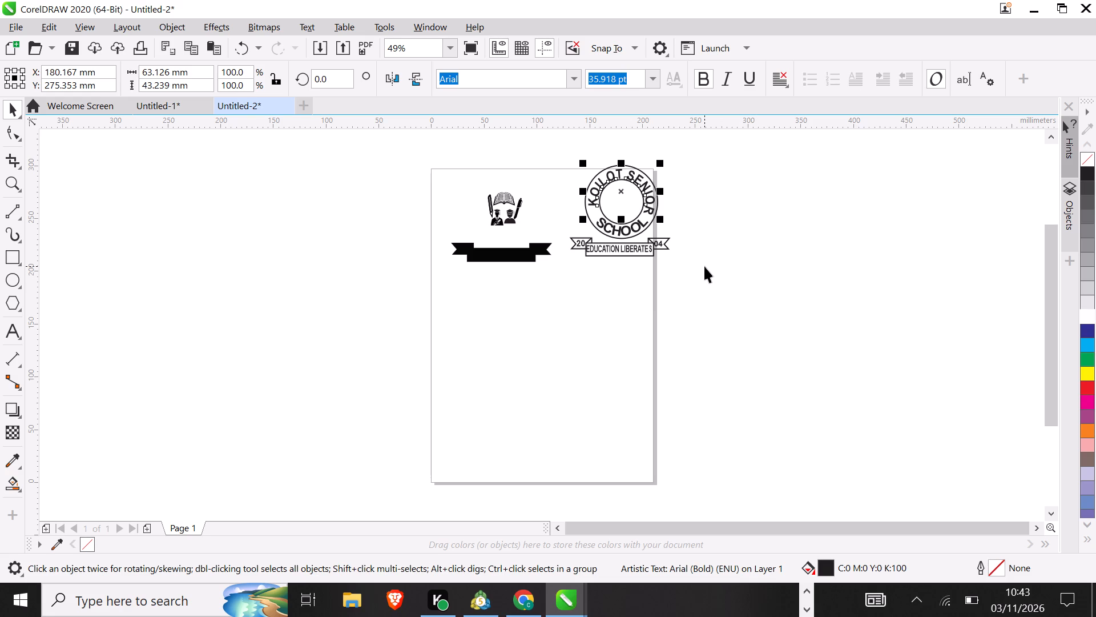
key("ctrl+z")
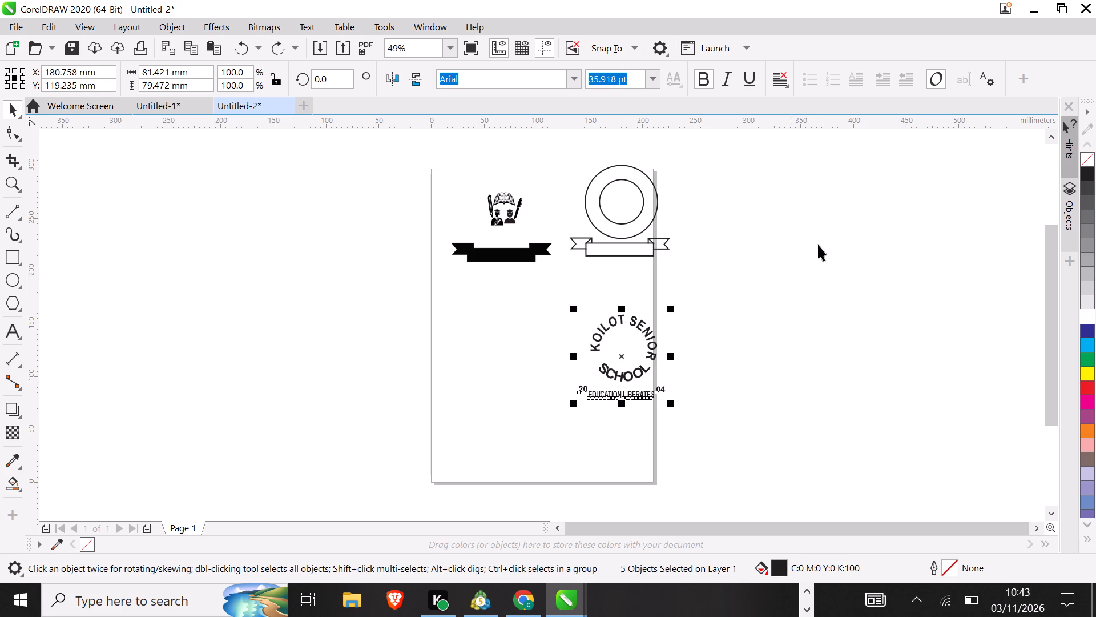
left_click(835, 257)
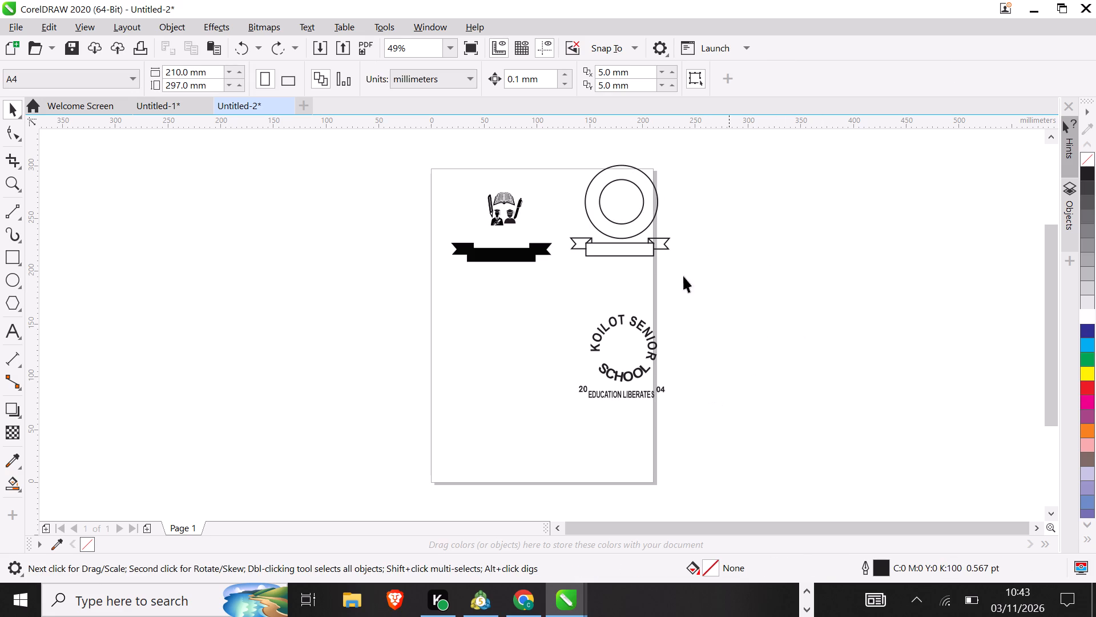
Move the book-and-graduates emblem and black ribbon together onto the outlined ring and ribbon, centred at about X 178 mm, Y 248 mm.
left_click_drag(432, 171, 573, 282)
left_click_drag(573, 282, 556, 285)
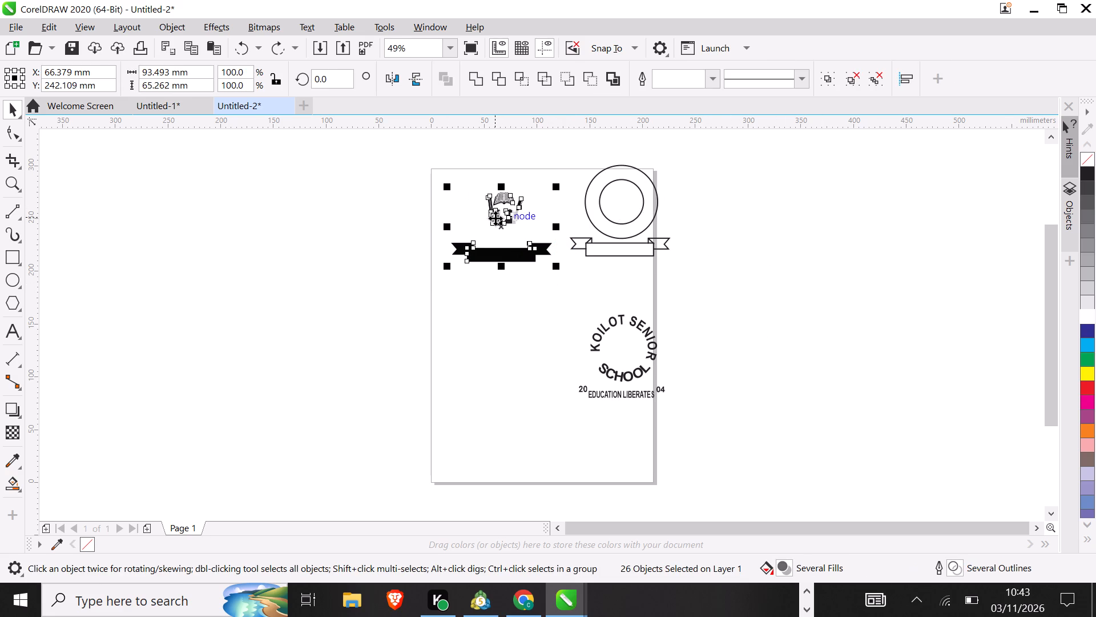
left_click_drag(499, 226, 610, 211)
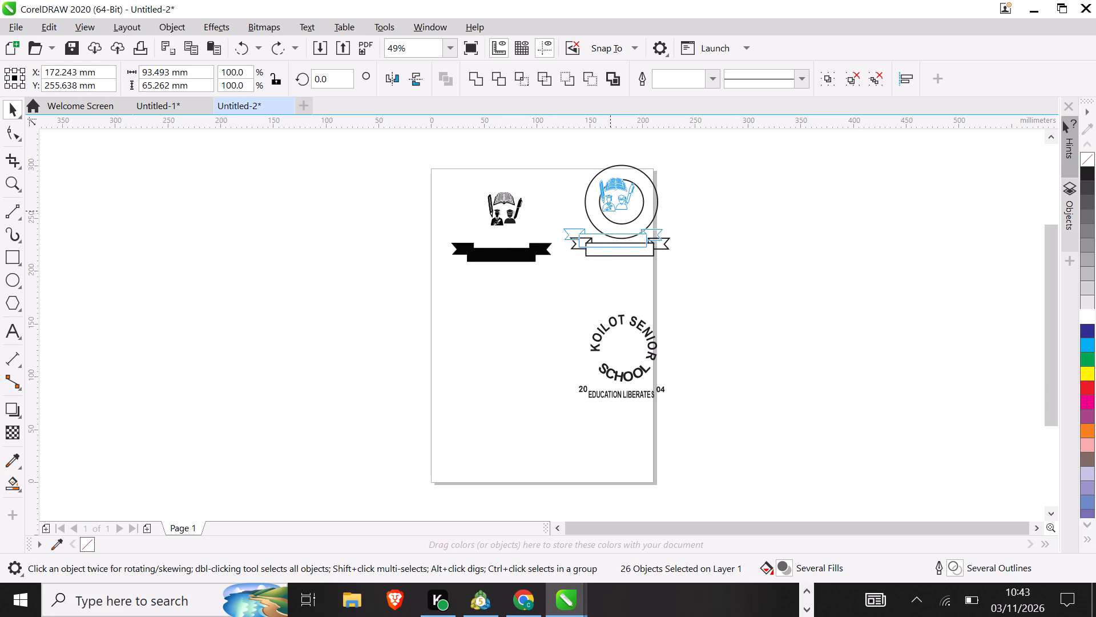
left_click_drag(610, 211, 614, 219)
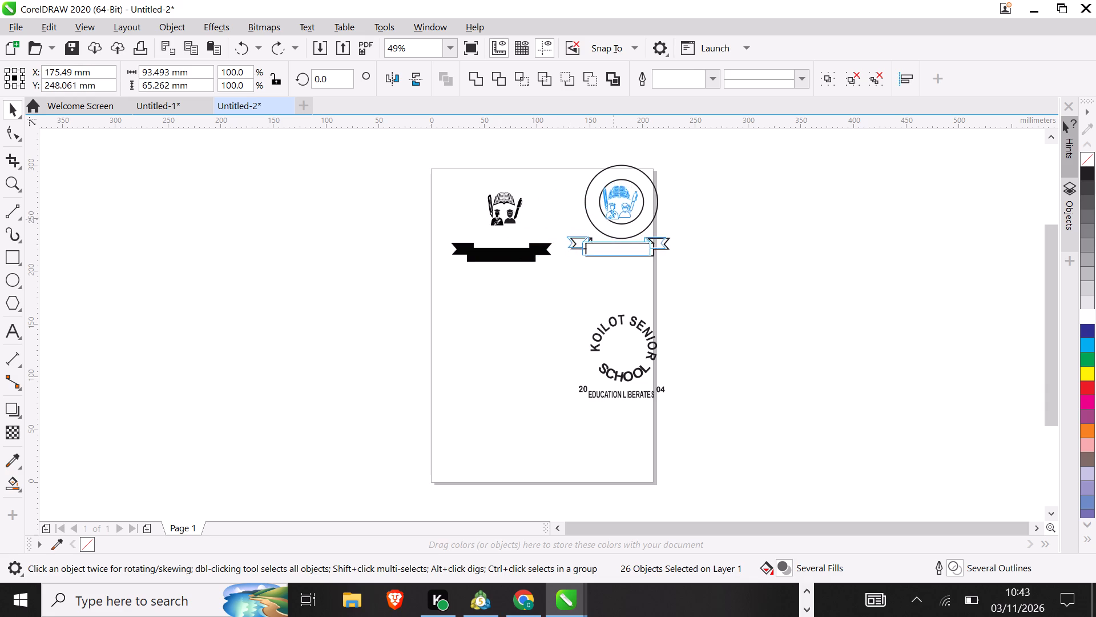
left_click_drag(614, 219, 615, 218)
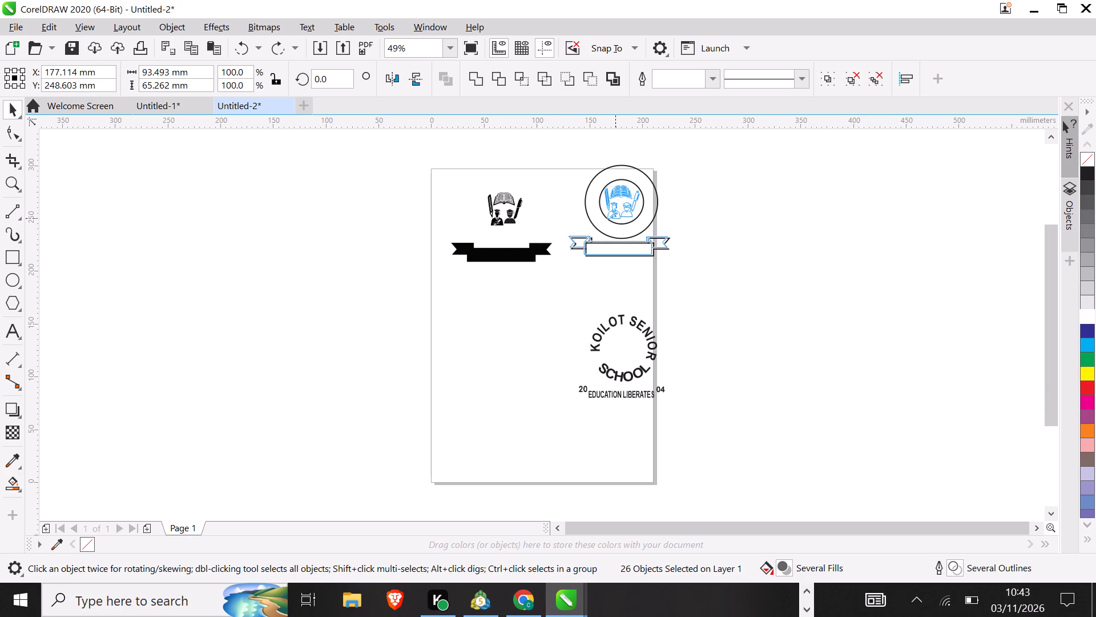
left_click_drag(615, 218, 616, 219)
left_click(714, 250)
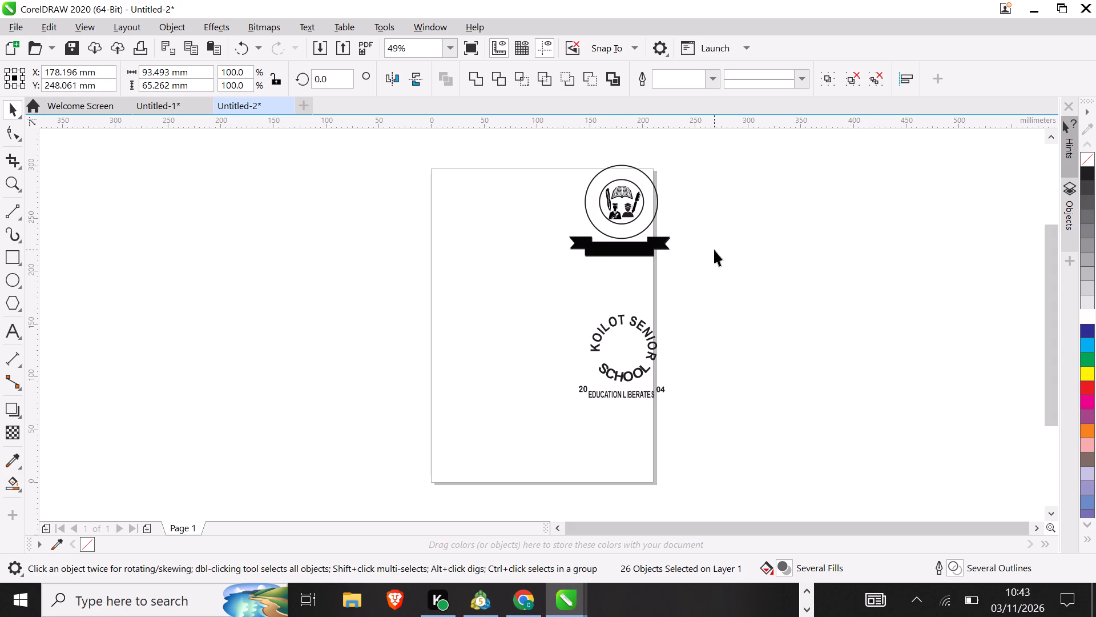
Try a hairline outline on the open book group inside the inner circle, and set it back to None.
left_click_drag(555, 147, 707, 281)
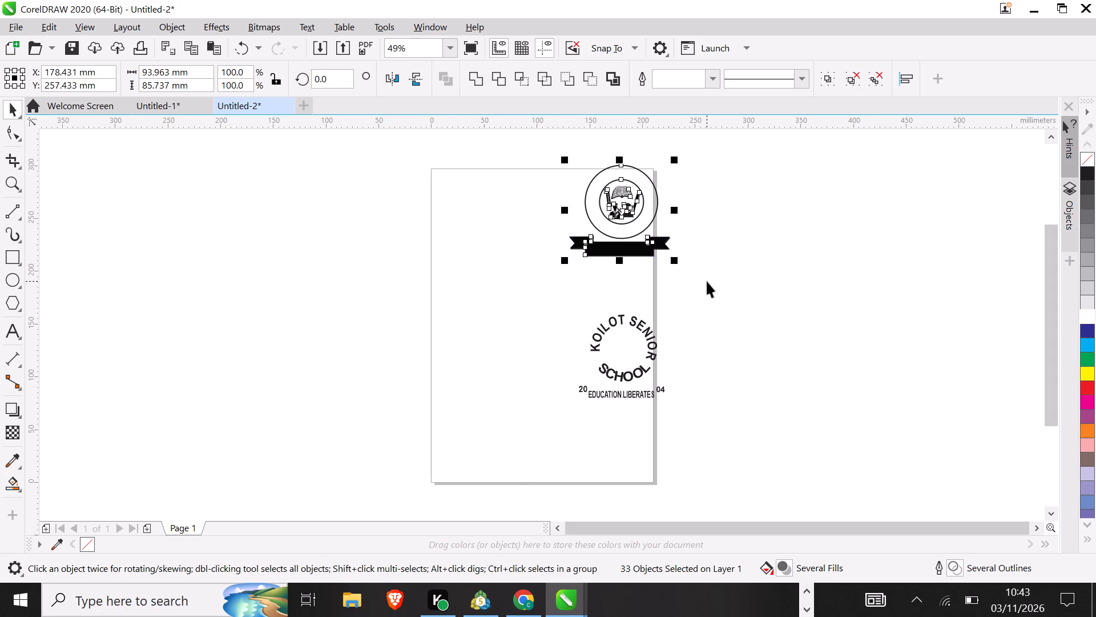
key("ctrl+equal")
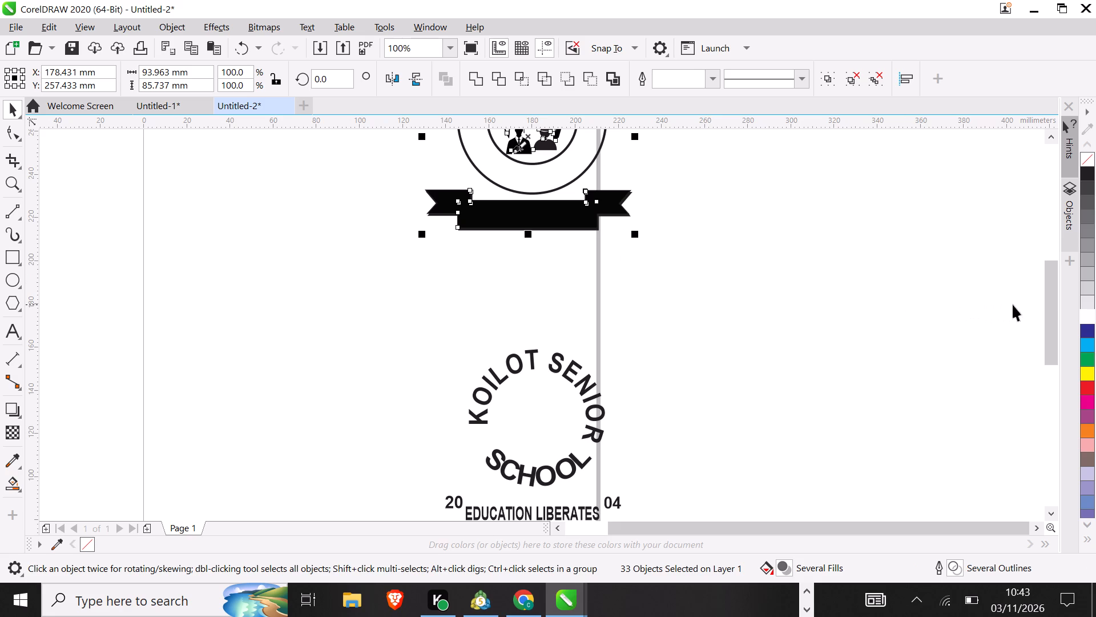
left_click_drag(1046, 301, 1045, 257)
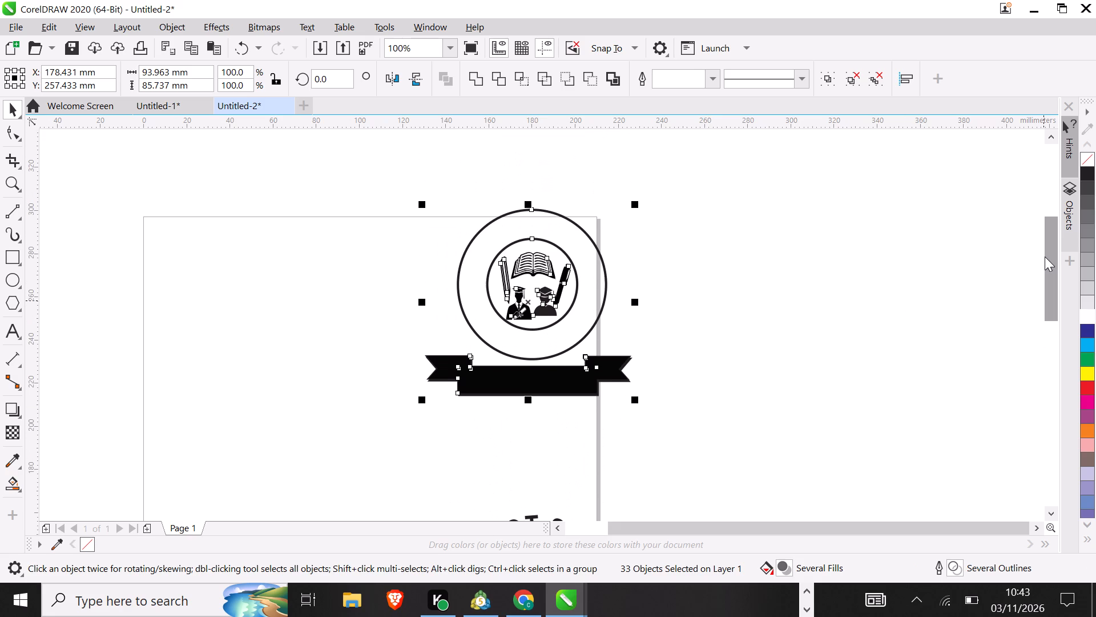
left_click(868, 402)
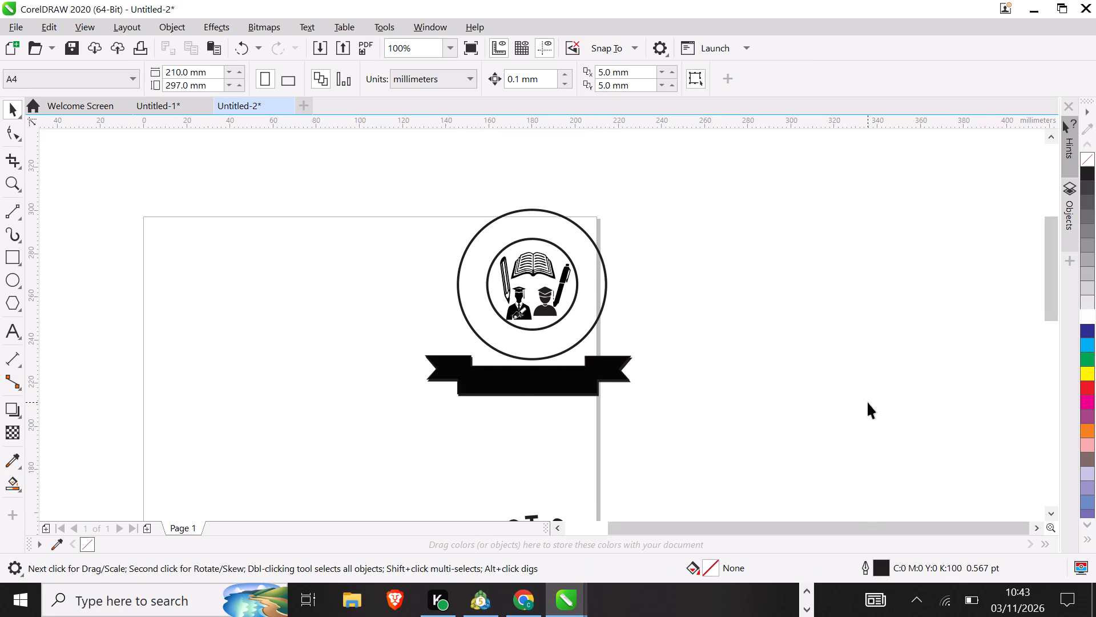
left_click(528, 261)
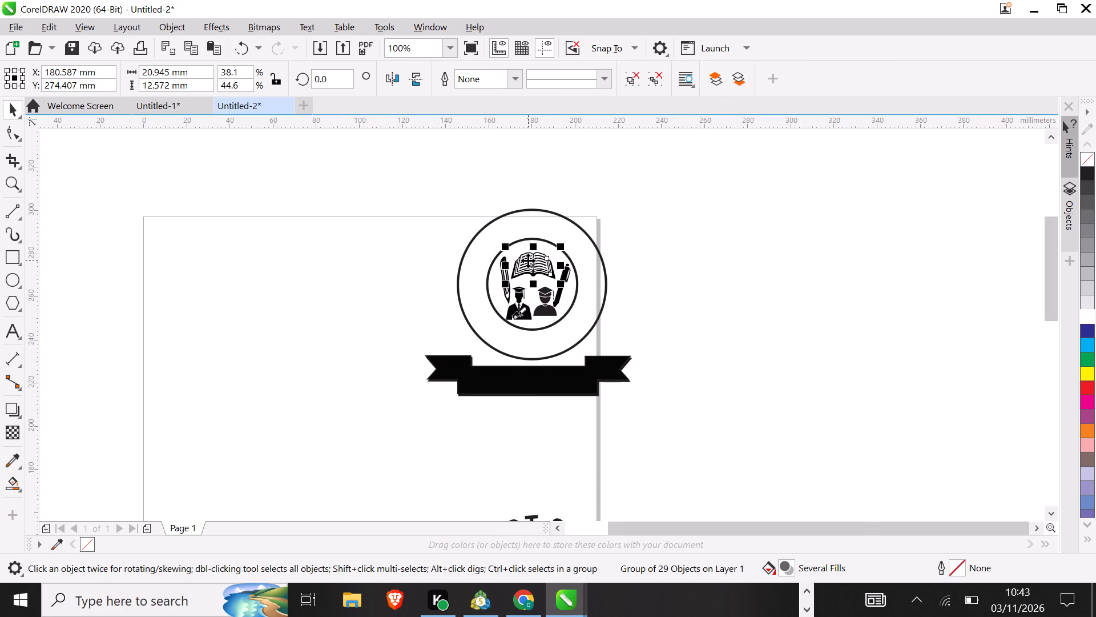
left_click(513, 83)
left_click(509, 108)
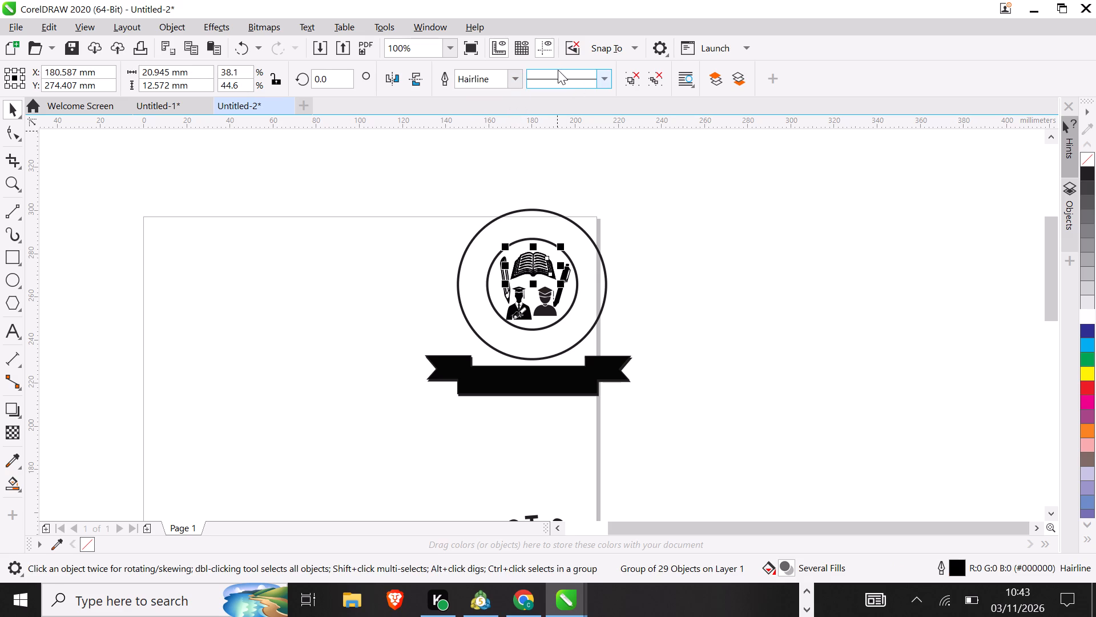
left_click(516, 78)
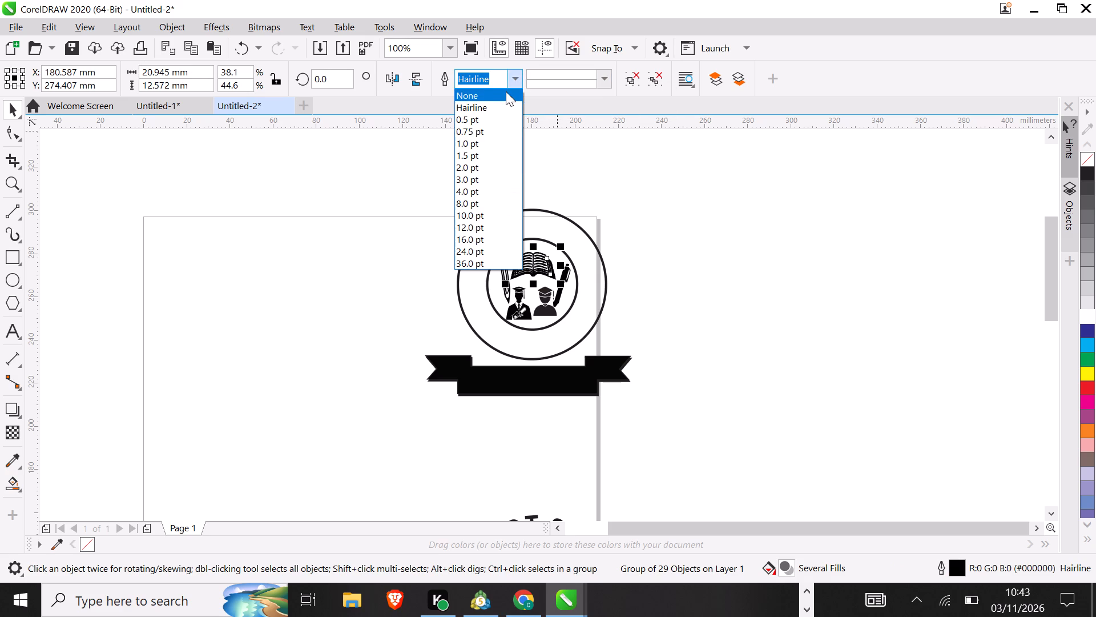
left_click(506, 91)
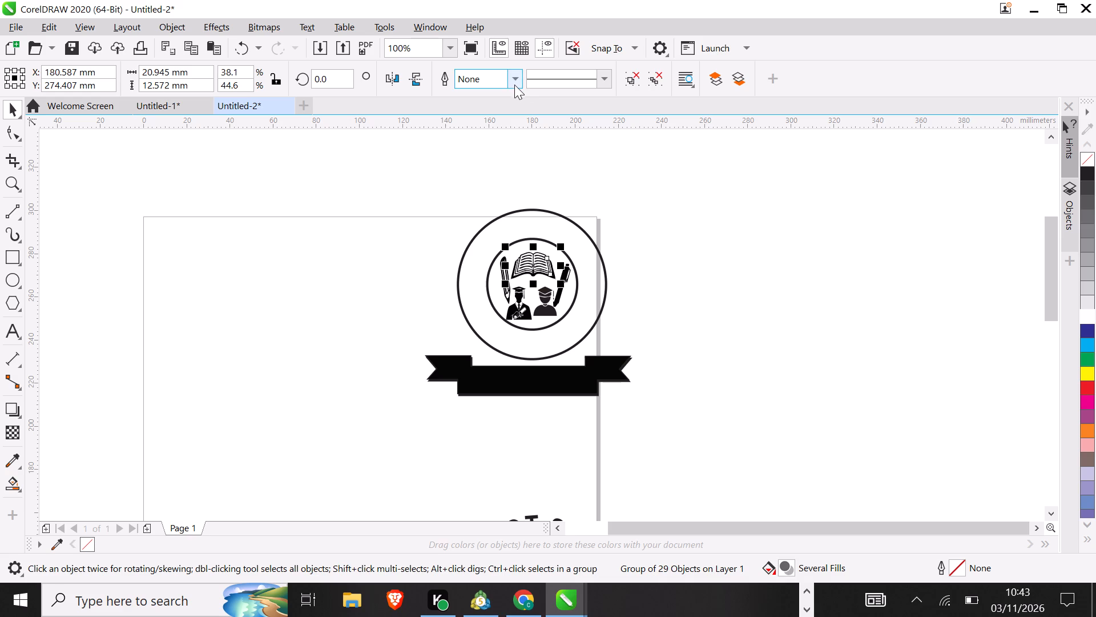
Set the outline width of the open book group to 0.25 pt.
left_click(514, 83)
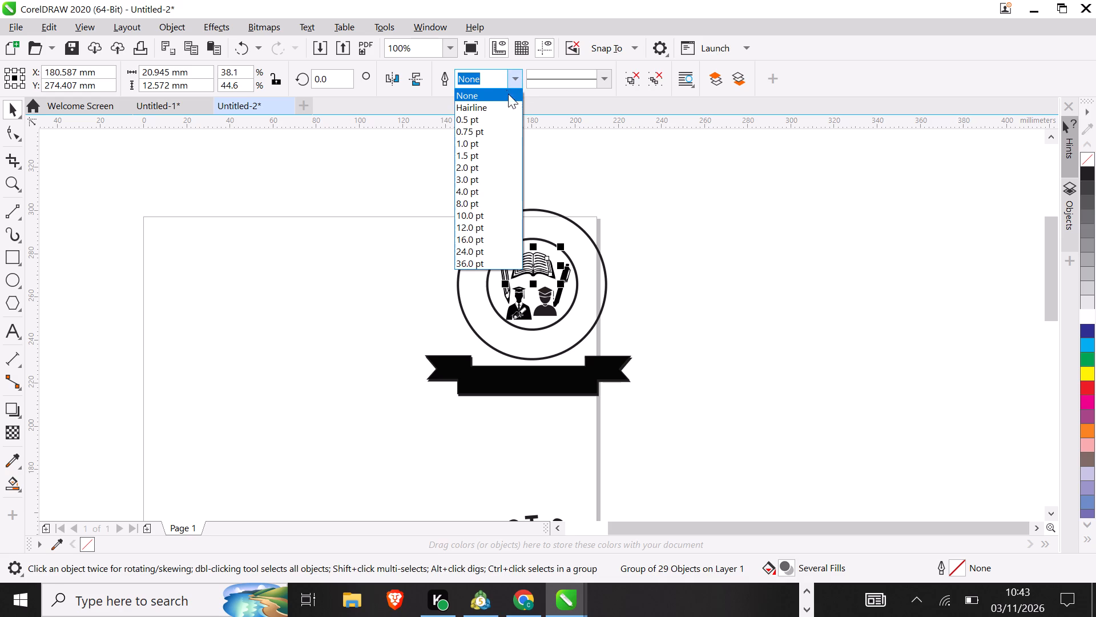
left_click(493, 82)
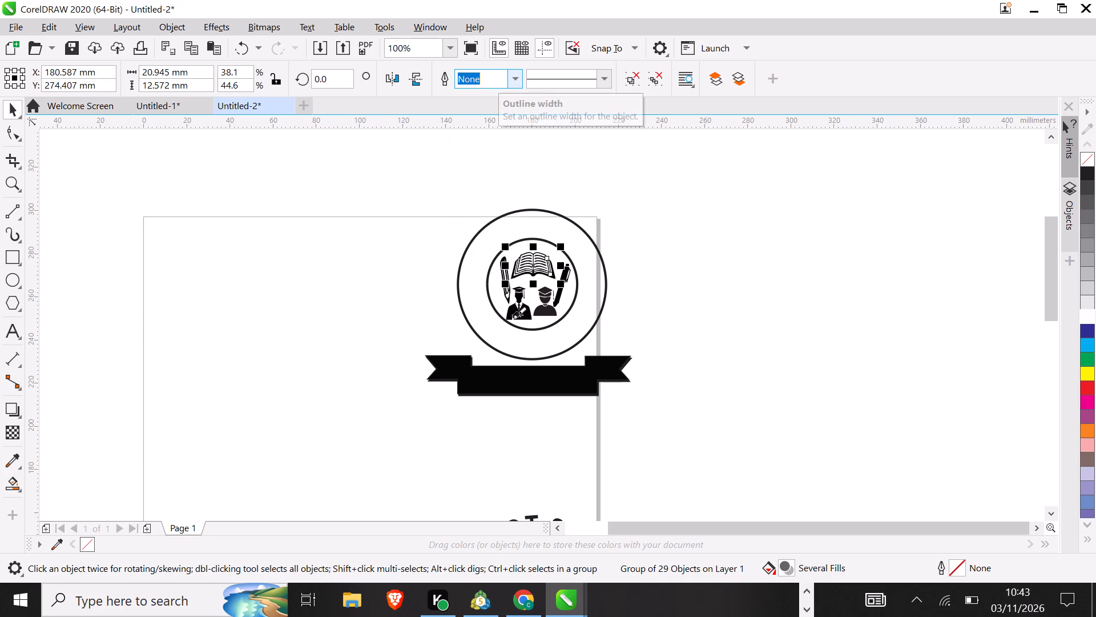
key("BackSpace")
key("0")
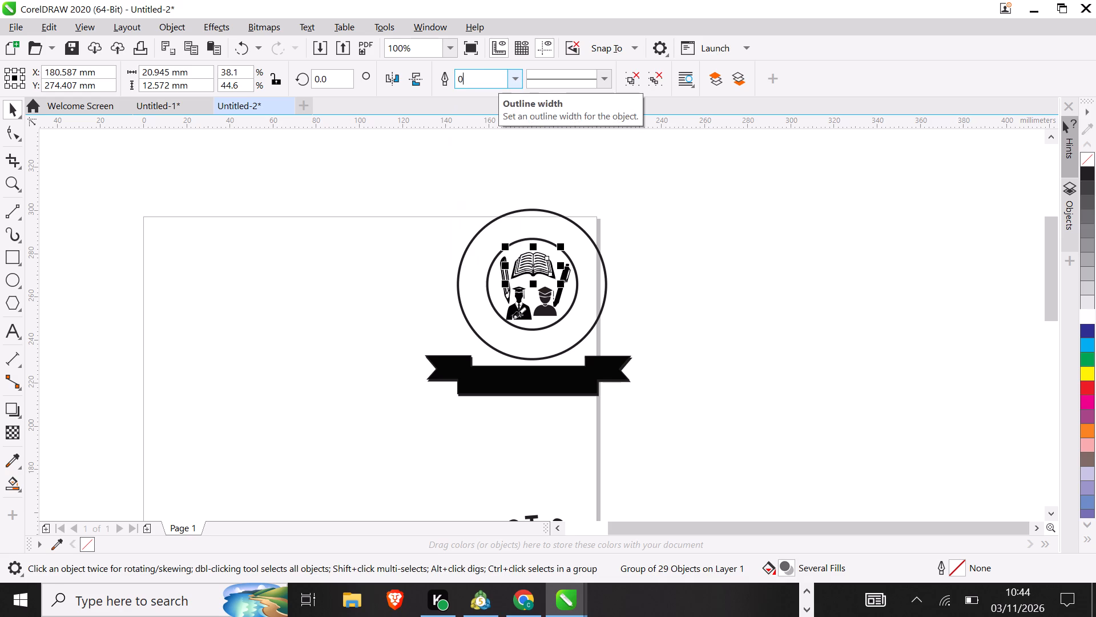
key("period")
type("25")
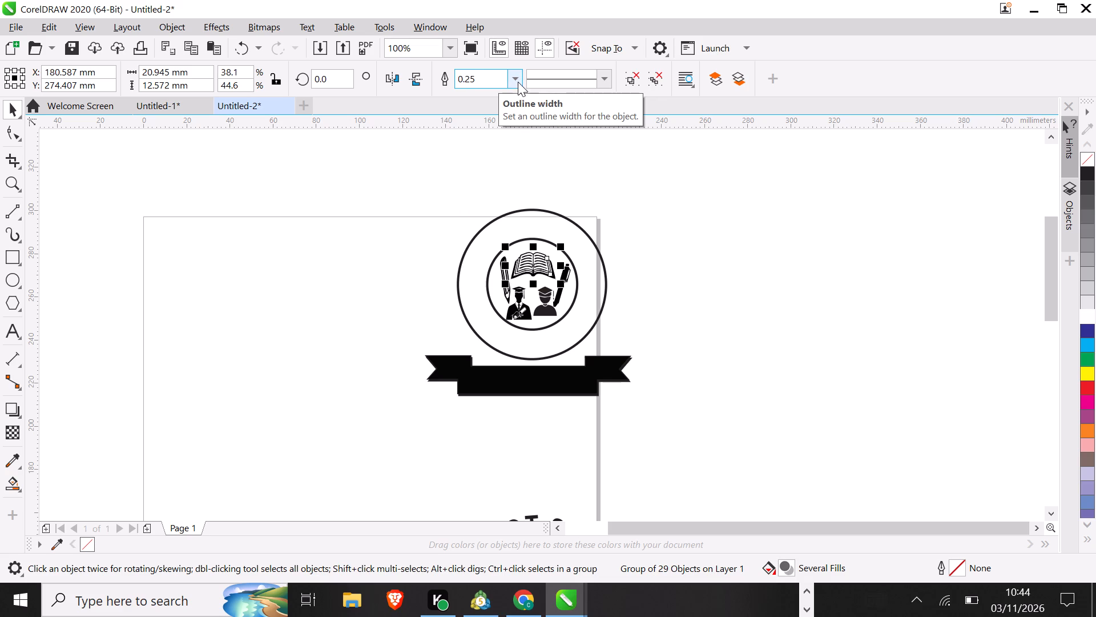
key("Return")
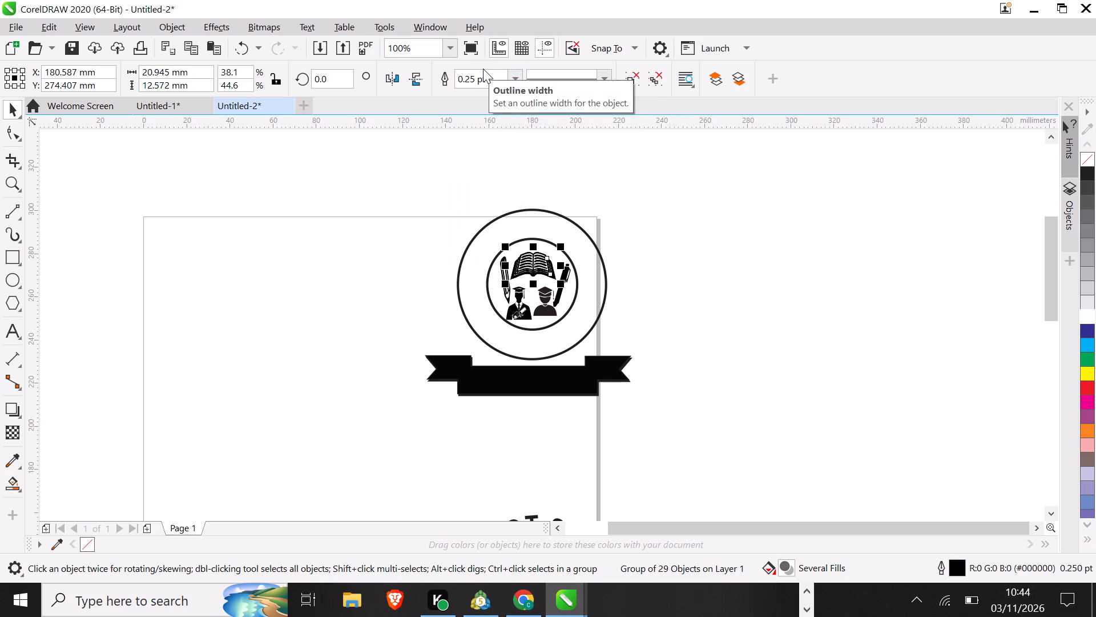
left_click(674, 254)
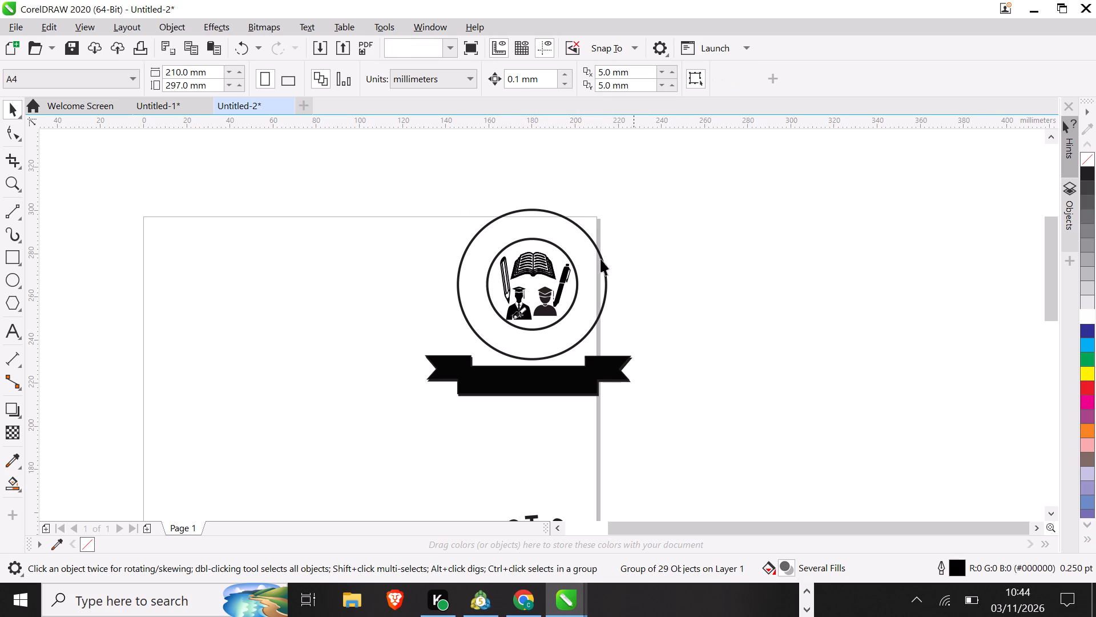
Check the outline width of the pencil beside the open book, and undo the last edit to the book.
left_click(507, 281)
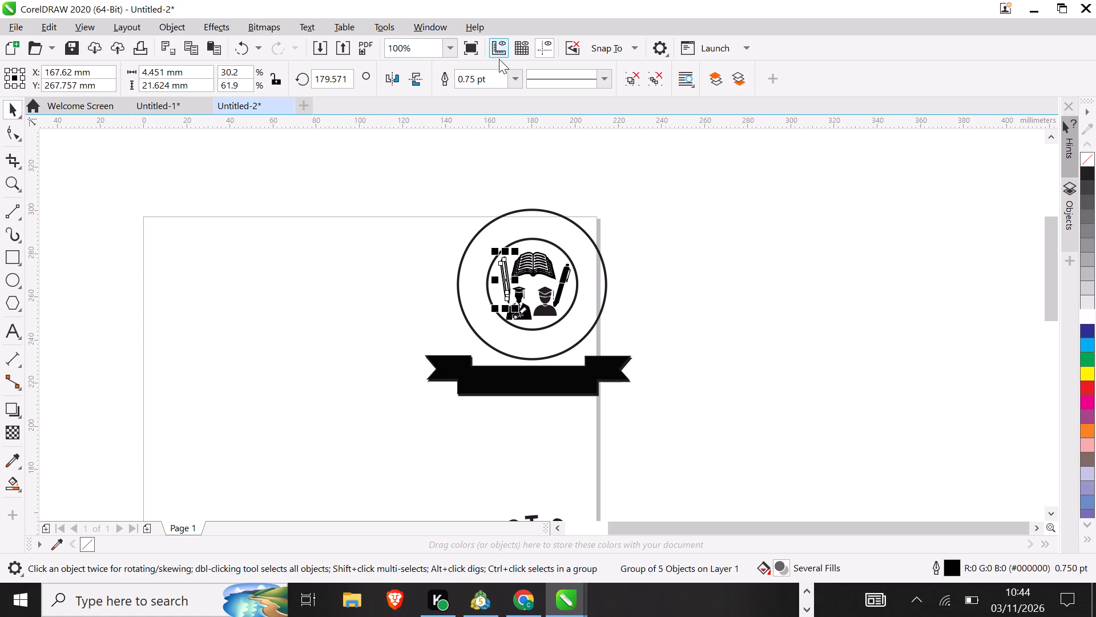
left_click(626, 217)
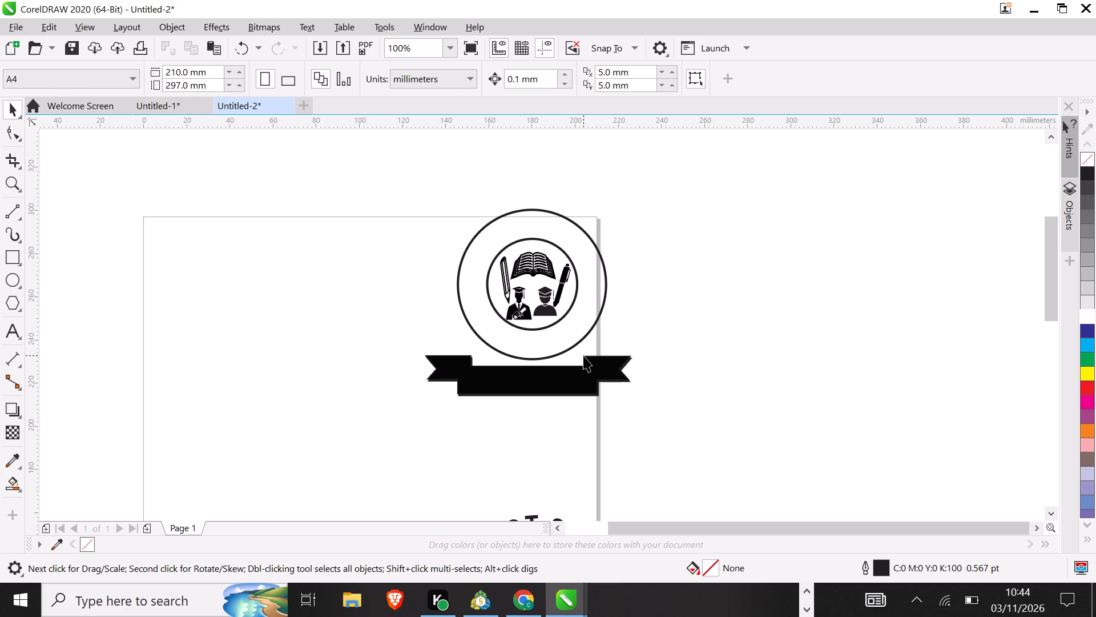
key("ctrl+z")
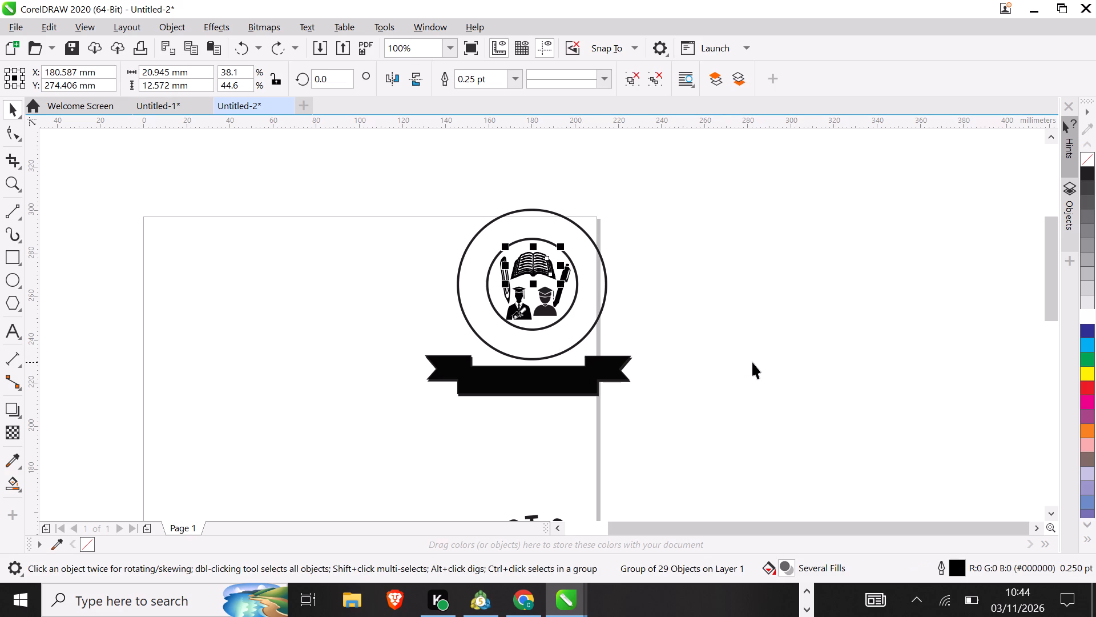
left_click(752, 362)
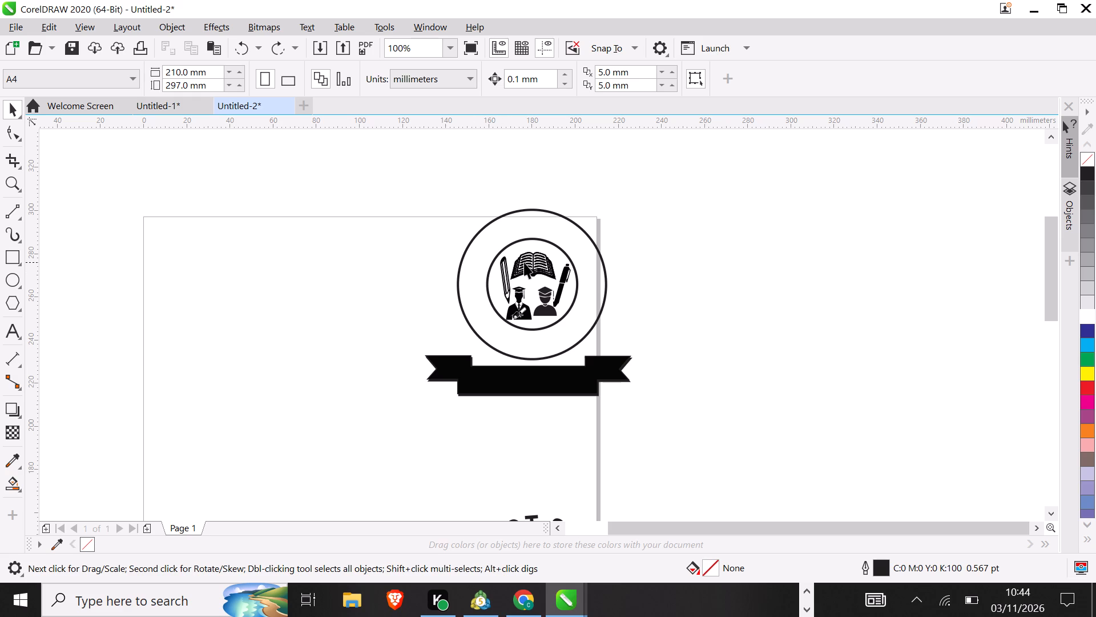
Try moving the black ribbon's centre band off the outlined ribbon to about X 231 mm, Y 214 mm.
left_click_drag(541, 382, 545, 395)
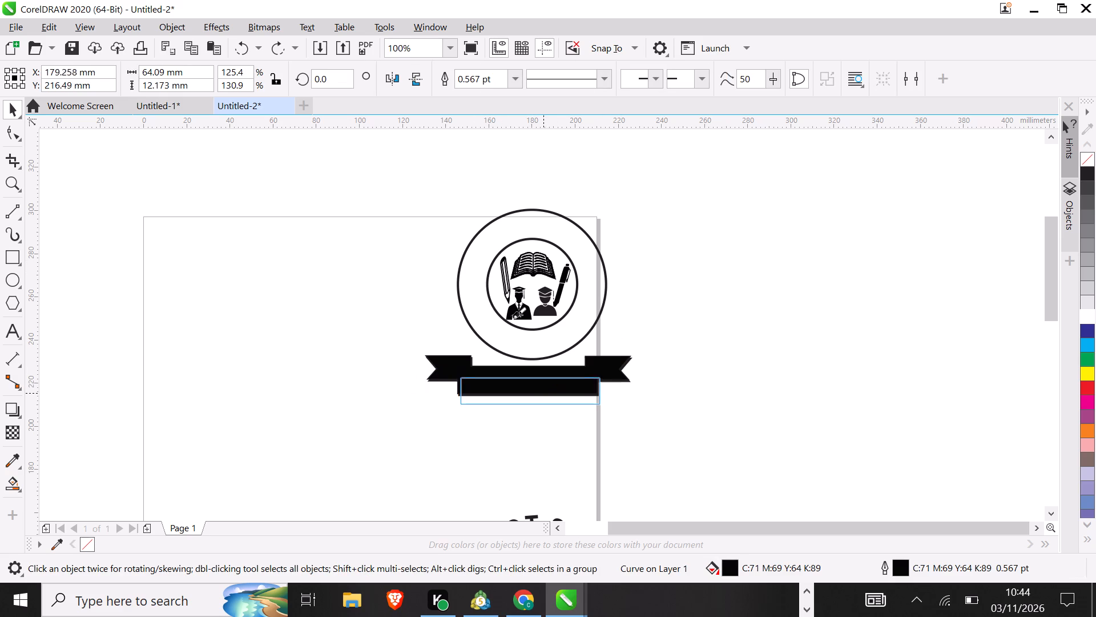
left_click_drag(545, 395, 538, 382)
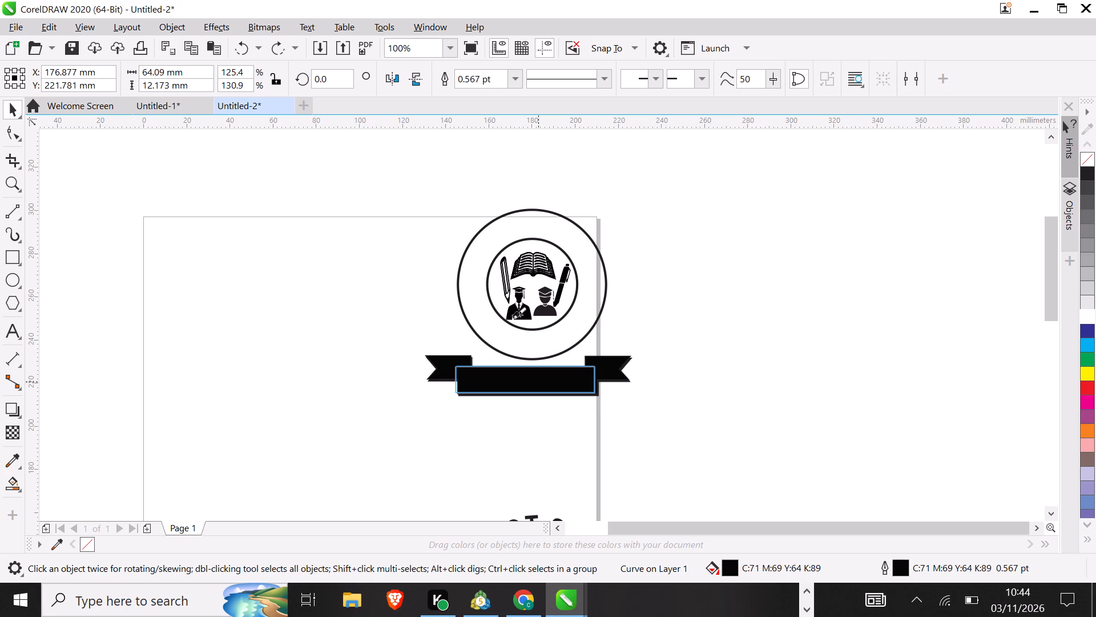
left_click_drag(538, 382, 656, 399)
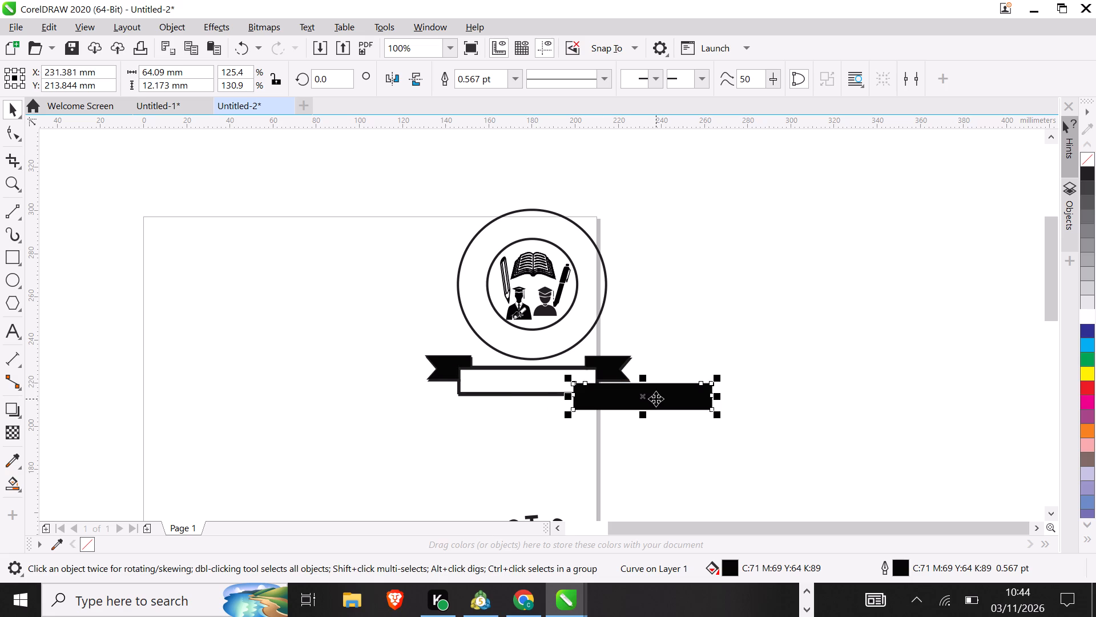
Undo the edits back to before the emblem and black ribbon were moved onto the outlined ring and ribbon.
key("ctrl+z")
key("ctrl+z")
key("ctrl+z")
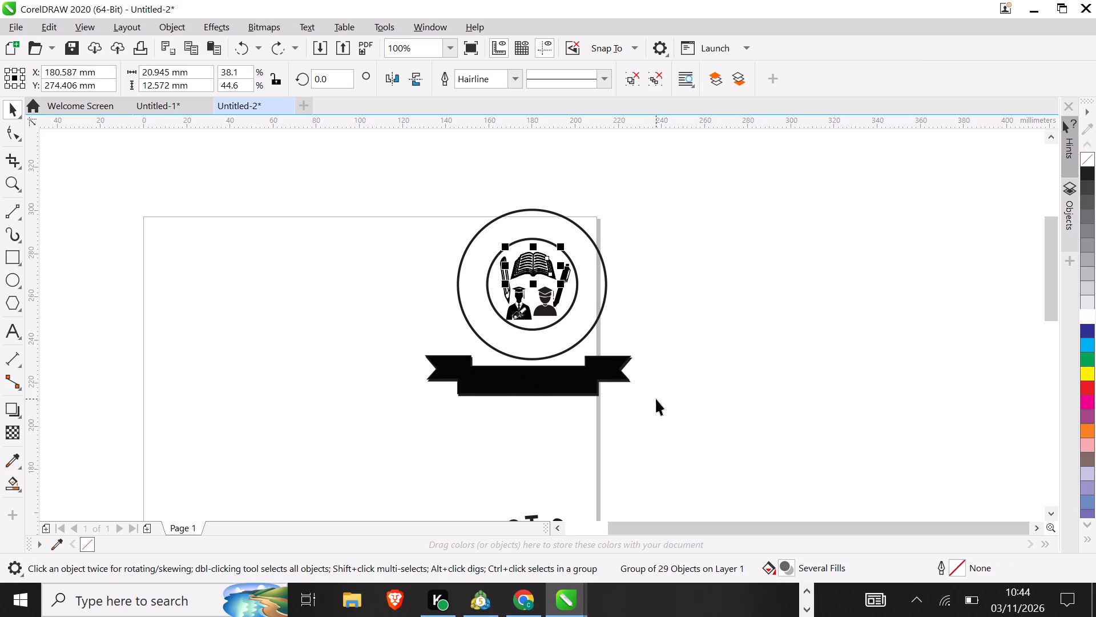
key("ctrl+z")
key("ctrl+z")
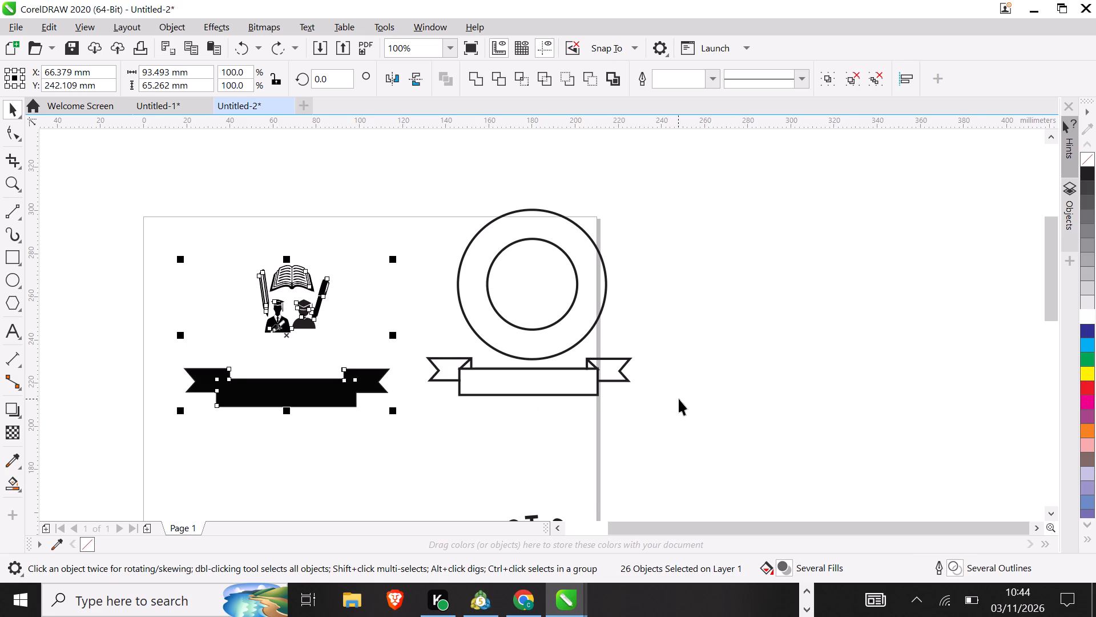
left_click(681, 399)
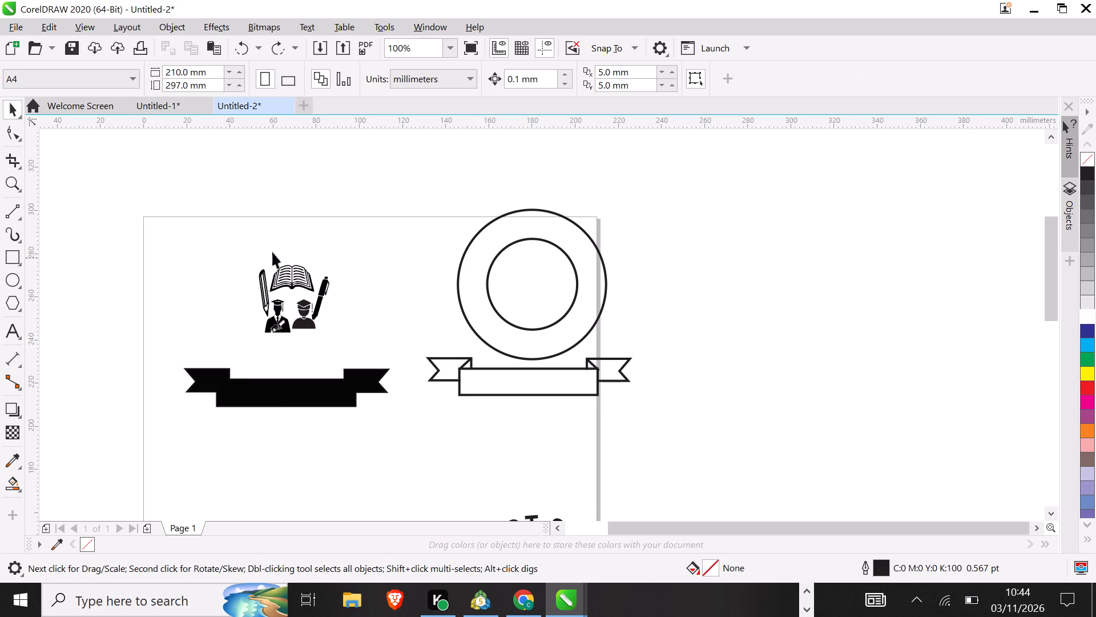
Set the outline width of the open book group to 0.15 pt.
left_click_drag(258, 231, 268, 254)
left_click_drag(268, 254, 316, 292)
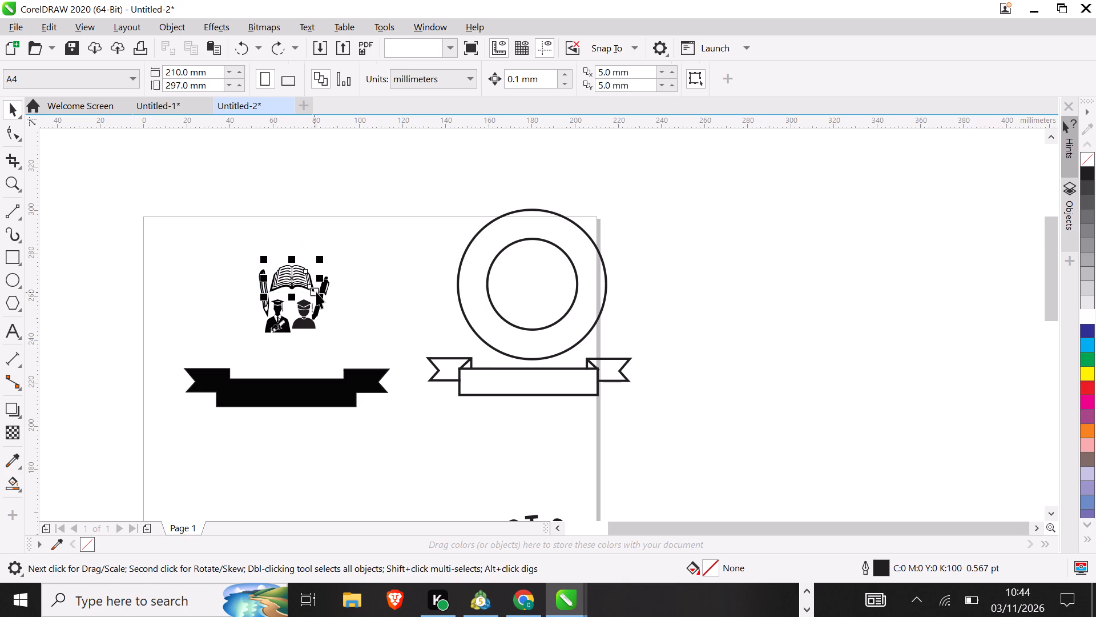
left_click(514, 77)
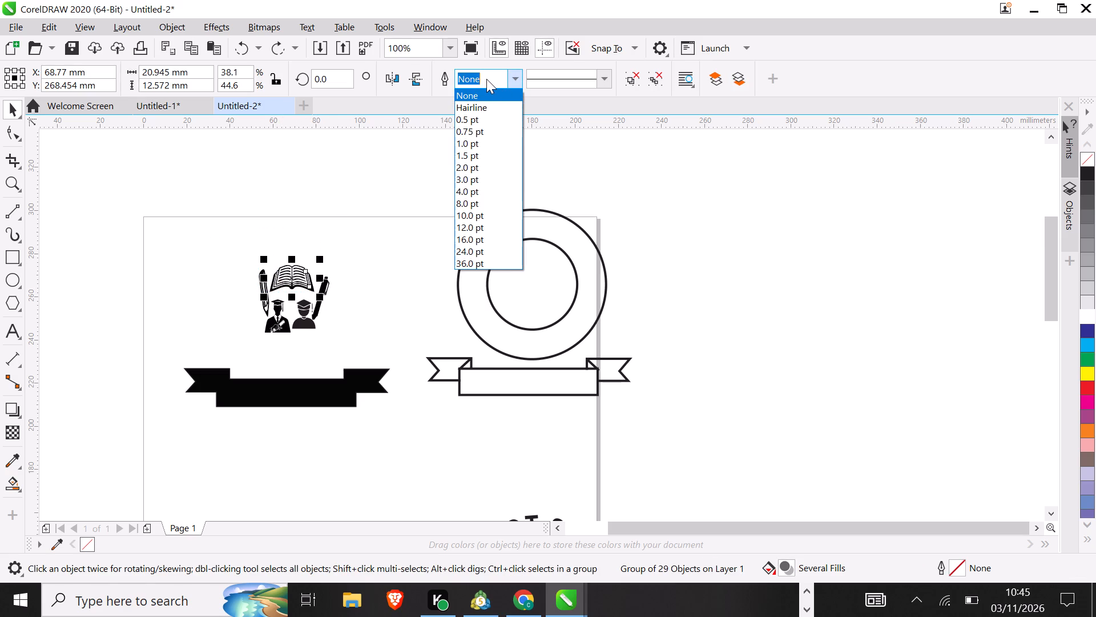
left_click(486, 79)
left_click(511, 79)
left_click(494, 122)
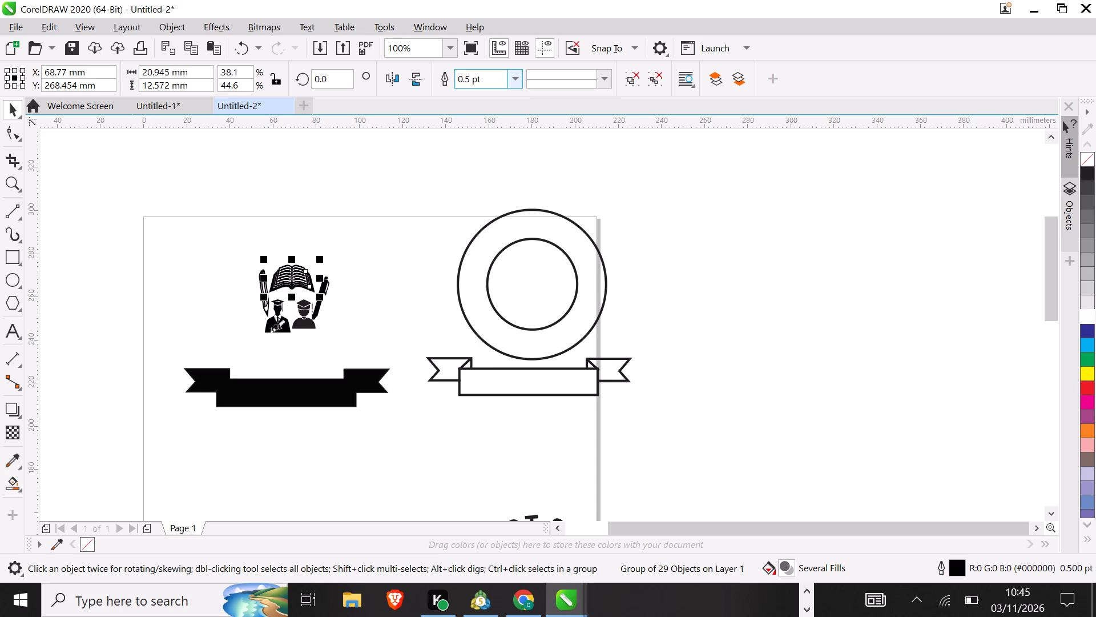
left_click(465, 77)
key("2")
key("BackSpace")
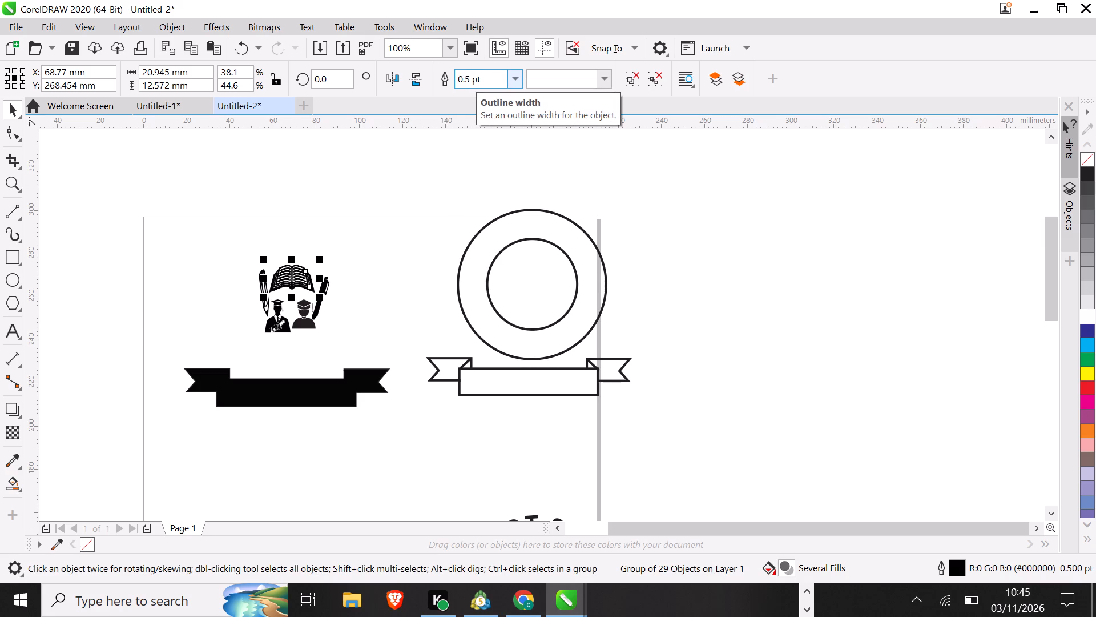
key("1")
left_click(403, 199)
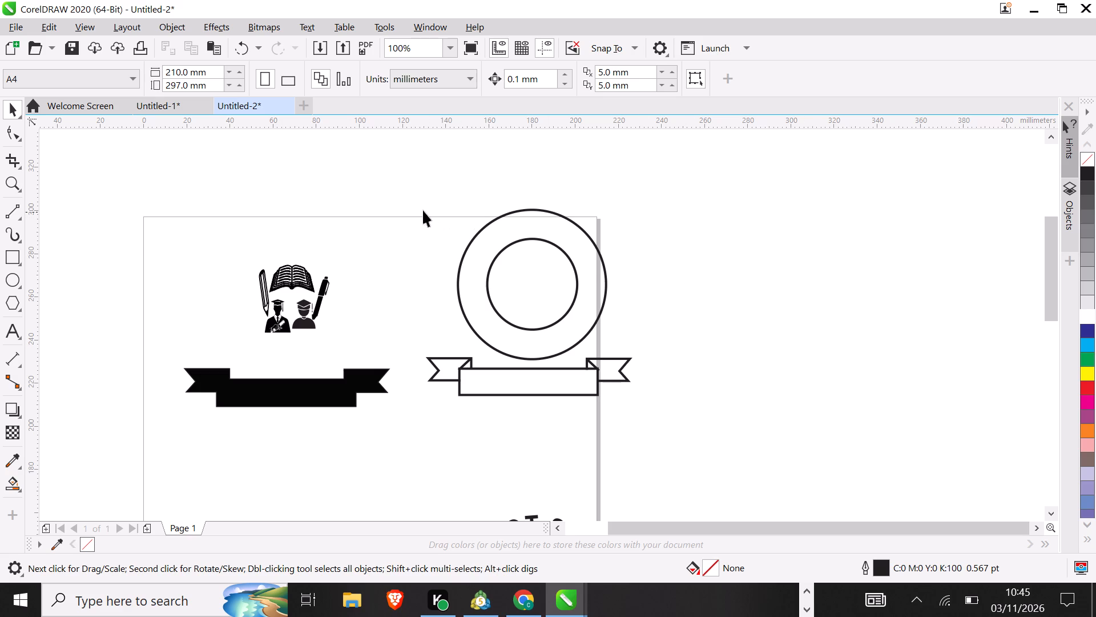
Move the outlined ring and ribbon together inside the page, centred at about X 163 mm, Y 251 mm.
left_click_drag(394, 193, 652, 424)
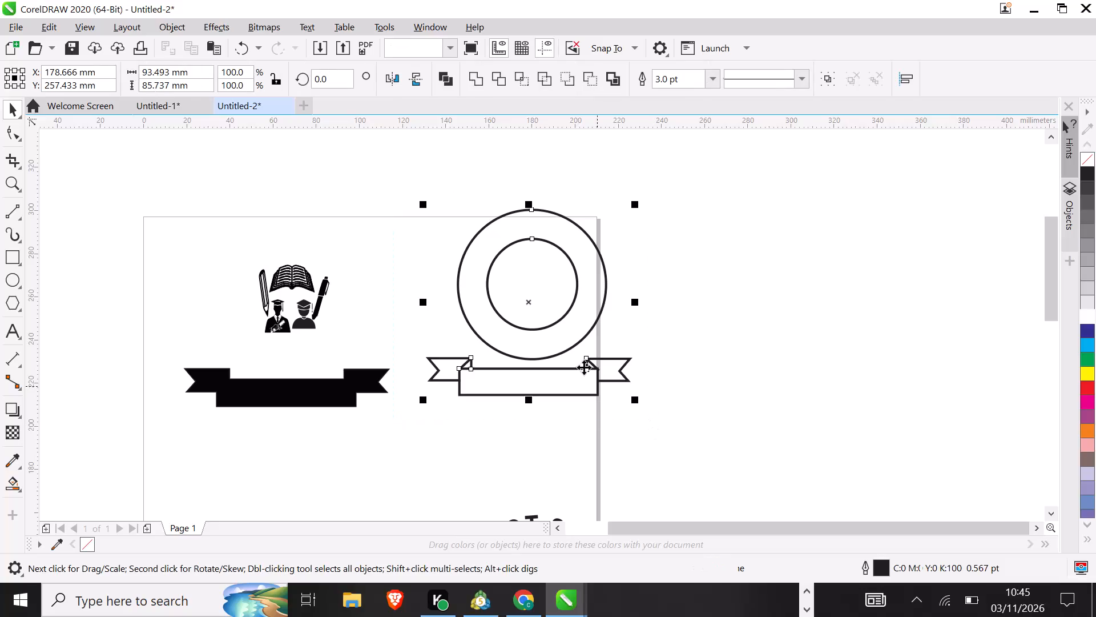
left_click_drag(527, 306, 492, 321)
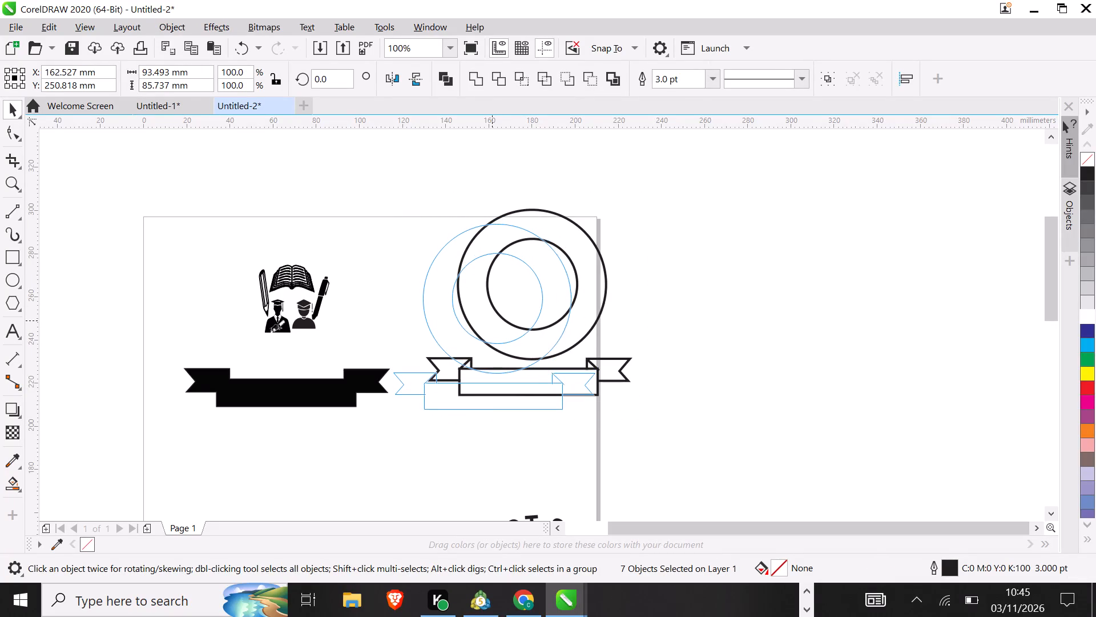
left_click_drag(492, 321, 493, 321)
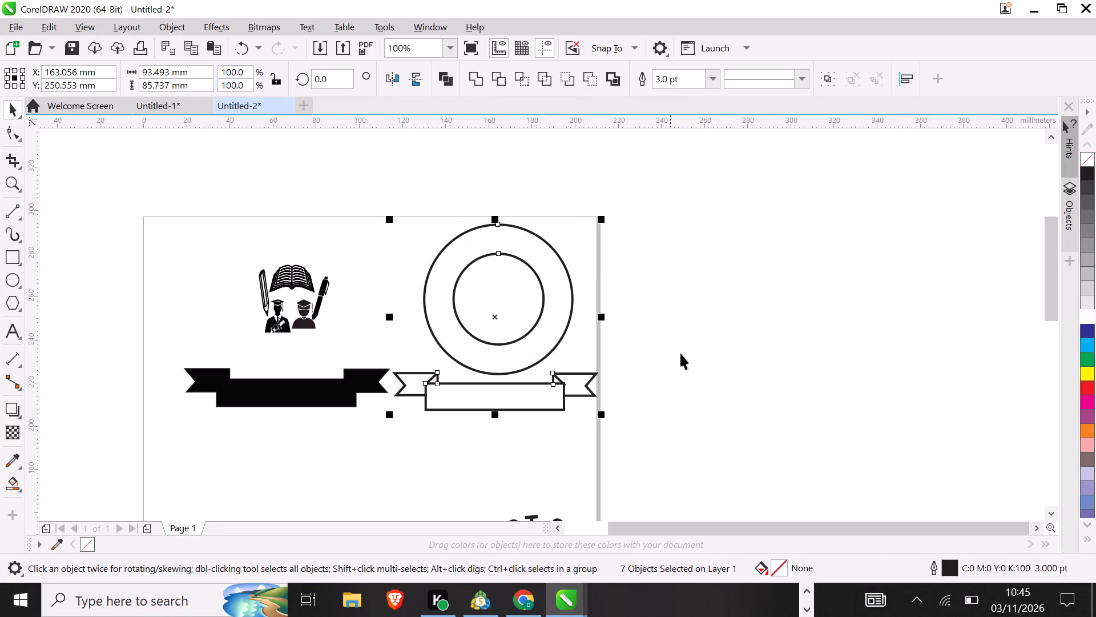
left_click(702, 371)
Move the book-and-graduates emblem and black ribbon together toward the page's upper-left corner, centred at about X 50 mm, Y 249 mm.
left_click_drag(140, 230, 394, 436)
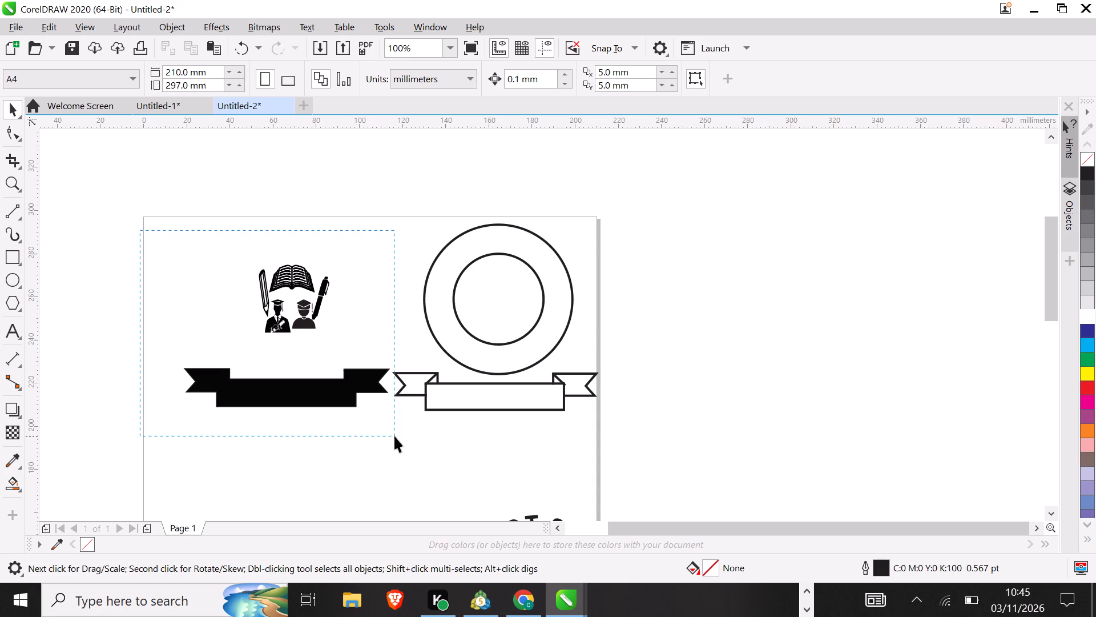
left_click_drag(394, 436, 395, 436)
left_click_drag(288, 331, 409, 339)
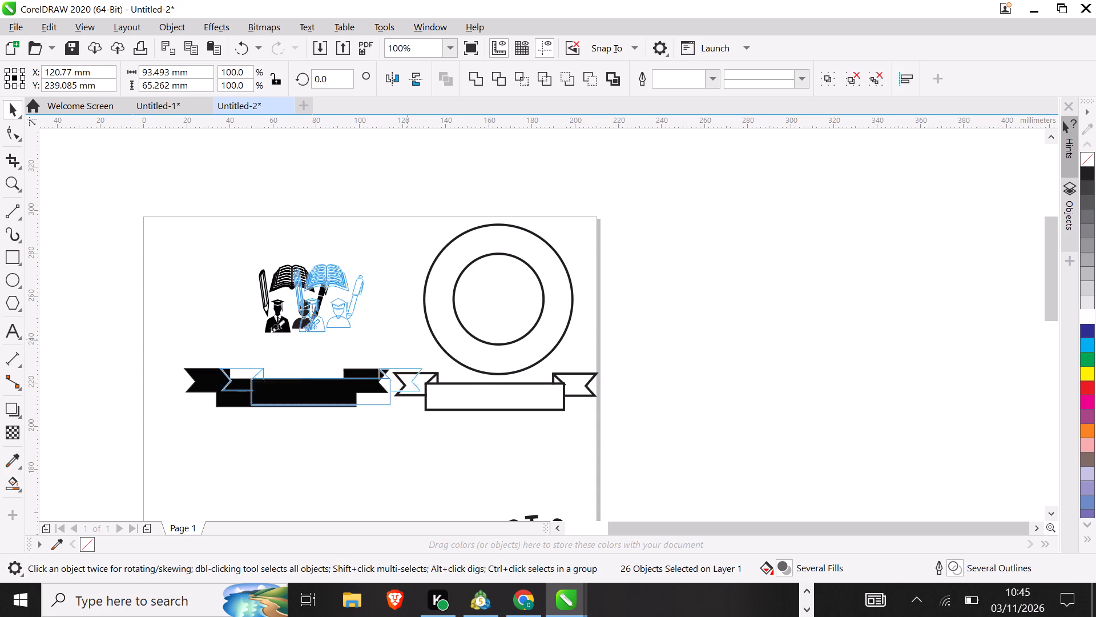
left_click_drag(409, 339, 495, 335)
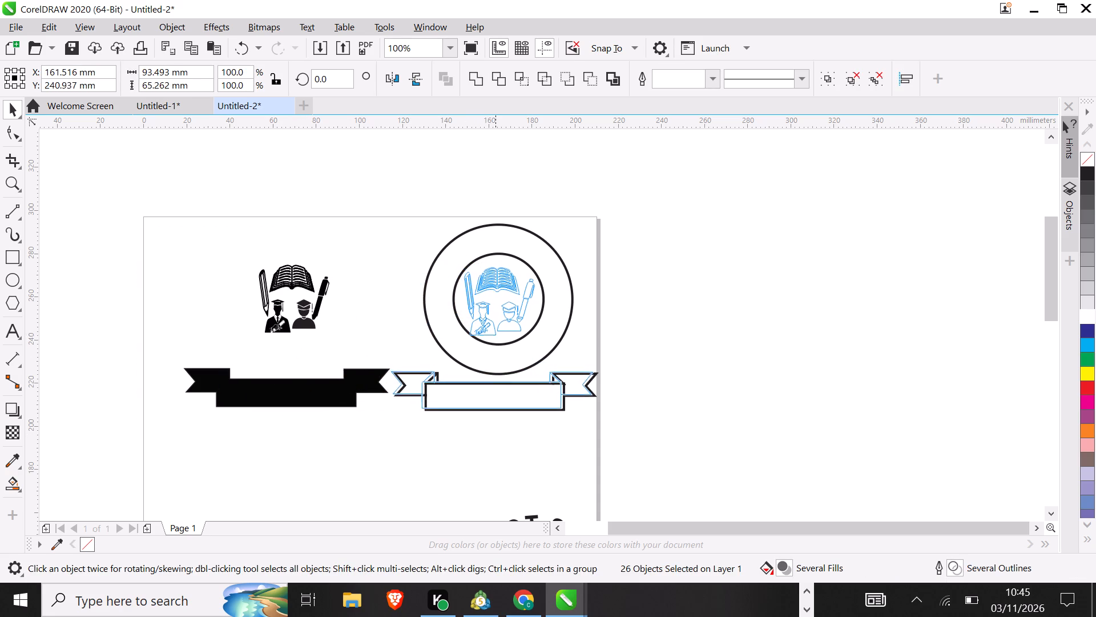
left_click_drag(495, 335, 498, 335)
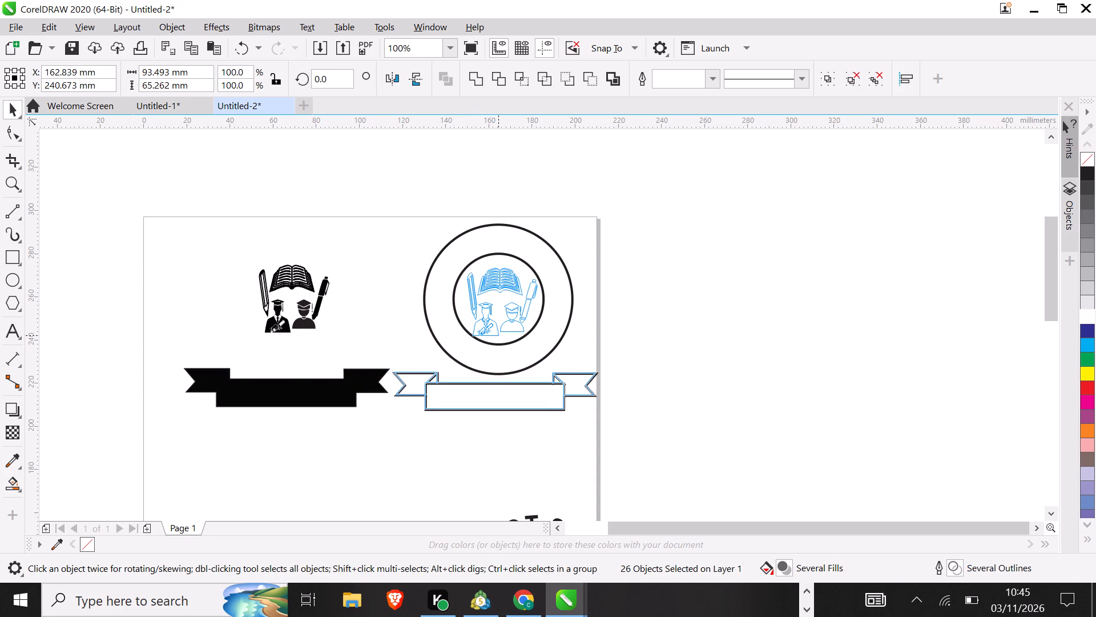
left_click_drag(498, 335, 499, 334)
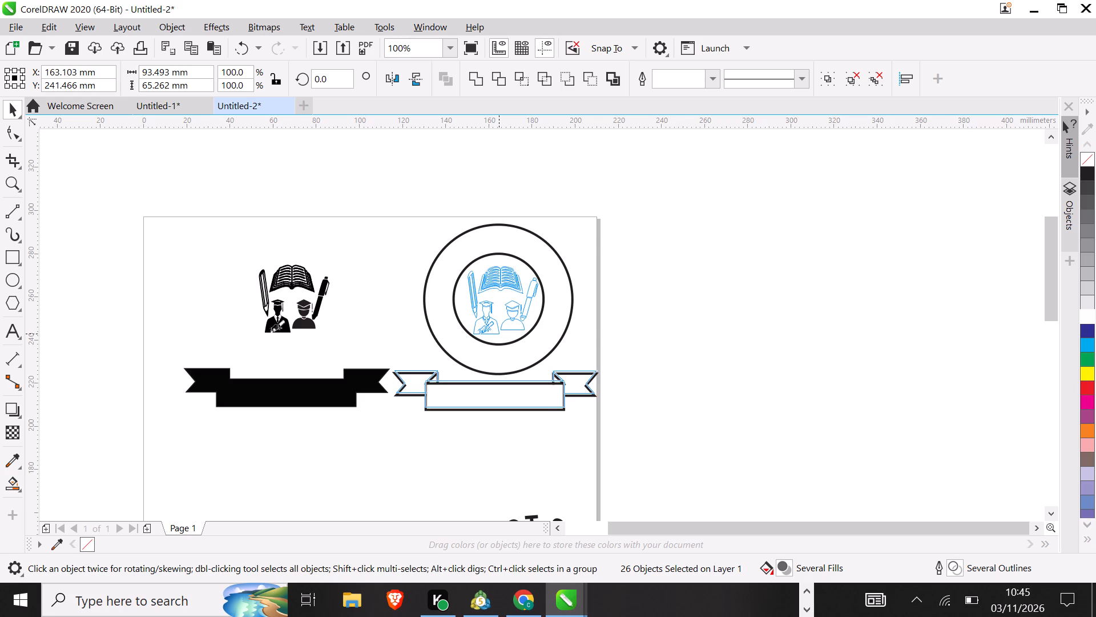
left_click_drag(499, 334, 499, 335)
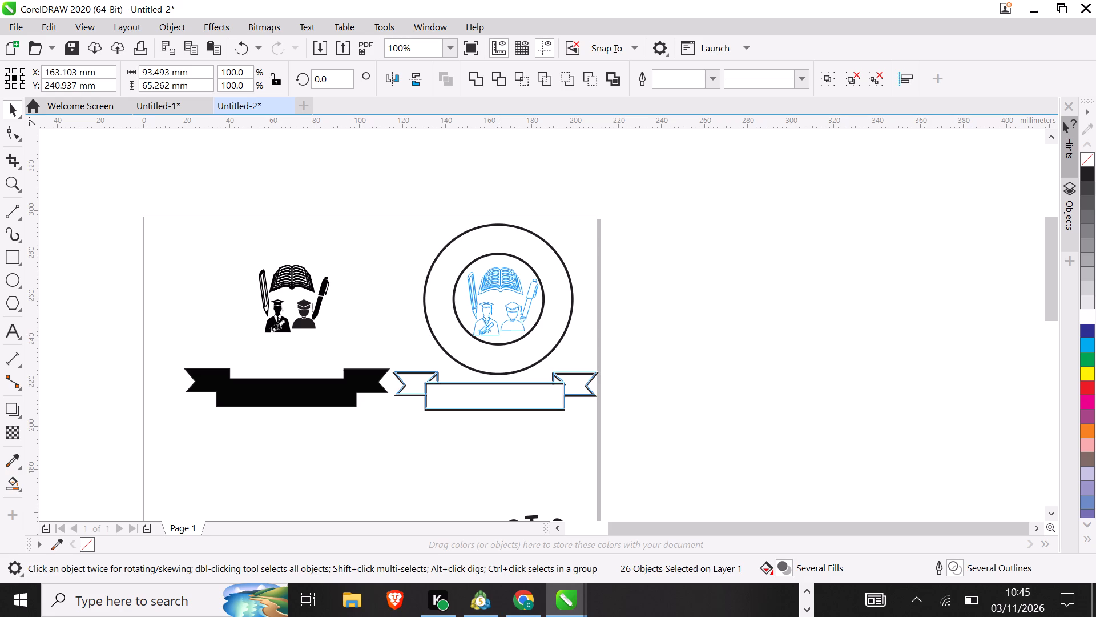
left_click_drag(499, 335, 472, 326)
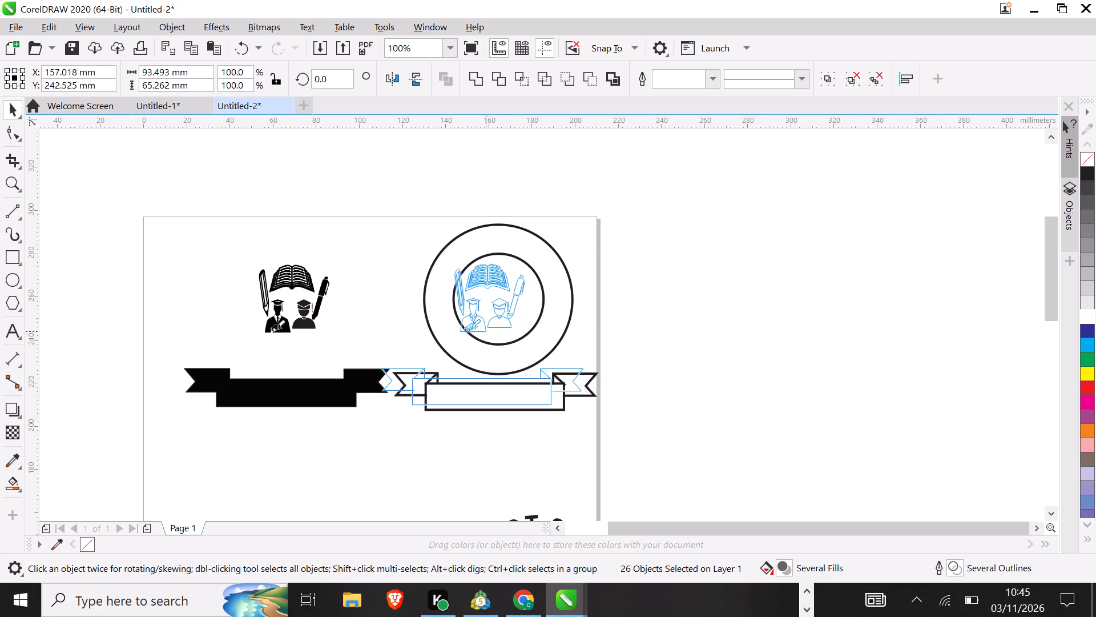
left_click_drag(472, 326, 264, 319)
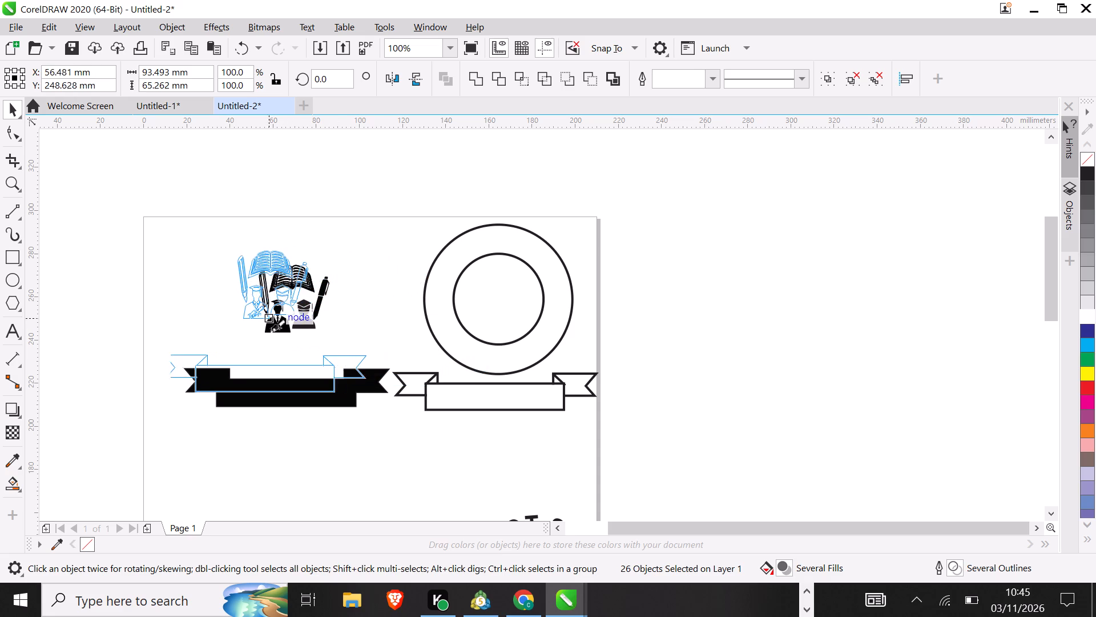
left_click_drag(264, 319, 256, 316)
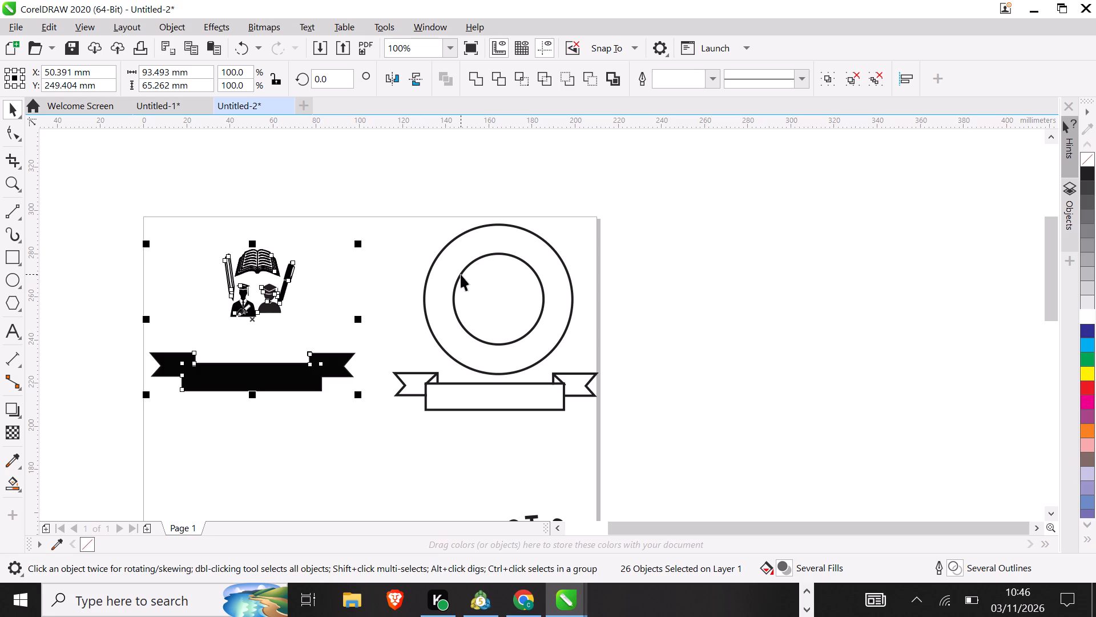
Move the outlined ring and ribbon together beside the black emblem and ribbon, centred at about X 152 mm, Y 248 mm.
left_click_drag(371, 199, 422, 424)
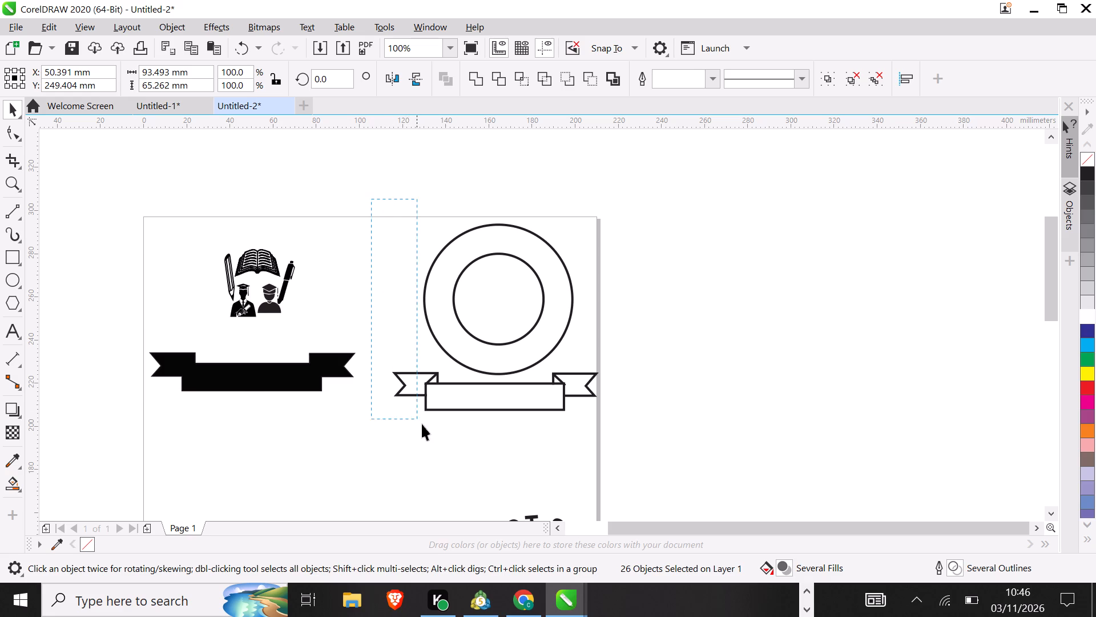
left_click_drag(422, 424, 630, 423)
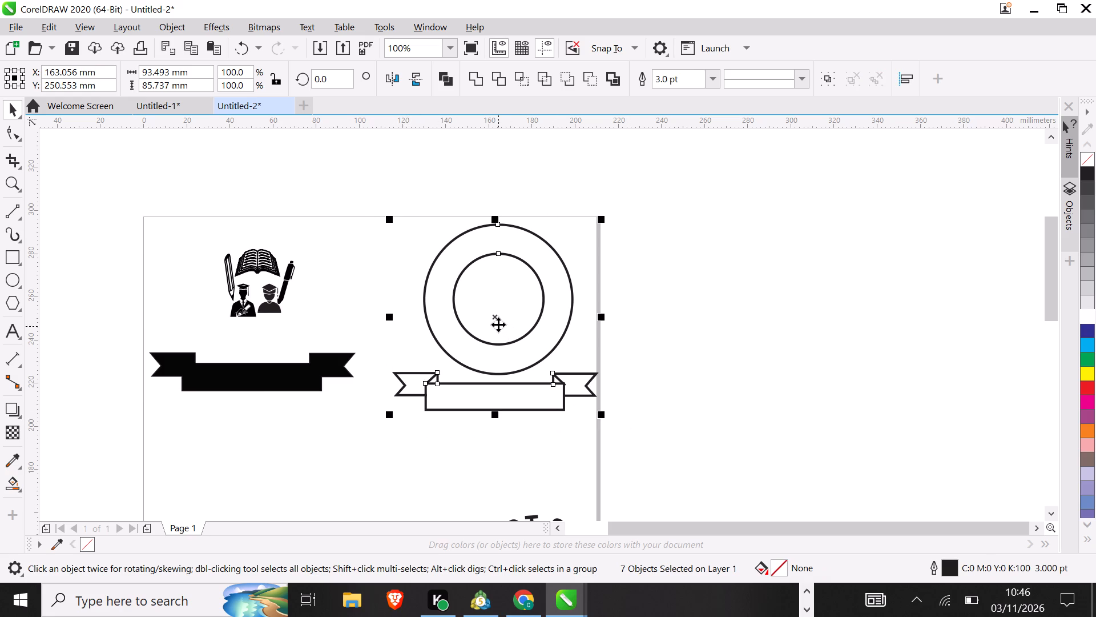
left_click_drag(495, 320, 289, 298)
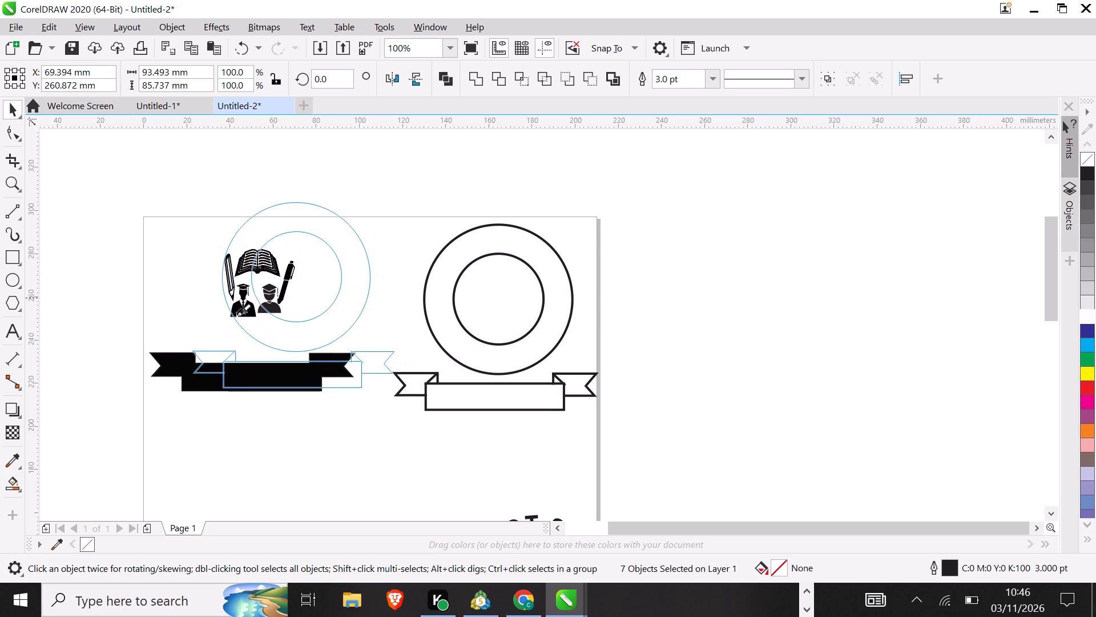
left_click_drag(289, 298, 249, 298)
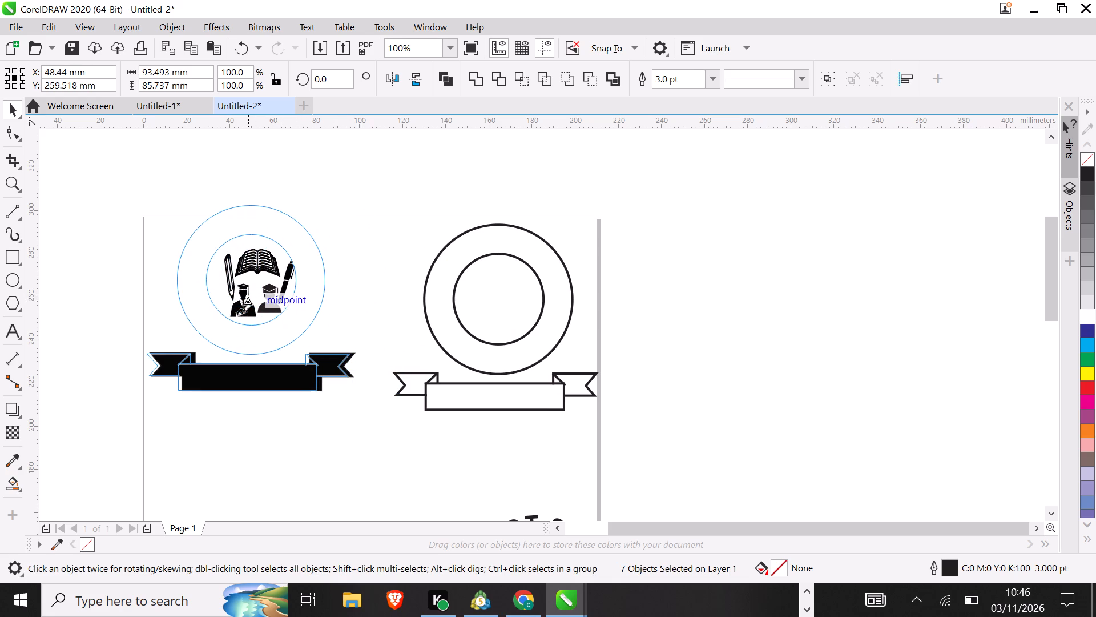
left_click_drag(249, 298, 253, 297)
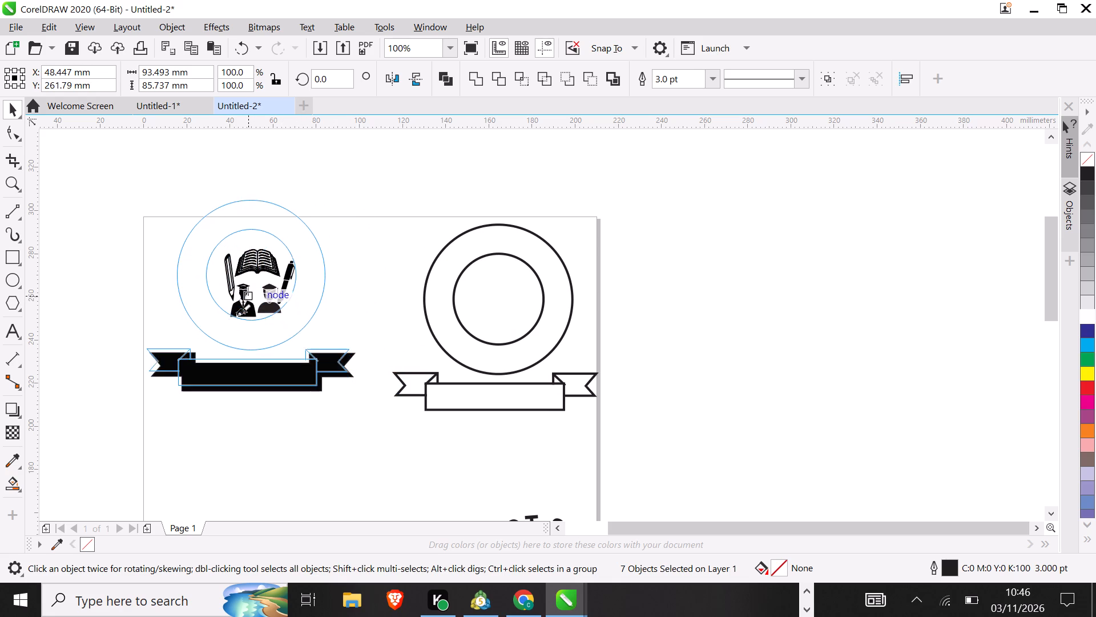
left_click_drag(253, 297, 253, 298)
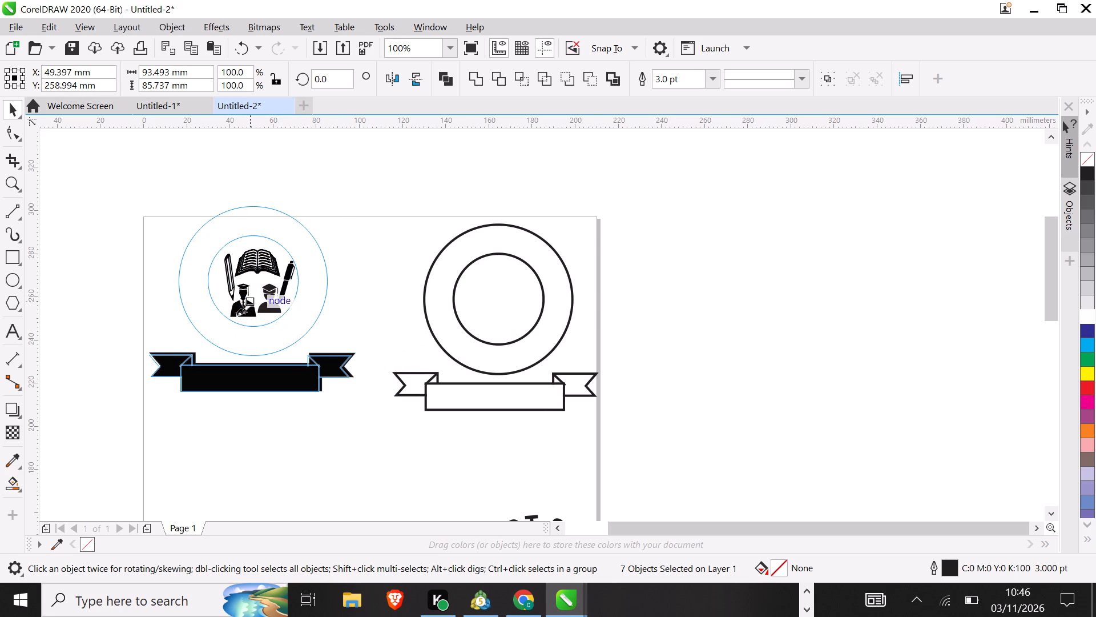
left_click_drag(253, 298, 256, 298)
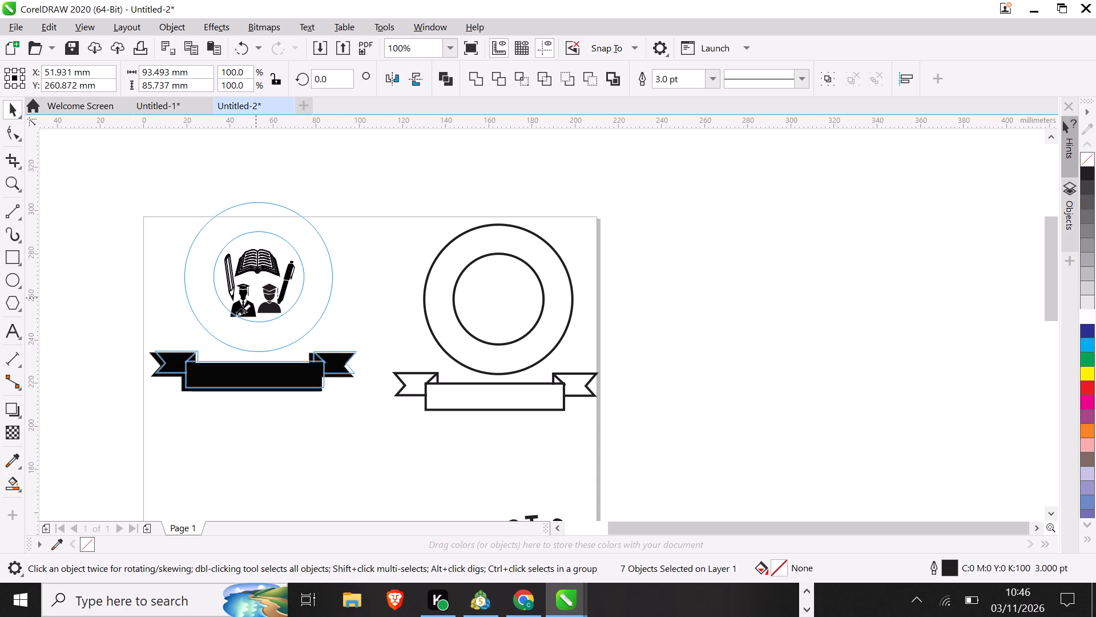
left_click_drag(256, 298, 256, 299)
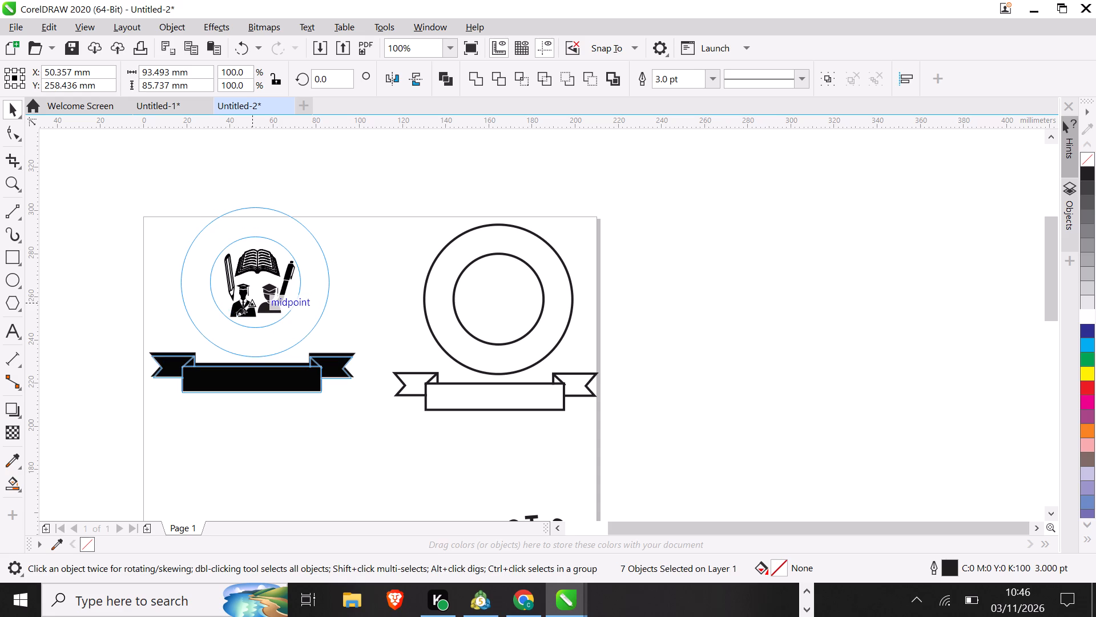
left_click_drag(256, 299, 470, 324)
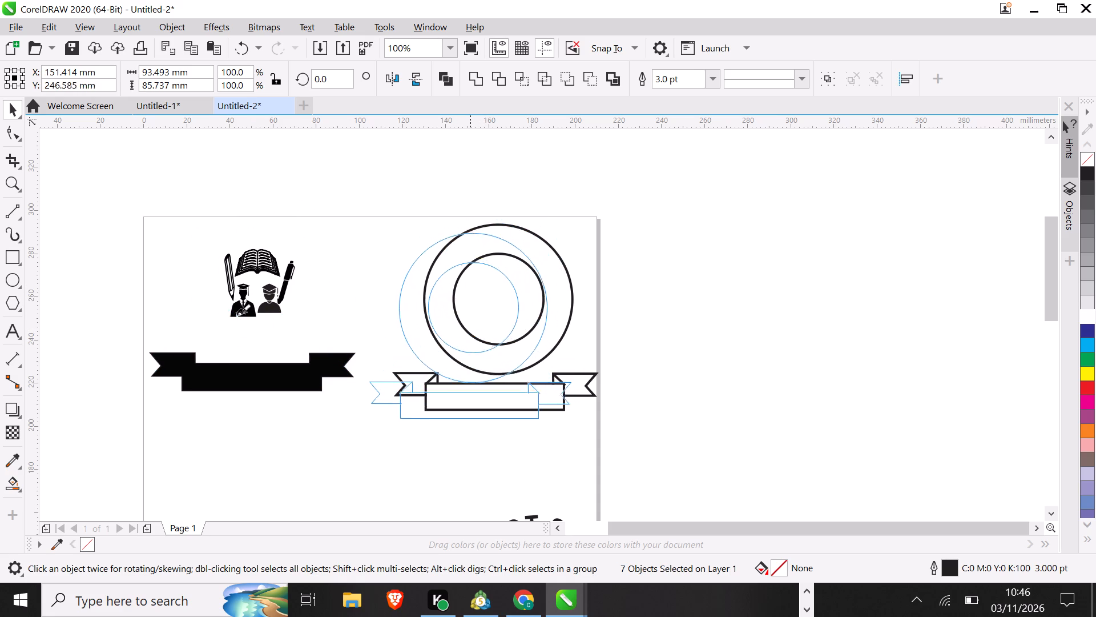
left_click_drag(470, 324, 471, 325)
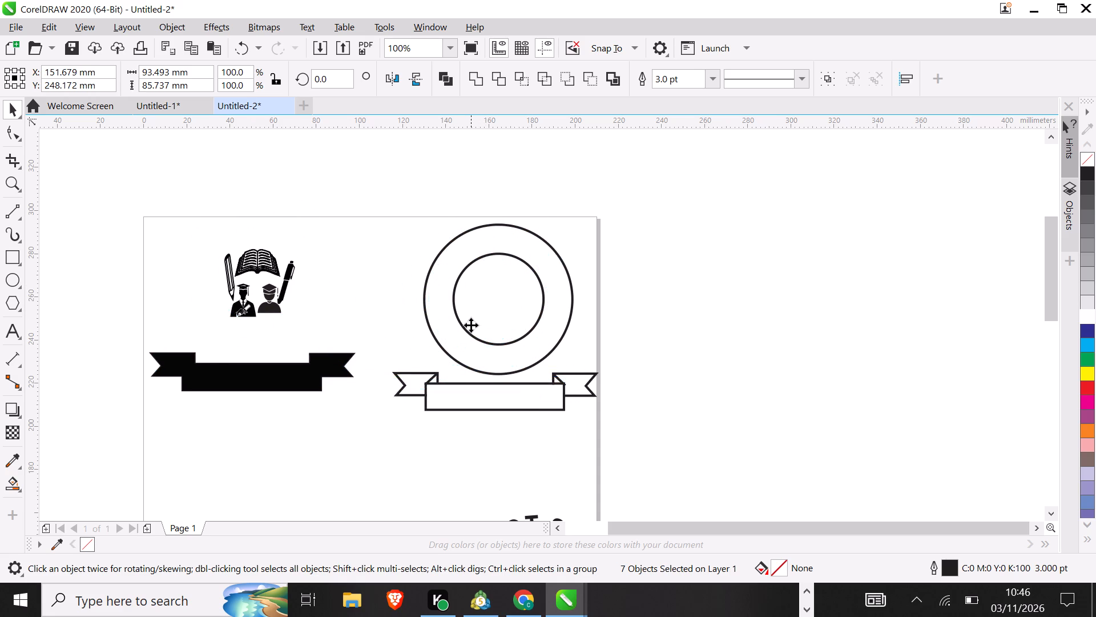
left_click(686, 395)
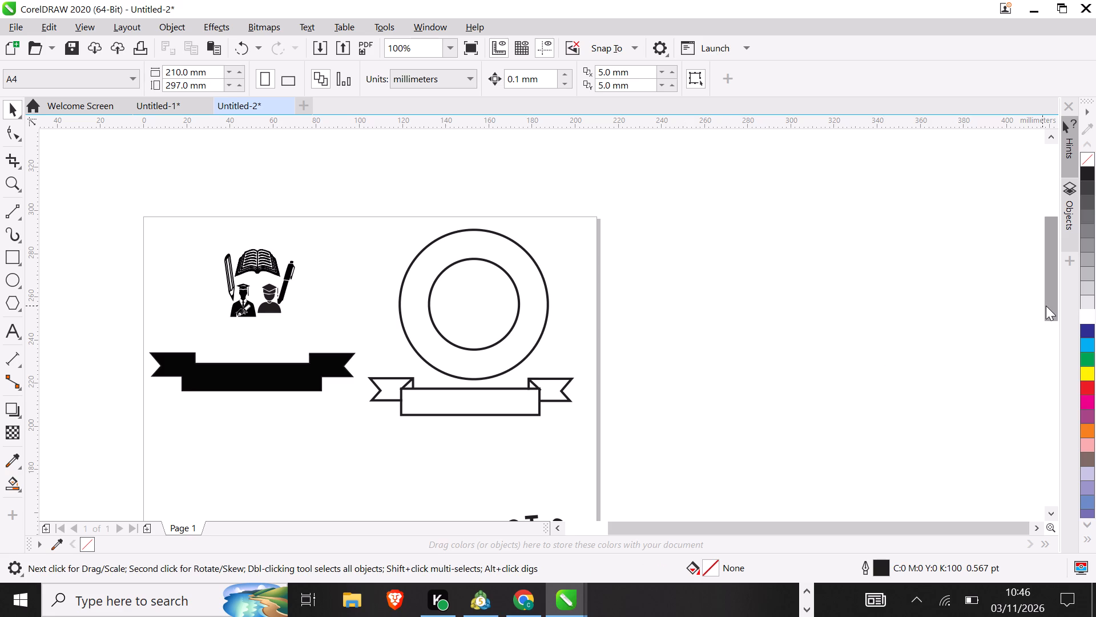
Move the five school name, year and motto texts together off the page's right side, centred at about X 282 mm, Y 199 mm.
left_click_drag(1046, 306, 1052, 367)
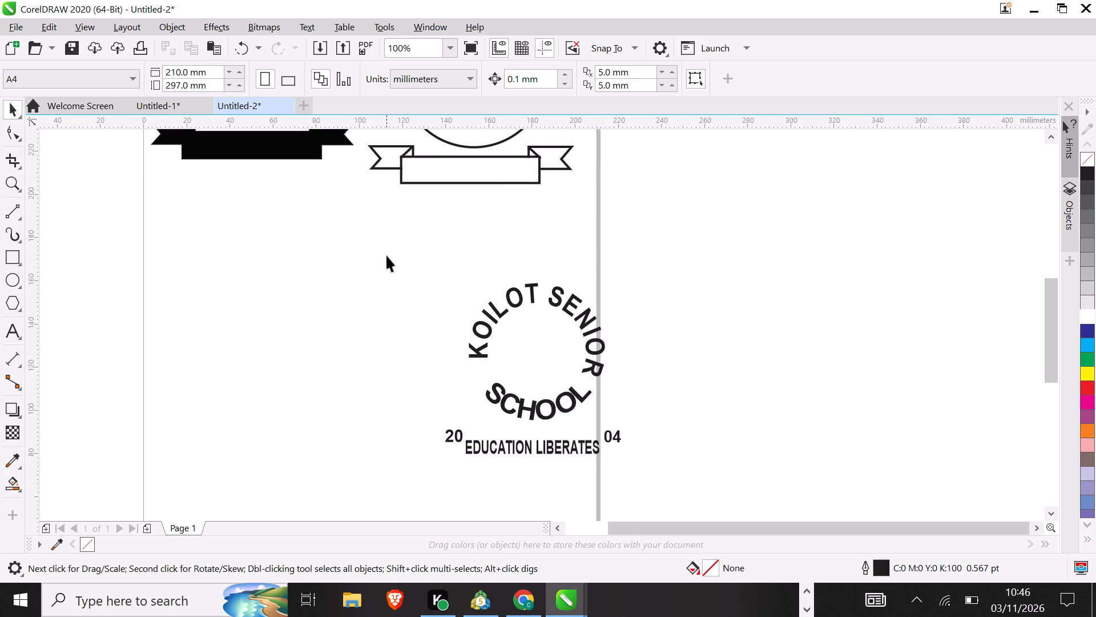
left_click_drag(388, 254, 654, 476)
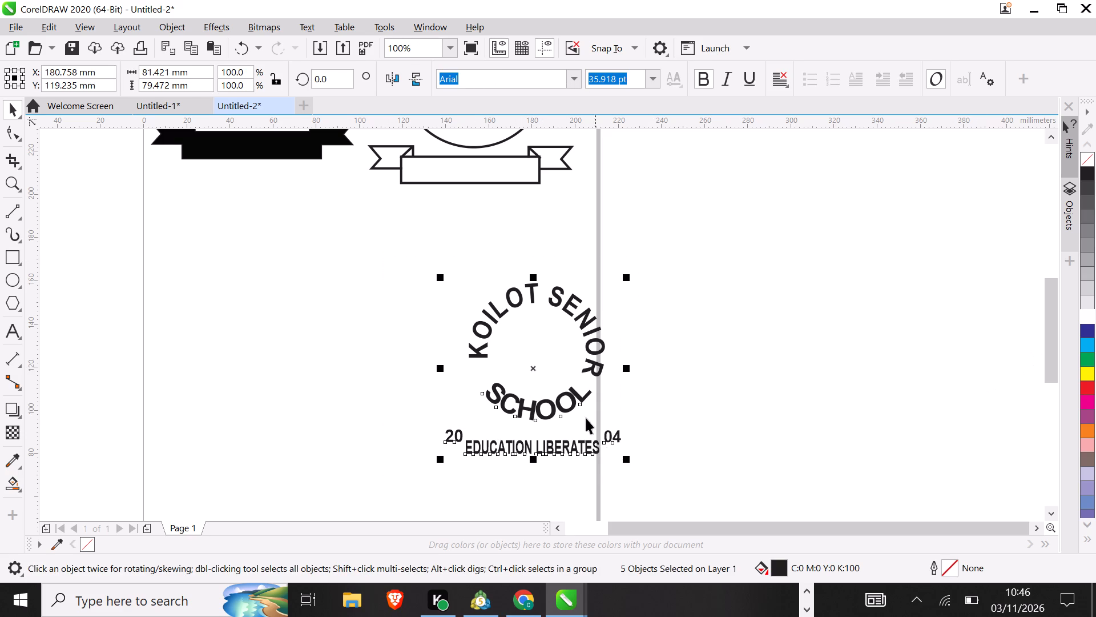
left_click_drag(536, 367, 753, 219)
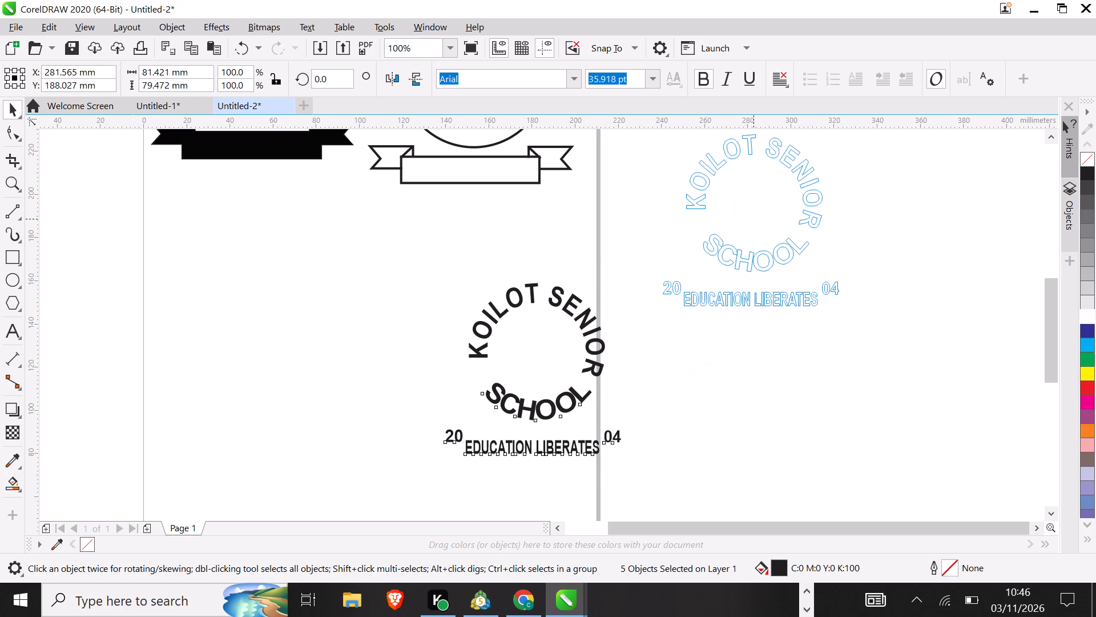
left_click_drag(753, 219, 753, 195)
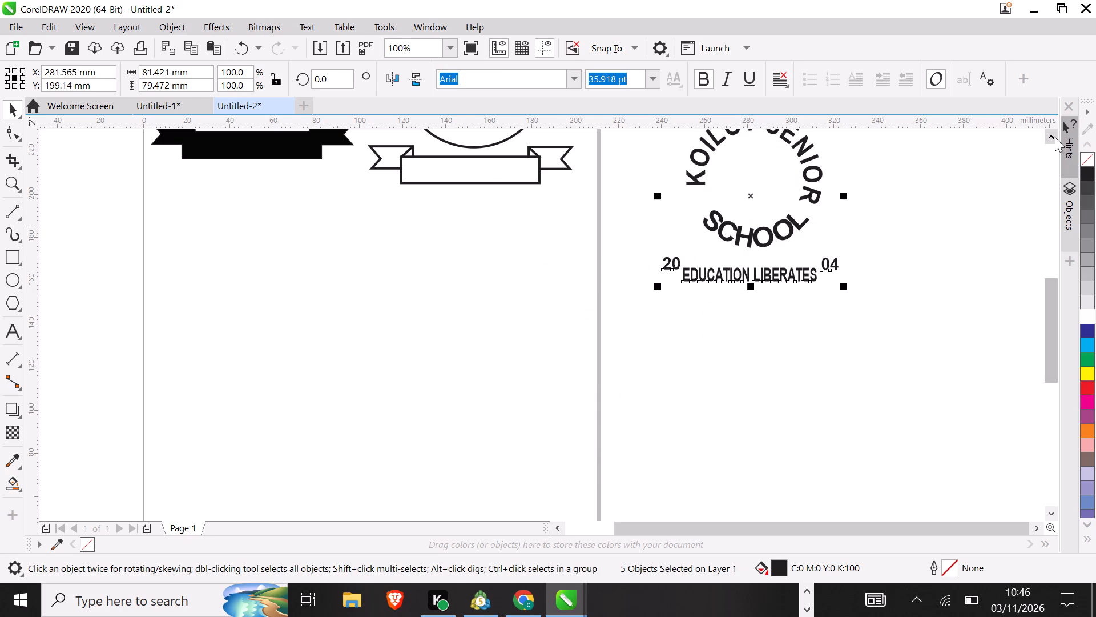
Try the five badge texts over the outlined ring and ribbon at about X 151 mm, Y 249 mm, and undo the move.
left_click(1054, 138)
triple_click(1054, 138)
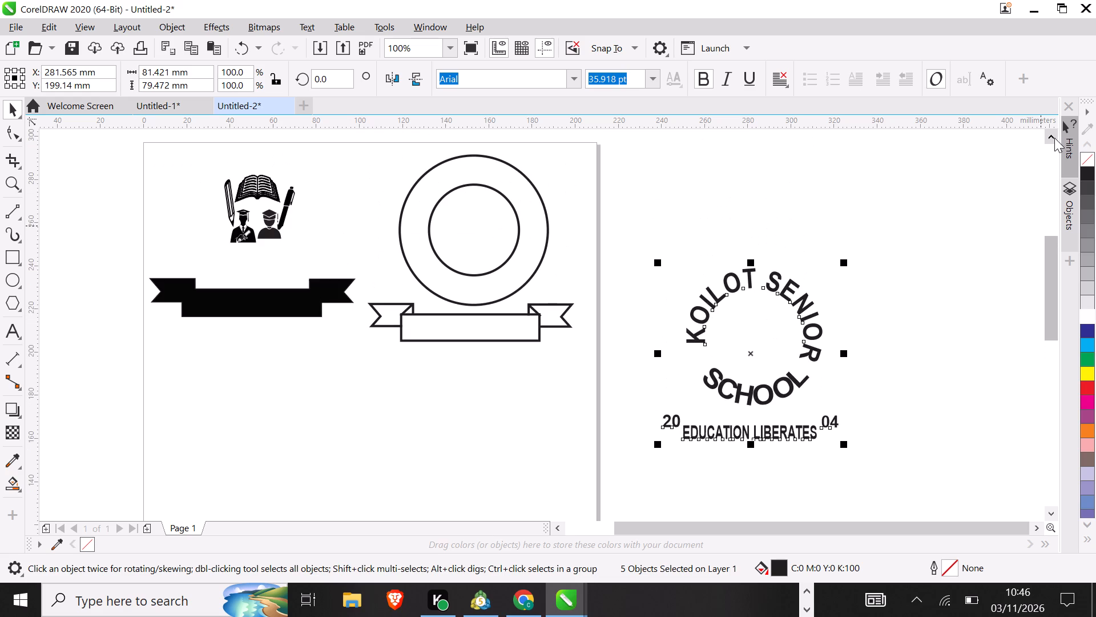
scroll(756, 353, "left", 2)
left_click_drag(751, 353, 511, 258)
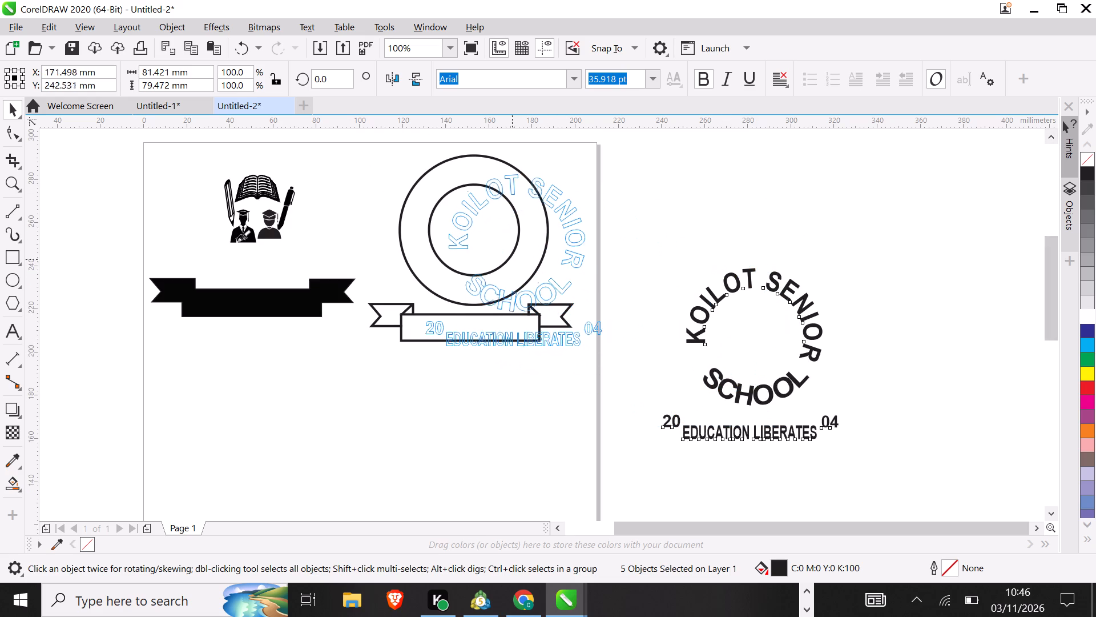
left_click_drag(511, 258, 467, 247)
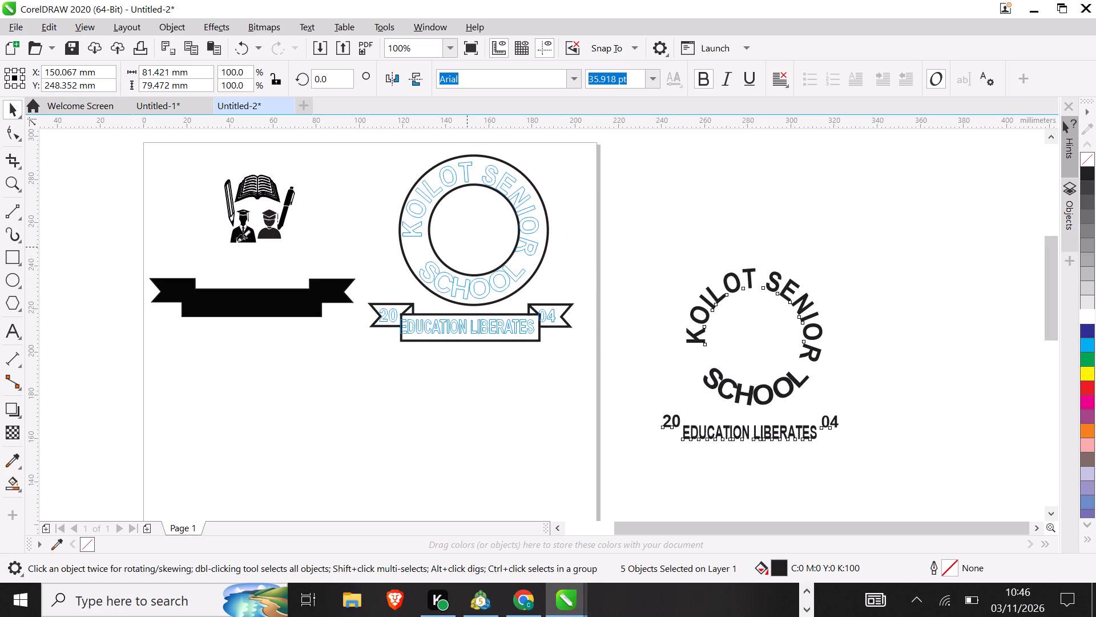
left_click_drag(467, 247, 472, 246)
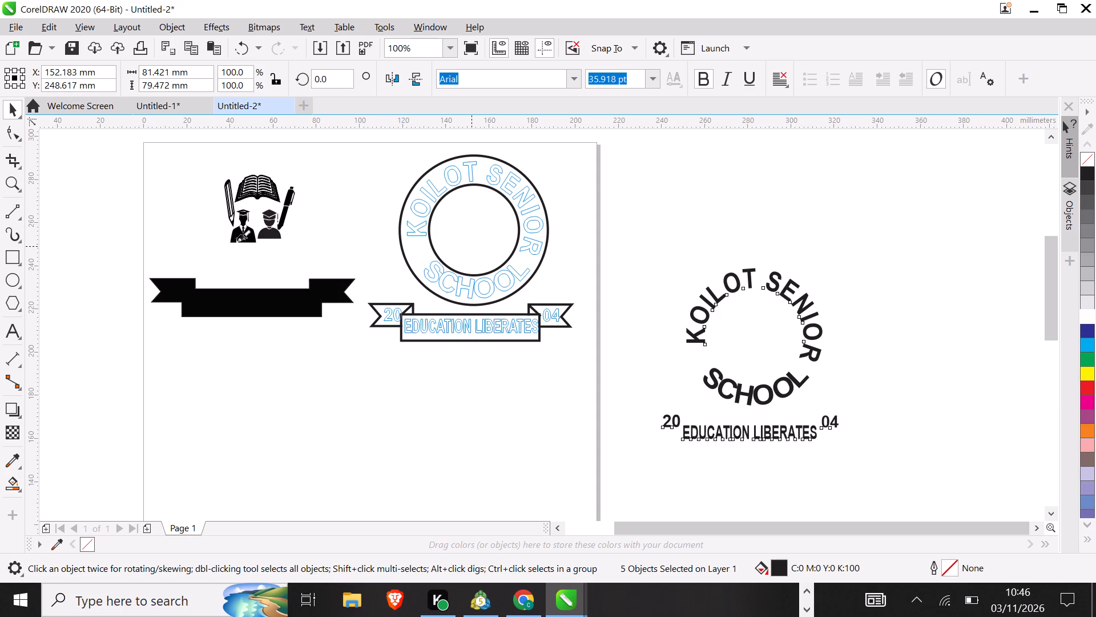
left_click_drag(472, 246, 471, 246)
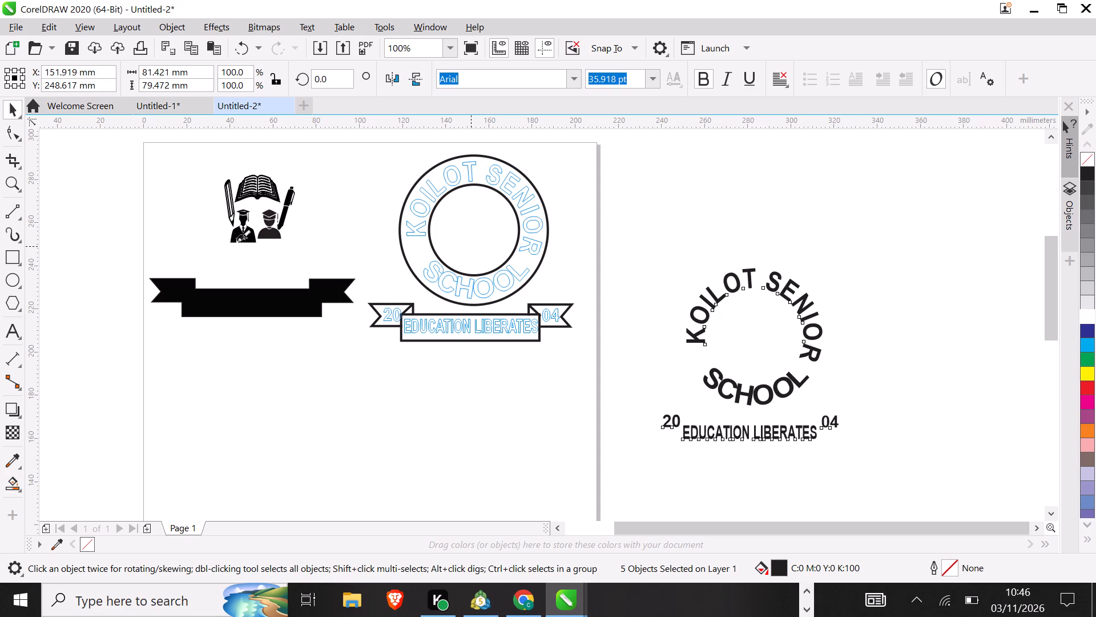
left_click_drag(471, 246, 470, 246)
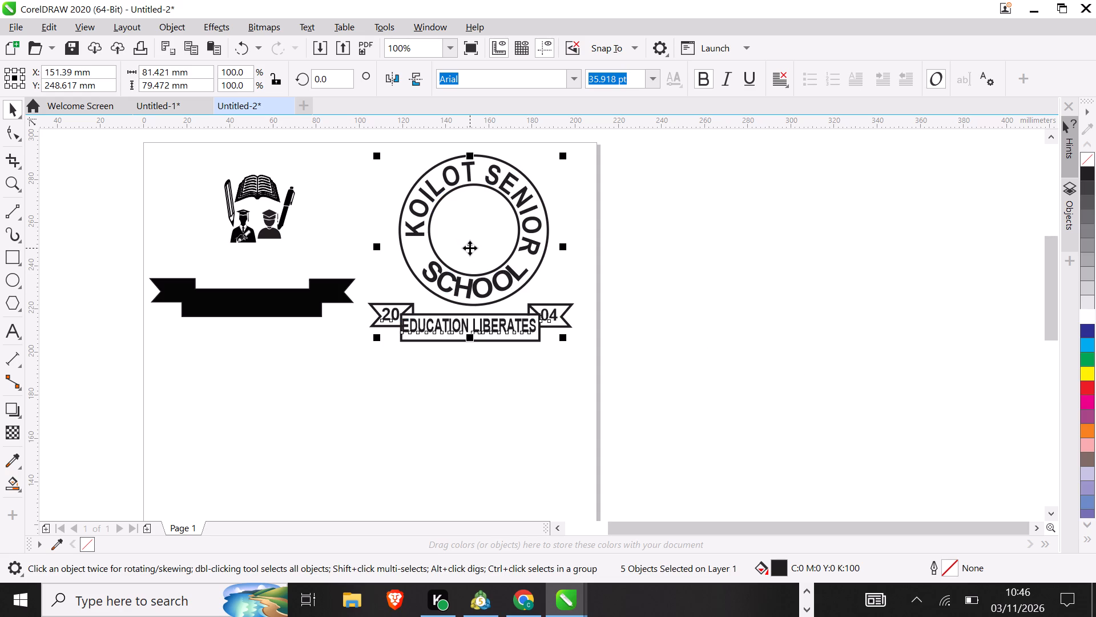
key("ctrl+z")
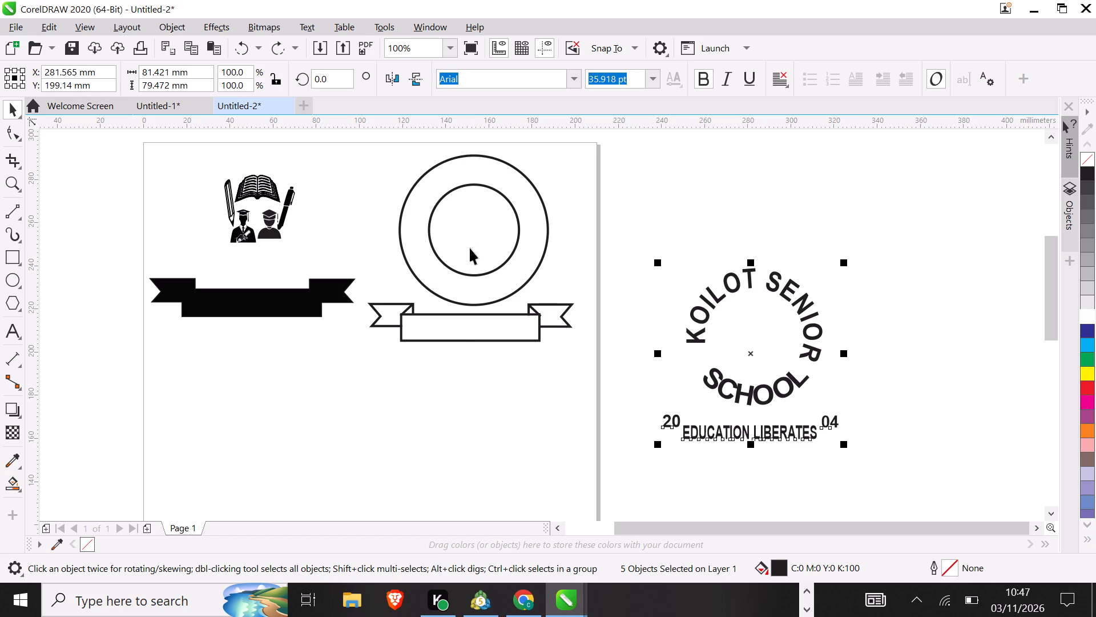
Narrow the EDUCATION LIBERATES motto from its left end to about 60.5 mm wide.
left_click(872, 422)
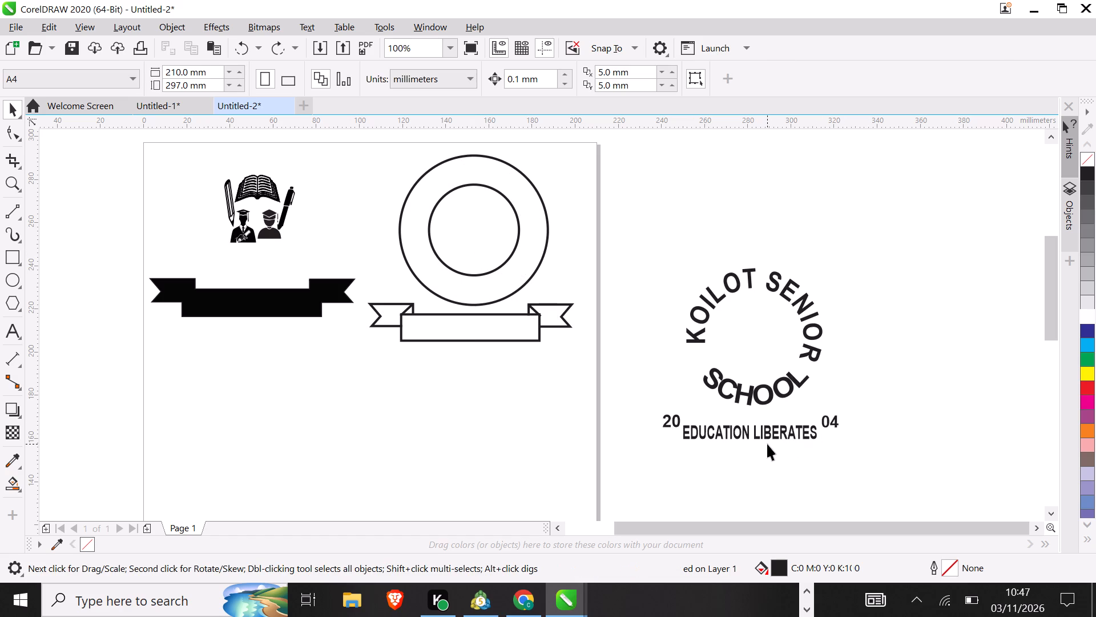
left_click(751, 437)
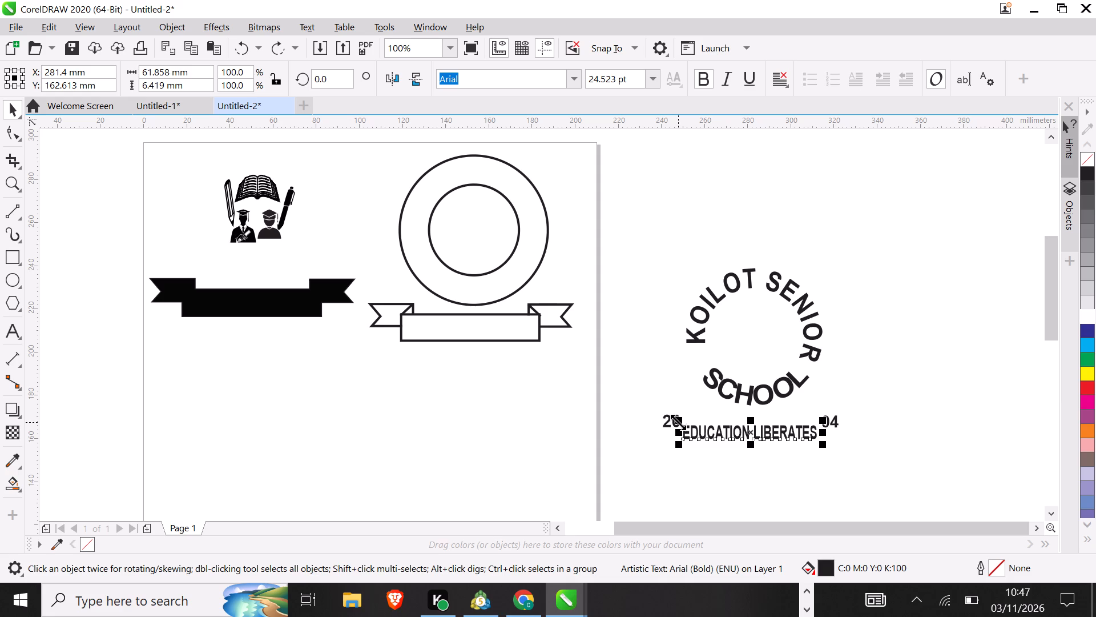
left_click(676, 430)
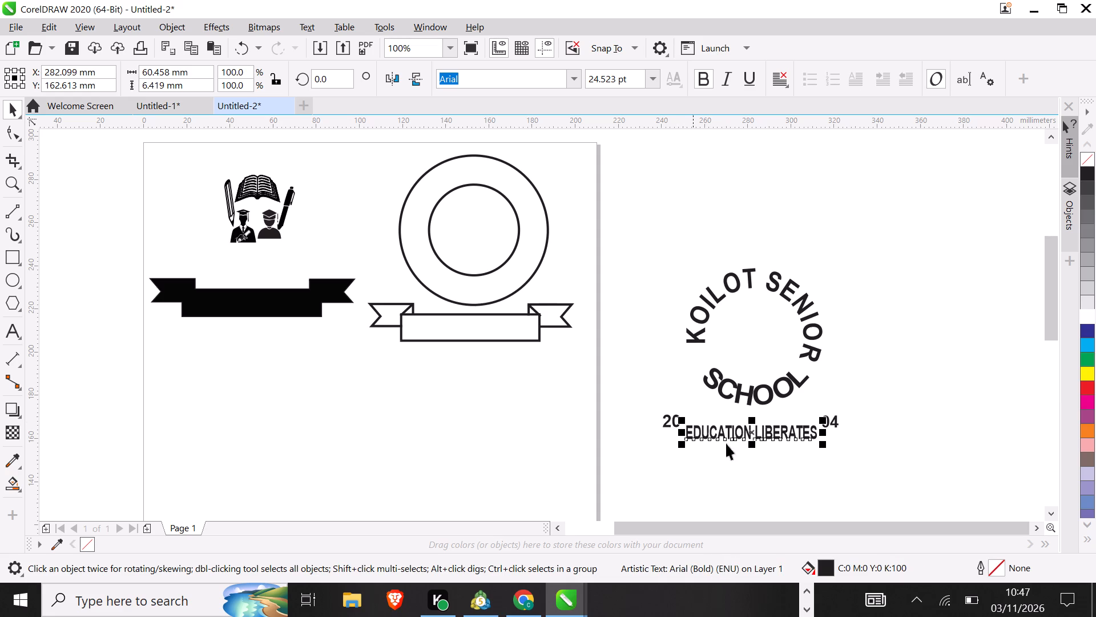
left_click(893, 500)
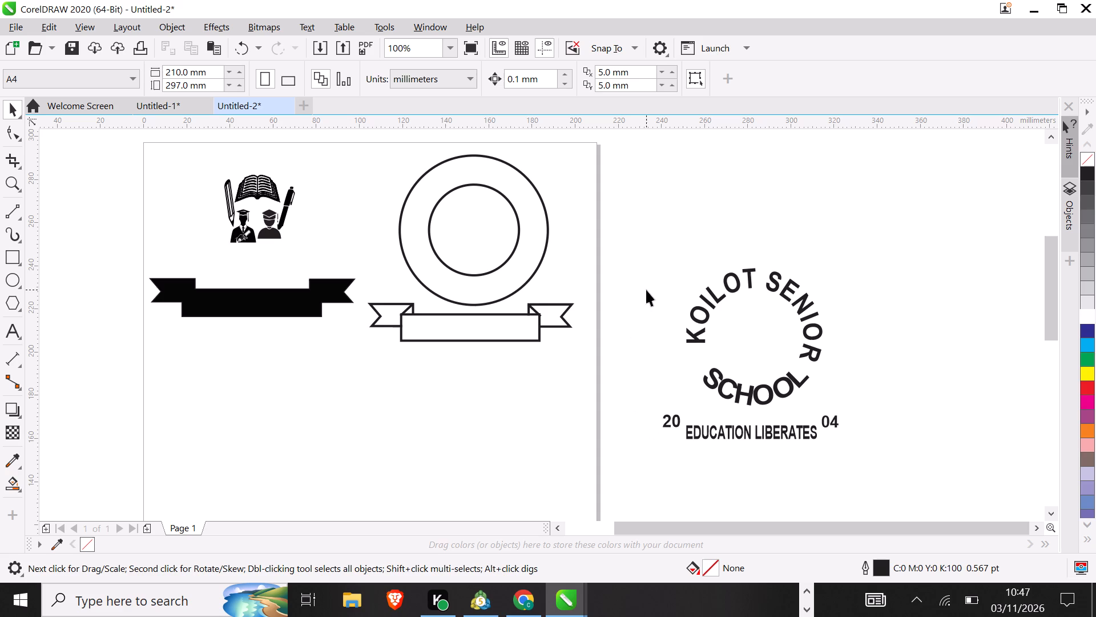
Move the five badge texts together onto the page below the black ribbon, centred at about X 52 mm, Y 160 mm.
left_click_drag(607, 231, 717, 454)
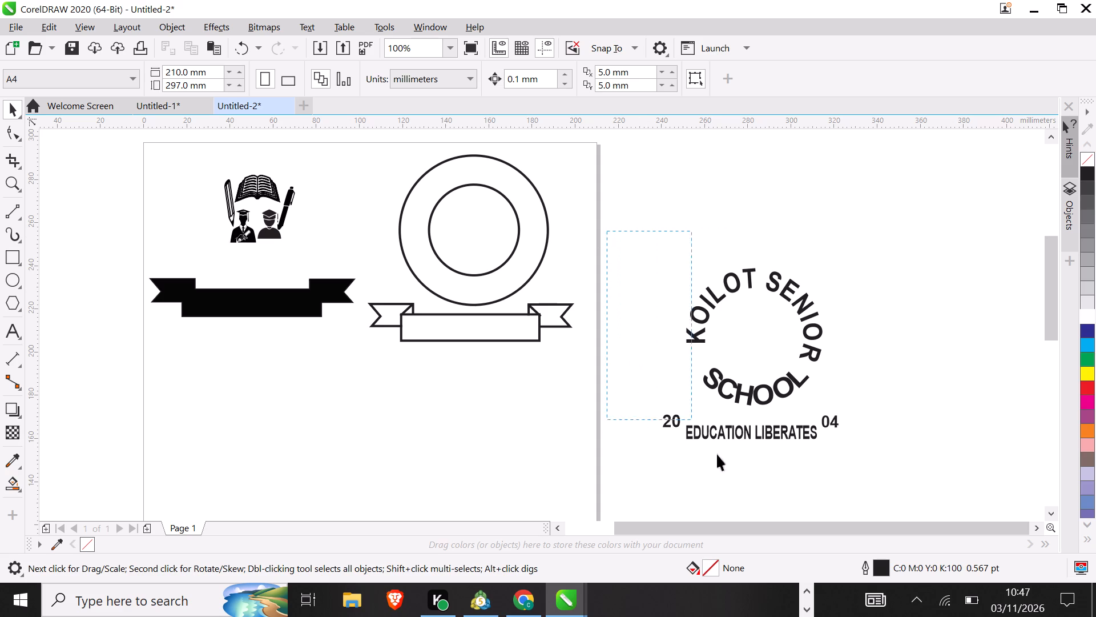
left_click_drag(717, 454, 915, 490)
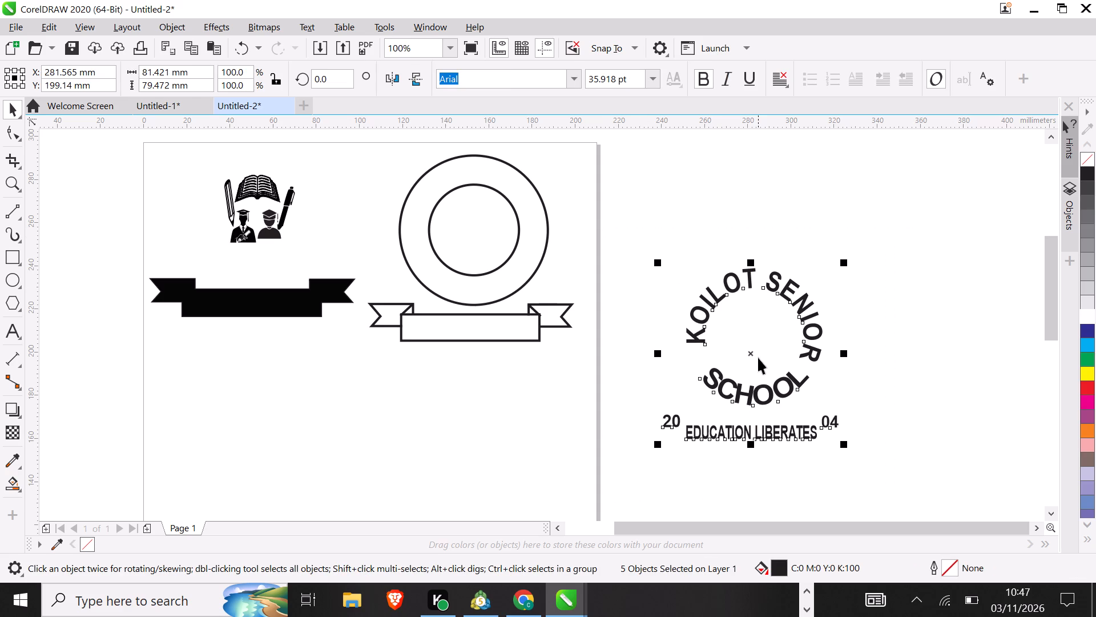
left_click_drag(753, 355, 630, 313)
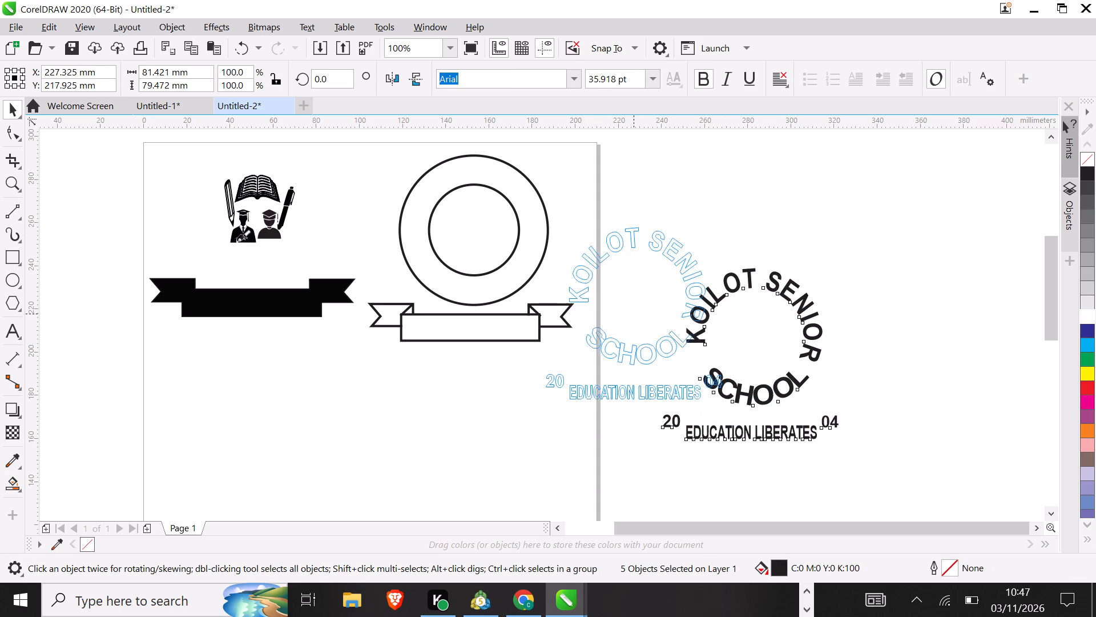
left_click_drag(630, 313, 473, 245)
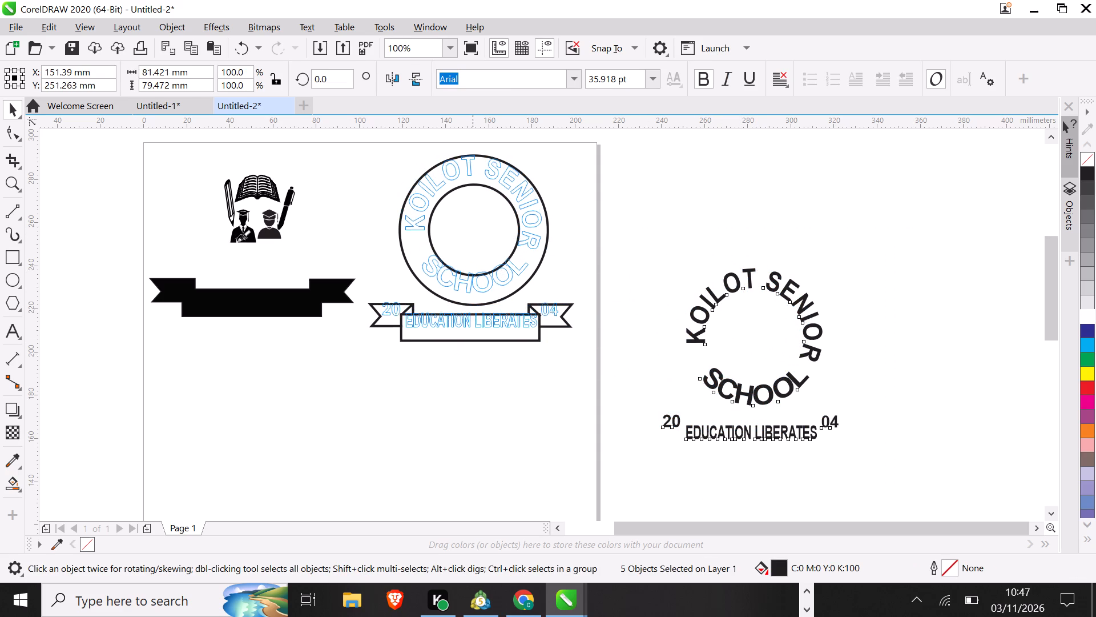
left_click_drag(473, 245, 473, 250)
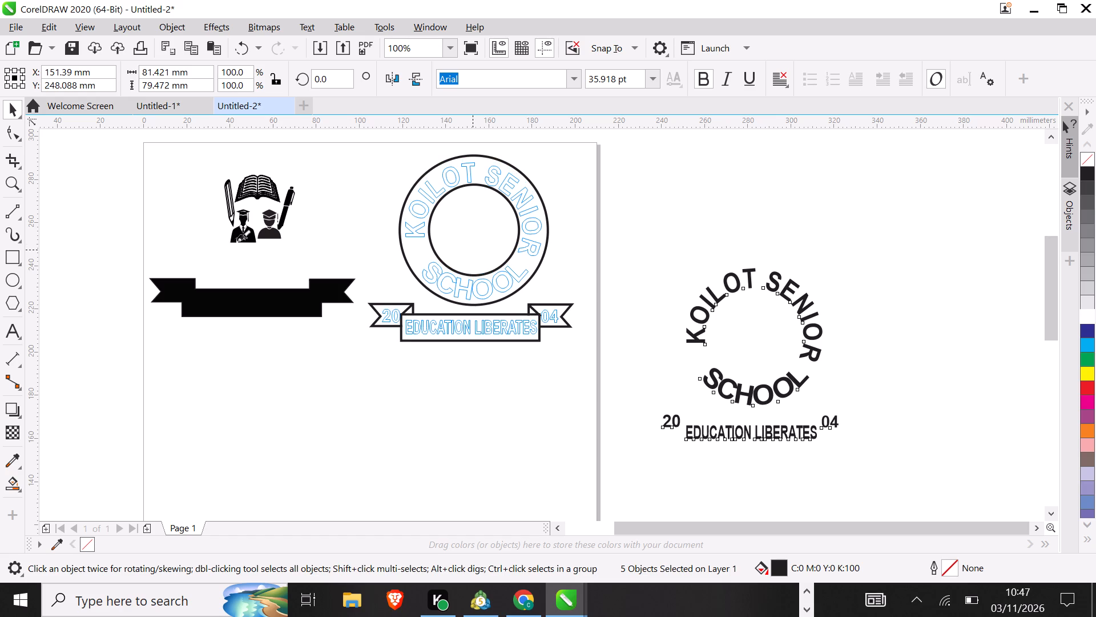
left_click_drag(473, 250, 260, 415)
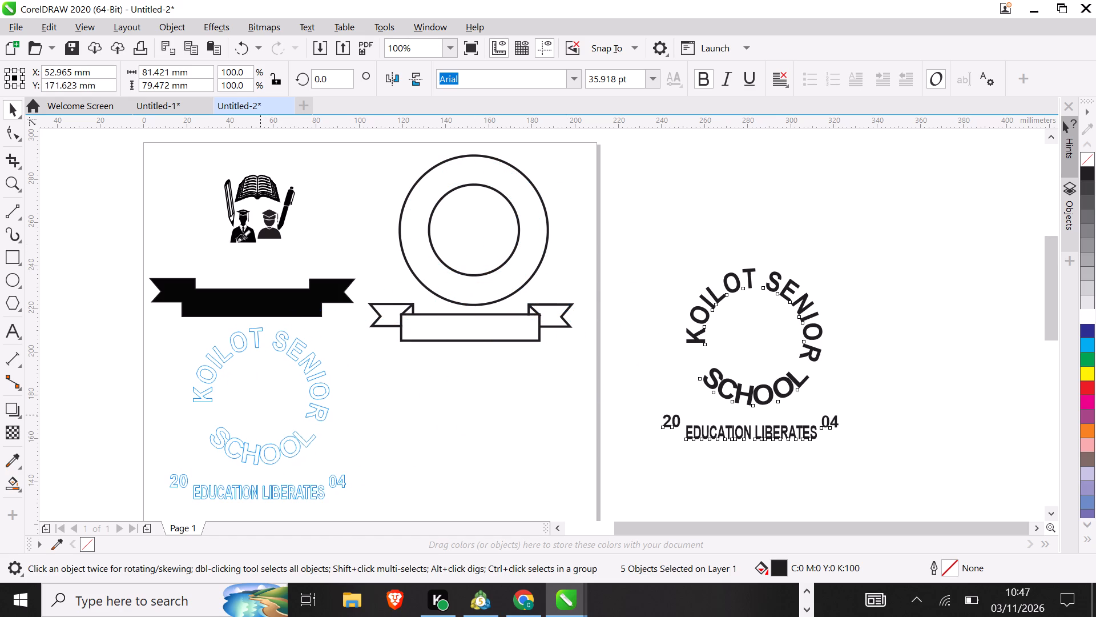
left_click_drag(260, 415, 257, 439)
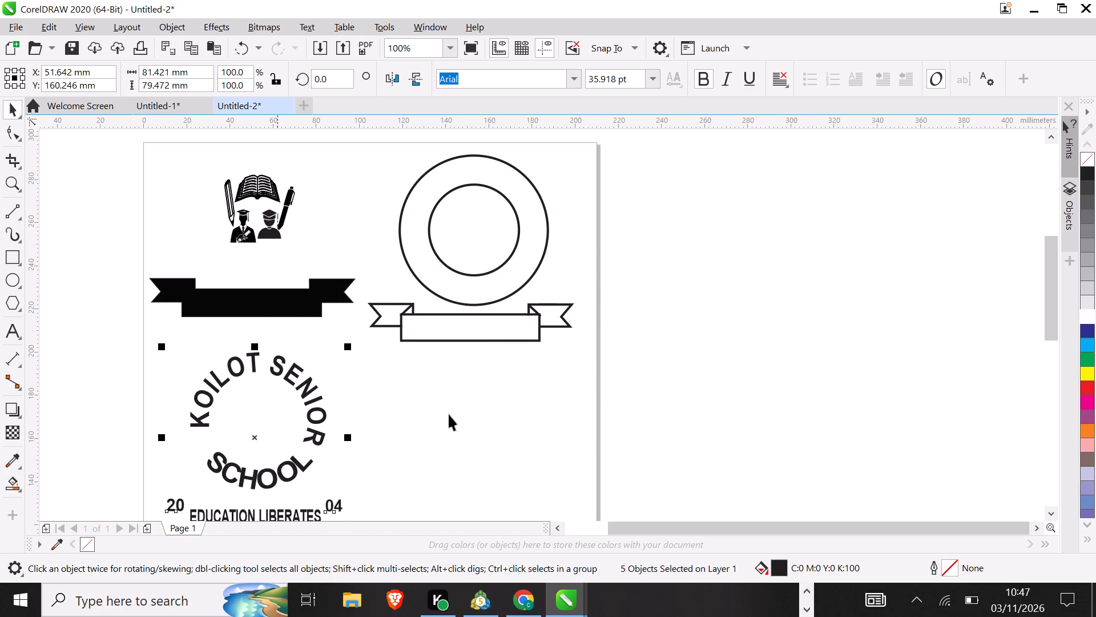
left_click(676, 421)
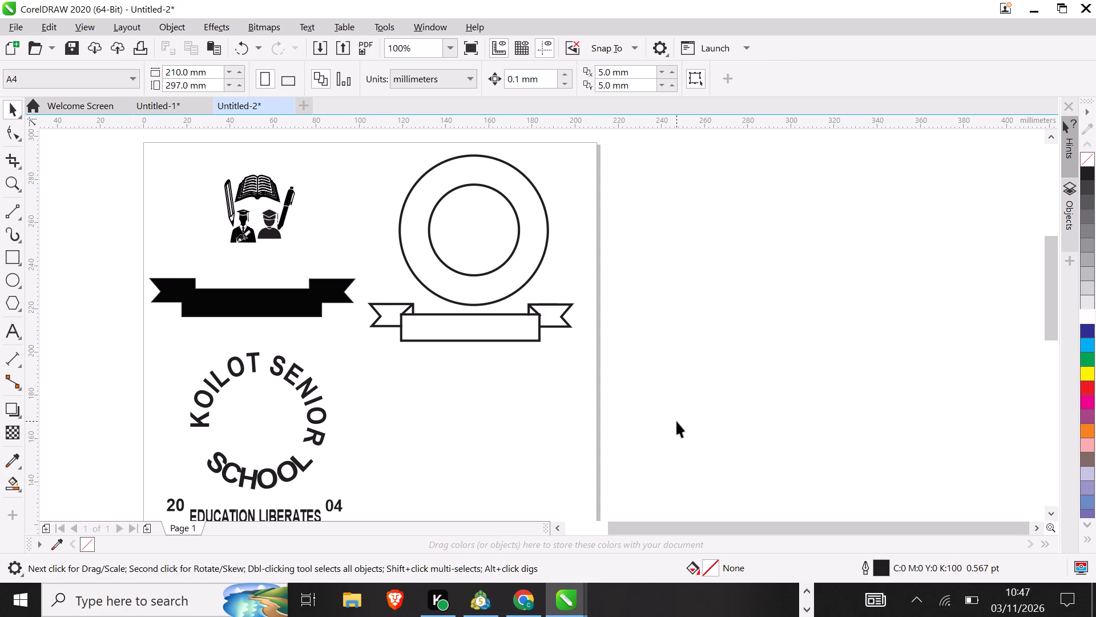
Set the outline width of the outer circle above the outlined ribbon to 4 pt.
left_click(518, 290)
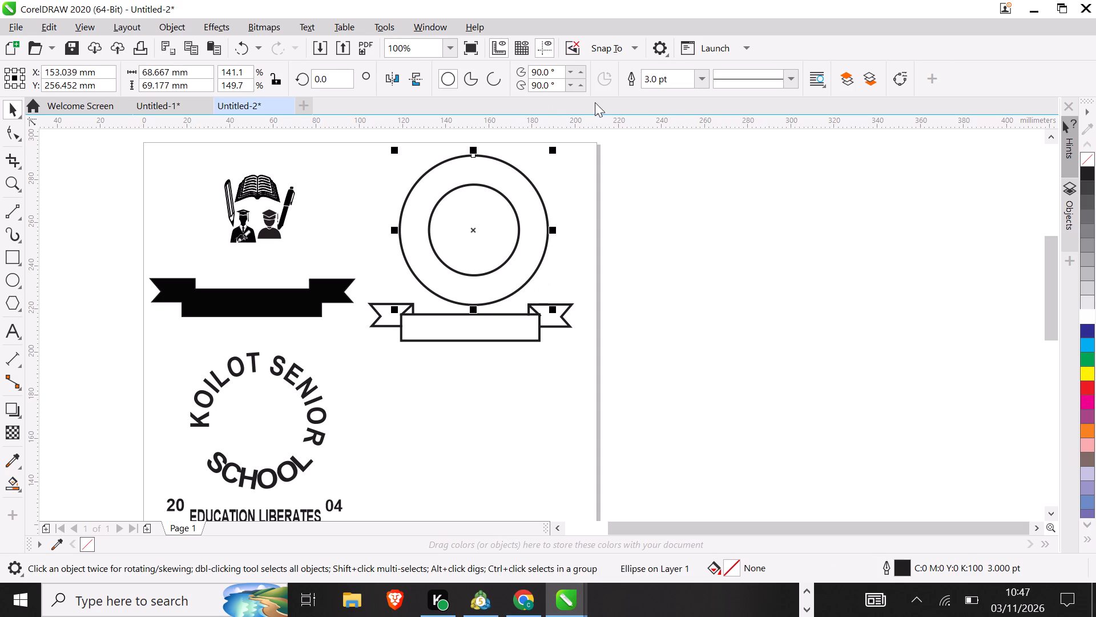
left_click(698, 83)
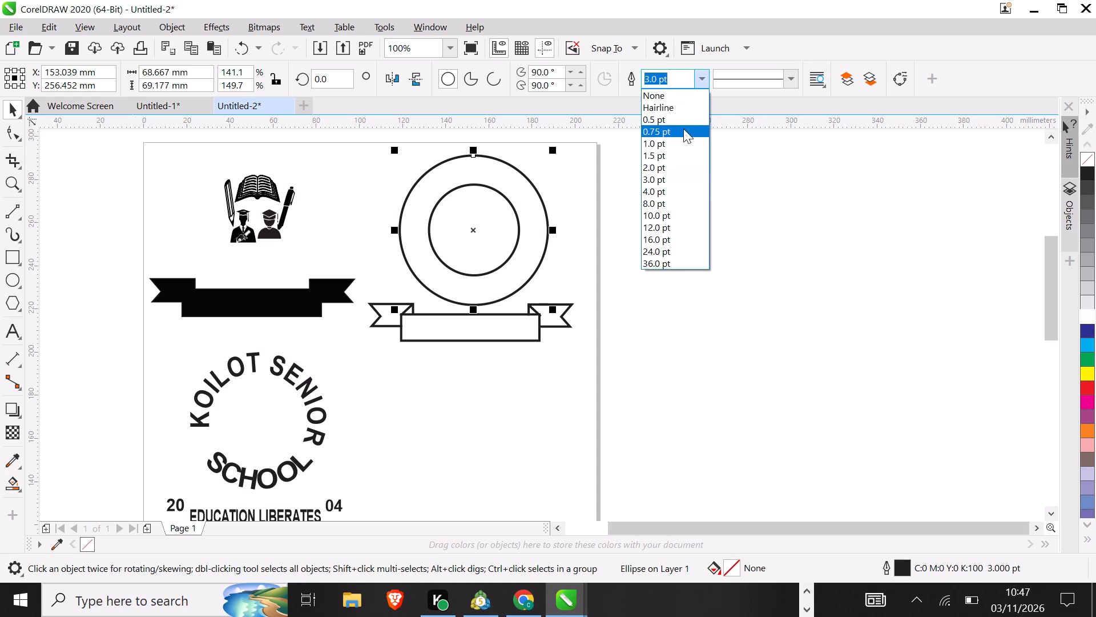
left_click(679, 187)
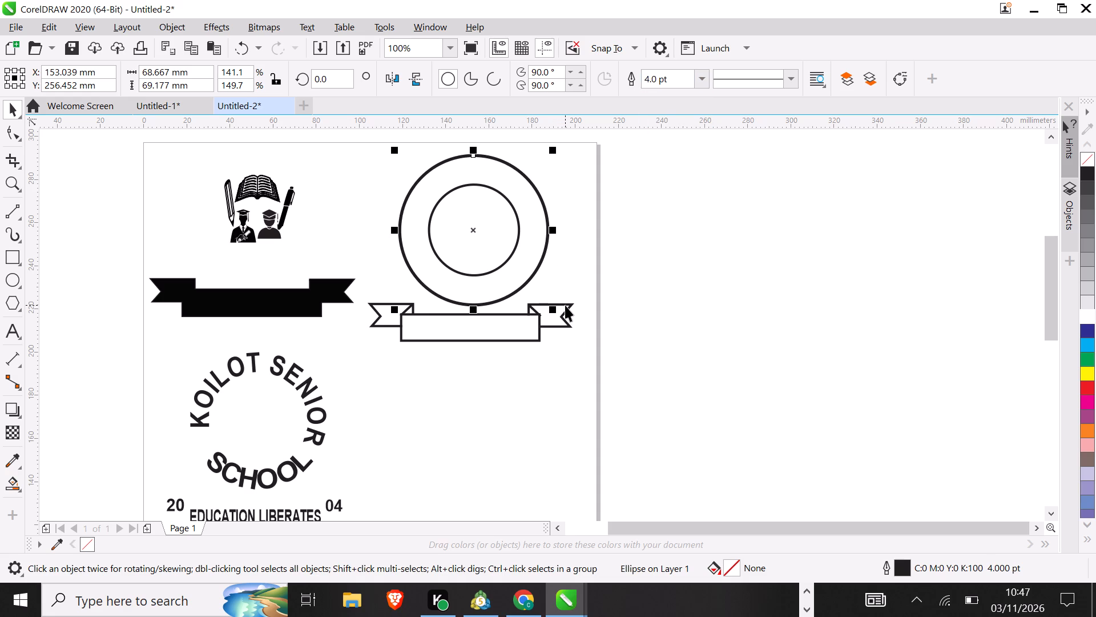
left_click(536, 311)
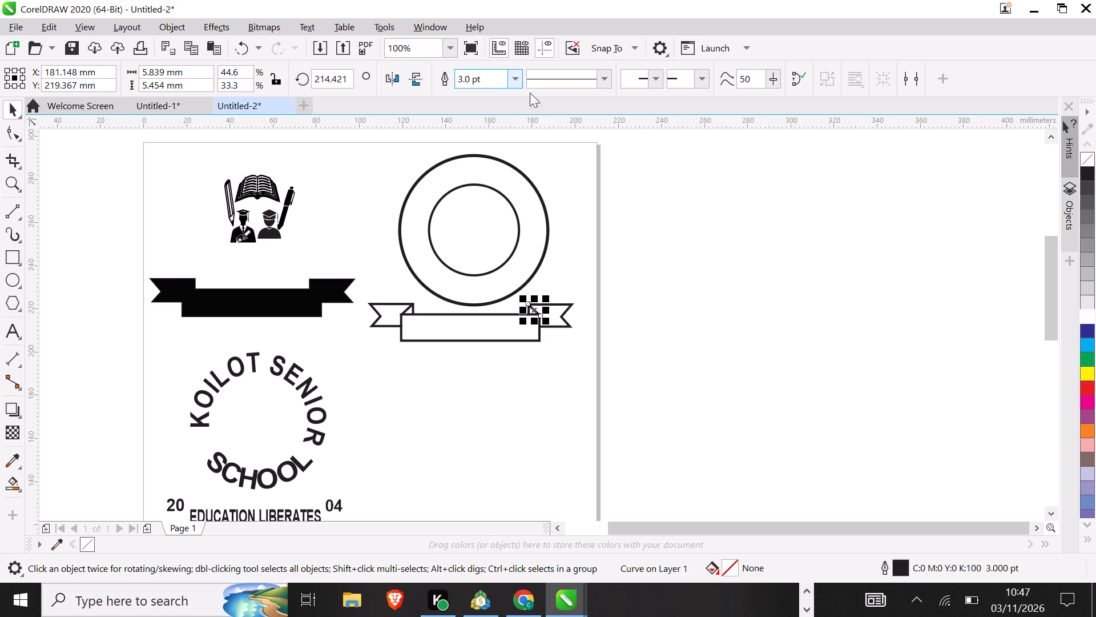
left_click(687, 340)
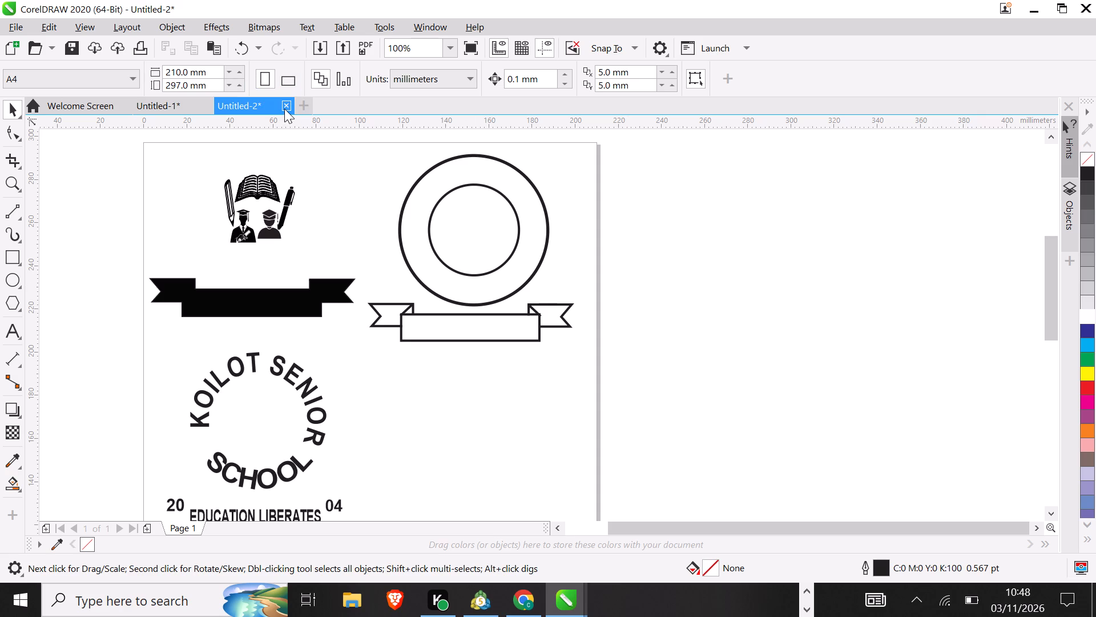
Save the Koilot badge components document as KOILOT REFINED.
left_click(261, 109)
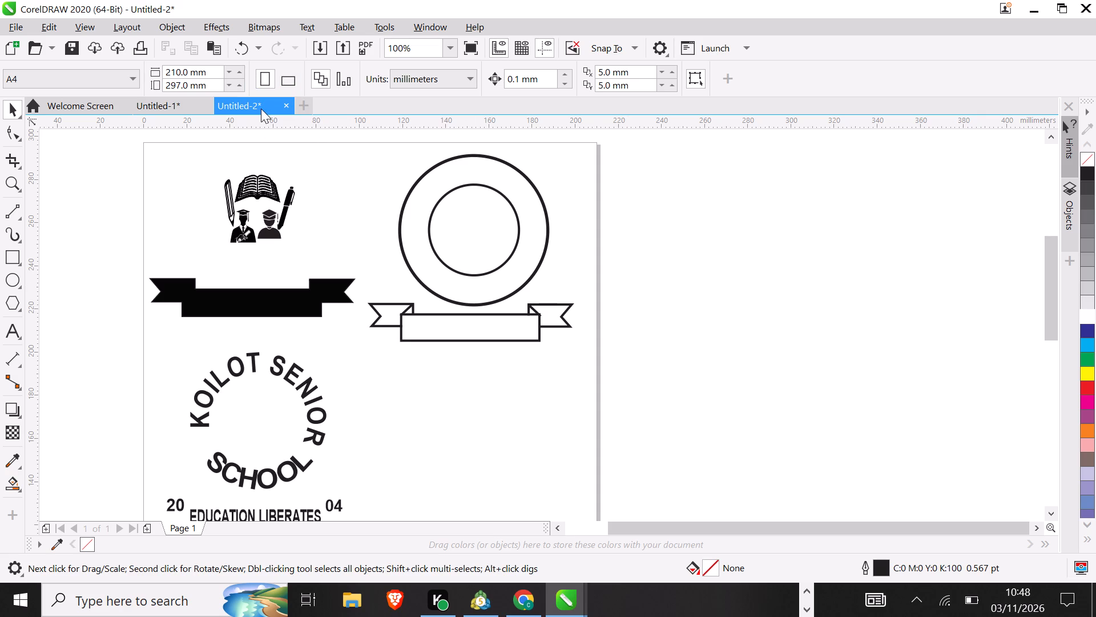
right_click(261, 109)
left_click(261, 109)
left_click(25, 29)
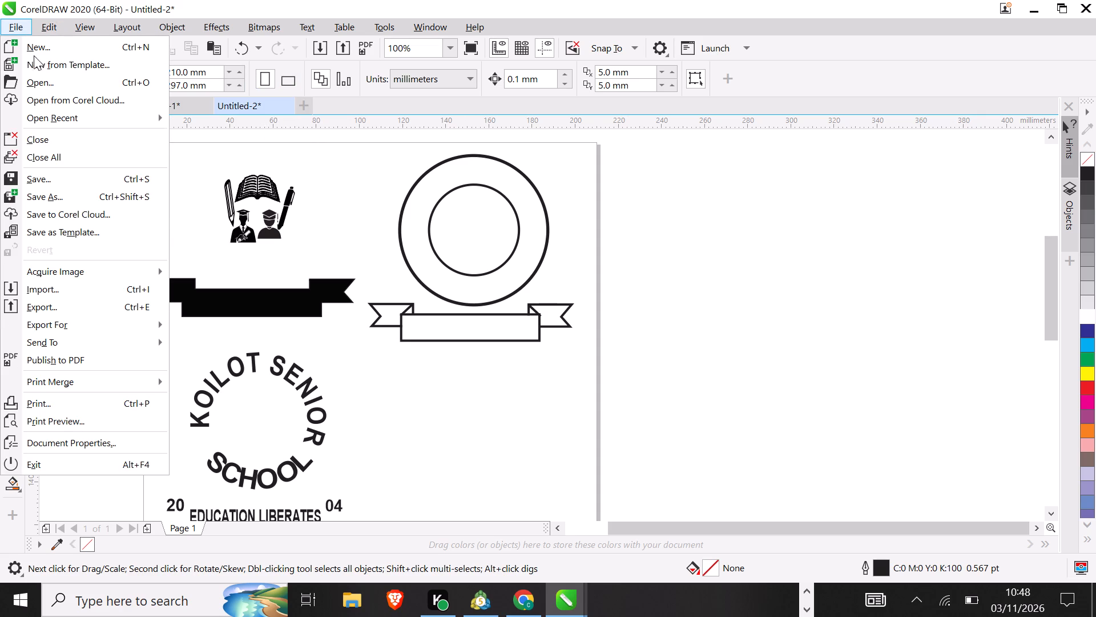
Save the Koilot badge components document in the Documents folder as KOILOT REFINED in CDR format.
left_click(47, 202)
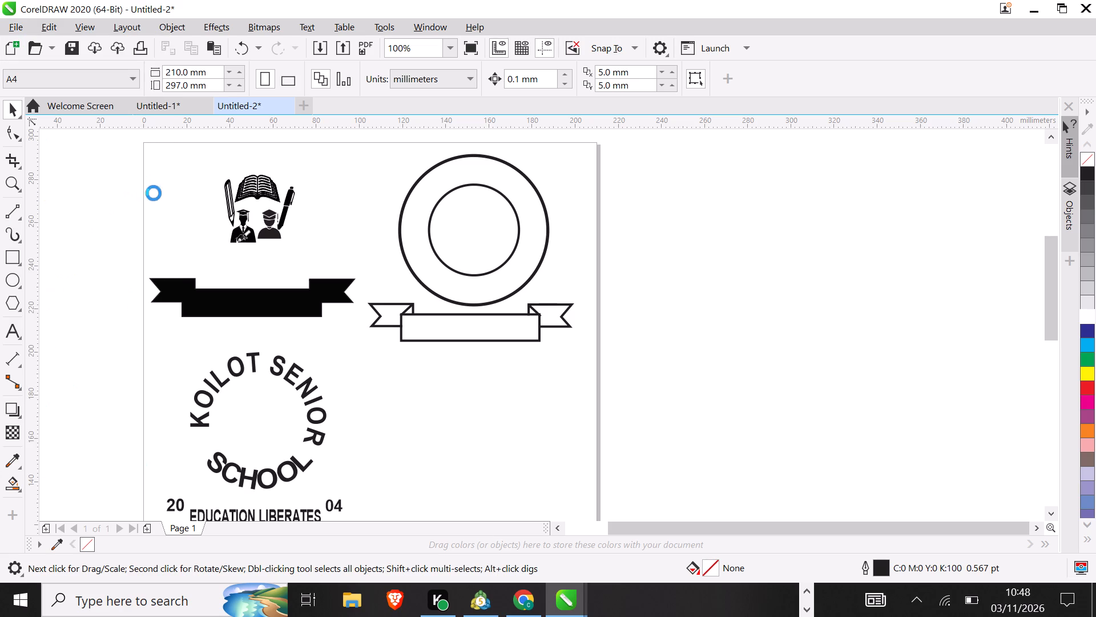
key("BackSpace")
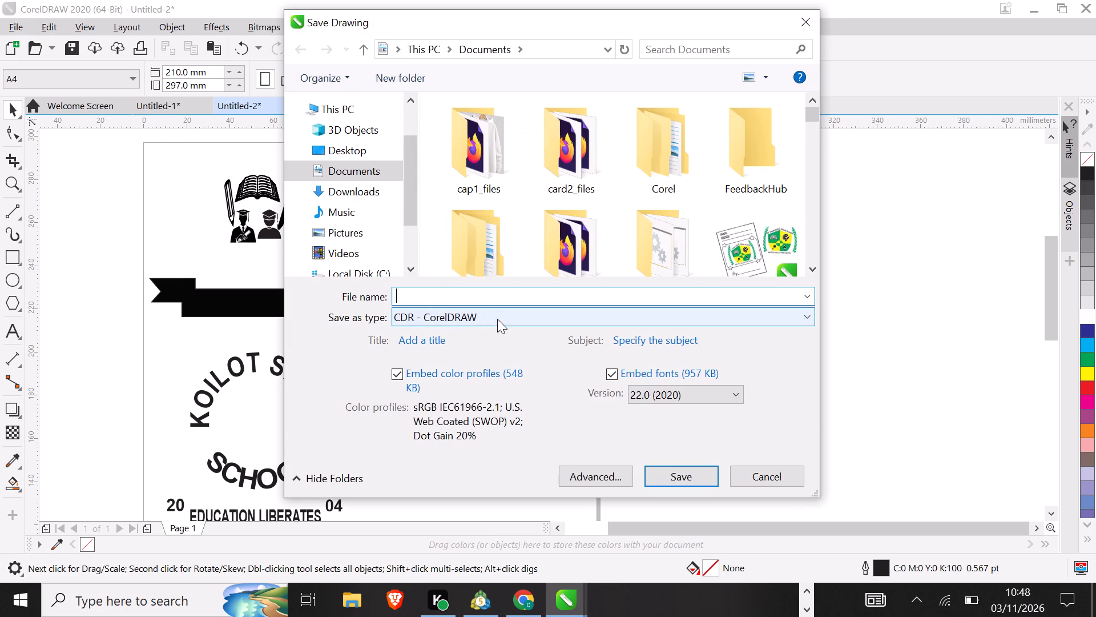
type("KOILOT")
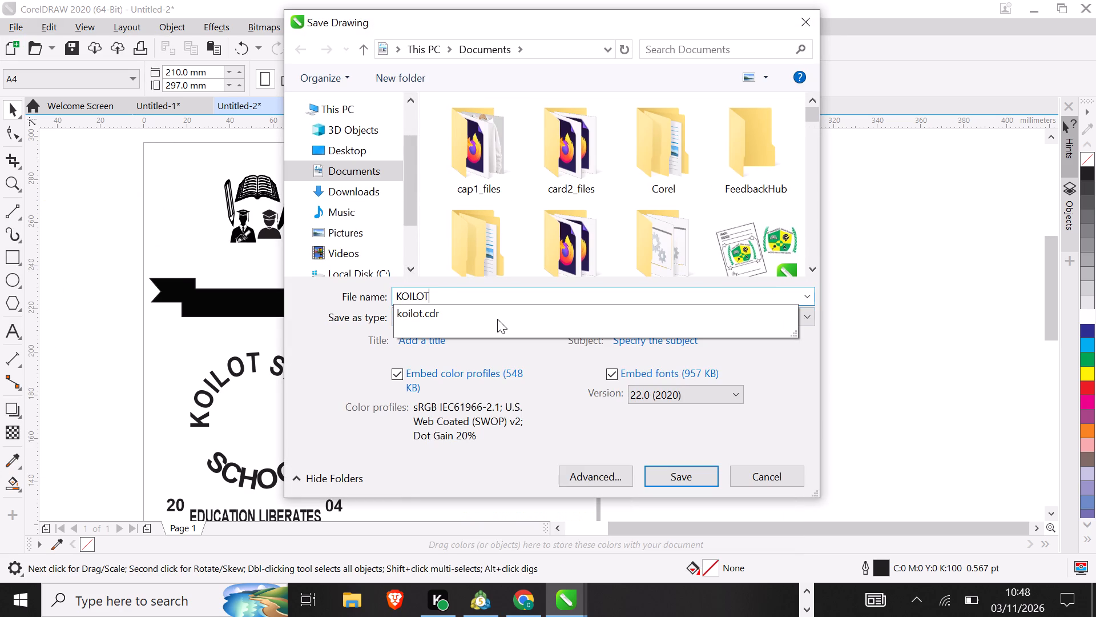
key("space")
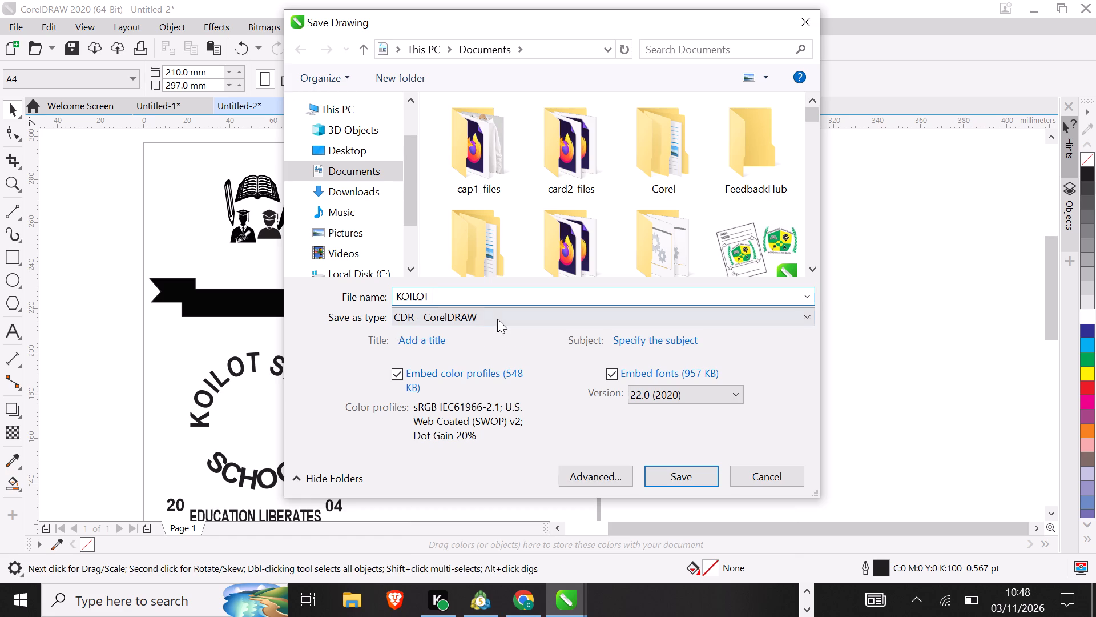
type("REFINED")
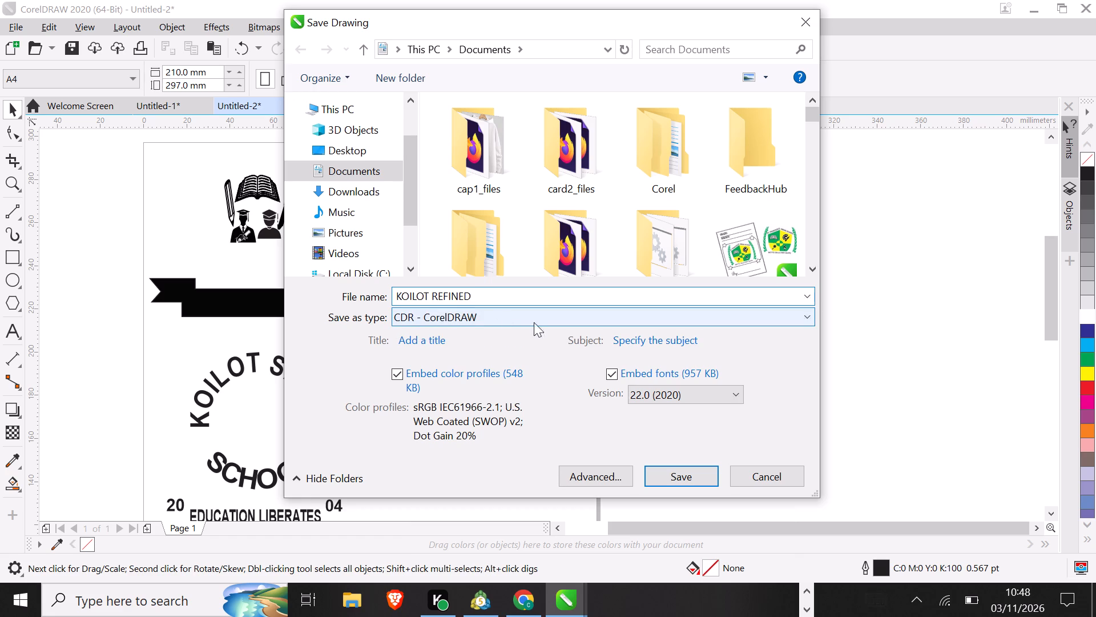
left_click(669, 468)
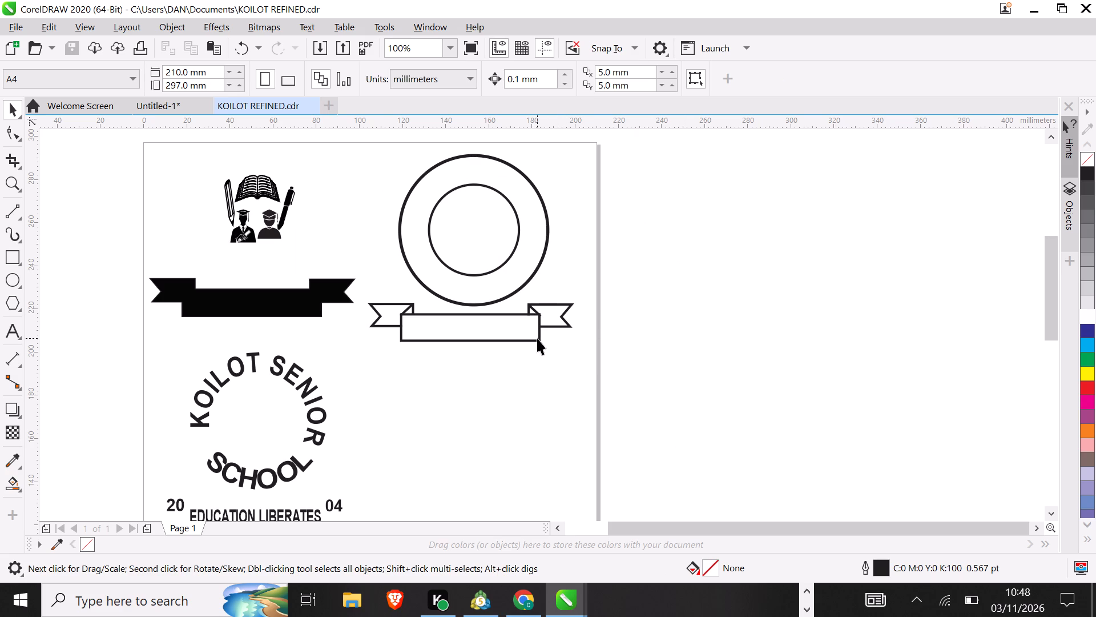
Save the Untitled-1 document holding the Kaputi and Emdin badges in the Documents folder under a name beginning with KA.
left_click(170, 106)
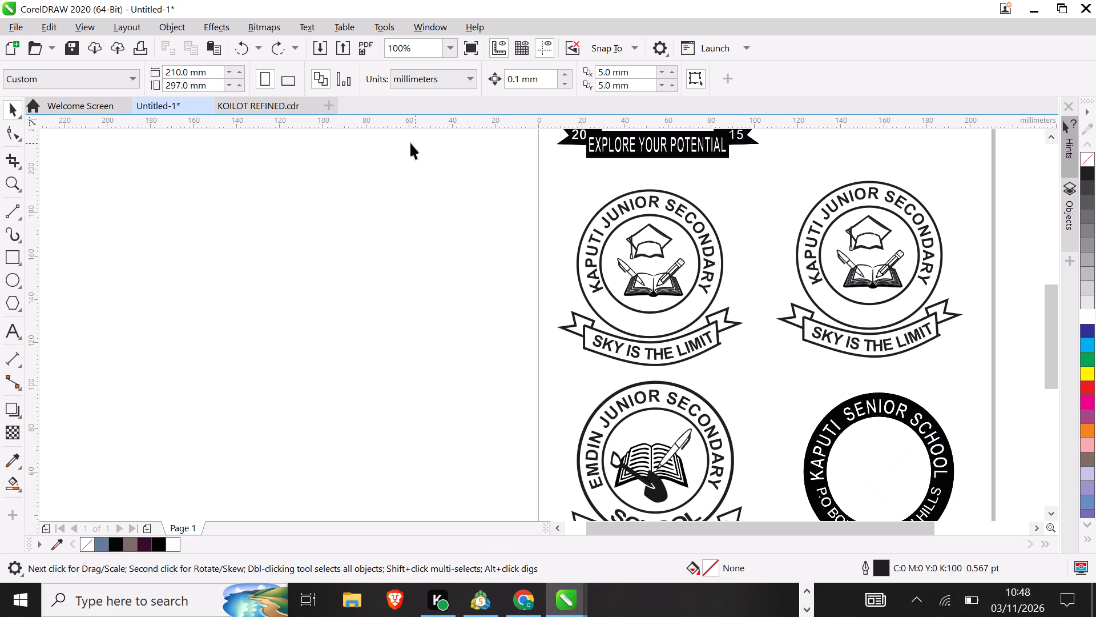
left_click(18, 27)
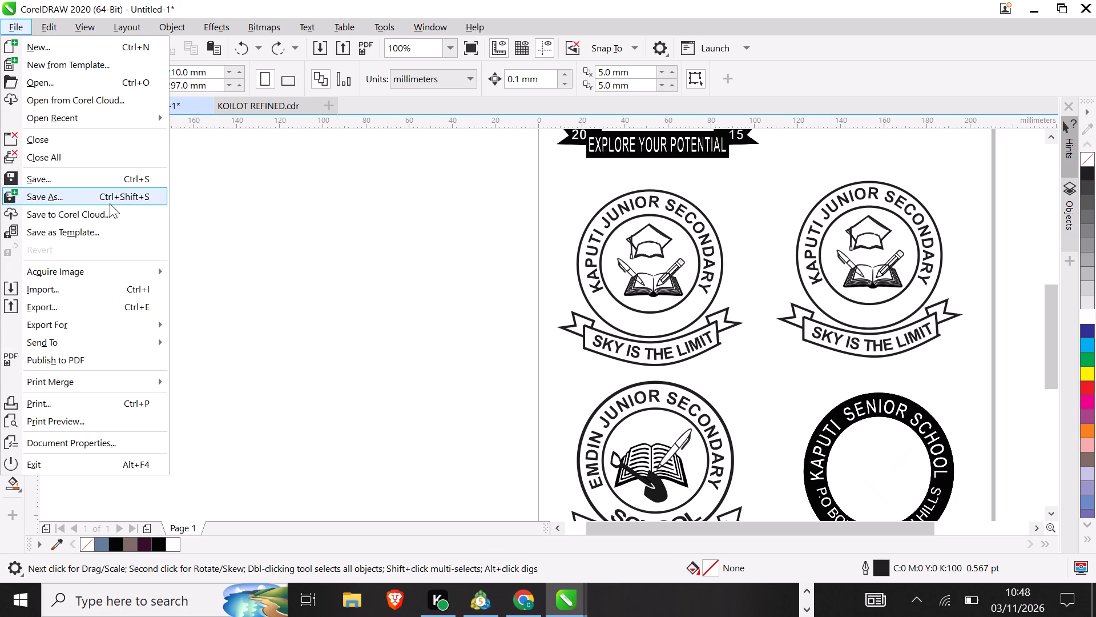
left_click(94, 191)
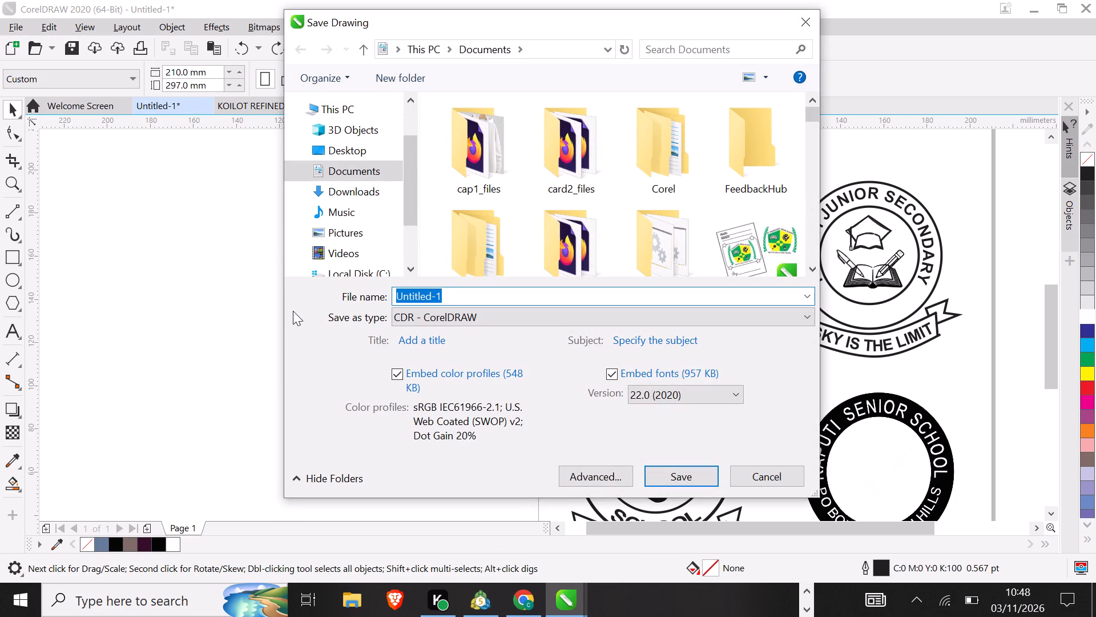
key("BackSpace")
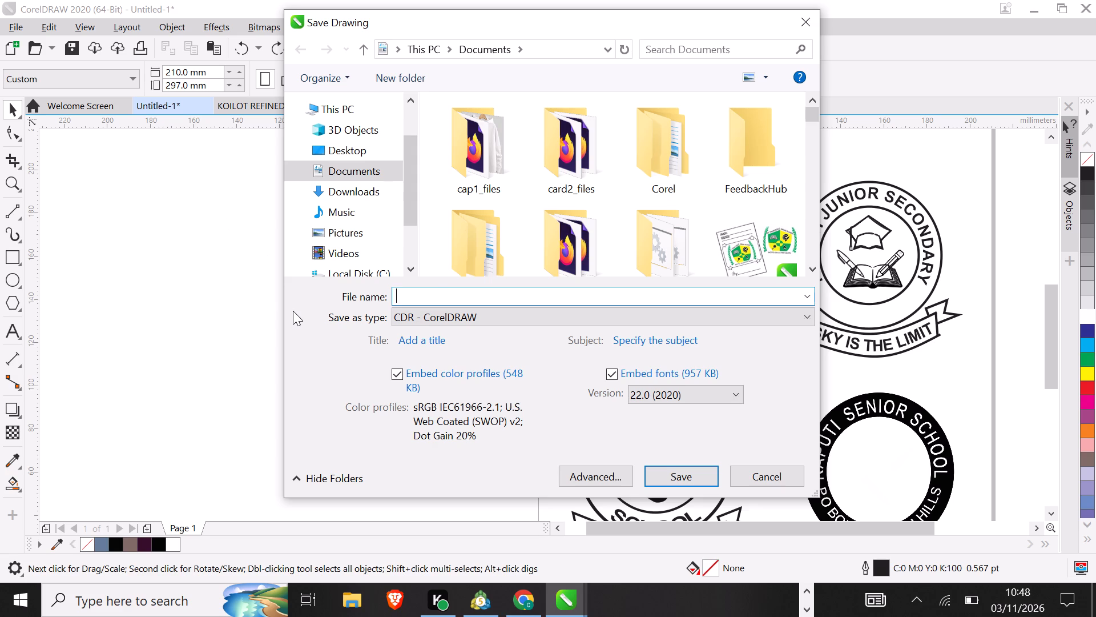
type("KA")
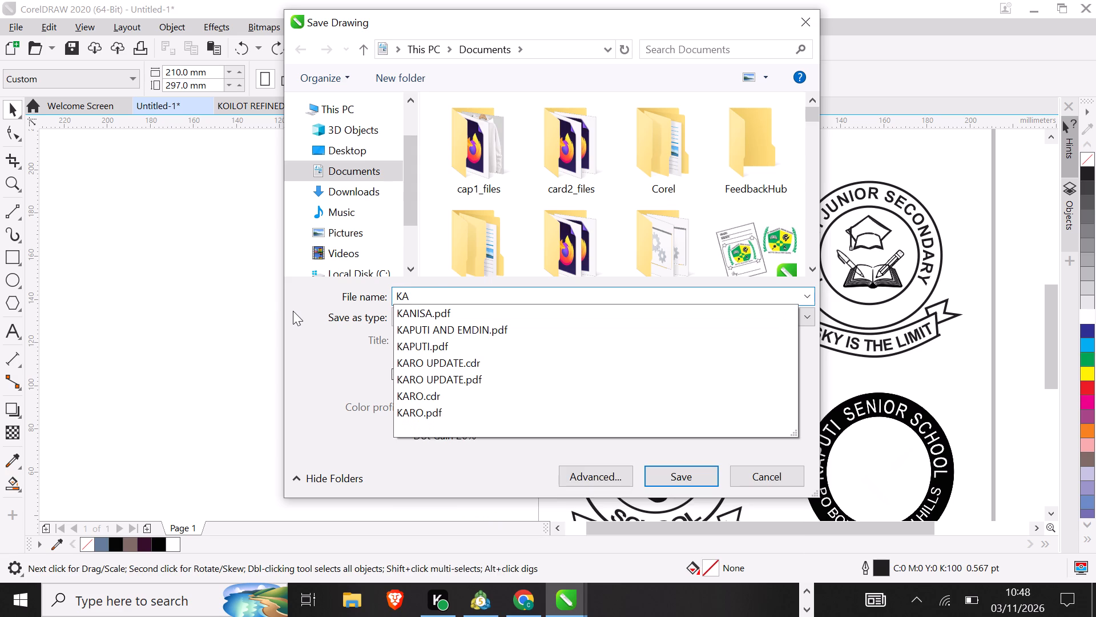
Save the Kaputi and Emdin badges drawing in Documents as a CorelDRAW file named KABUTI SENIOR AND JUNIOR.
type("BUT")
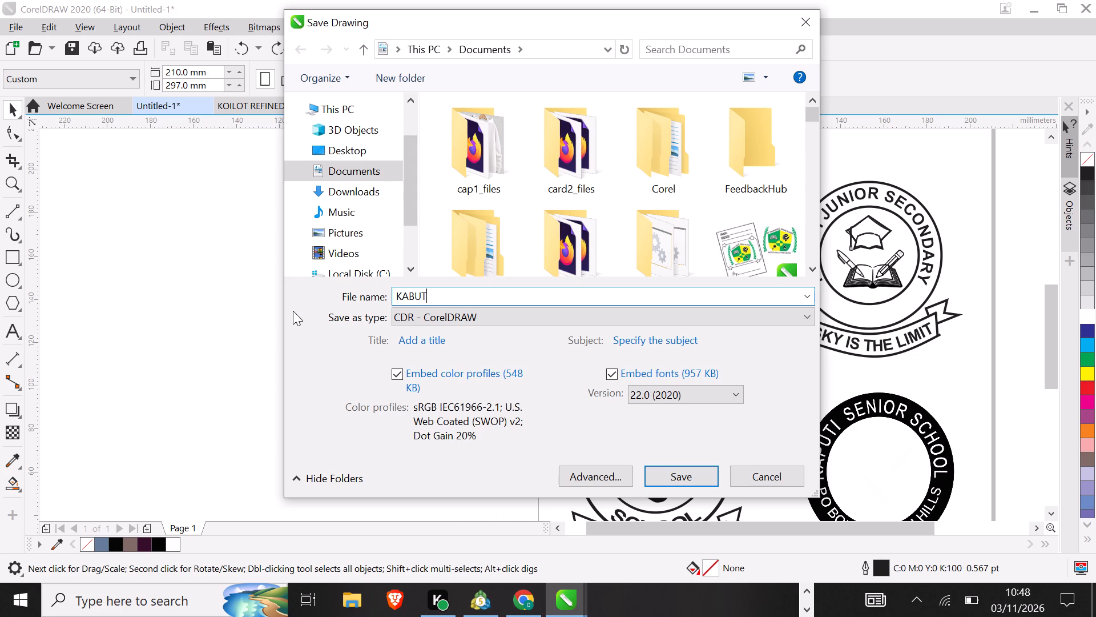
key("i")
key("space")
key("a")
key("n")
key("BackSpace")
key("BackSpace")
type("SENIO")
key("r")
key("space")
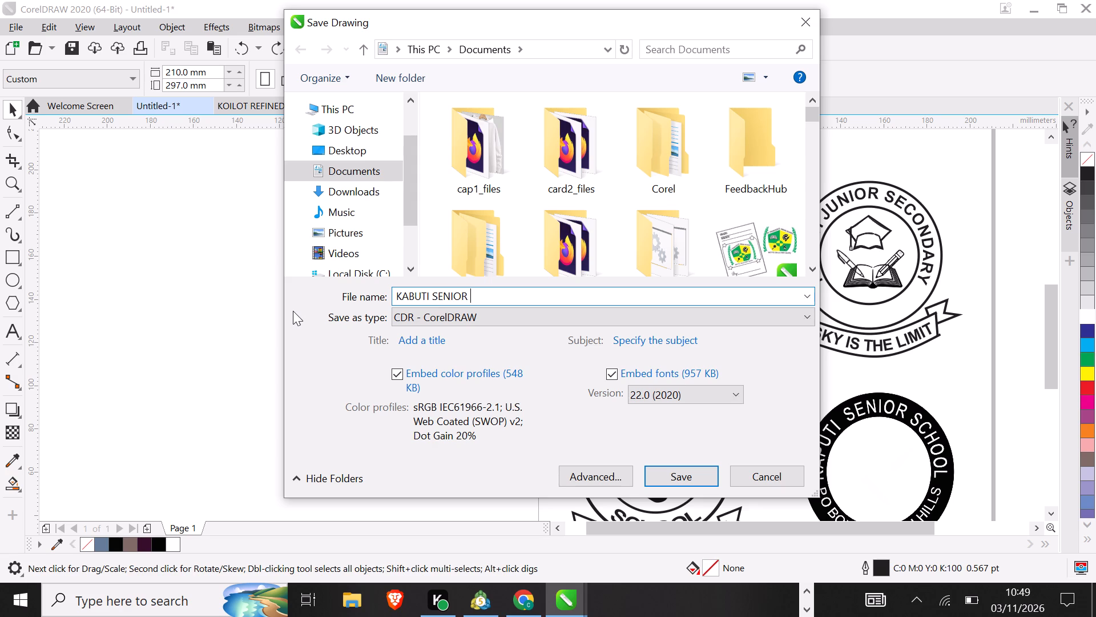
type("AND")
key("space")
Save the Kaputi and Emdin badges drawing in Documents as a CorelDRAW file named KABUTI SENIOR AND JUNIOR.
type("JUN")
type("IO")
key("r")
left_click(696, 483)
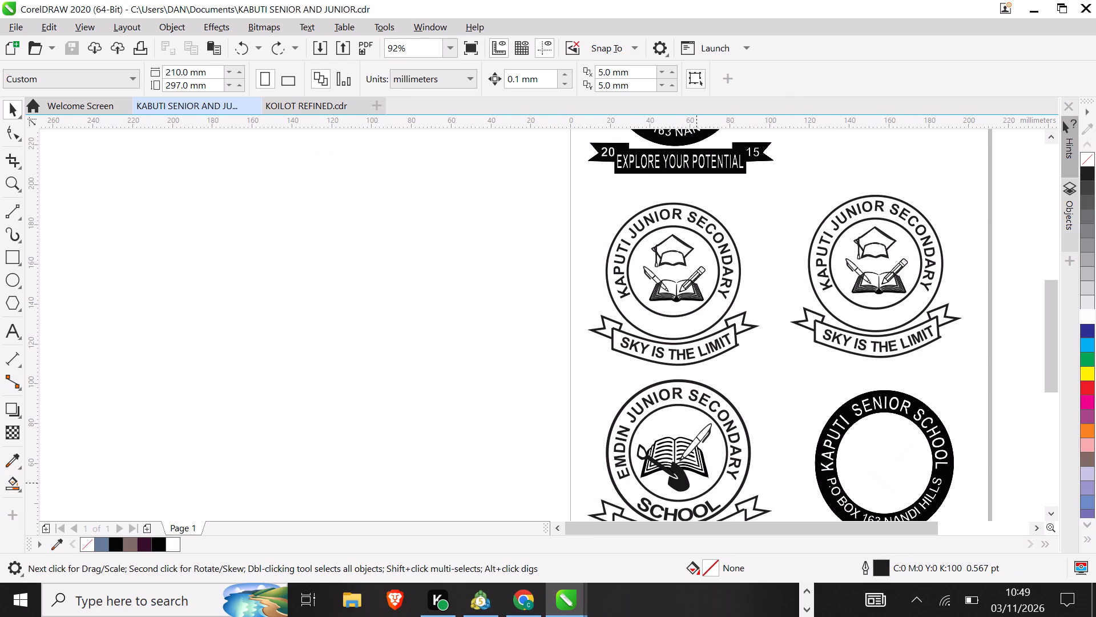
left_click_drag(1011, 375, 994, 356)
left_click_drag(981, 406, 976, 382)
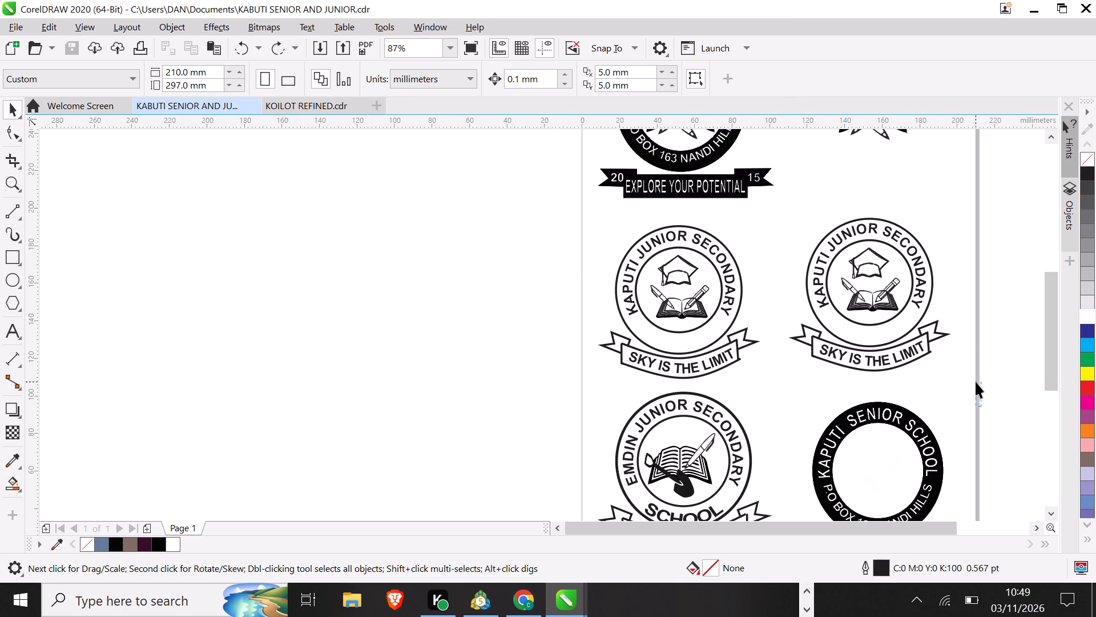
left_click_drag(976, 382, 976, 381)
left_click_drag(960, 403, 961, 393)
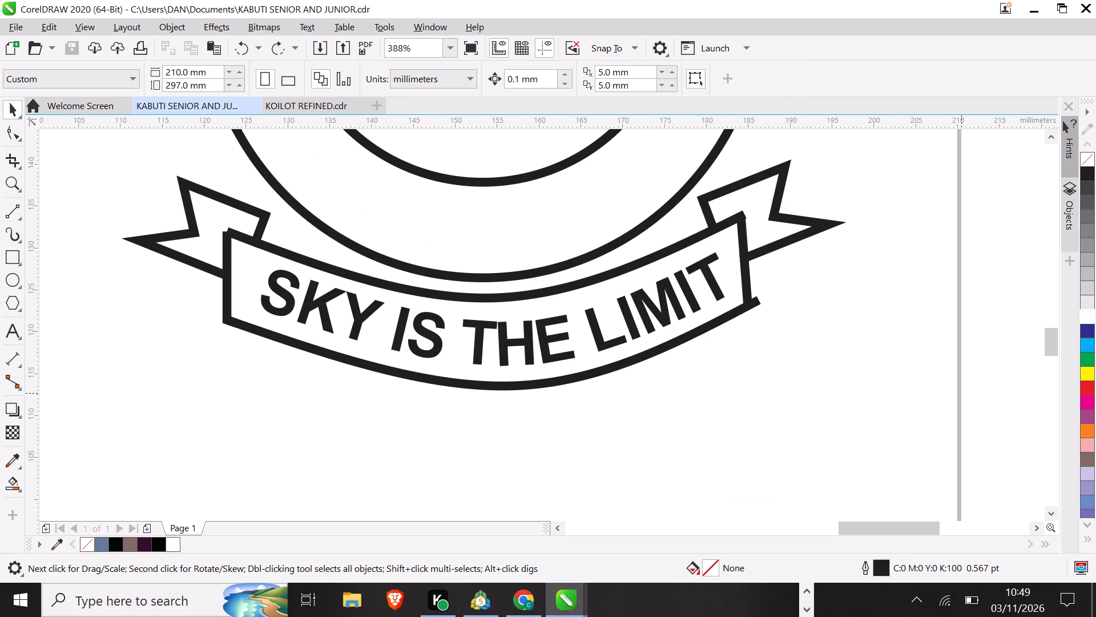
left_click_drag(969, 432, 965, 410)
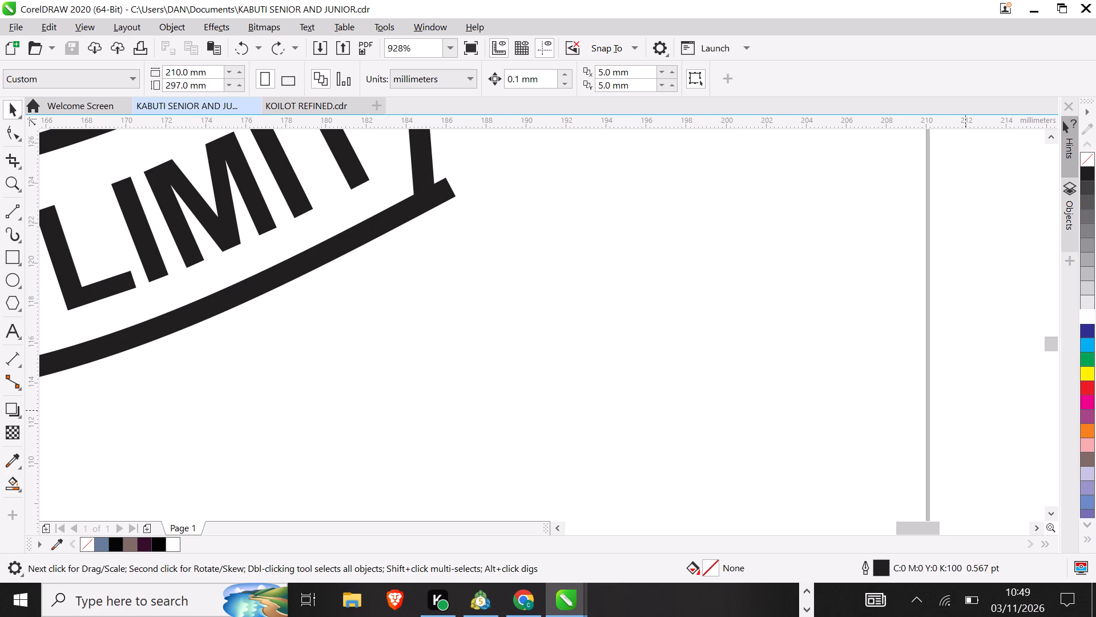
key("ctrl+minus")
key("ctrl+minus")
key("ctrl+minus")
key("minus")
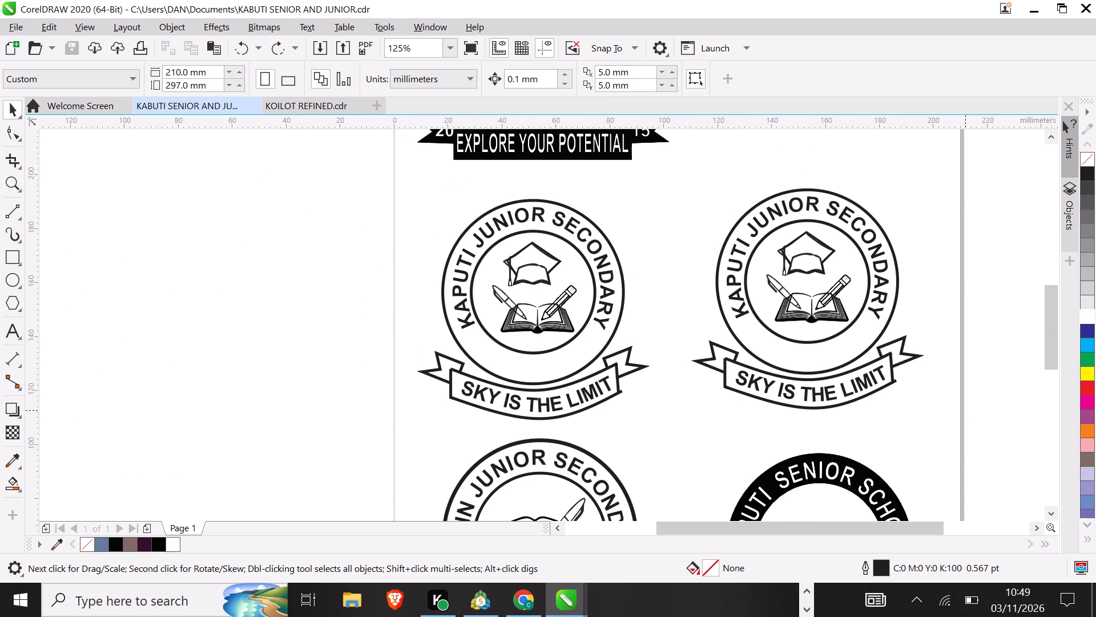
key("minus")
Create a new one-page A4 portrait document in CMYK at 300 dpi.
left_click(380, 106)
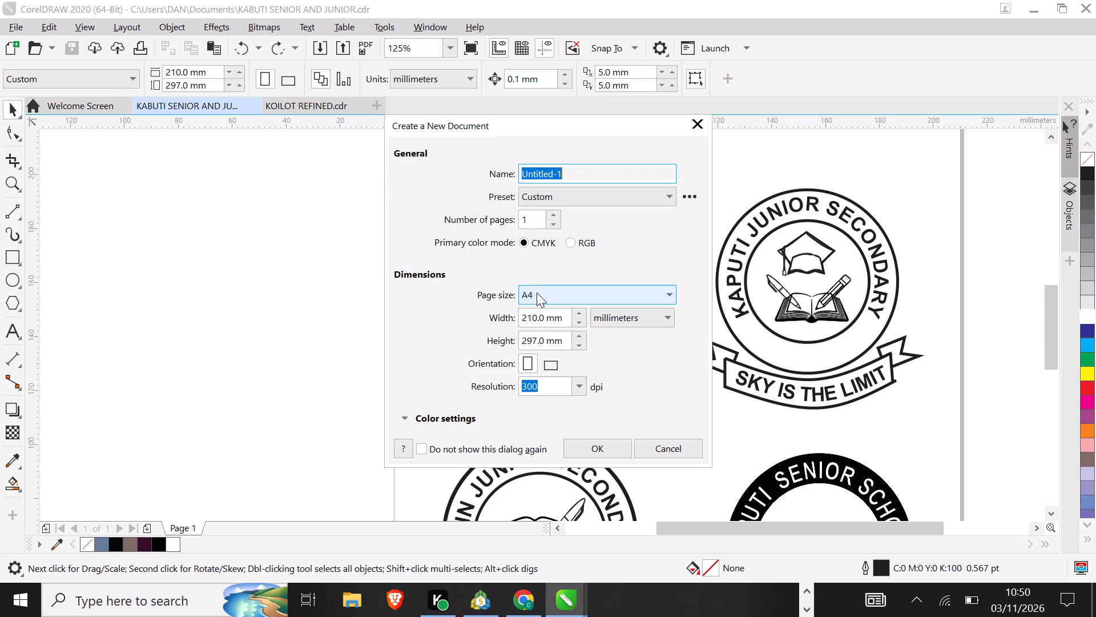
left_click(597, 448)
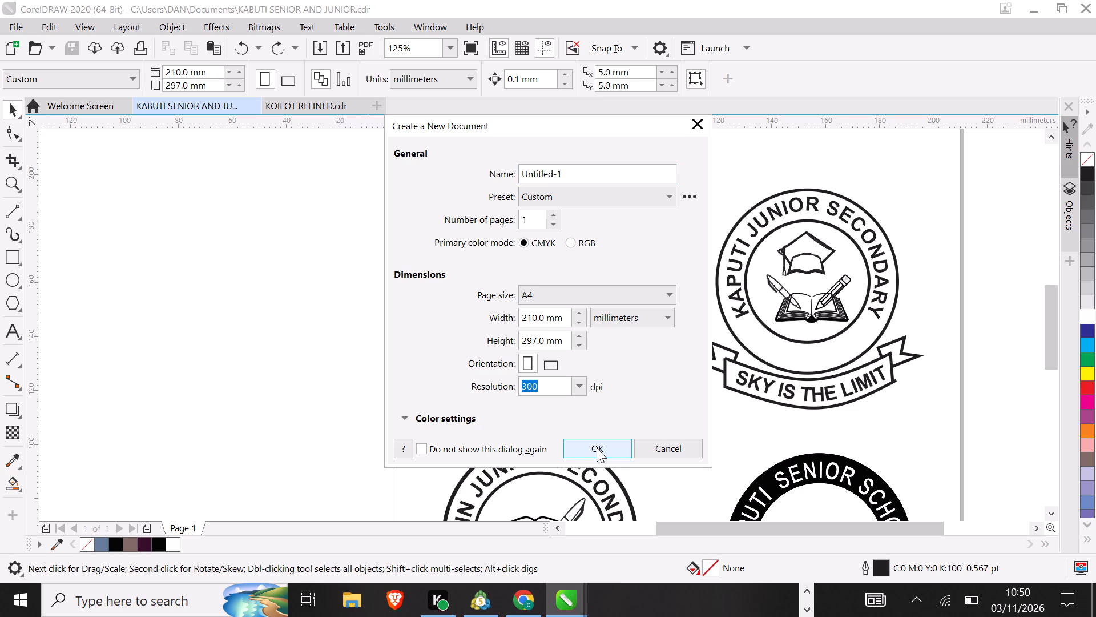
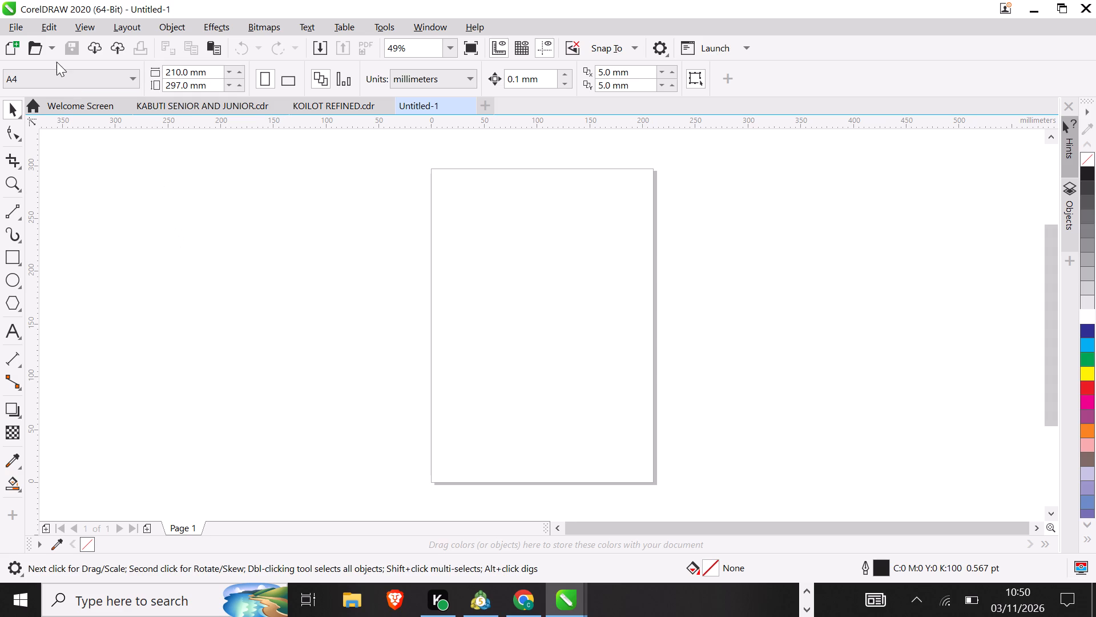
Import Backup_of_Untitled-4.cdr from Documents and place it across the top of the blank page, about 238 mm wide.
left_click(18, 27)
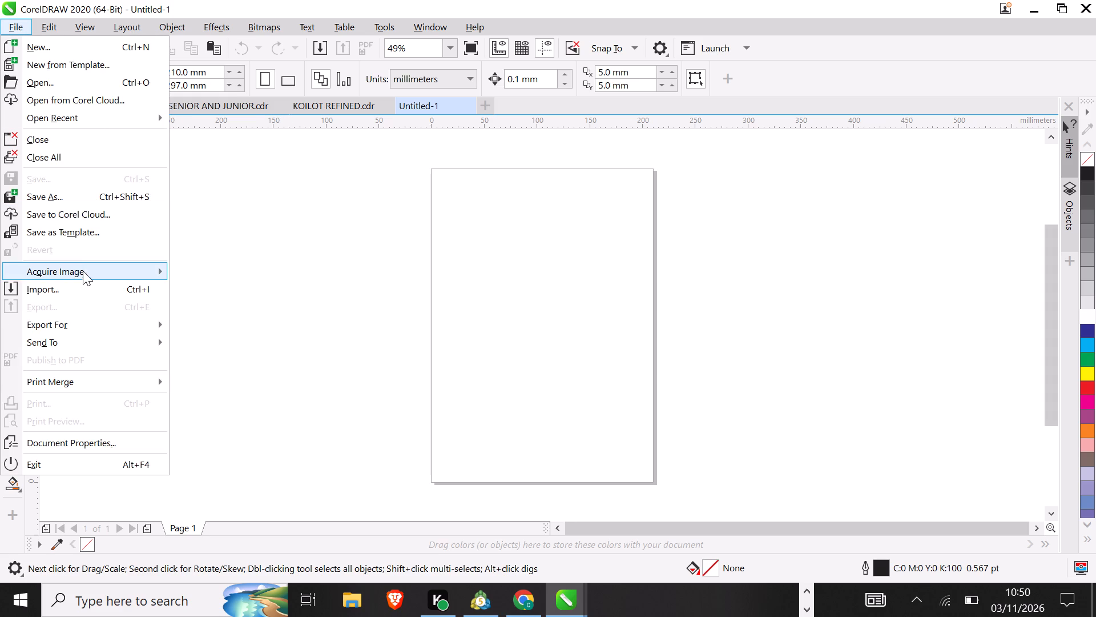
left_click(81, 282)
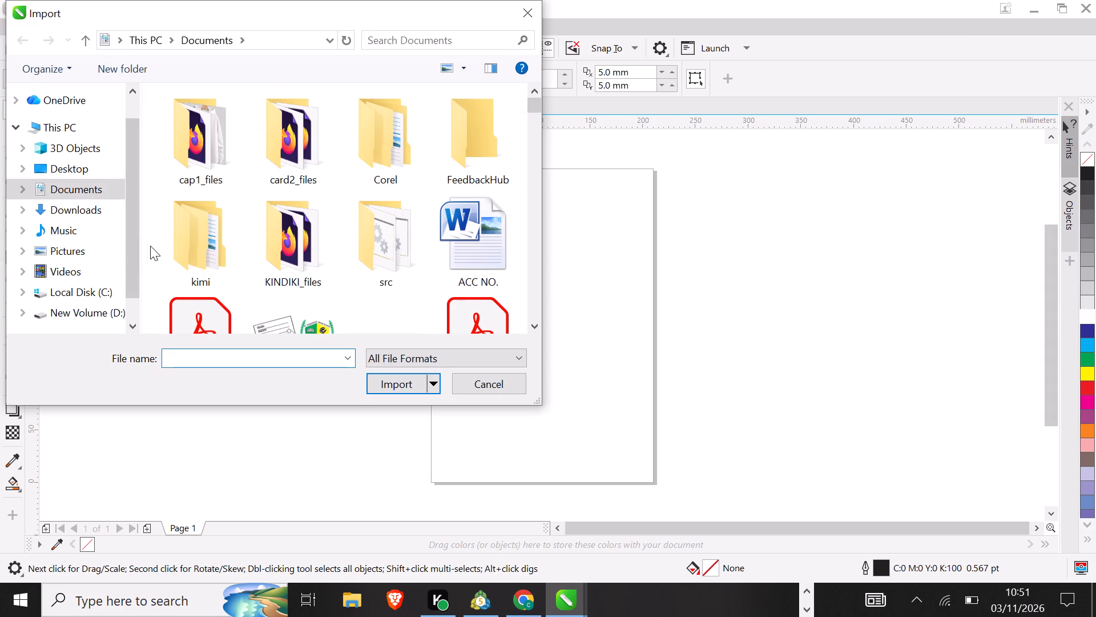
triple_click(527, 324)
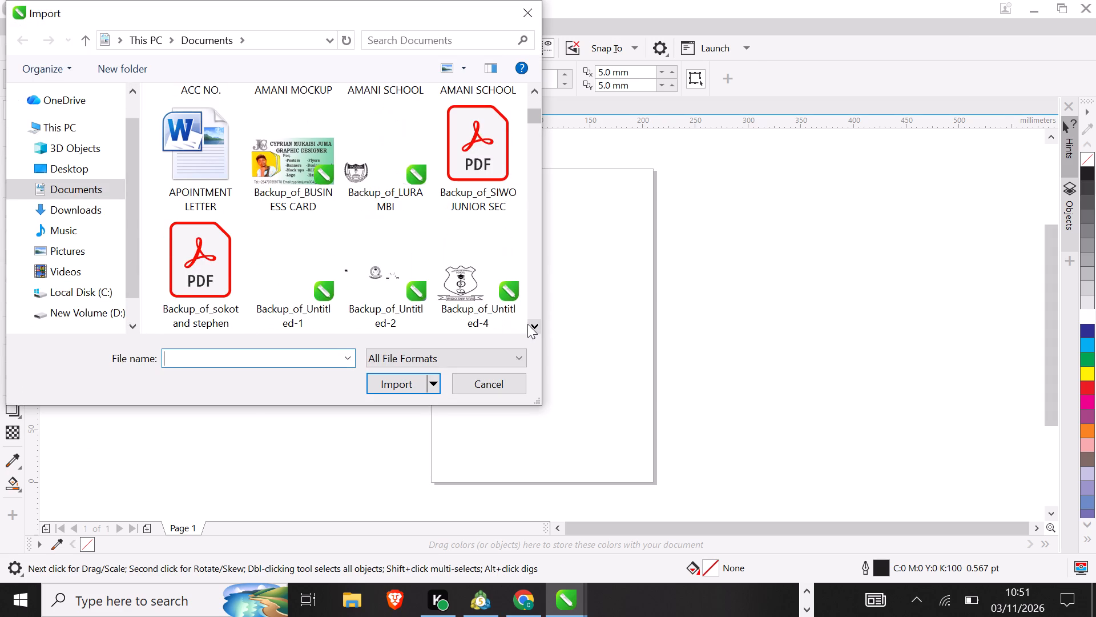
double_click(479, 304)
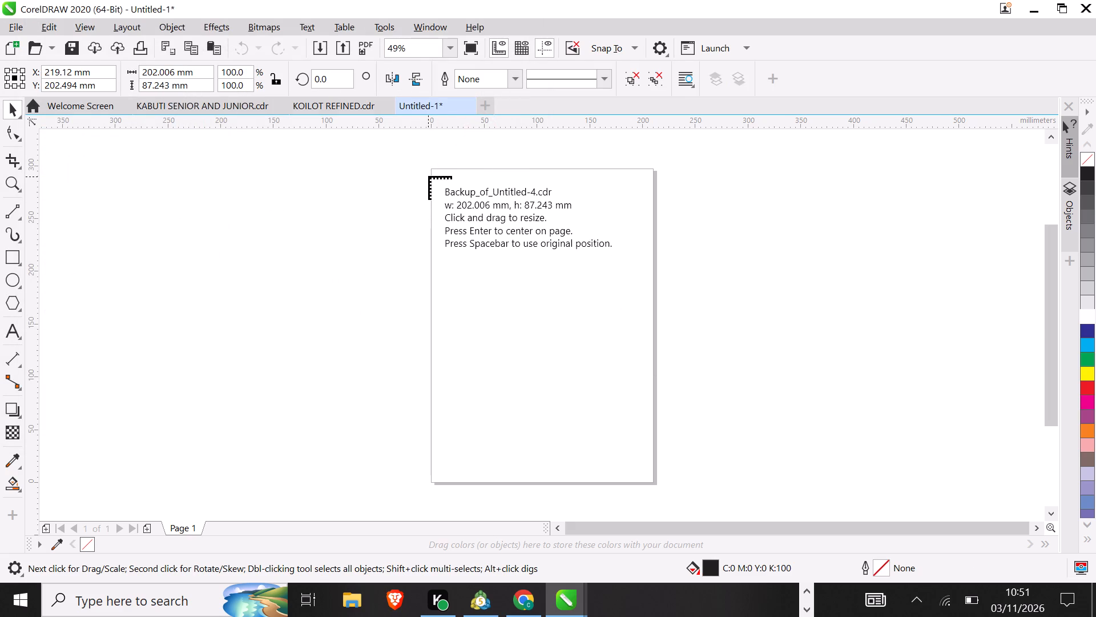
left_click_drag(430, 159, 680, 479)
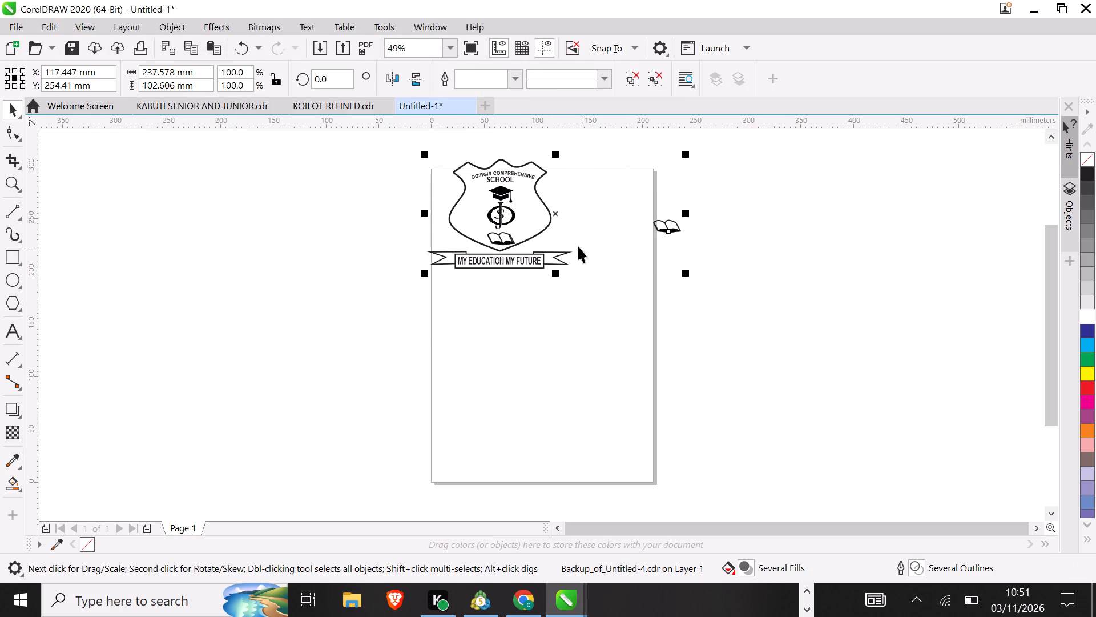
Move the imported school badge artwork down the page to about X 139 mm, Y 187 mm, and deselect it.
left_click_drag(555, 214, 556, 225)
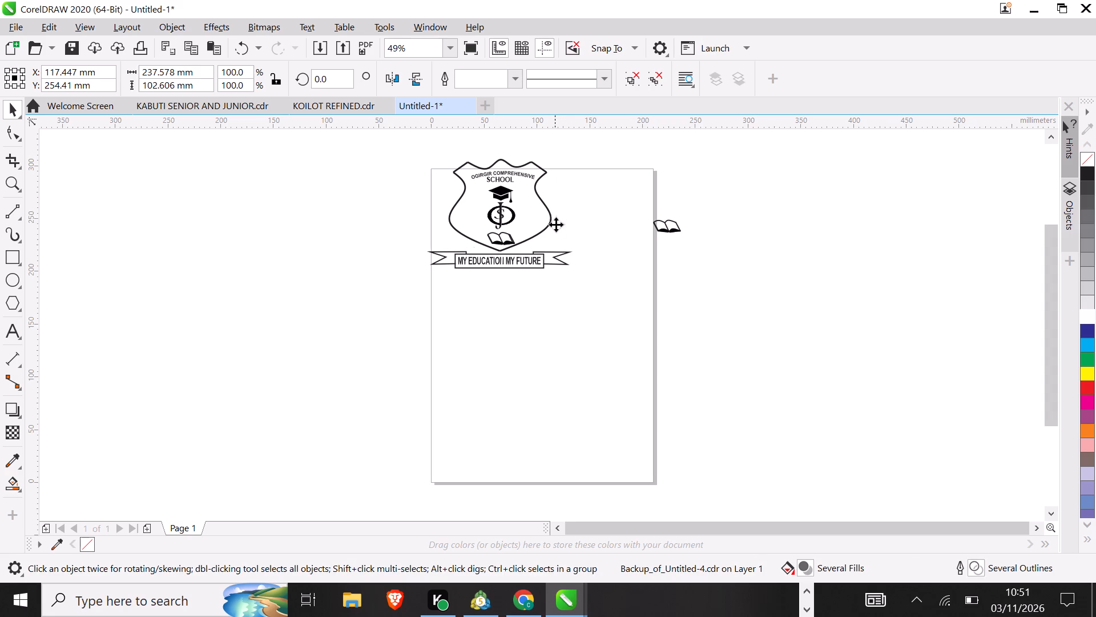
left_click_drag(556, 225, 572, 285)
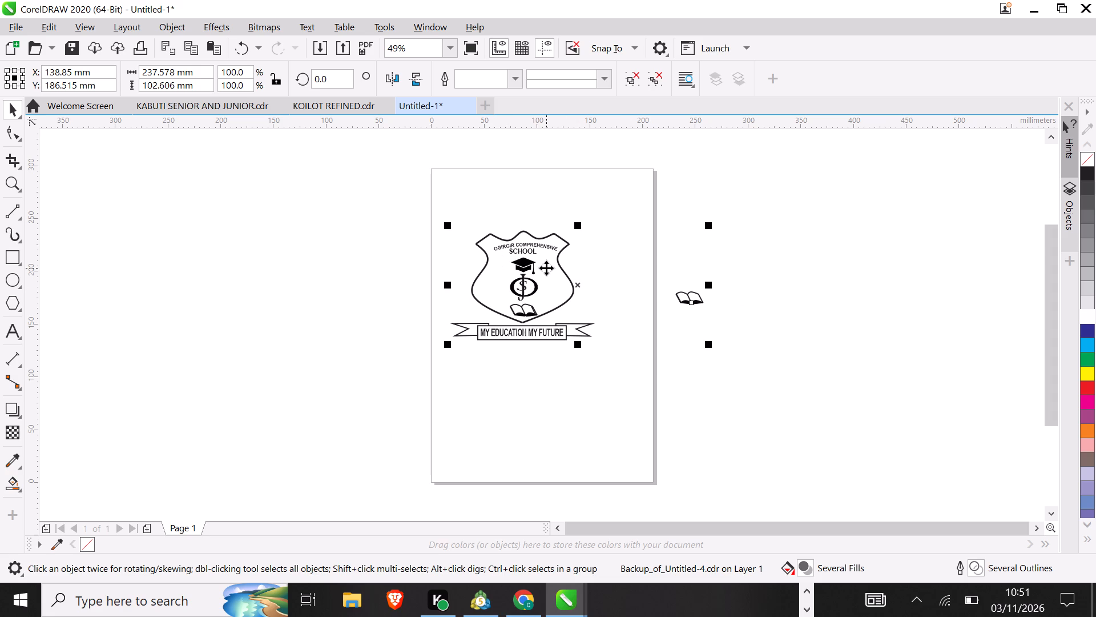
left_click(570, 274)
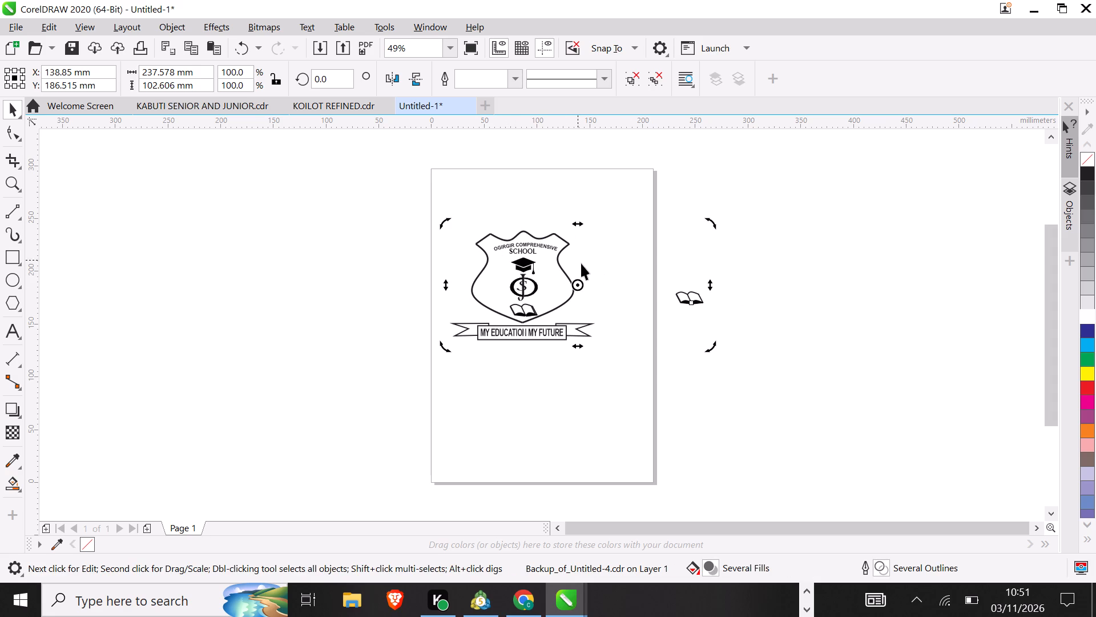
left_click(581, 263)
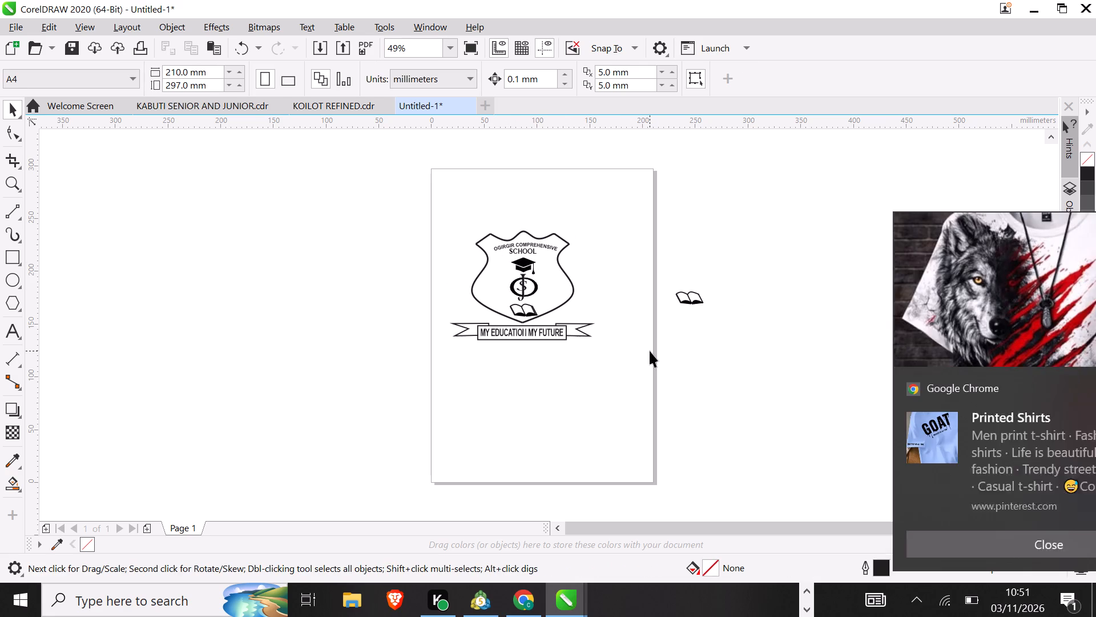